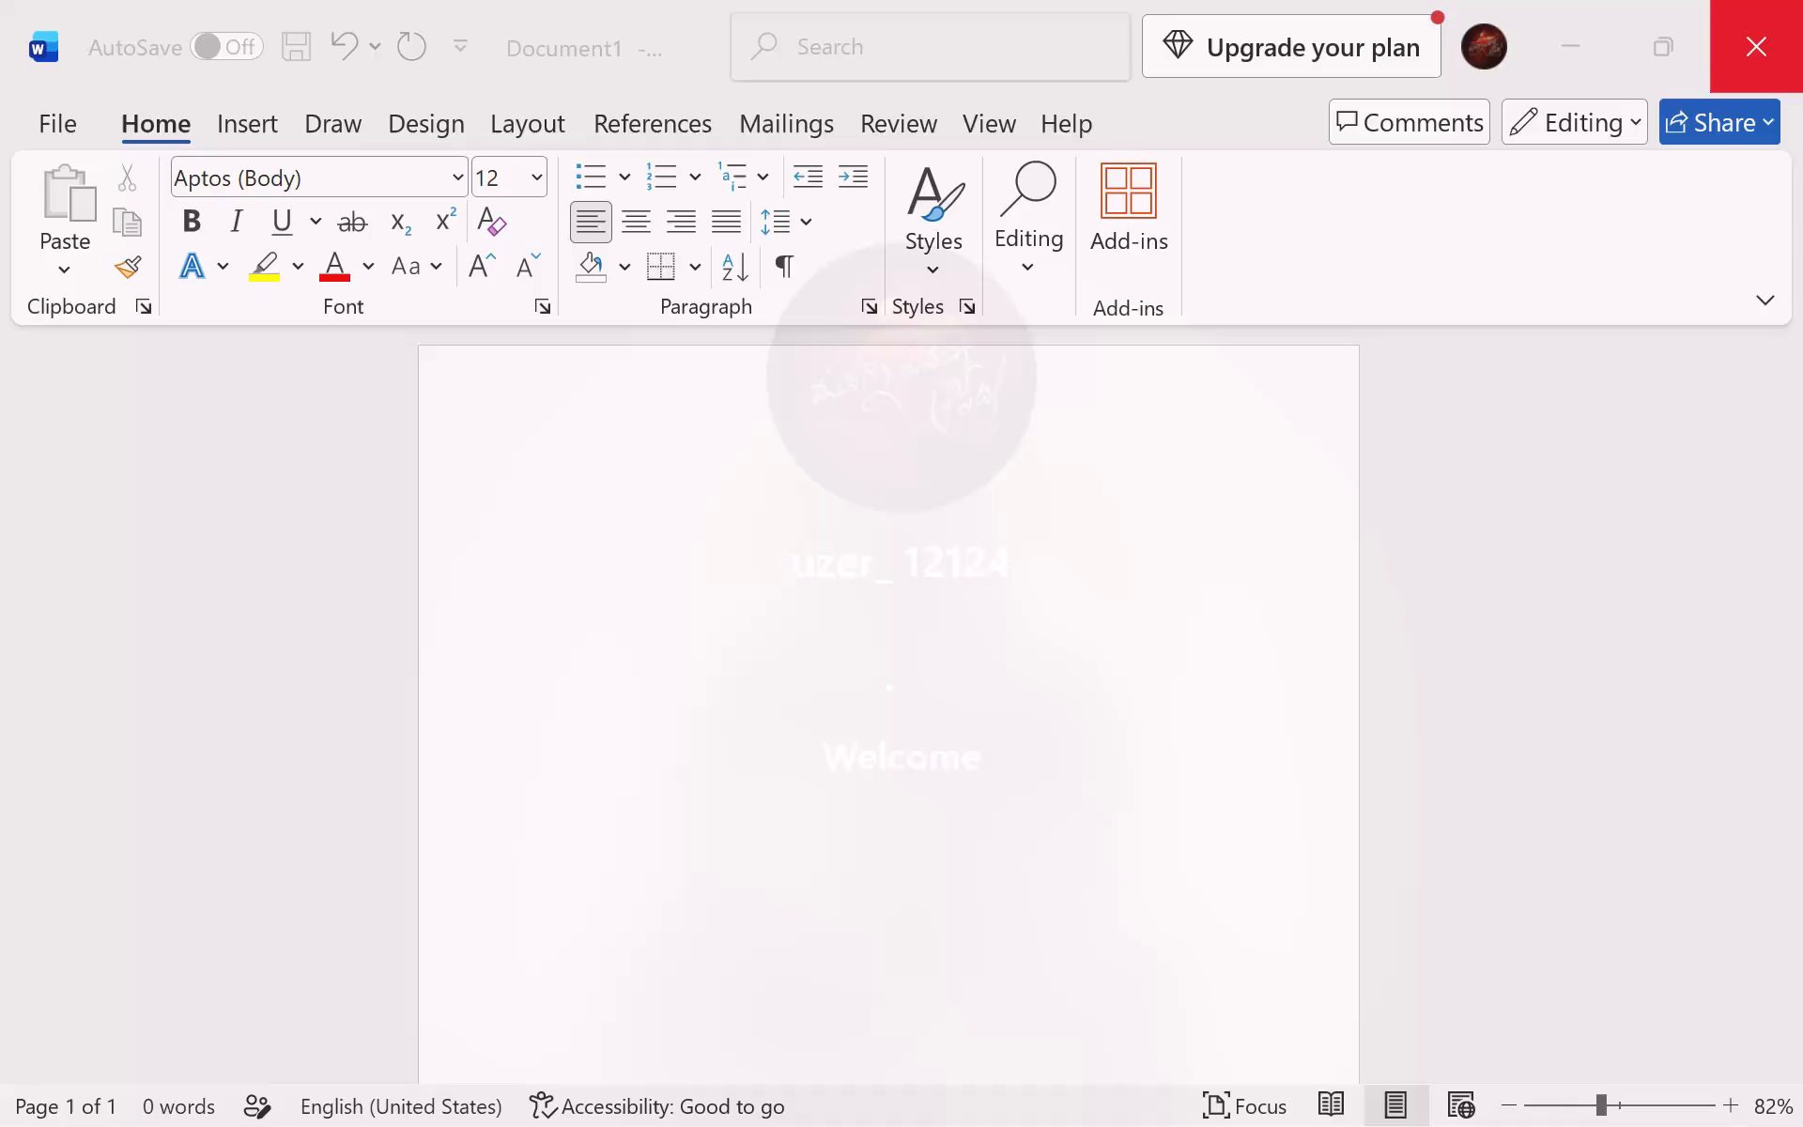
Search the computer for WhatsApp and launch the app.
{"action": "key", "text": "alt+Tab"}
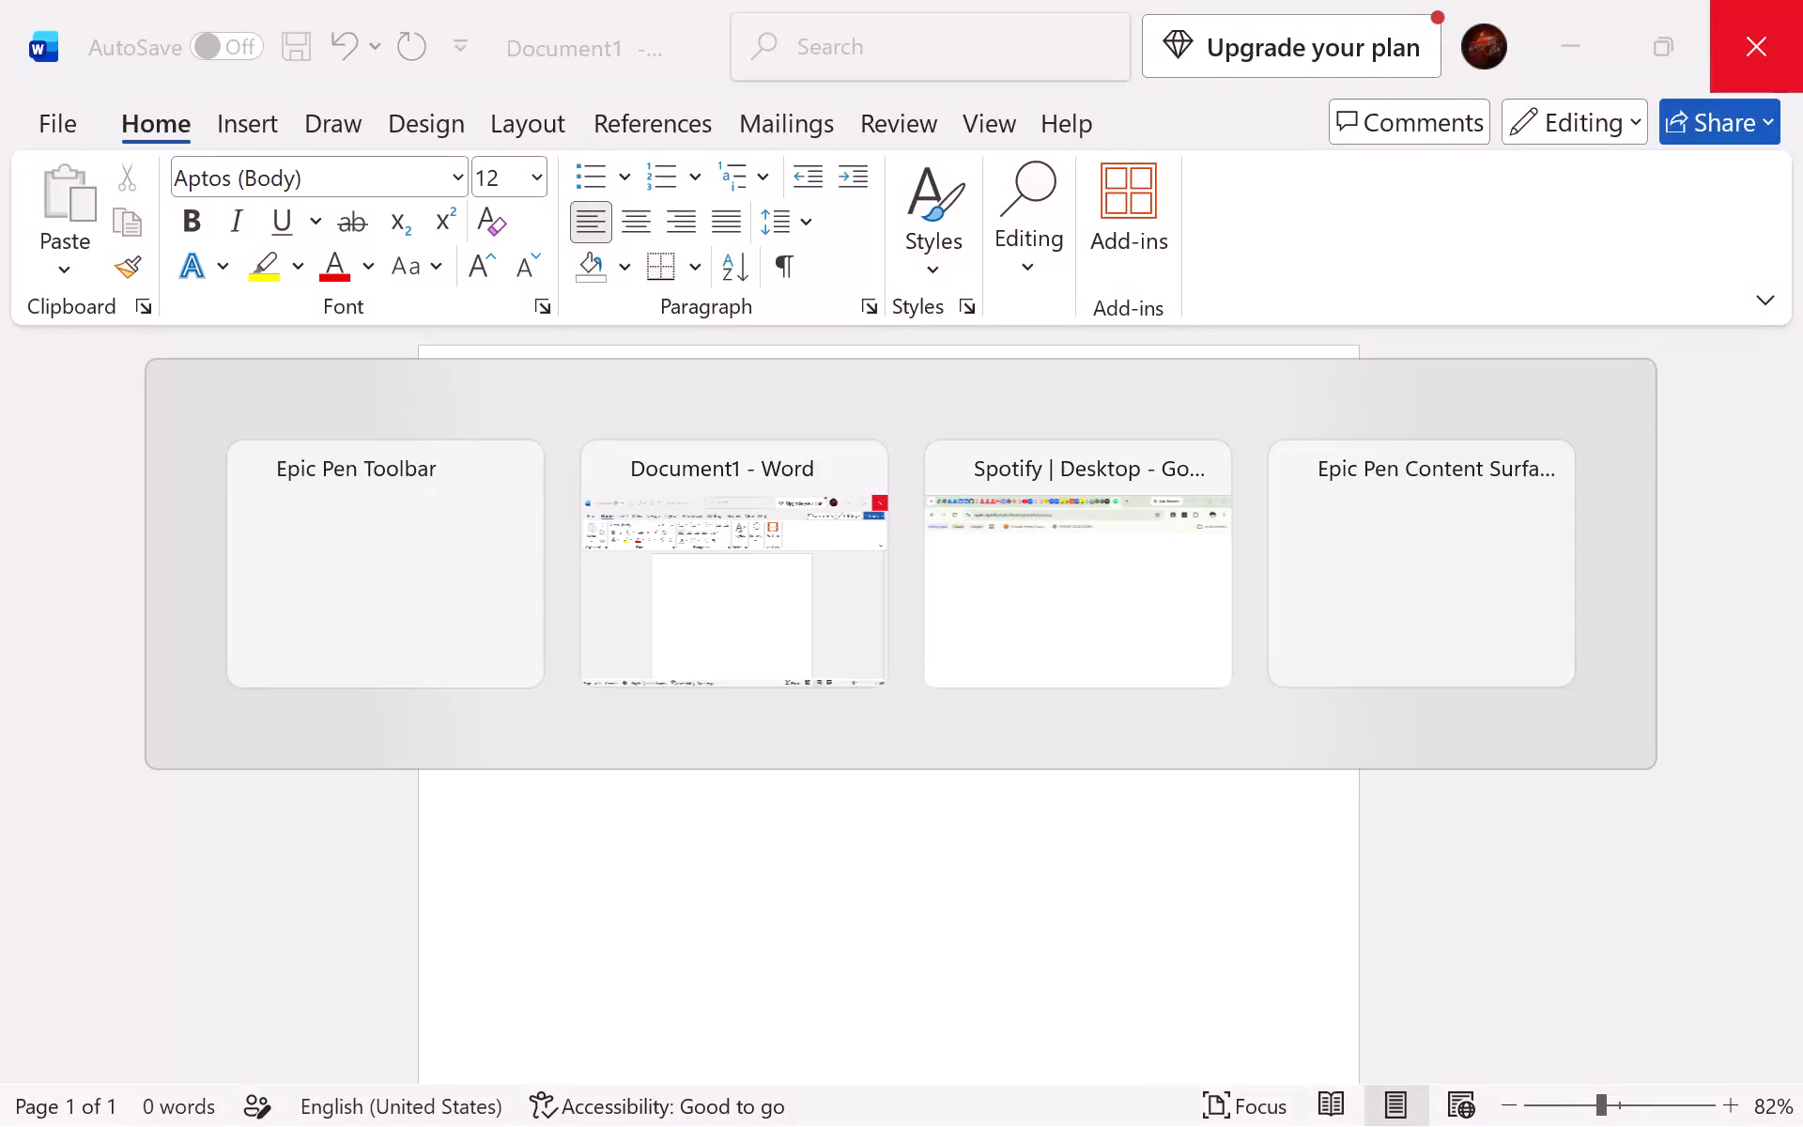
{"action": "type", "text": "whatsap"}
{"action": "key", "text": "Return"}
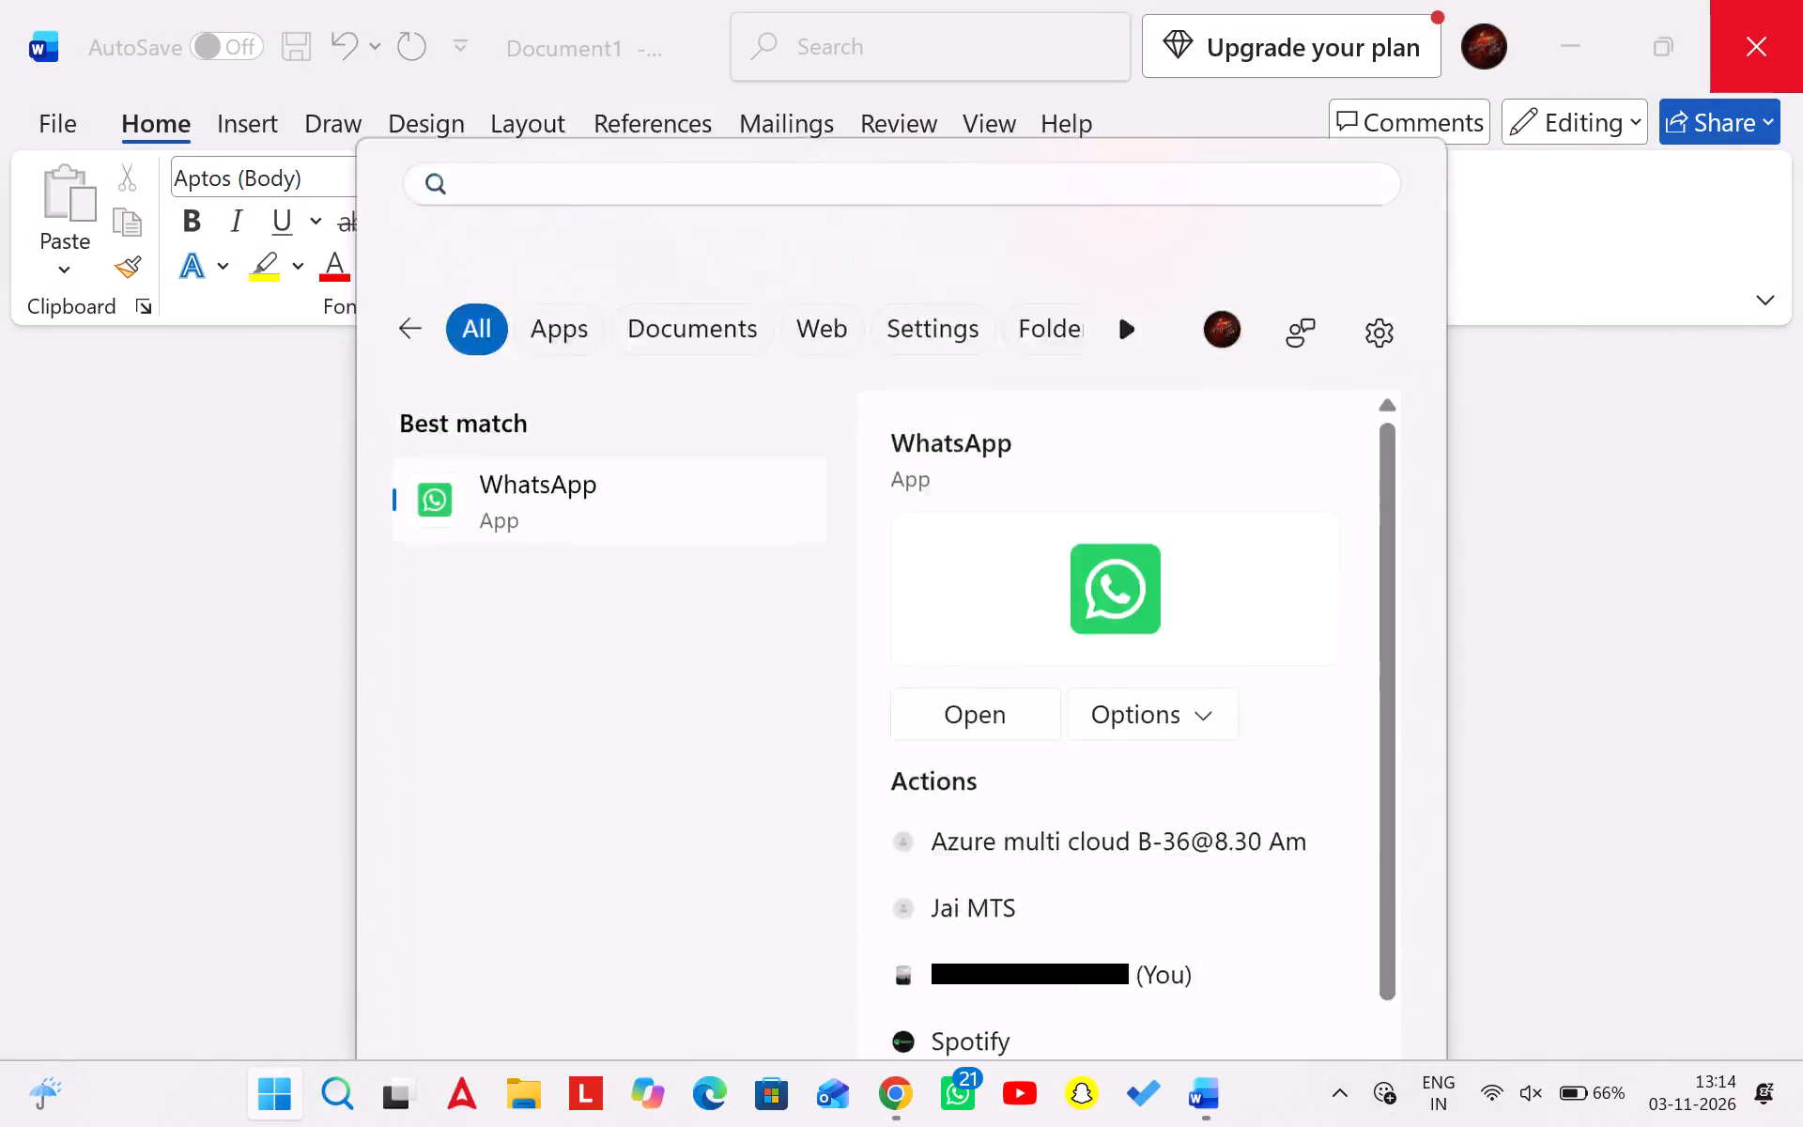
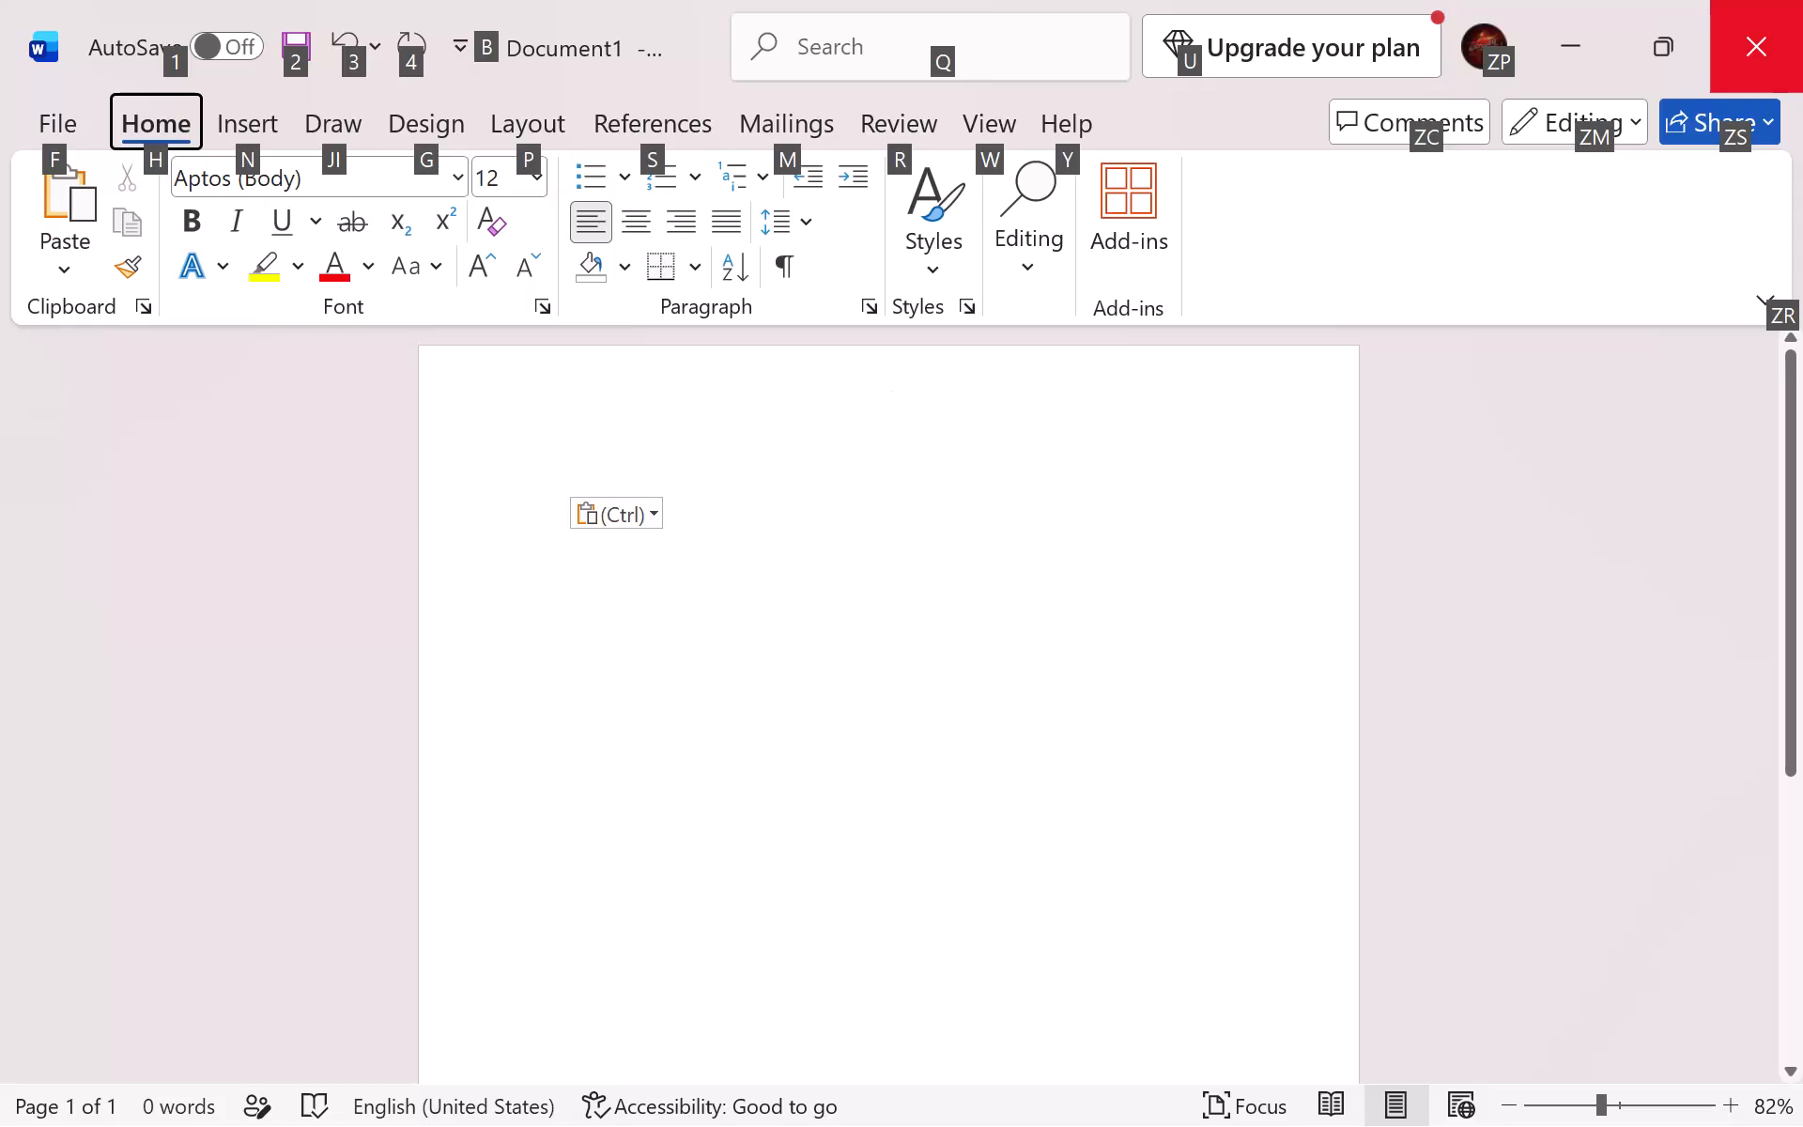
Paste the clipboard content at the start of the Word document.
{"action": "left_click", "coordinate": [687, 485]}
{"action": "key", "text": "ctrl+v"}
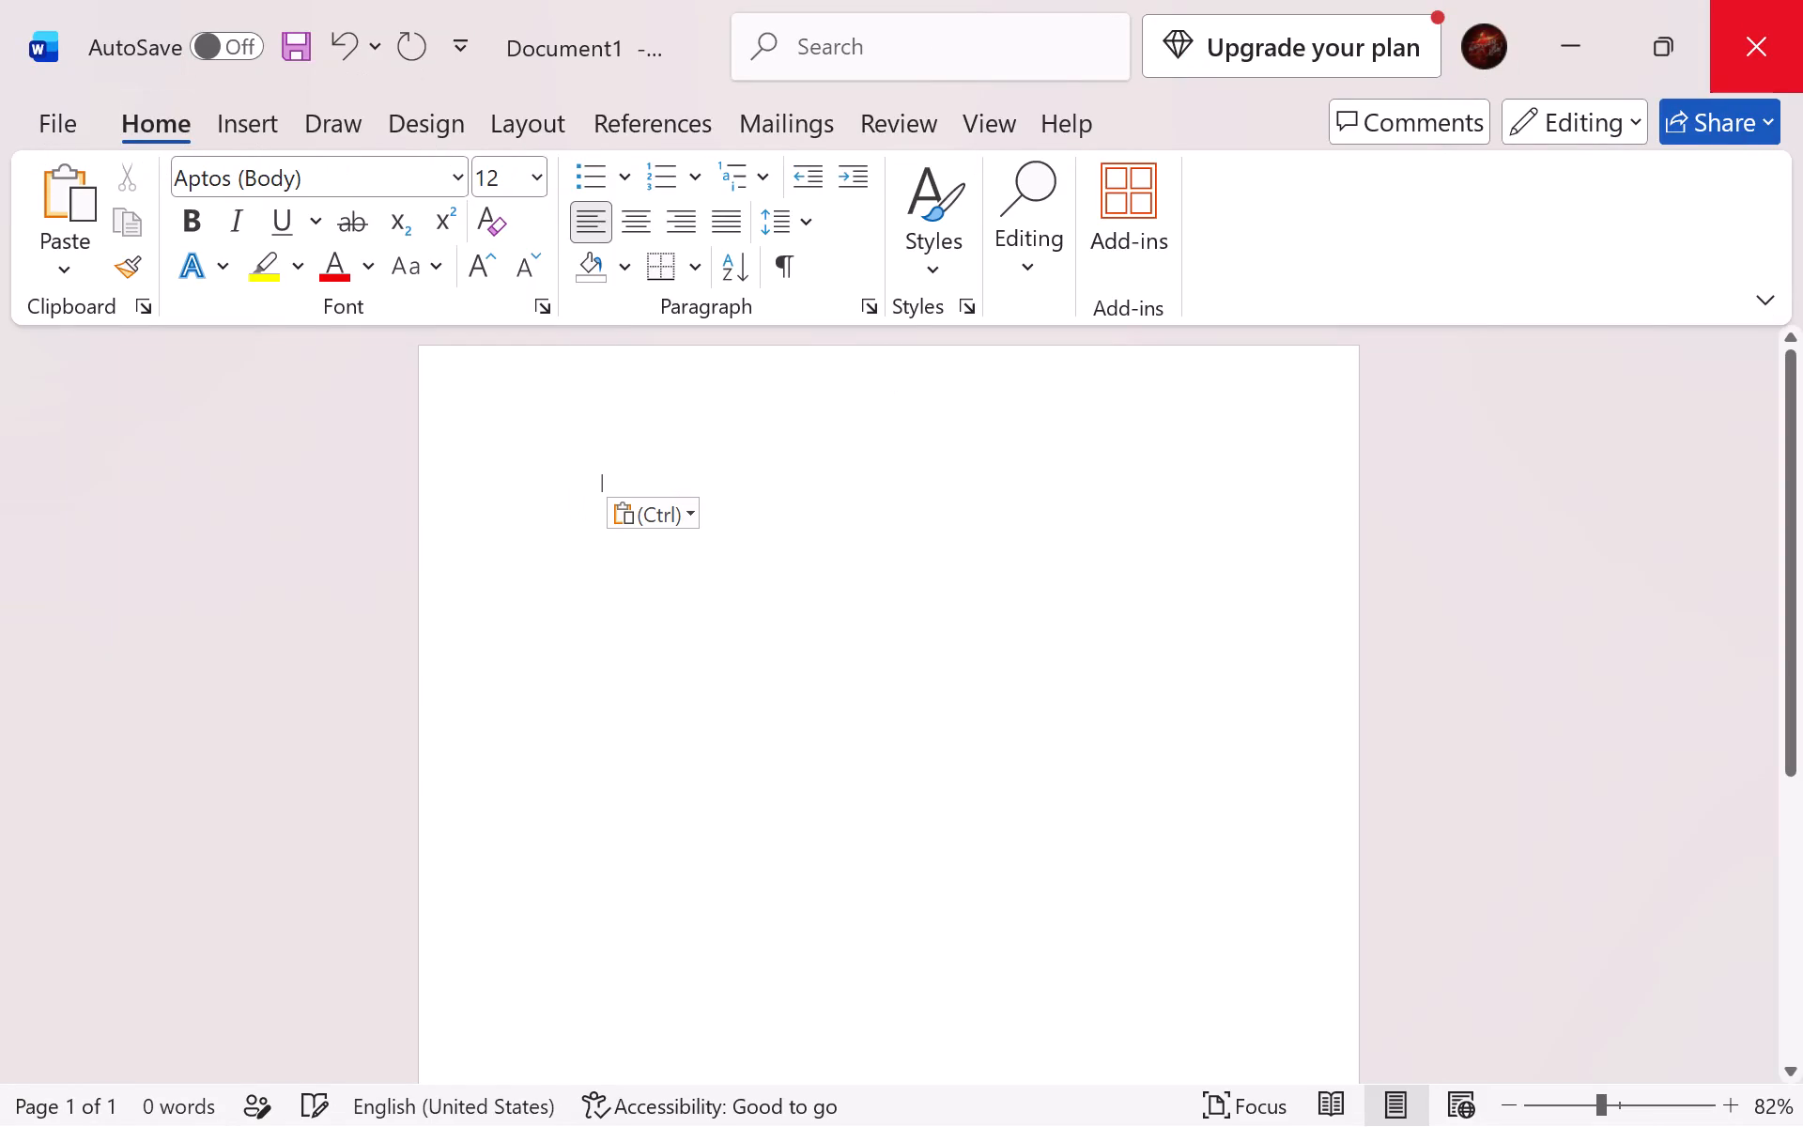
Delete all the small pasted objects from the first line, leaving the Word page empty.
{"action": "key", "text": "ctrl+BackSpace"}
{"action": "key", "text": "ctrl+BackSpace"}
{"action": "key", "text": "ctrl+BackSpace"}
{"action": "key", "text": "BackSpace"}
{"action": "key", "text": "BackSpace"}
{"action": "key", "text": "BackSpace"}
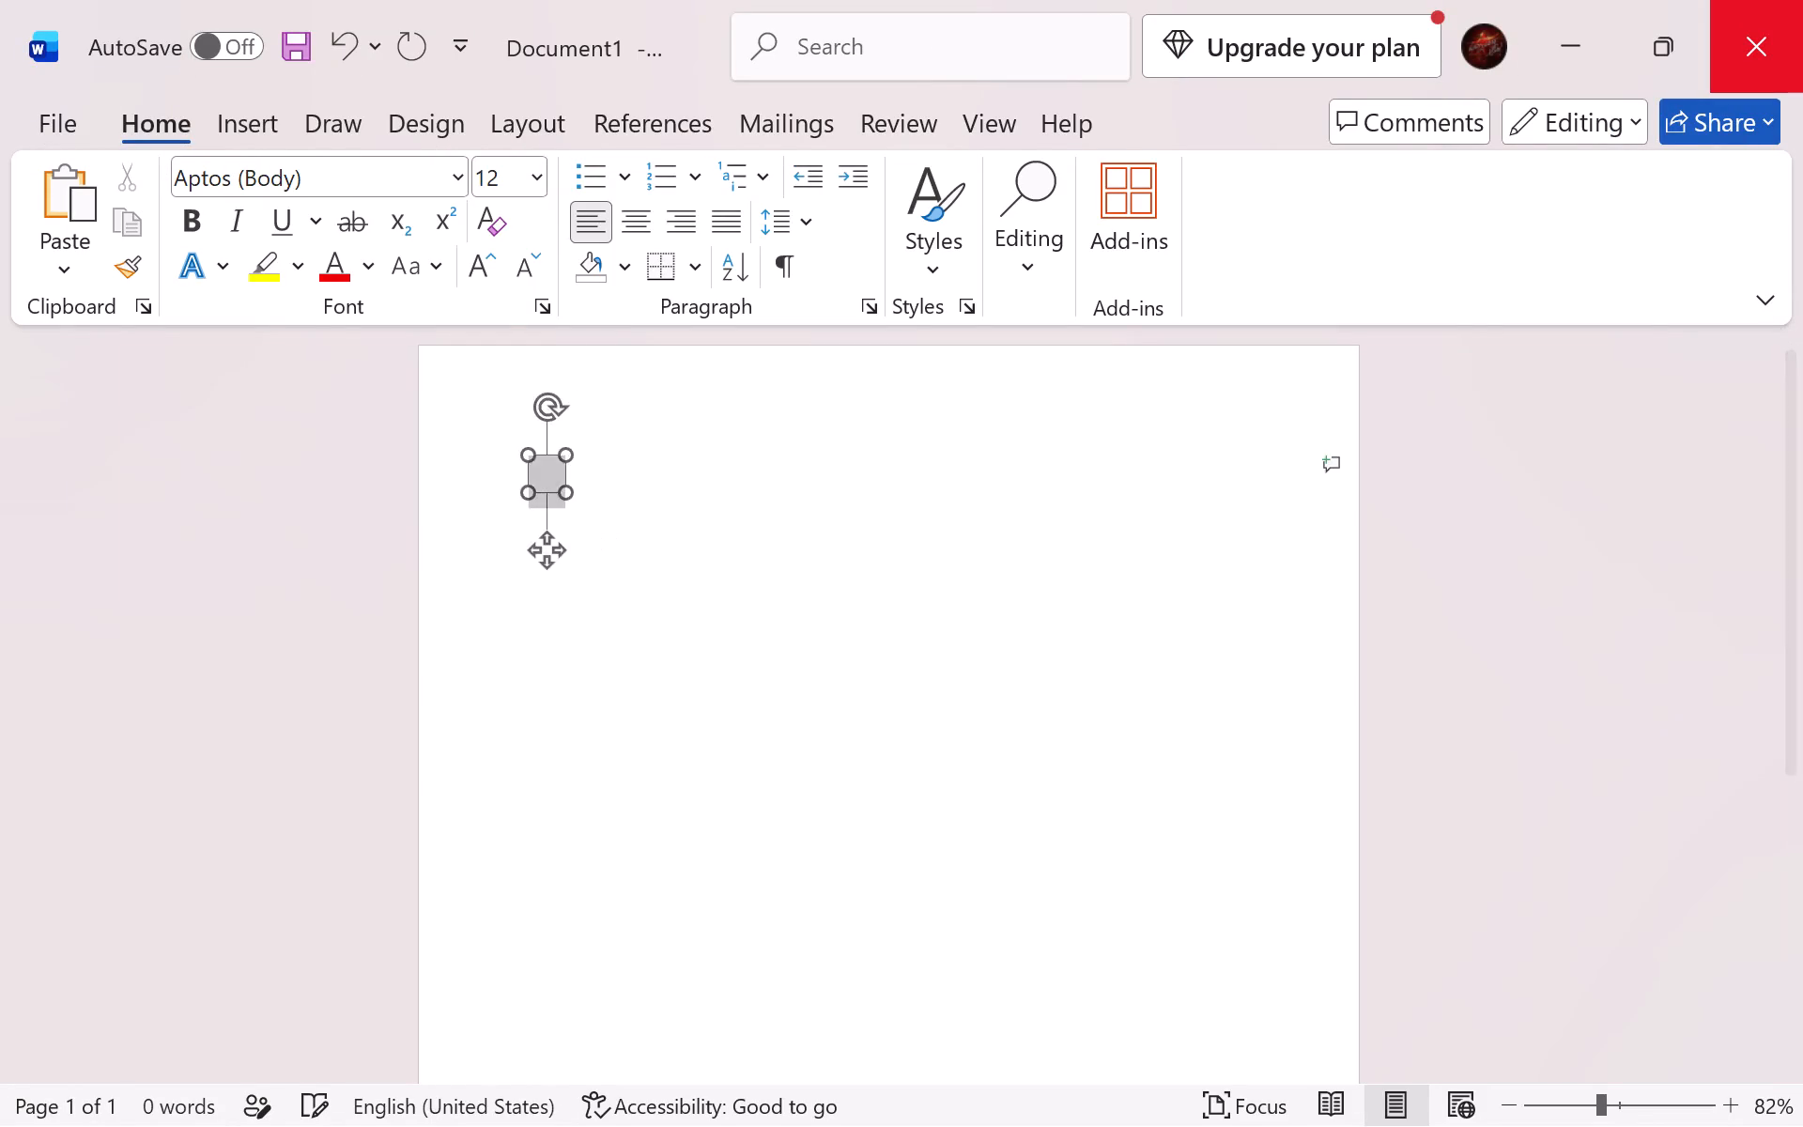
{"action": "key", "text": "BackSpace"}
{"action": "key", "text": "BackSpace"}
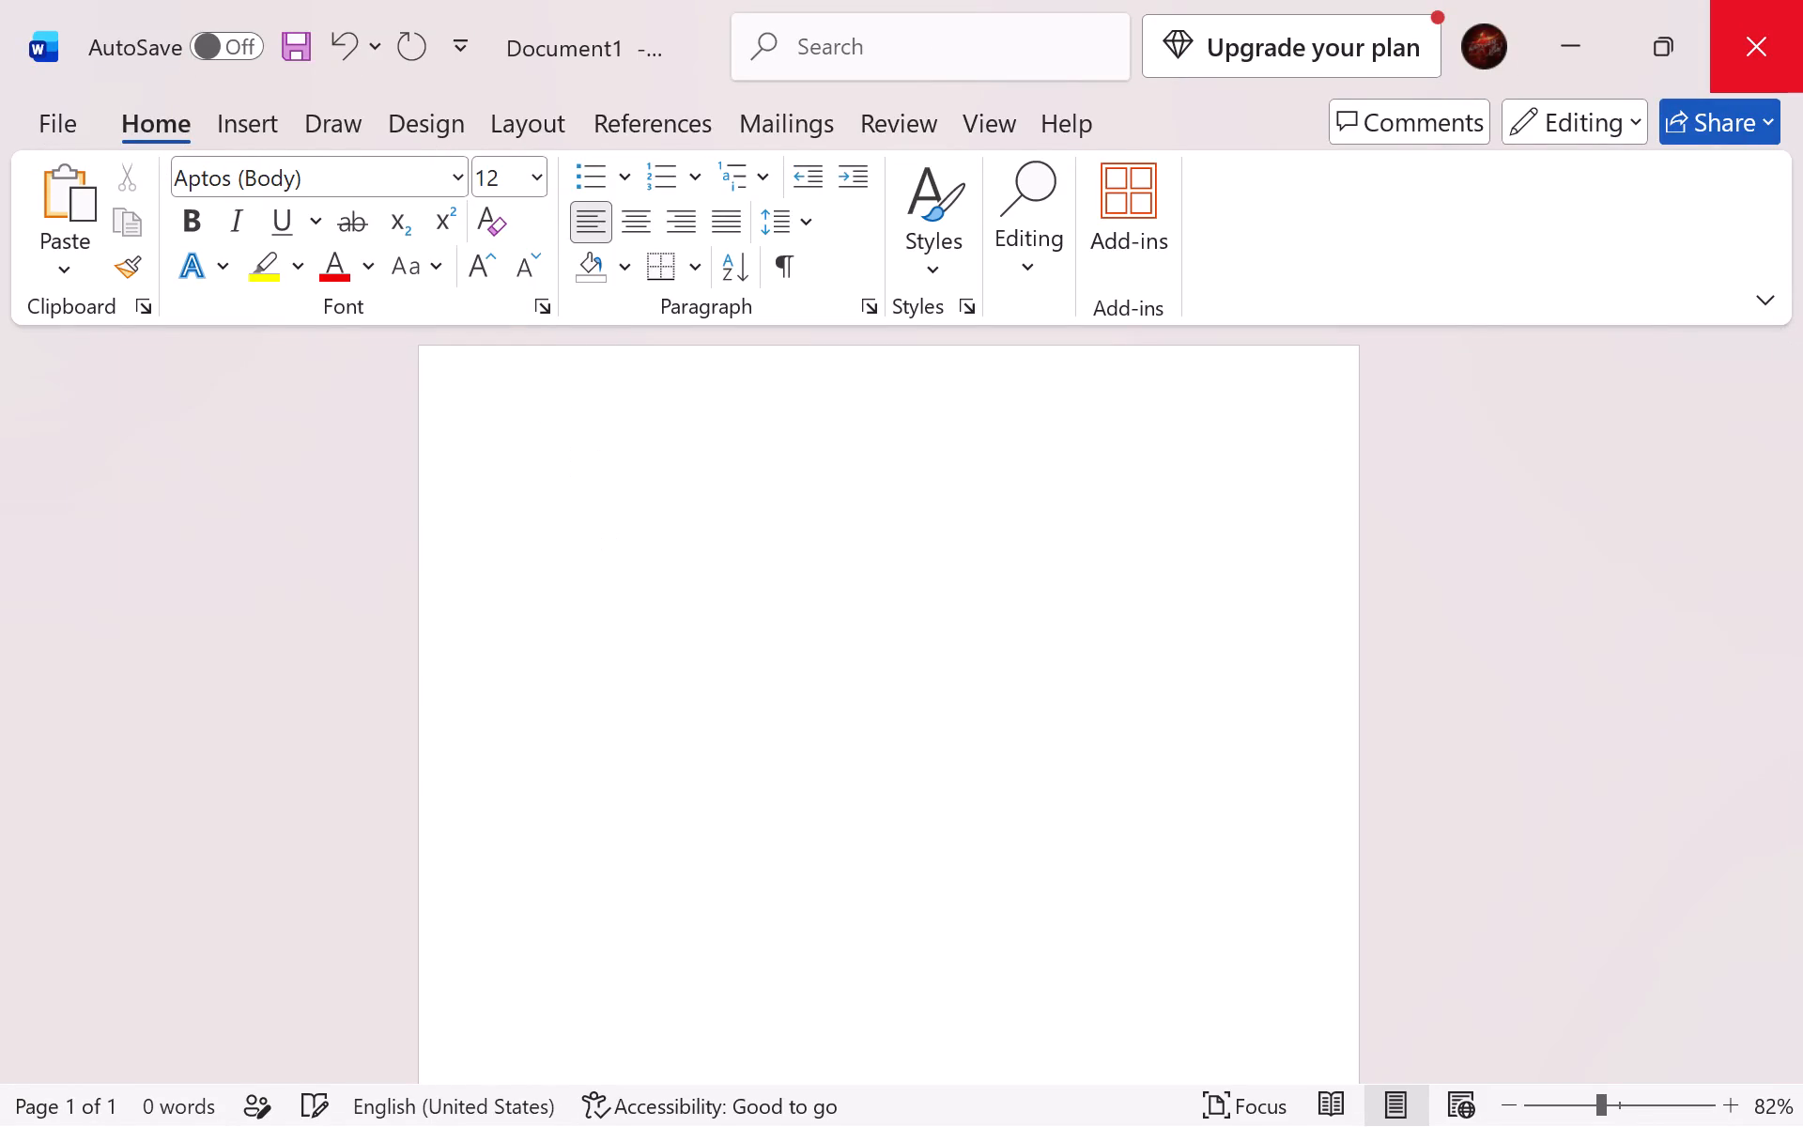
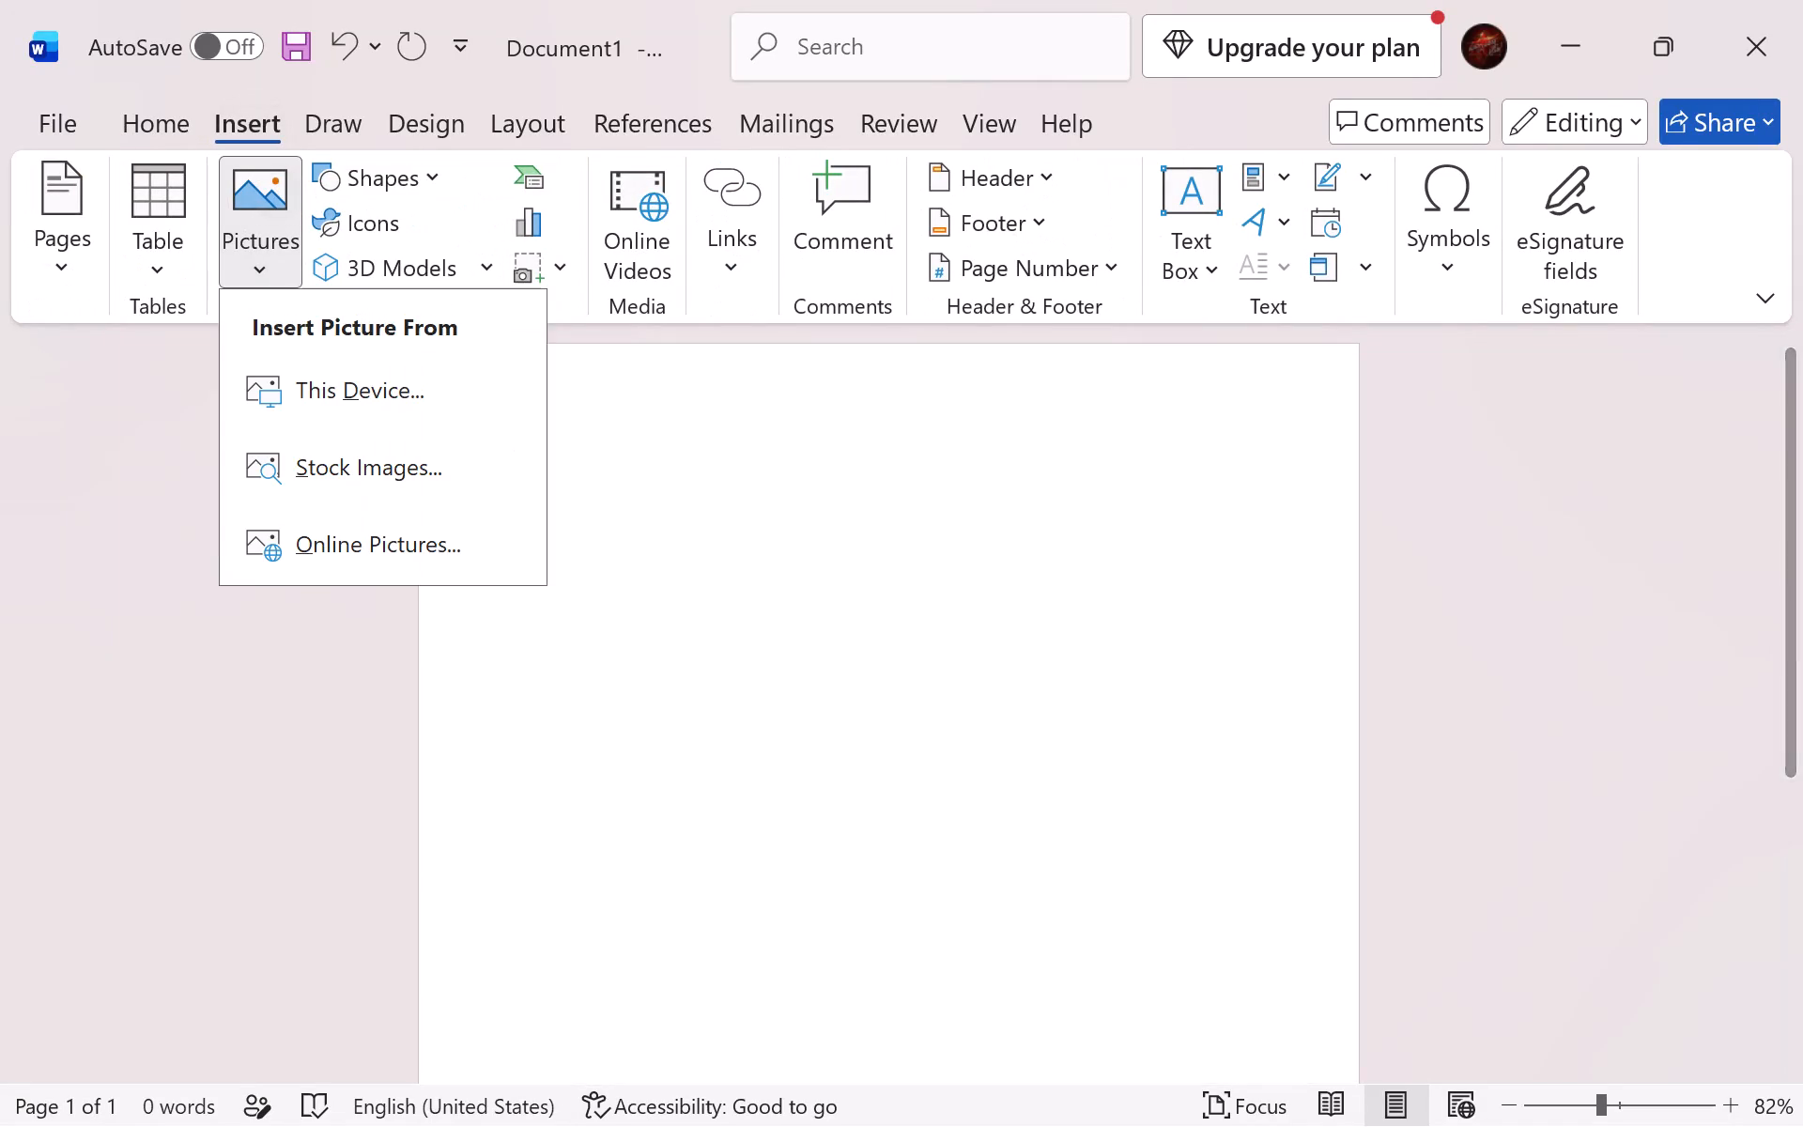
{"action": "left_click", "coordinate": [437, 400]}
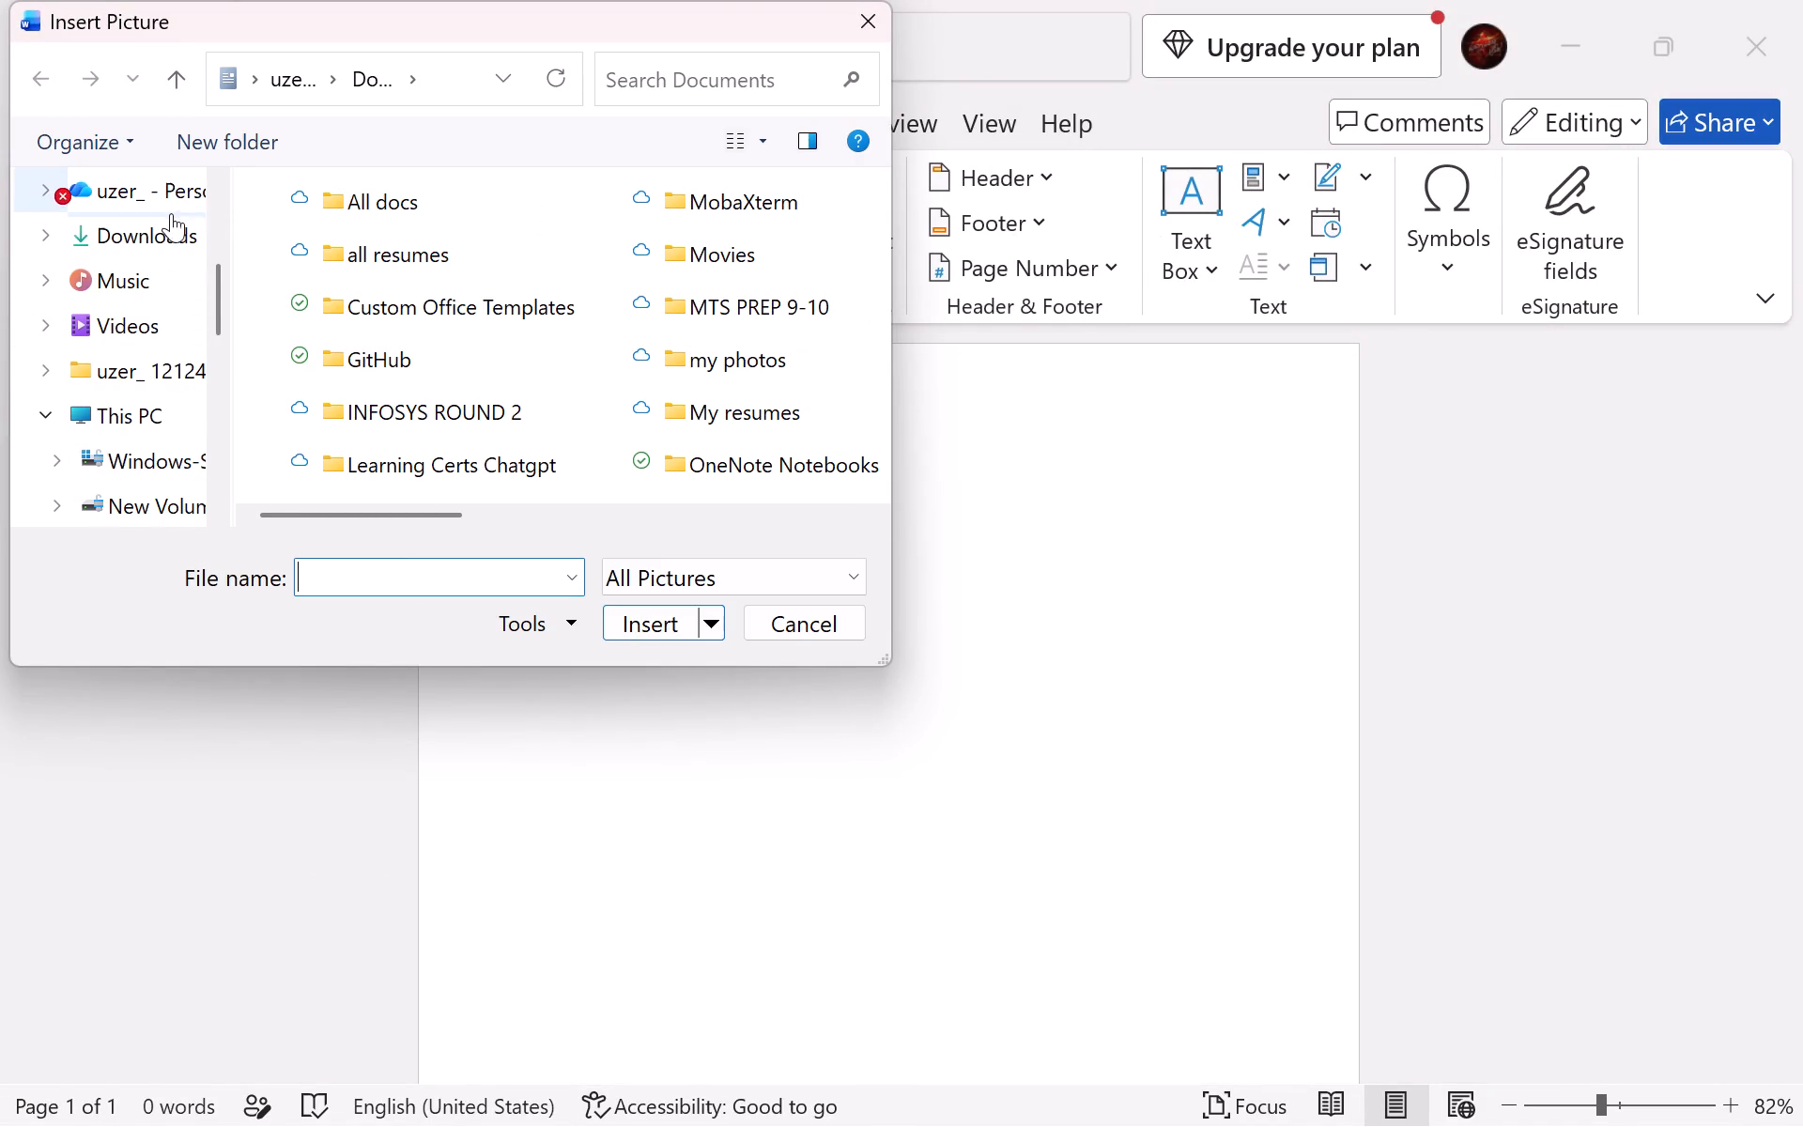
{"action": "left_click", "coordinate": [171, 223]}
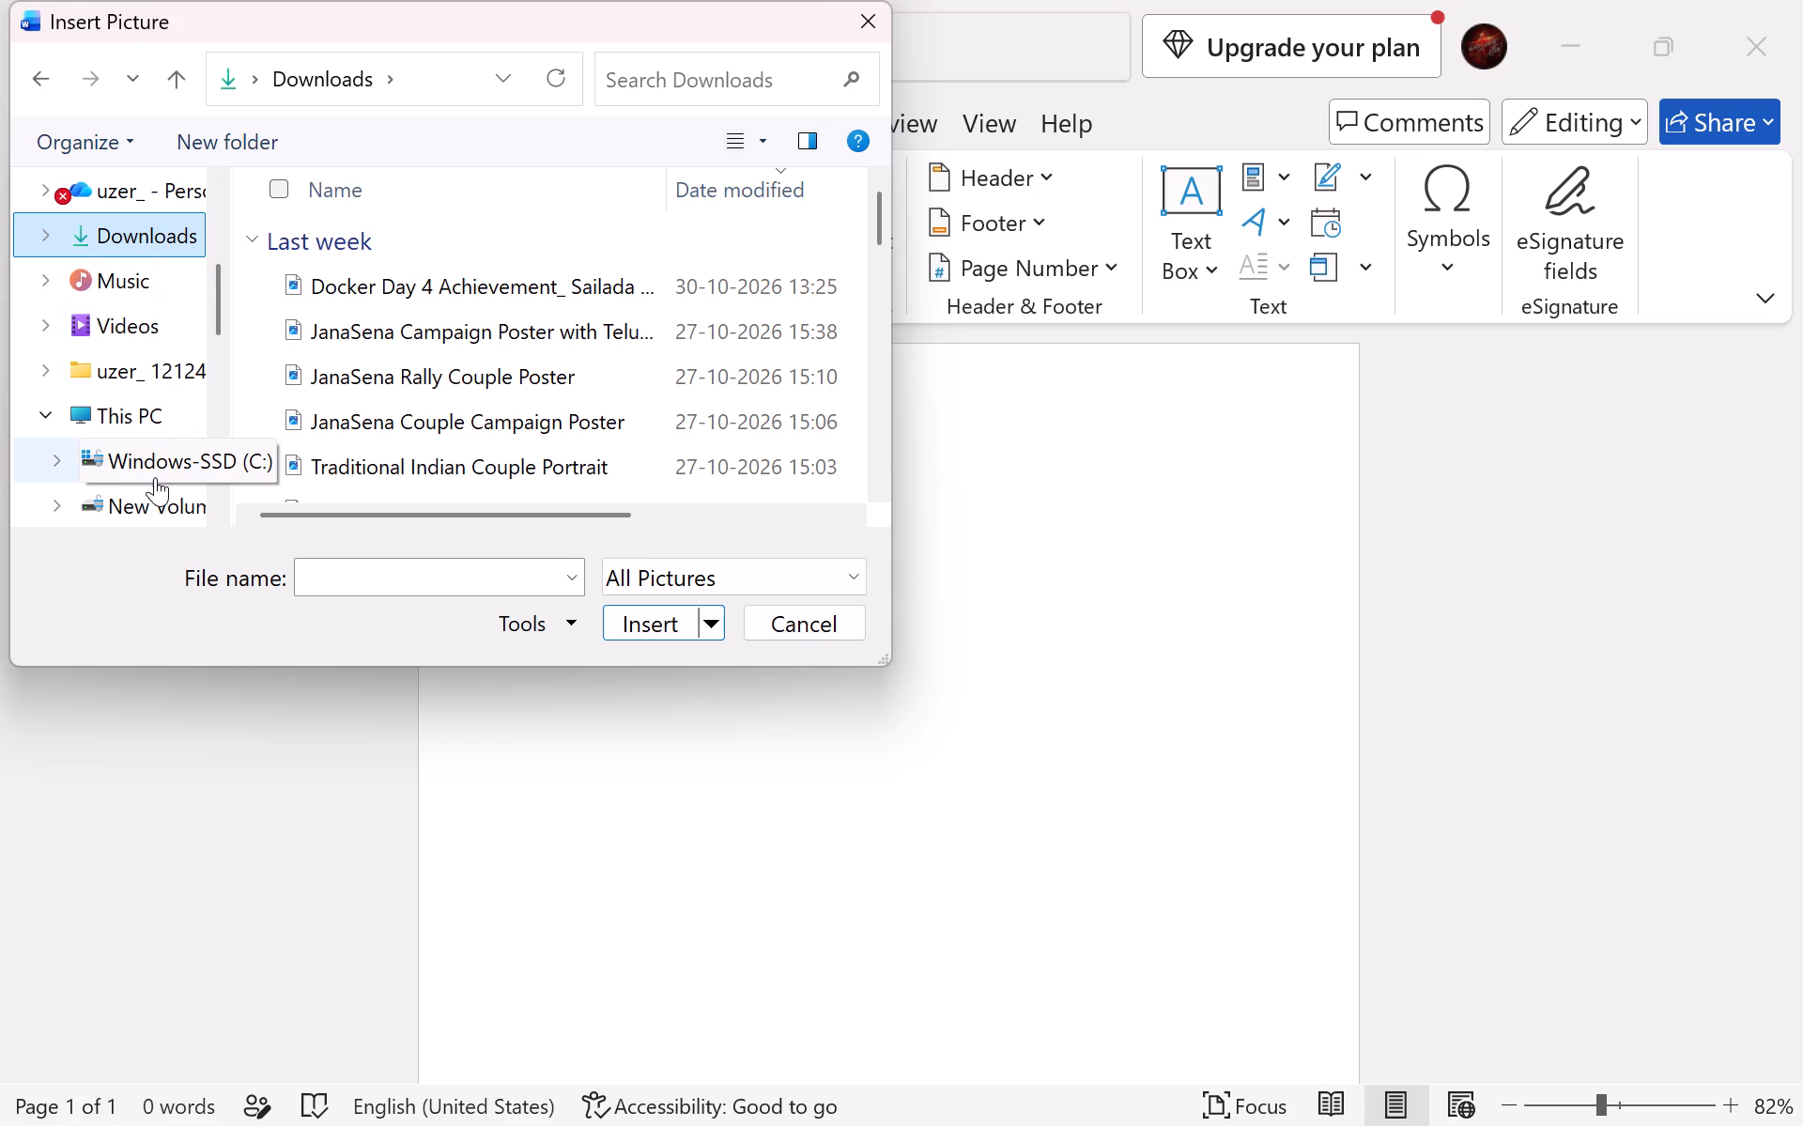
{"action": "scroll", "coordinate": [155, 477], "scroll_direction": "down", "scroll_amount": 1}
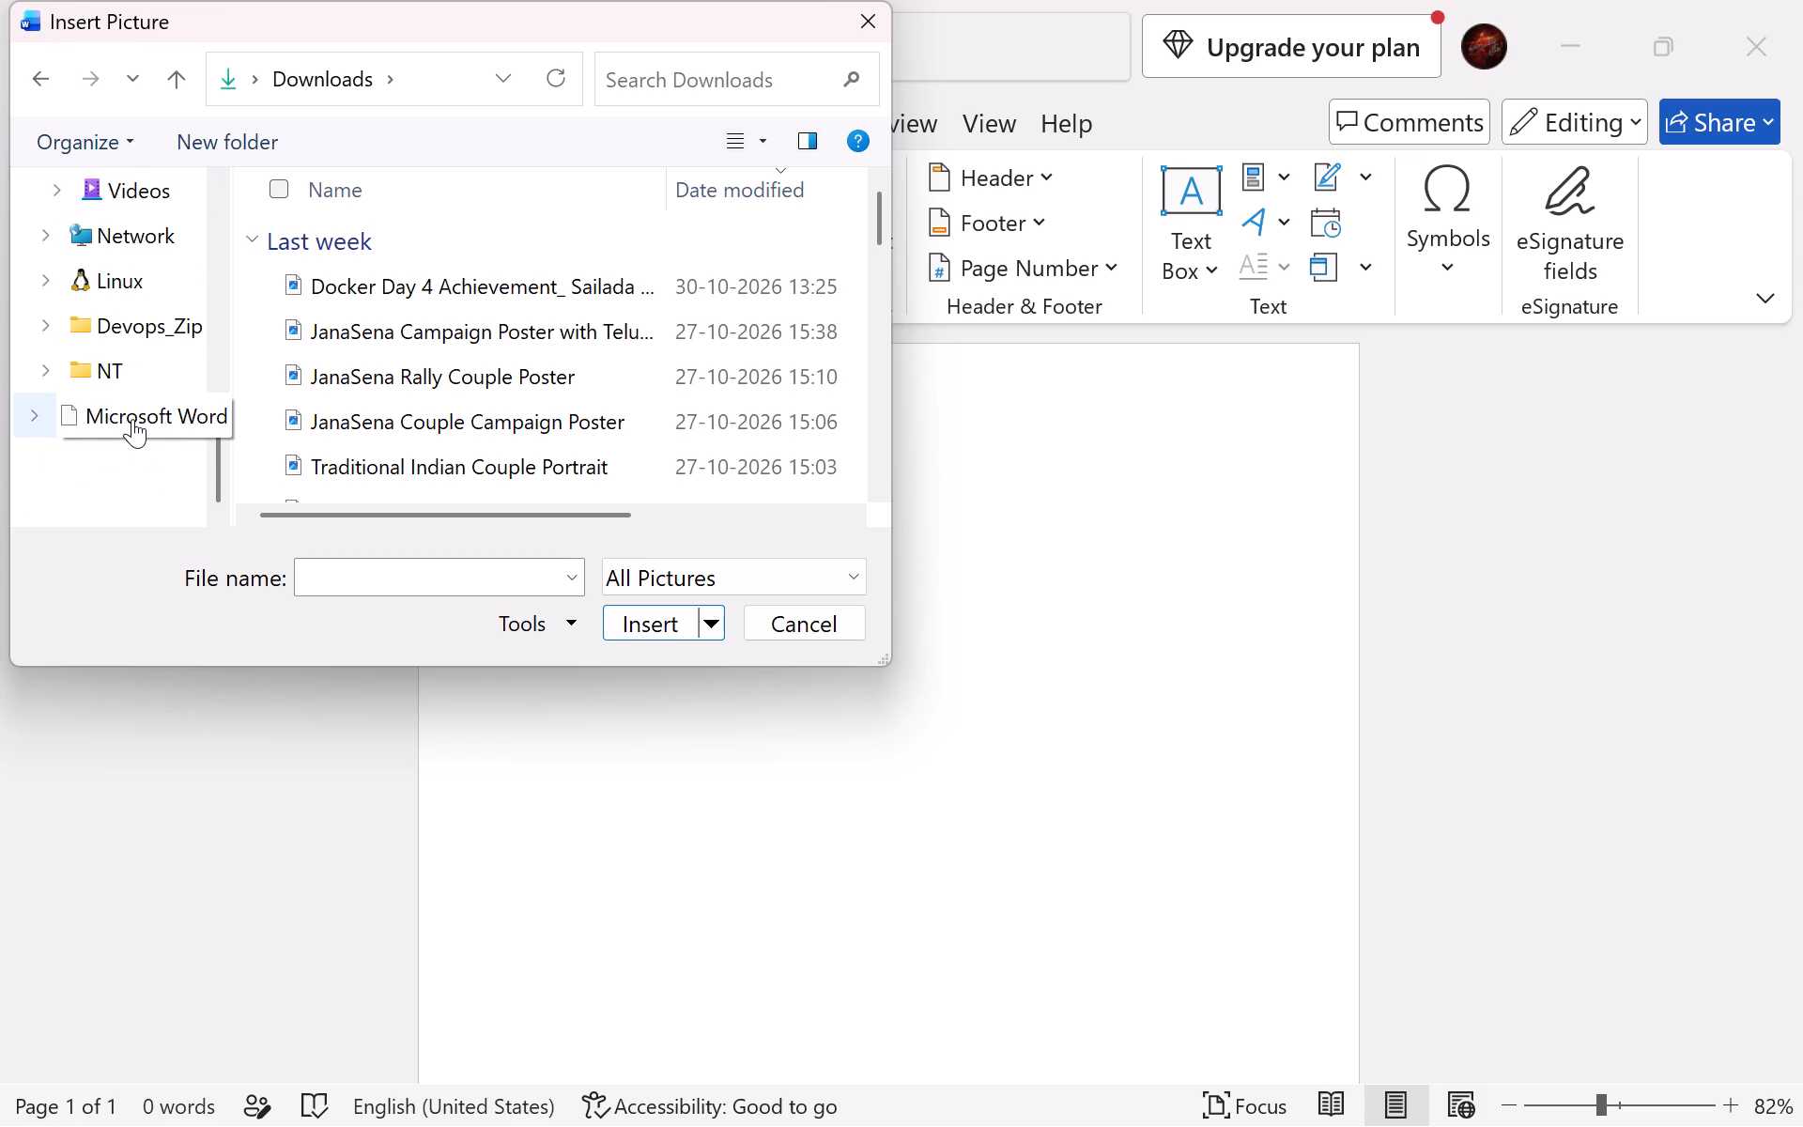
{"action": "left_click_drag", "start_coordinate": [214, 475], "coordinate": [215, 420]}
{"action": "left_click", "coordinate": [103, 369]}
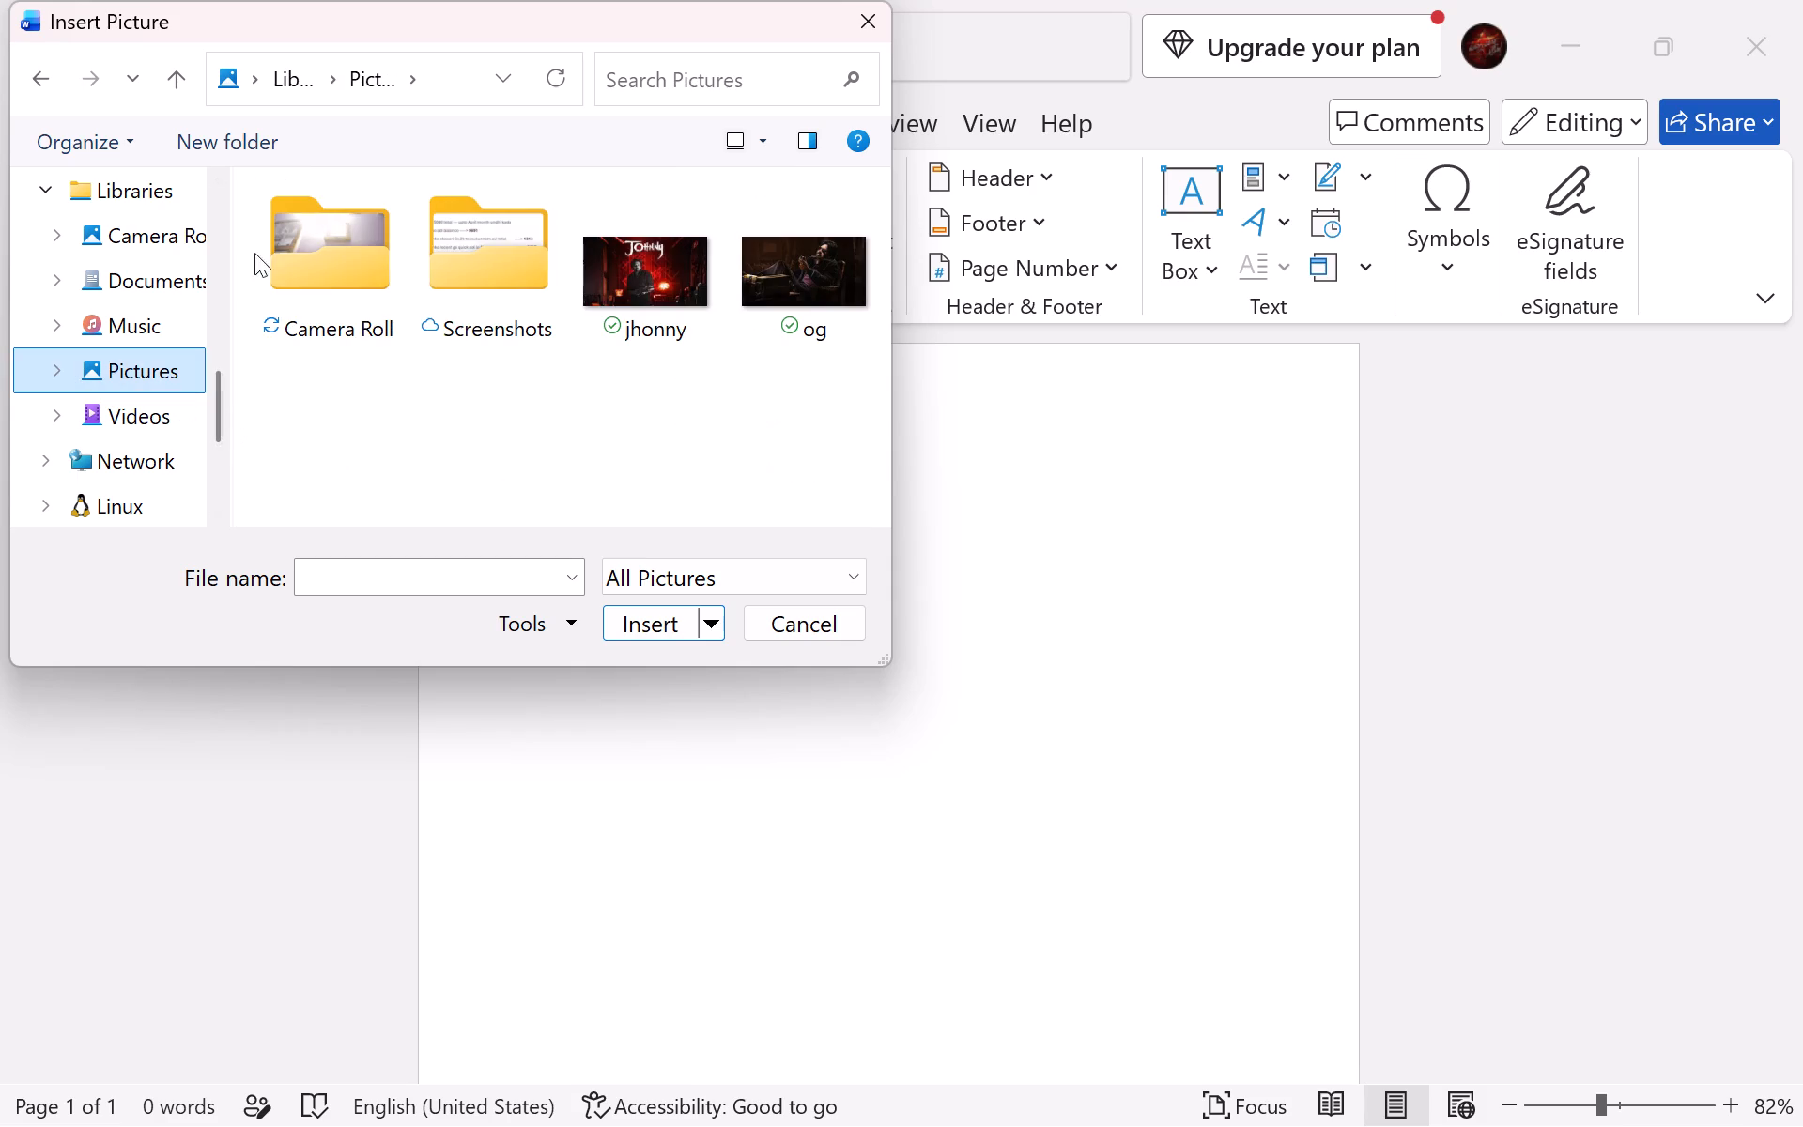
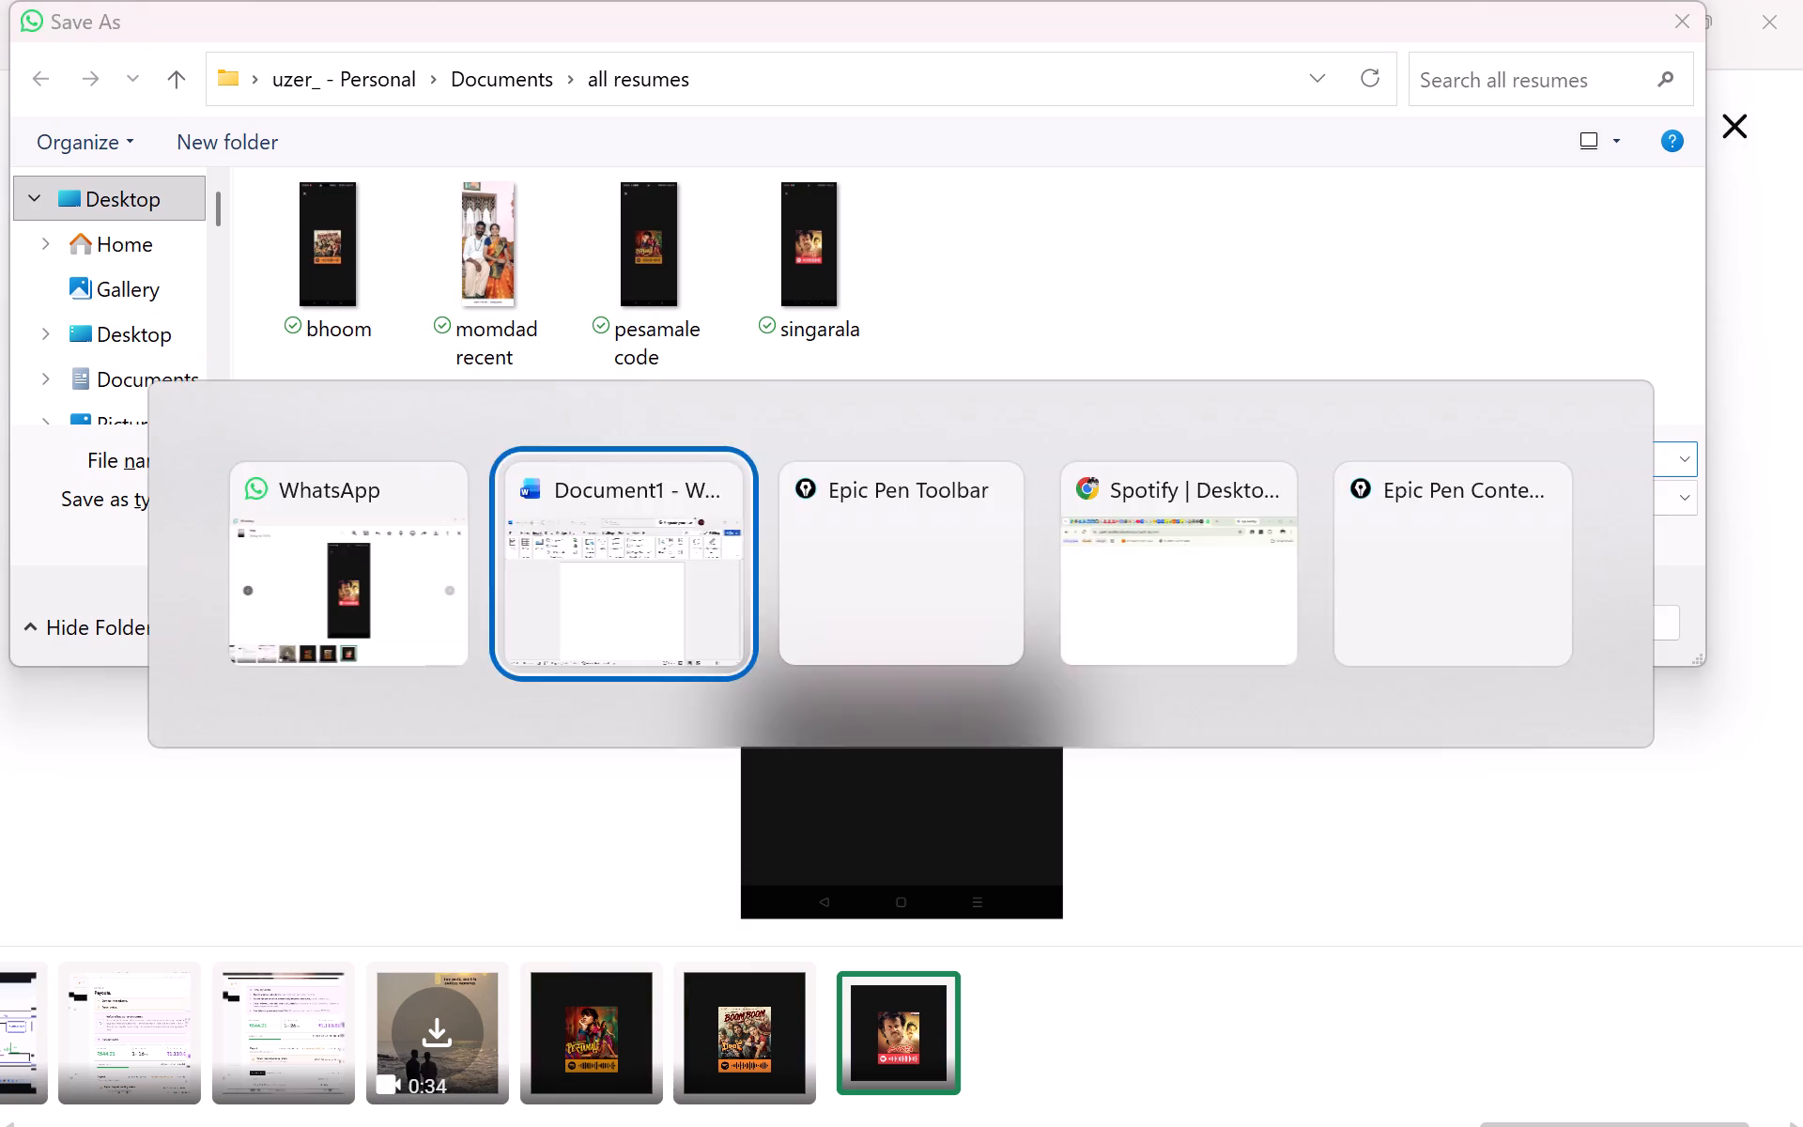
{"action": "left_click", "coordinate": [112, 292]}
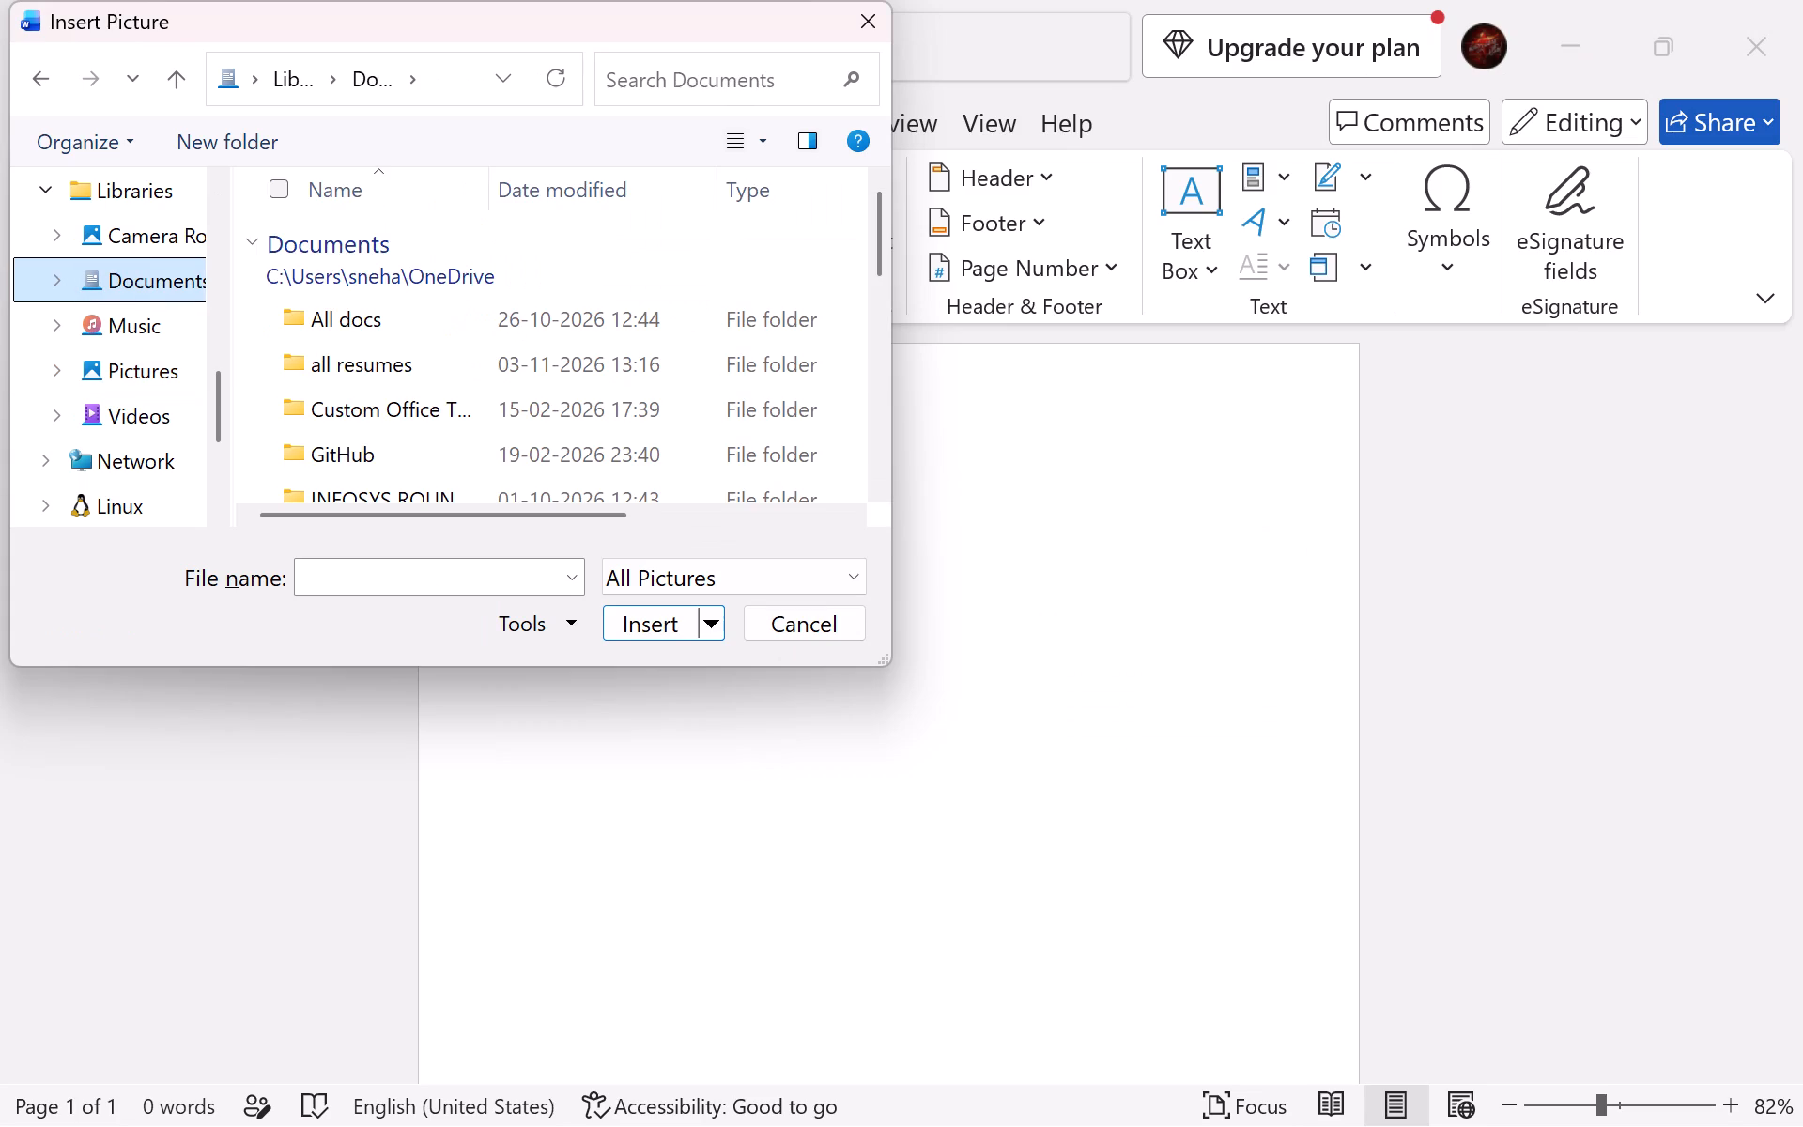
{"action": "double_click", "coordinate": [308, 359]}
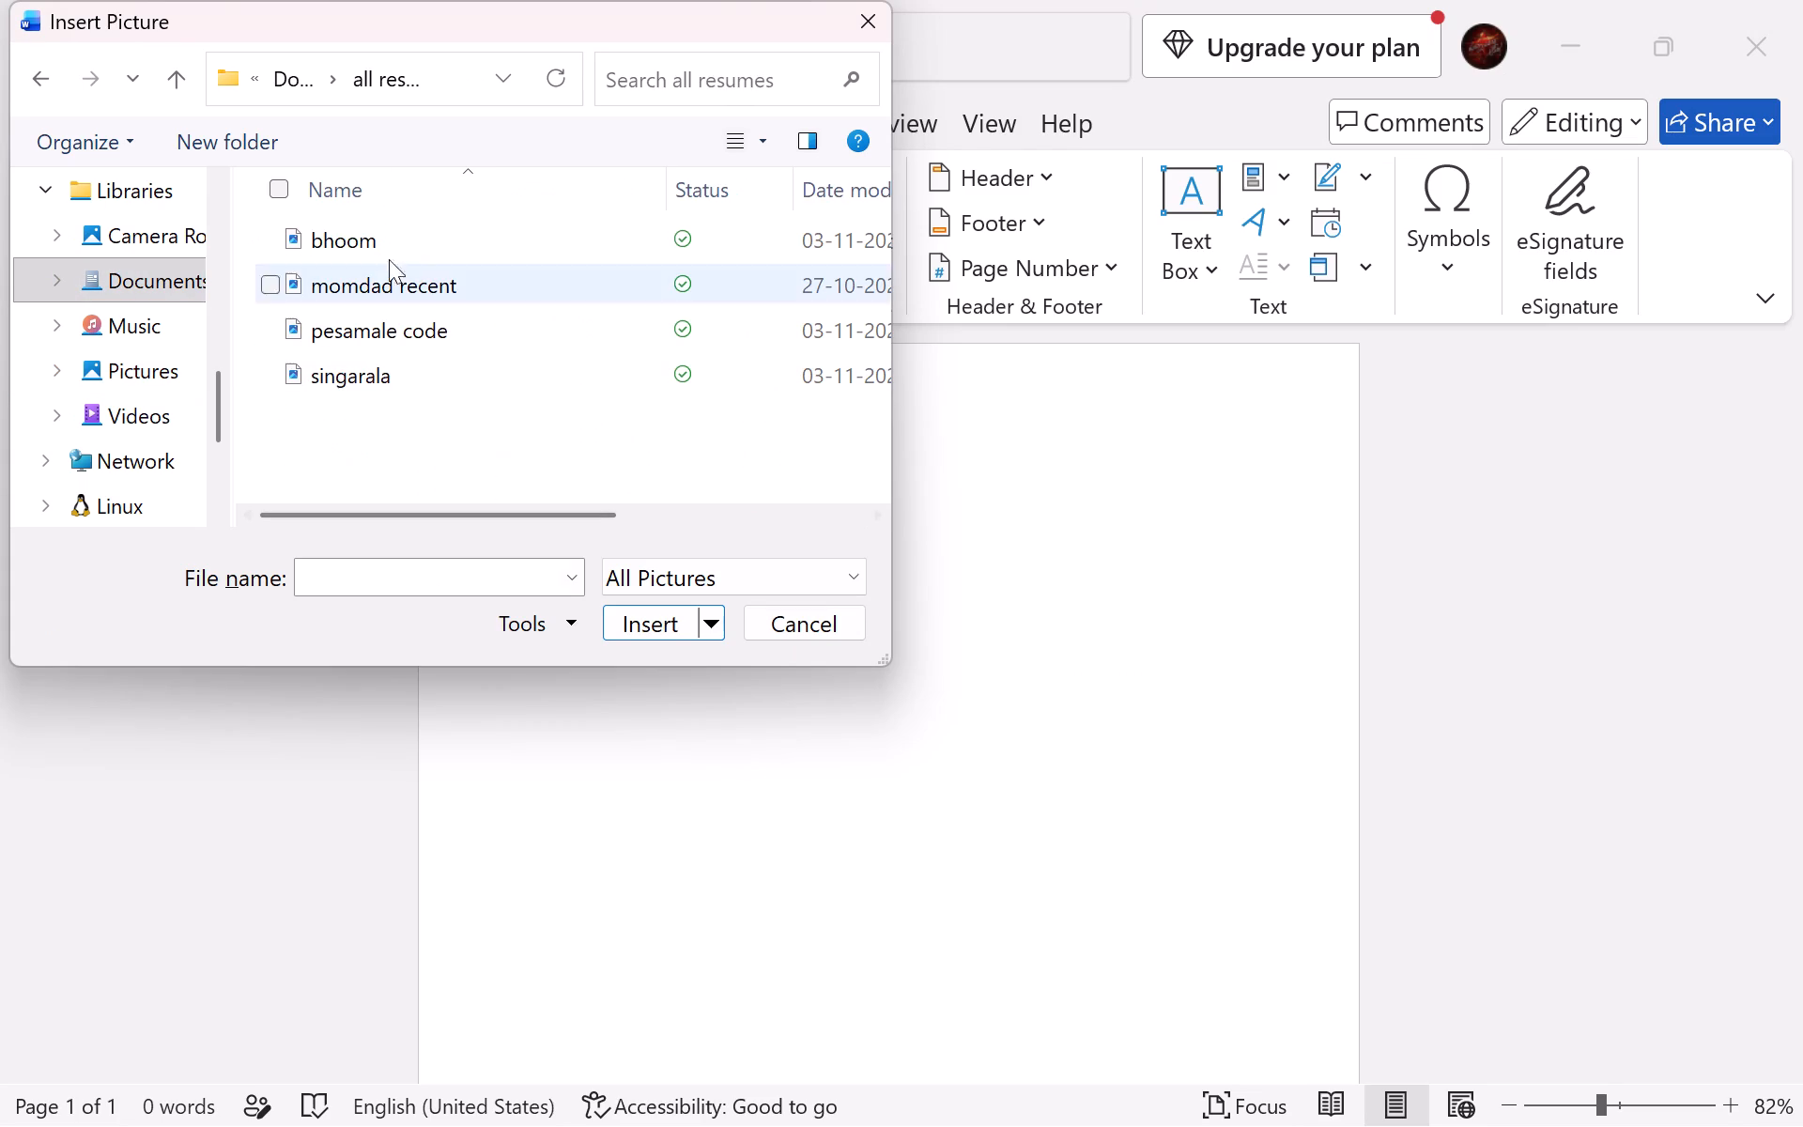
{"action": "left_click", "coordinate": [393, 225]}
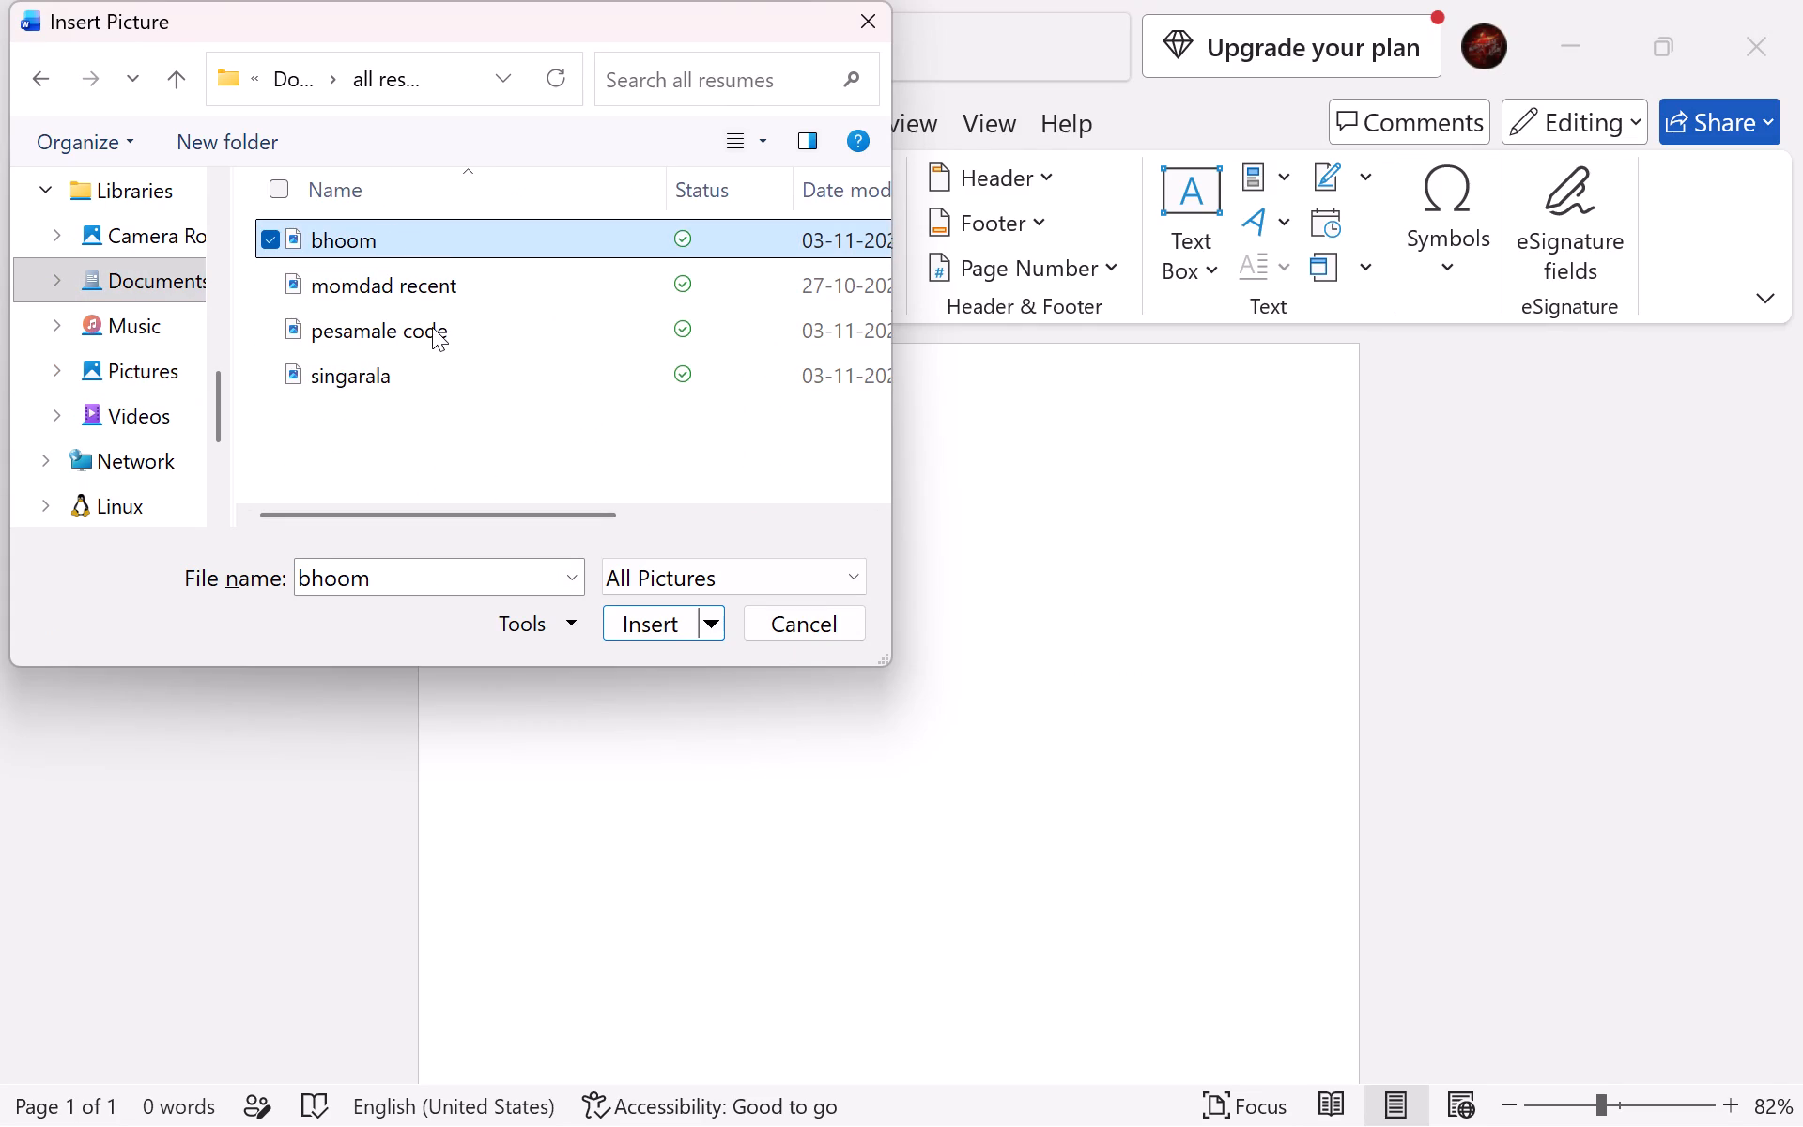
{"action": "left_click", "coordinate": [430, 327], "text": "ctrl"}
{"action": "left_click", "coordinate": [442, 386], "text": "ctrl"}
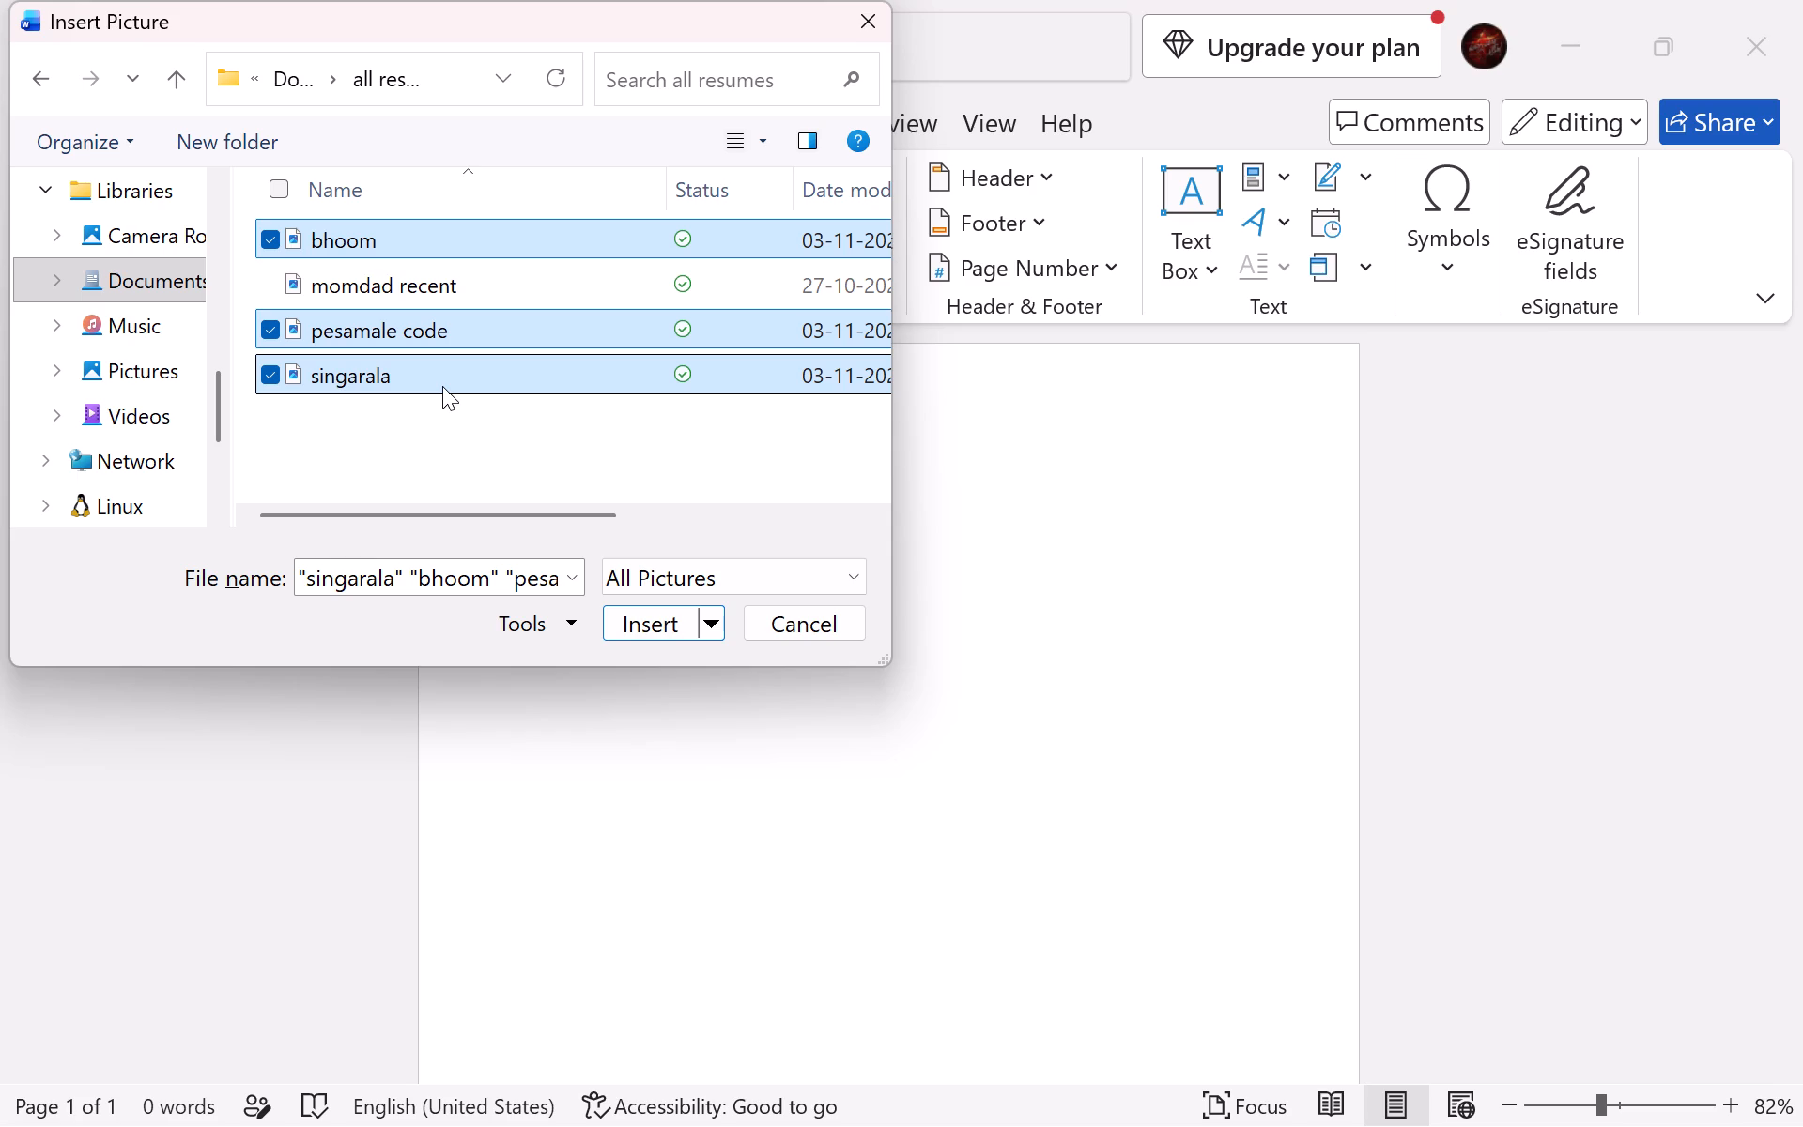
{"action": "left_click", "coordinate": [634, 622]}
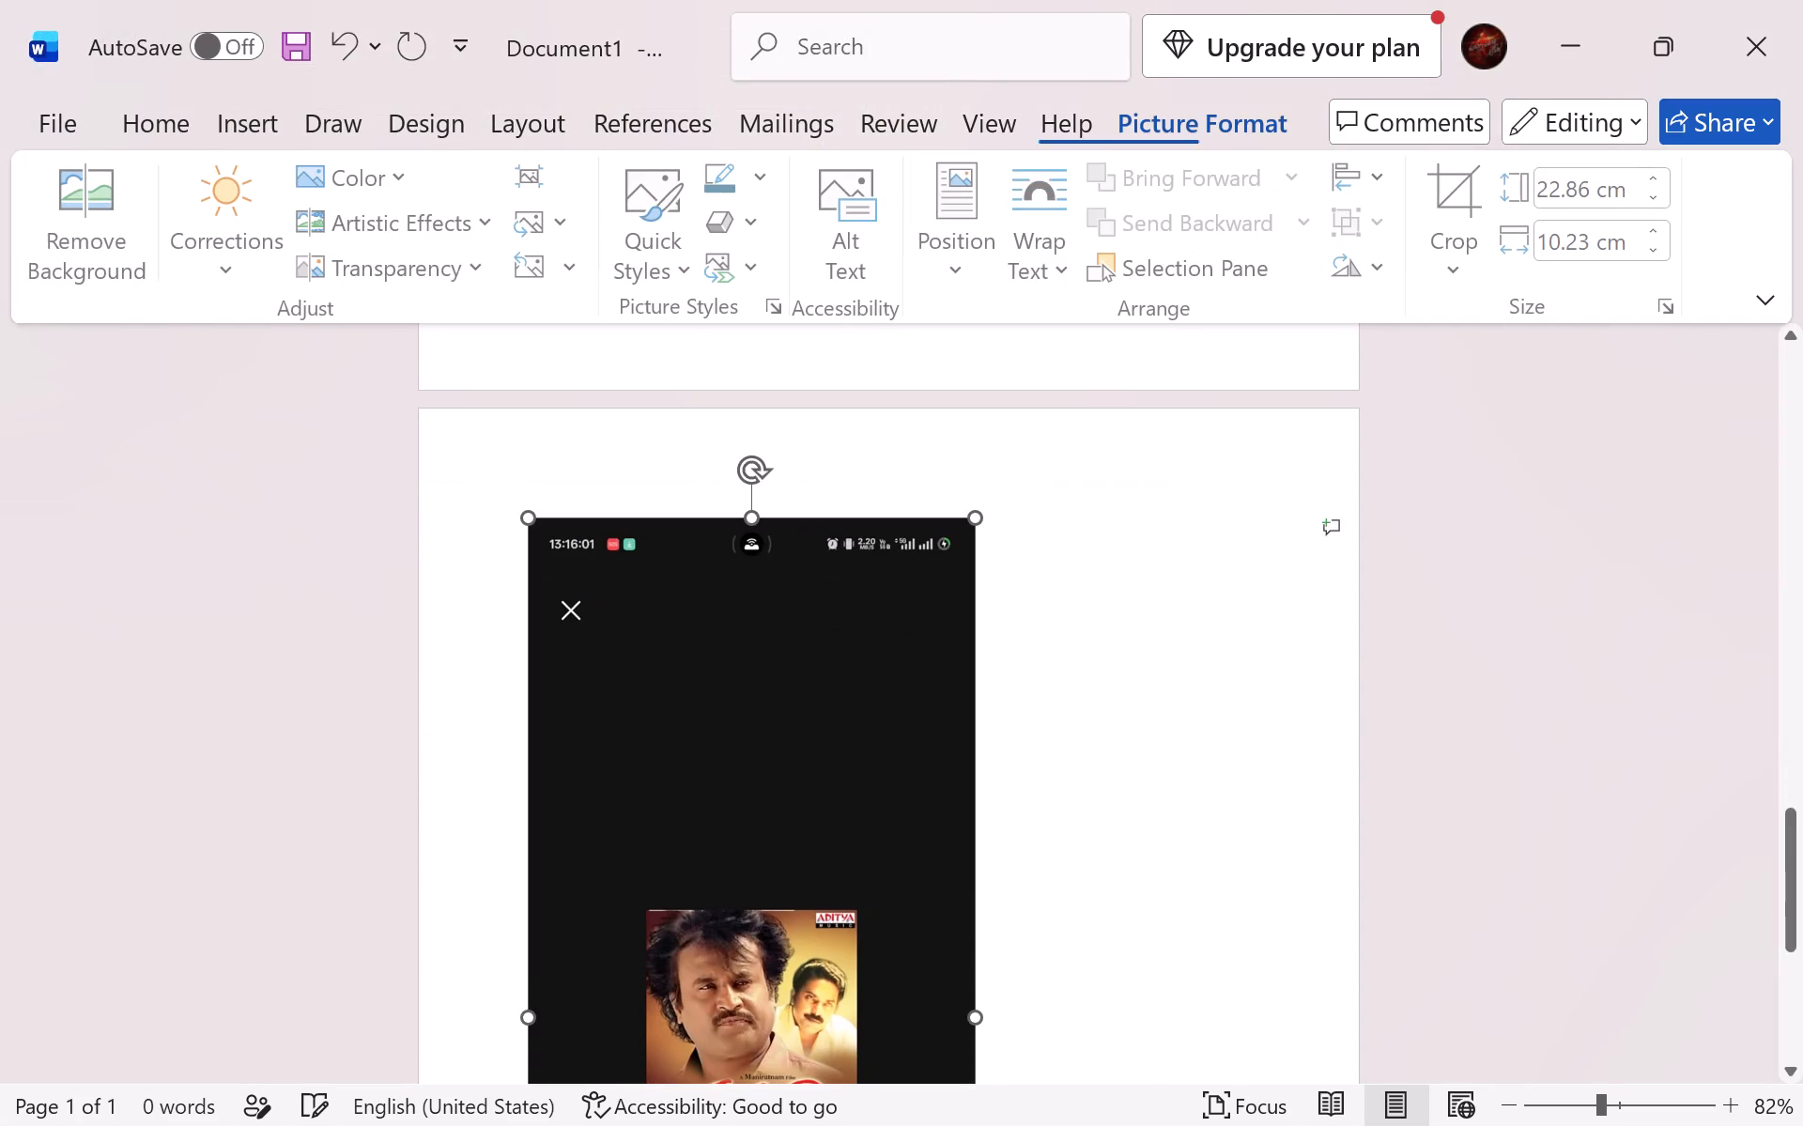
Crop the second page's Peramale screenshot down to the lower part of its cover art and the Spotify code.
{"action": "left_click", "coordinate": [1469, 210]}
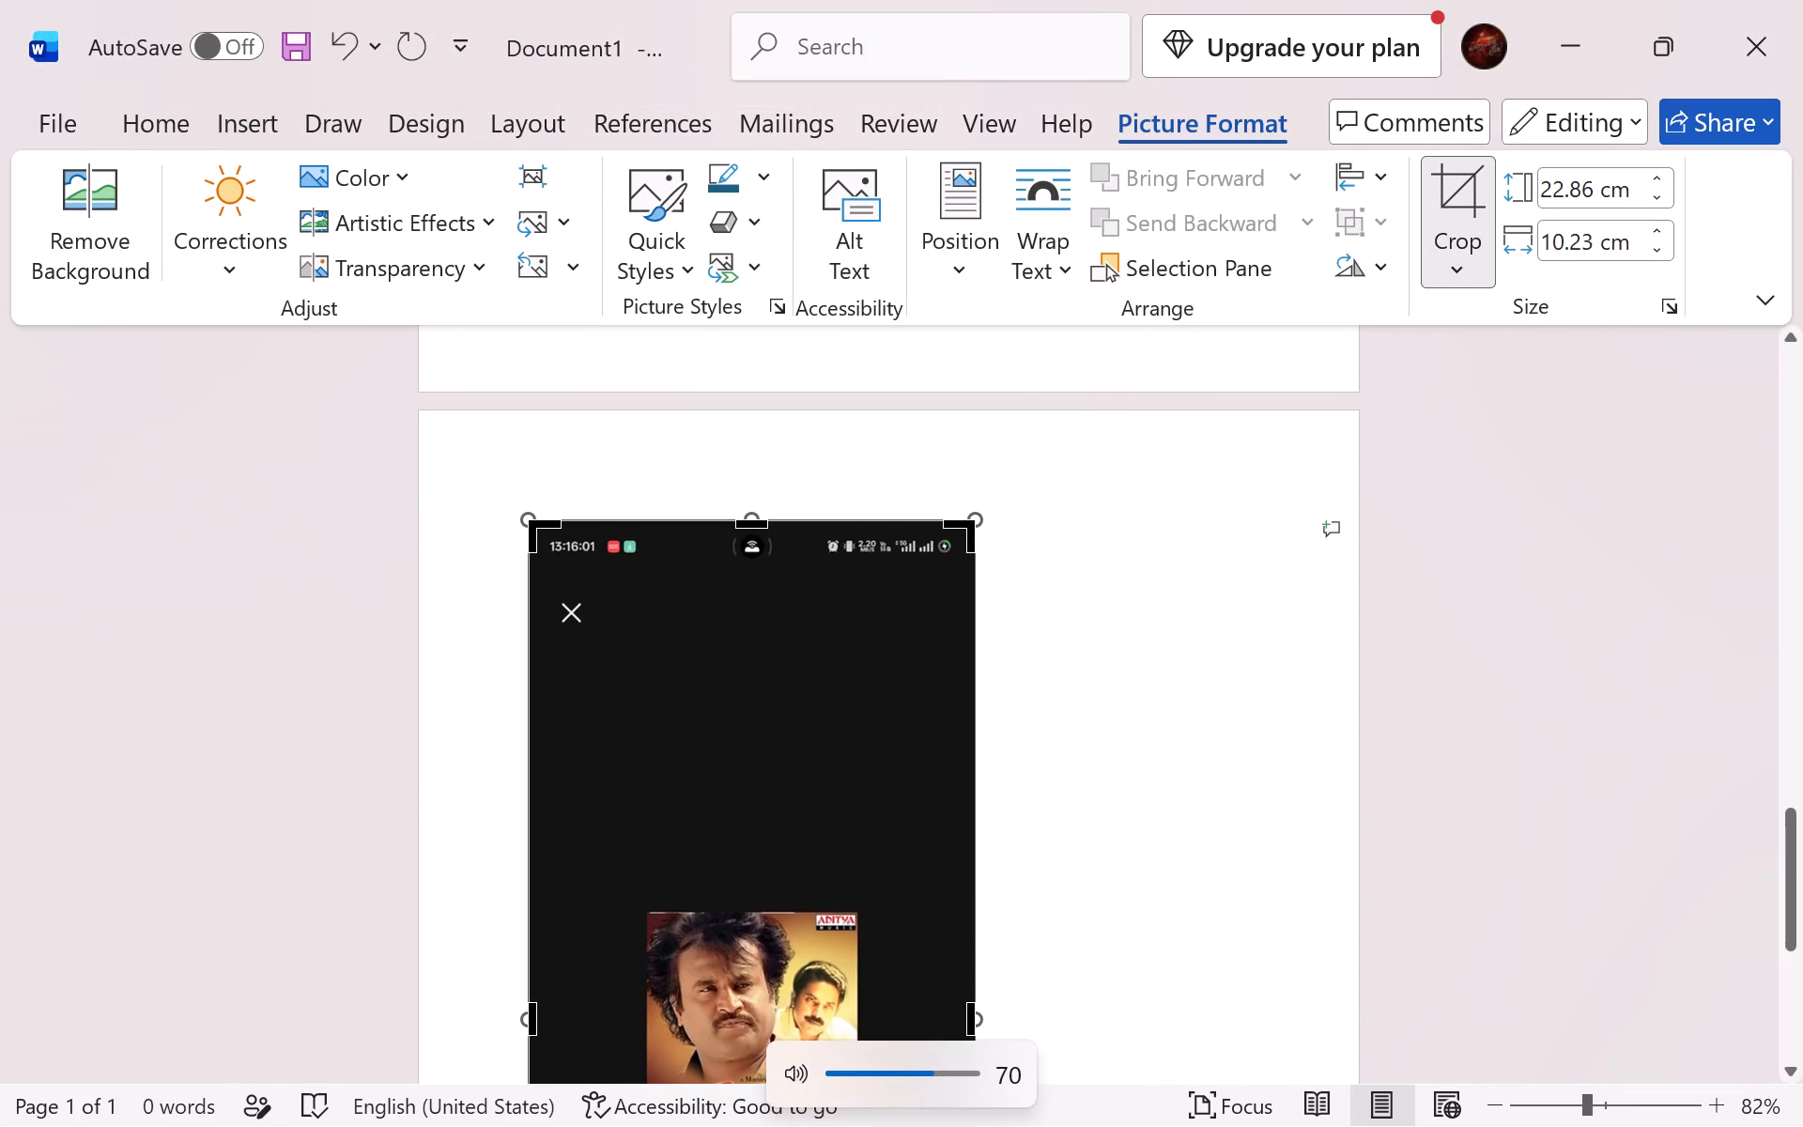
{"action": "scroll", "coordinate": [1293, 615], "scroll_direction": "down", "scroll_amount": 1}
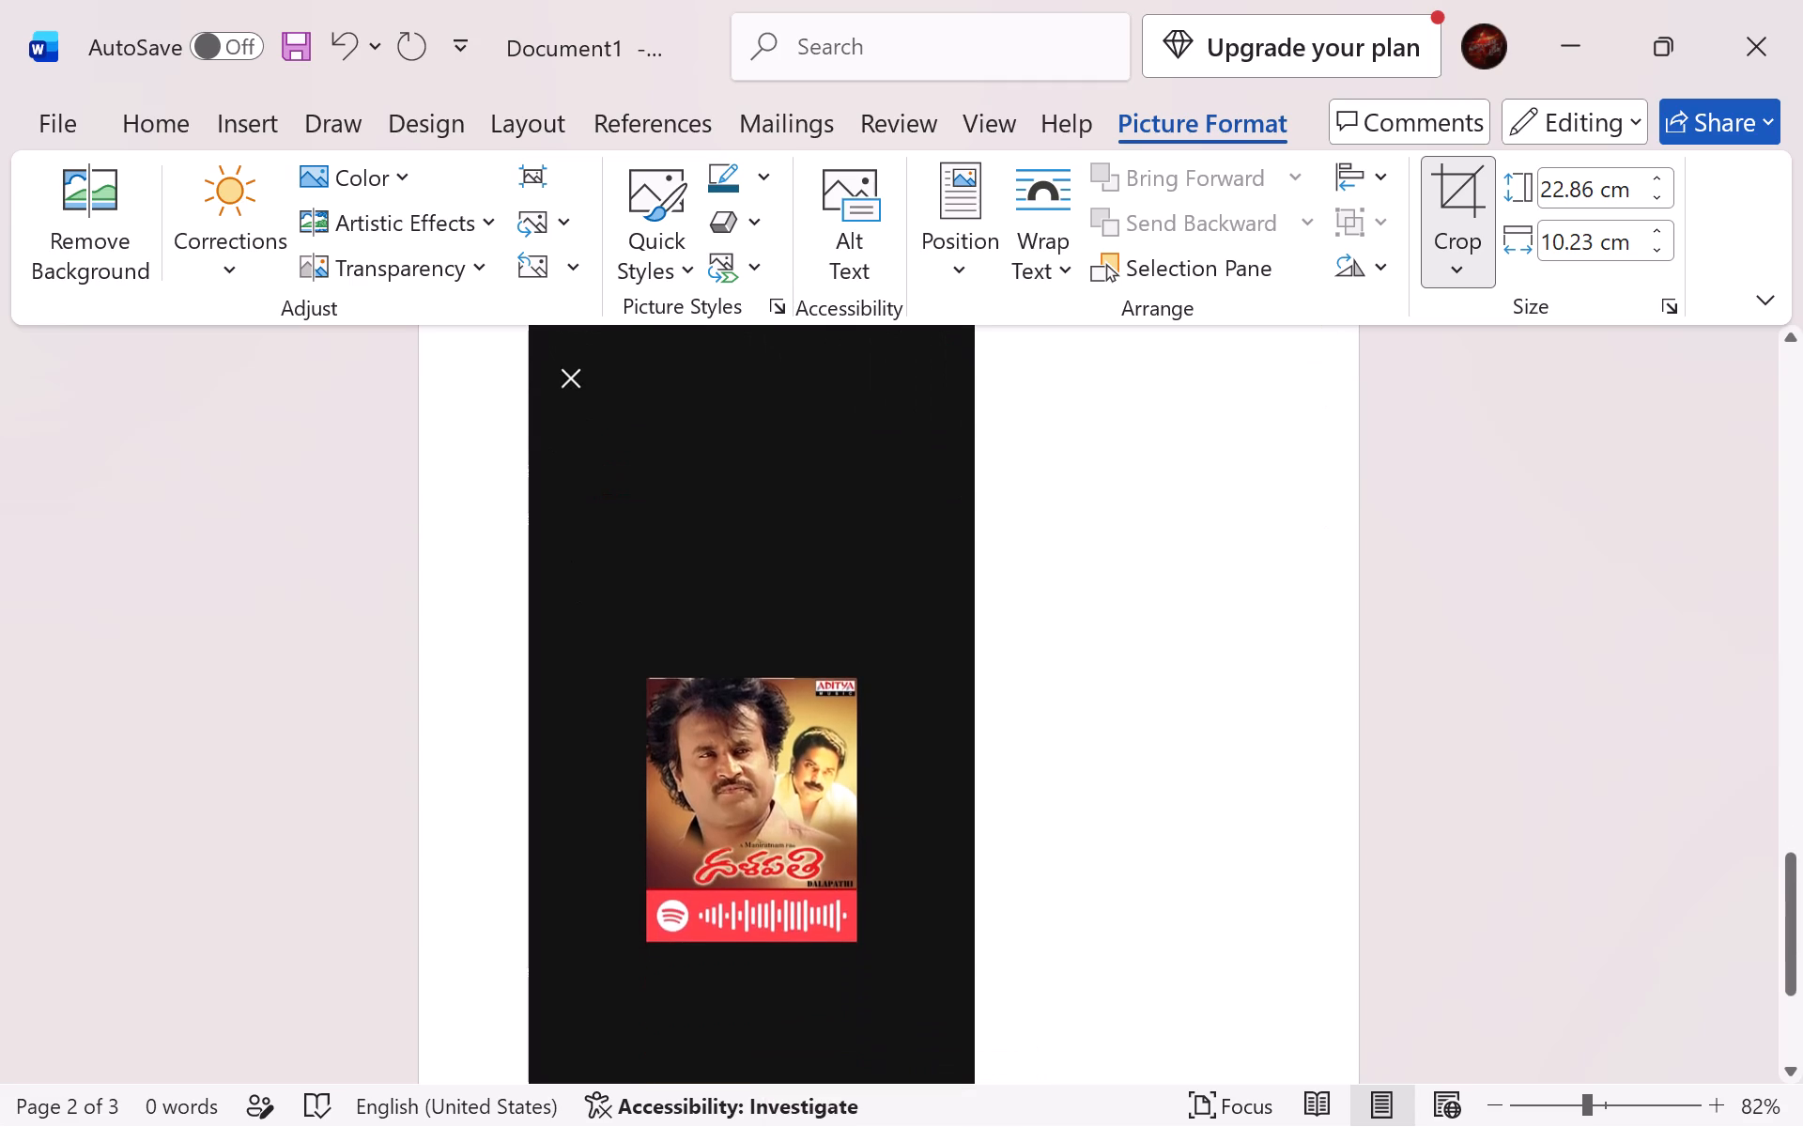
{"action": "scroll", "coordinate": [1293, 615], "scroll_direction": "down", "scroll_amount": 1}
{"action": "scroll", "coordinate": [1293, 615], "scroll_direction": "up", "scroll_amount": 1}
{"action": "key", "text": "ctrl+minus"}
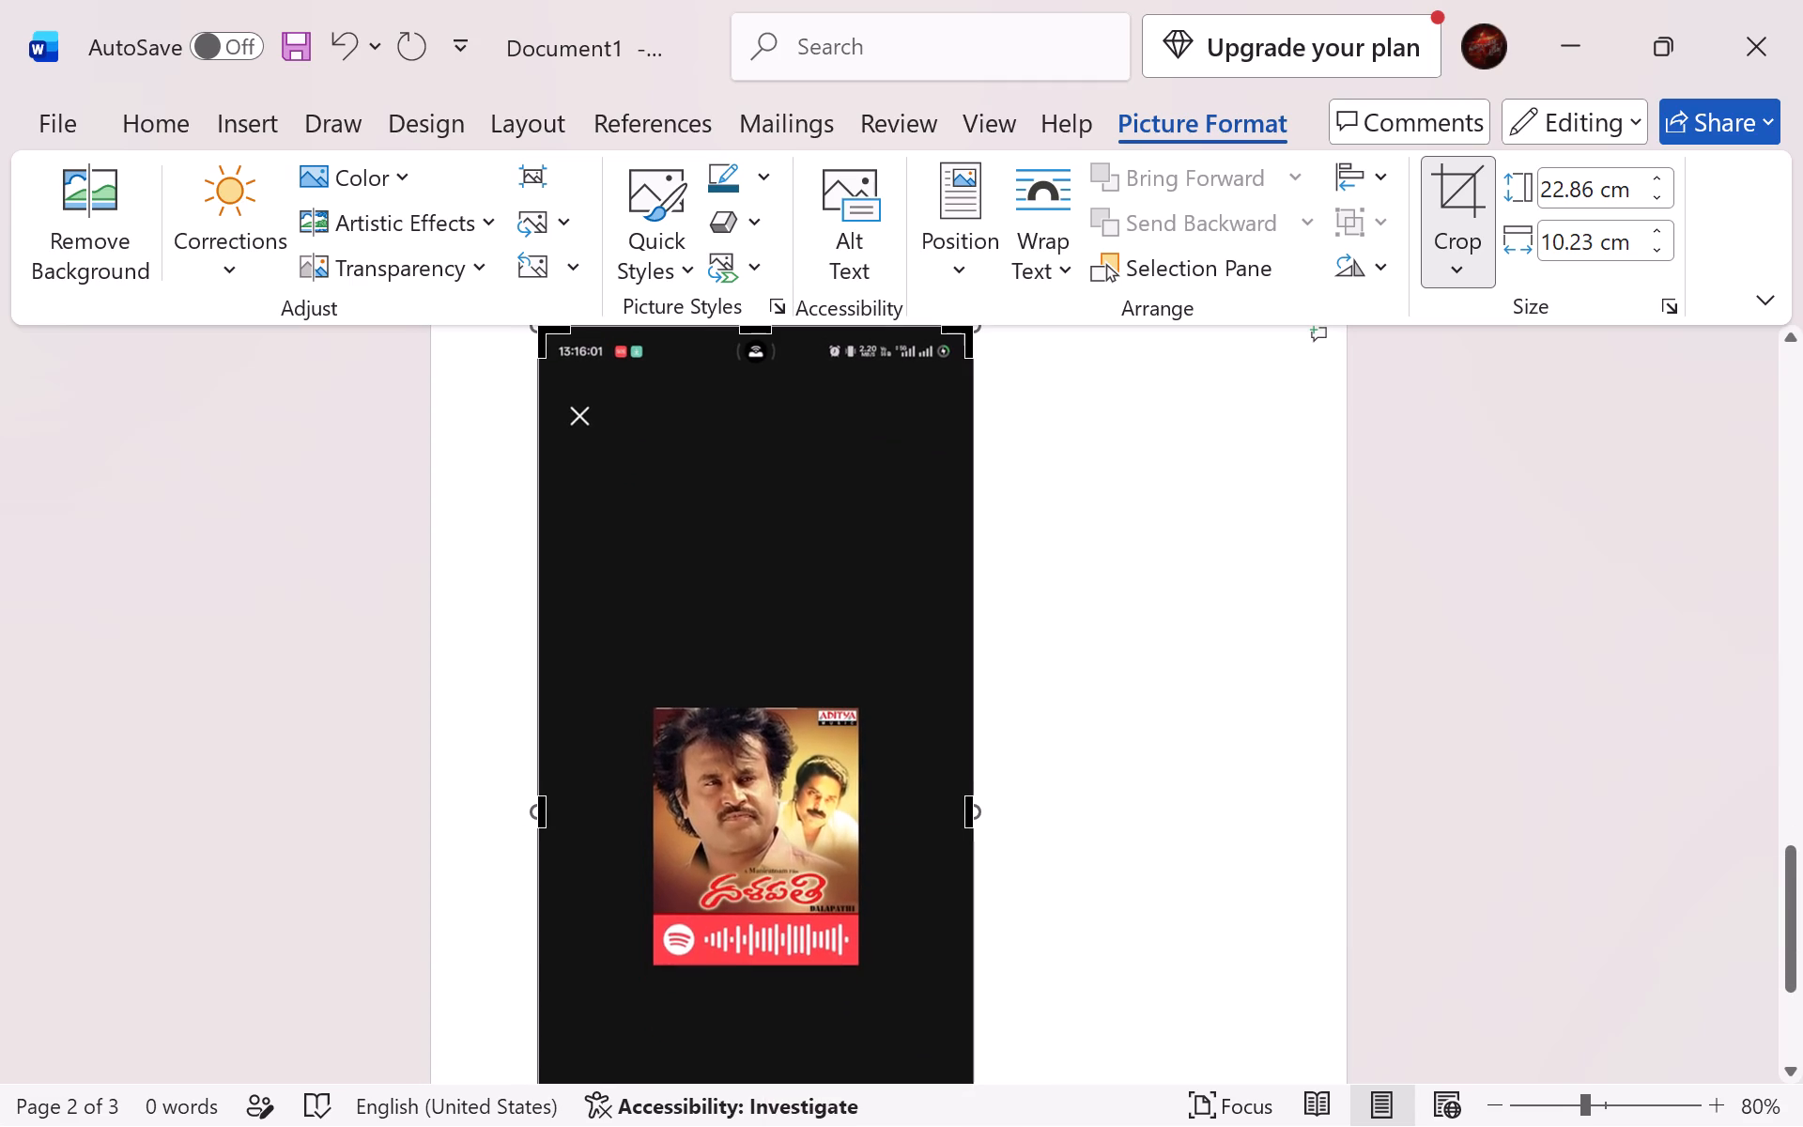
{"action": "key", "text": "ctrl+minus"}
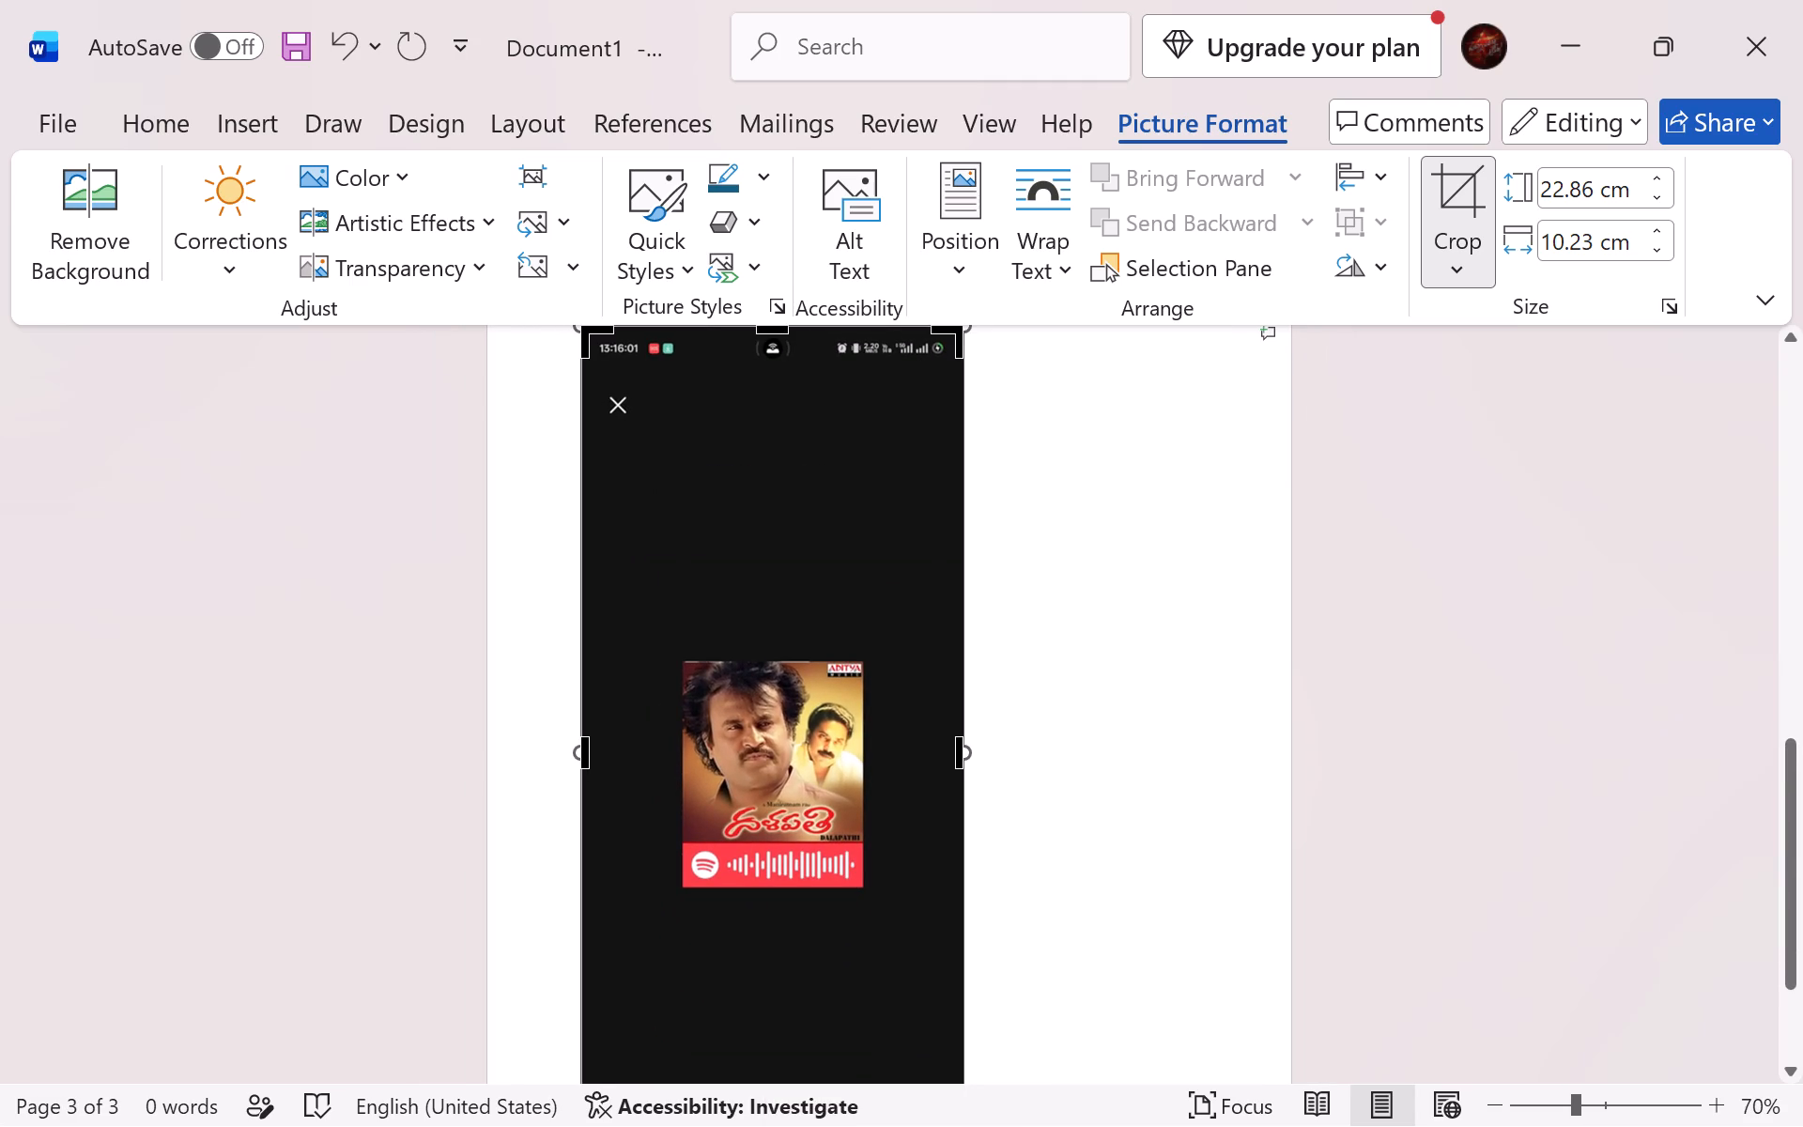
{"action": "key", "text": "ctrl+minus"}
{"action": "key", "text": "ctrl+minus"}
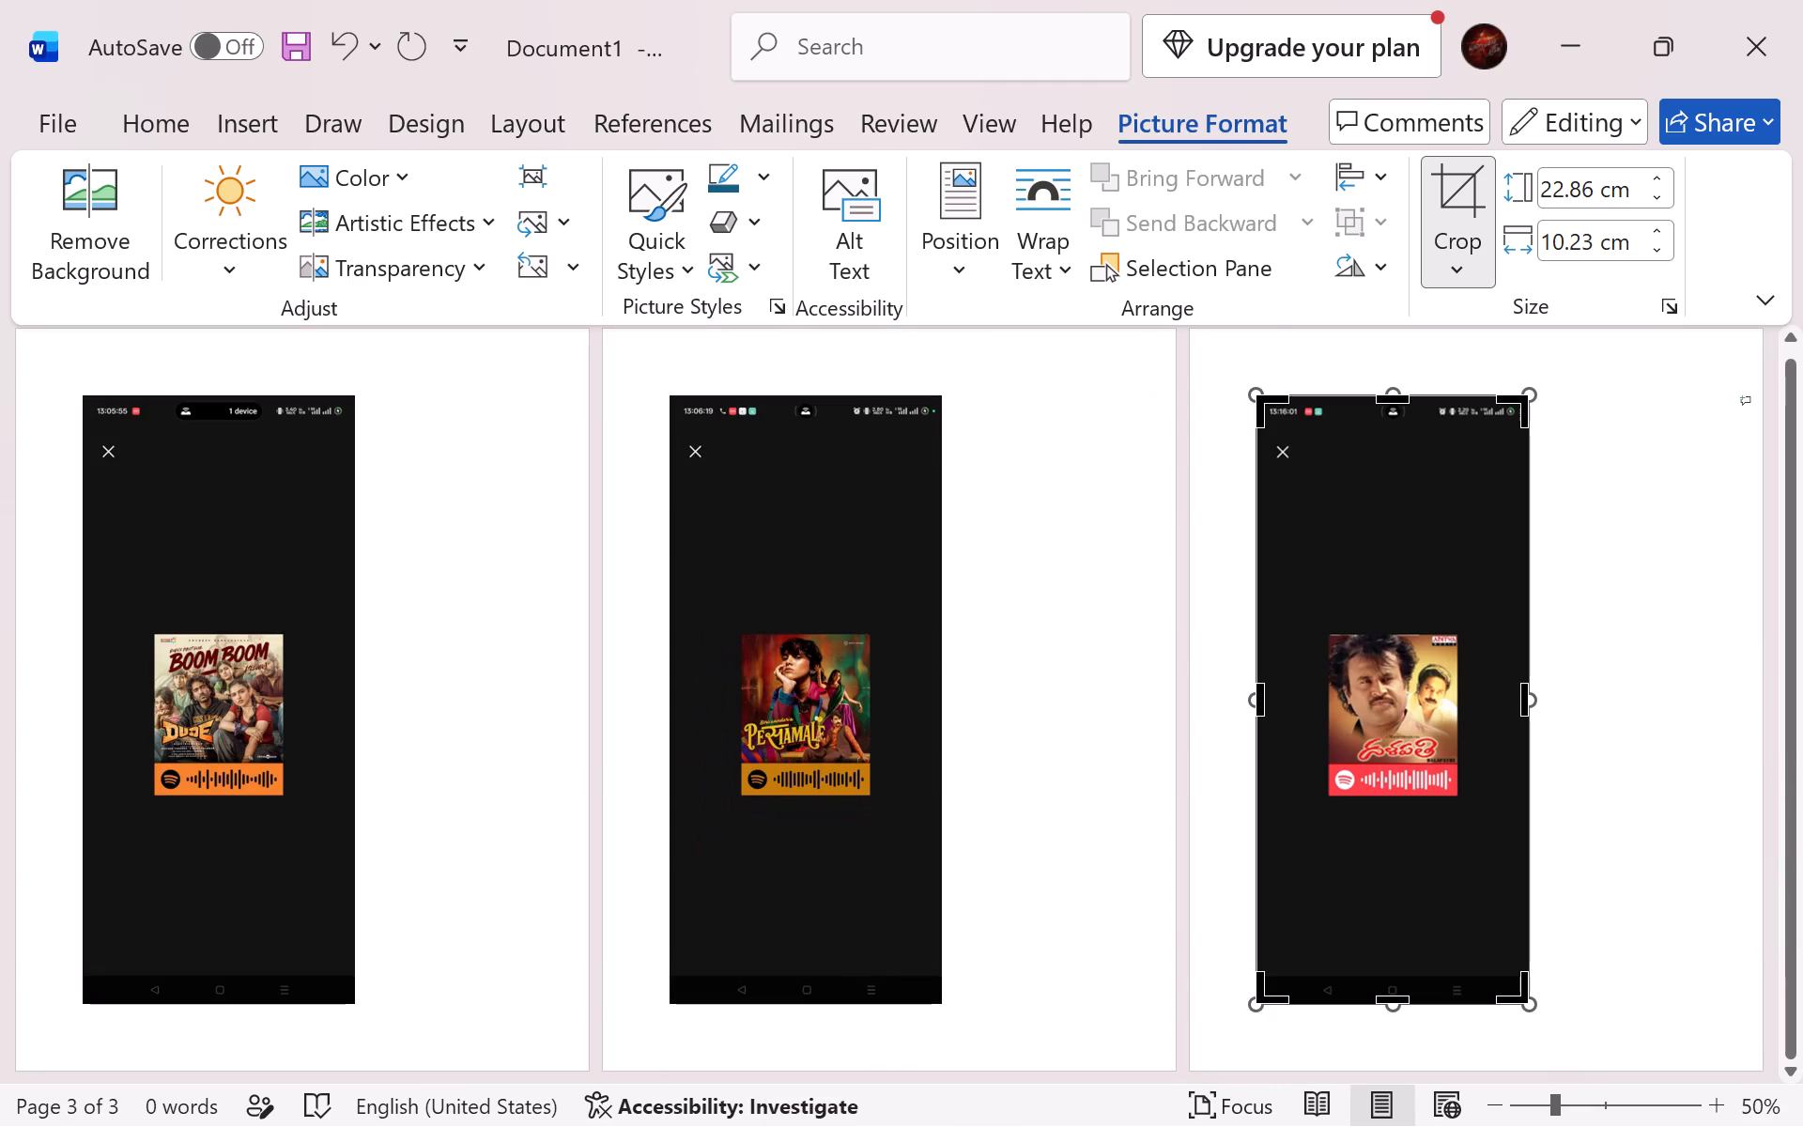
{"action": "left_click", "coordinate": [1451, 188]}
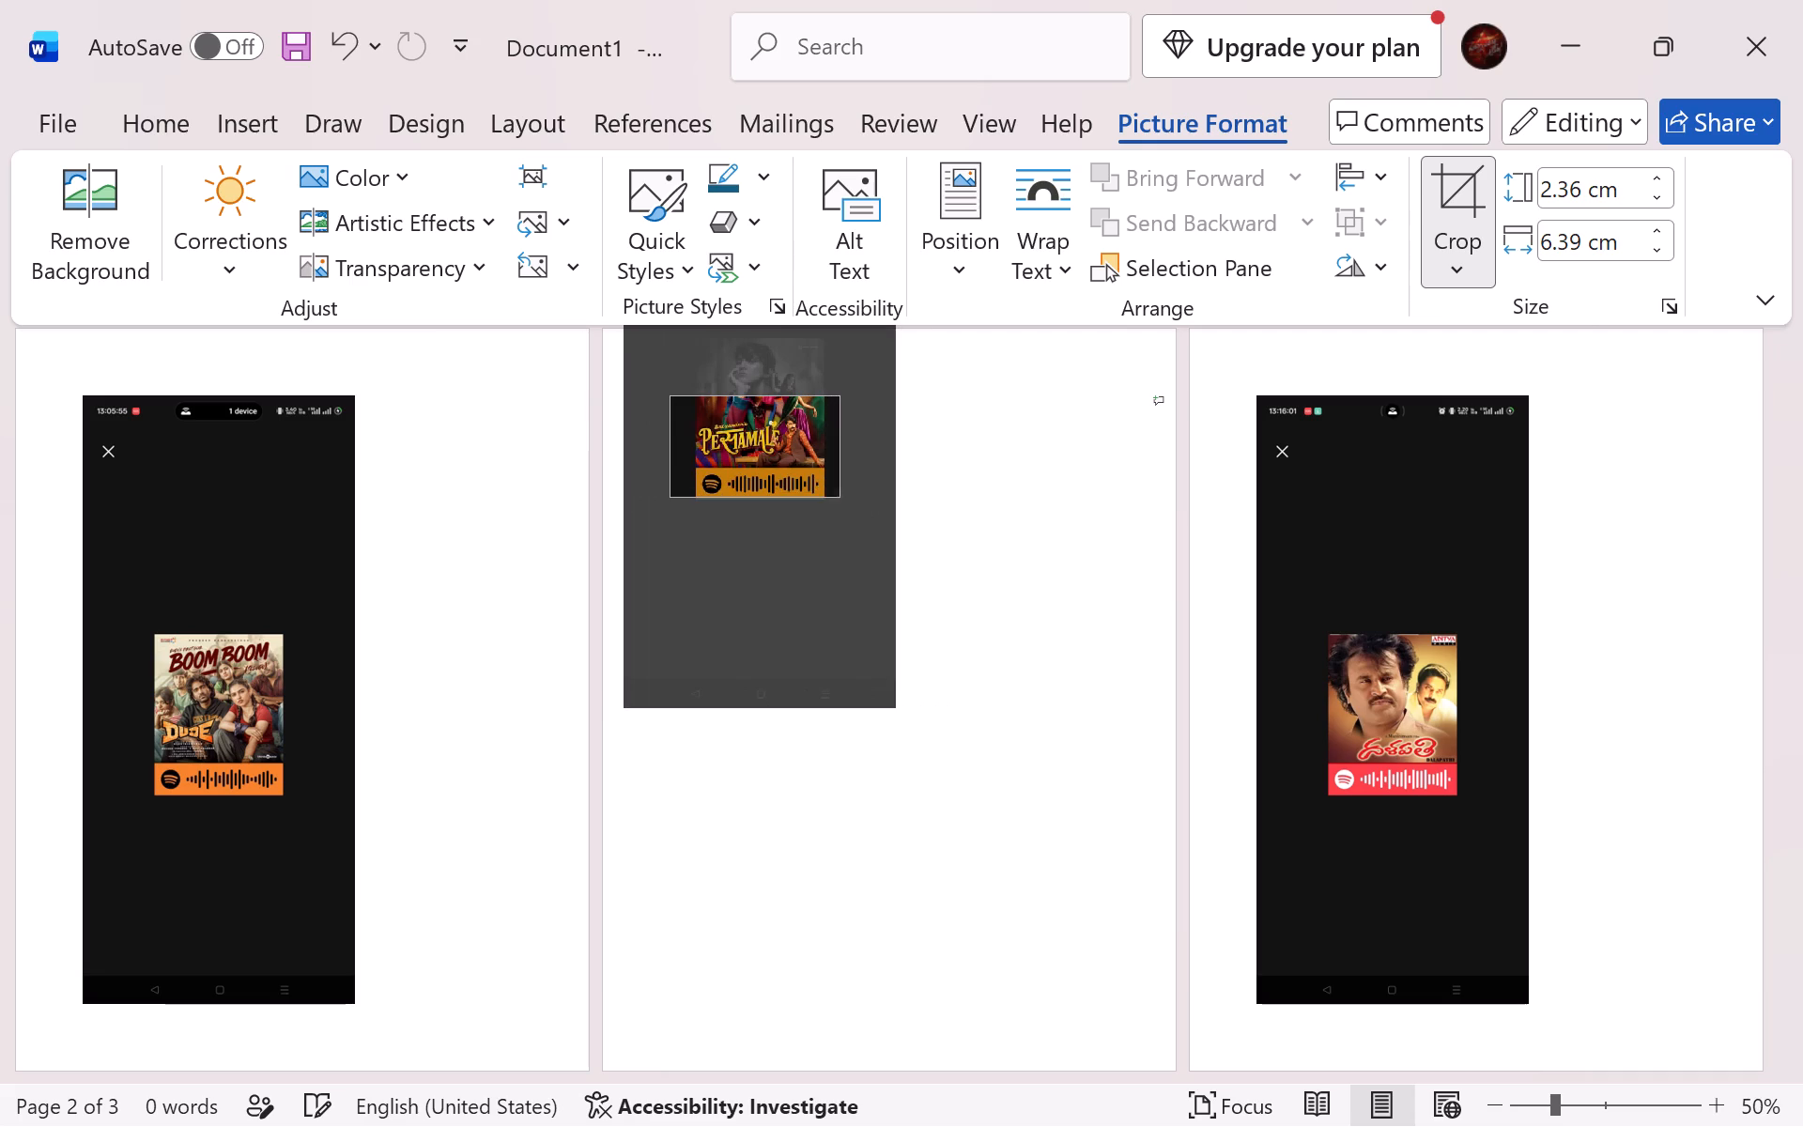
{"action": "key", "text": "Return"}
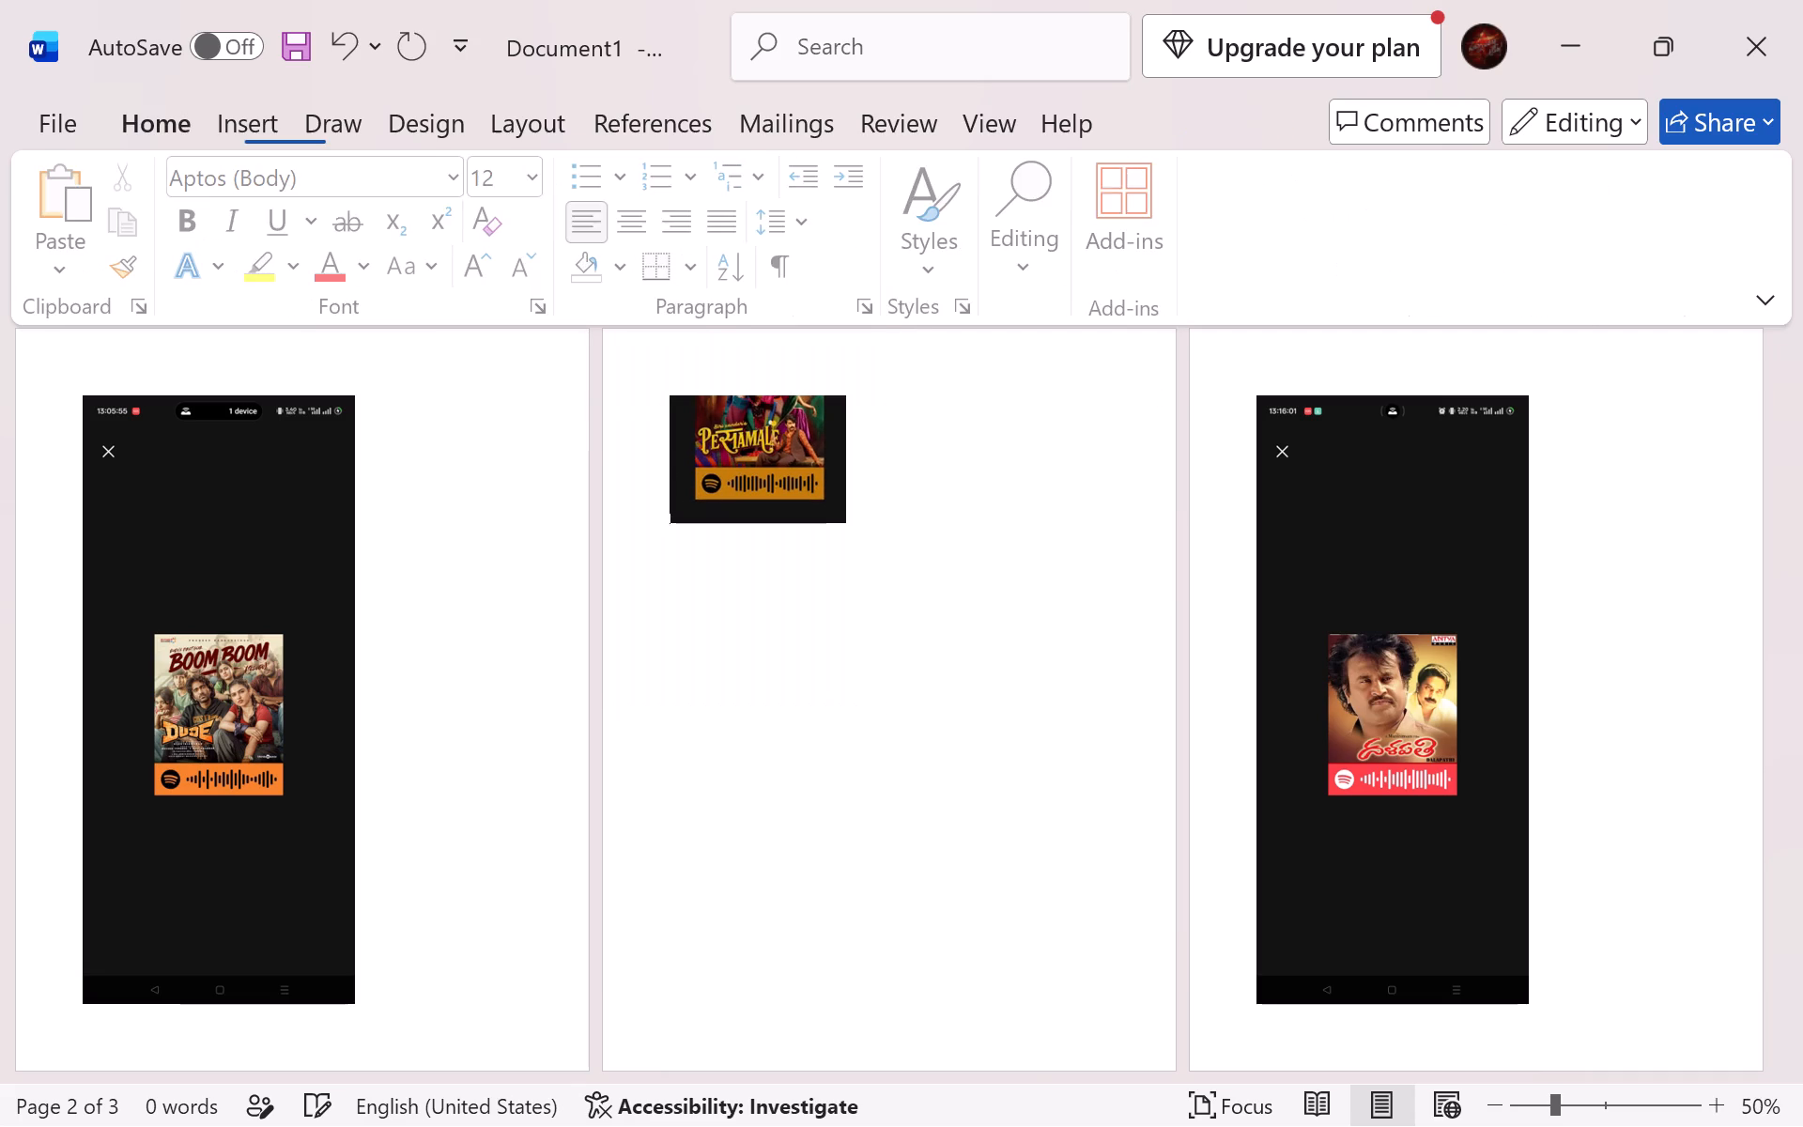
Crop the third page's Dalapathi screenshot to a full-width strip around its red Spotify code.
{"action": "left_click", "coordinate": [1300, 703]}
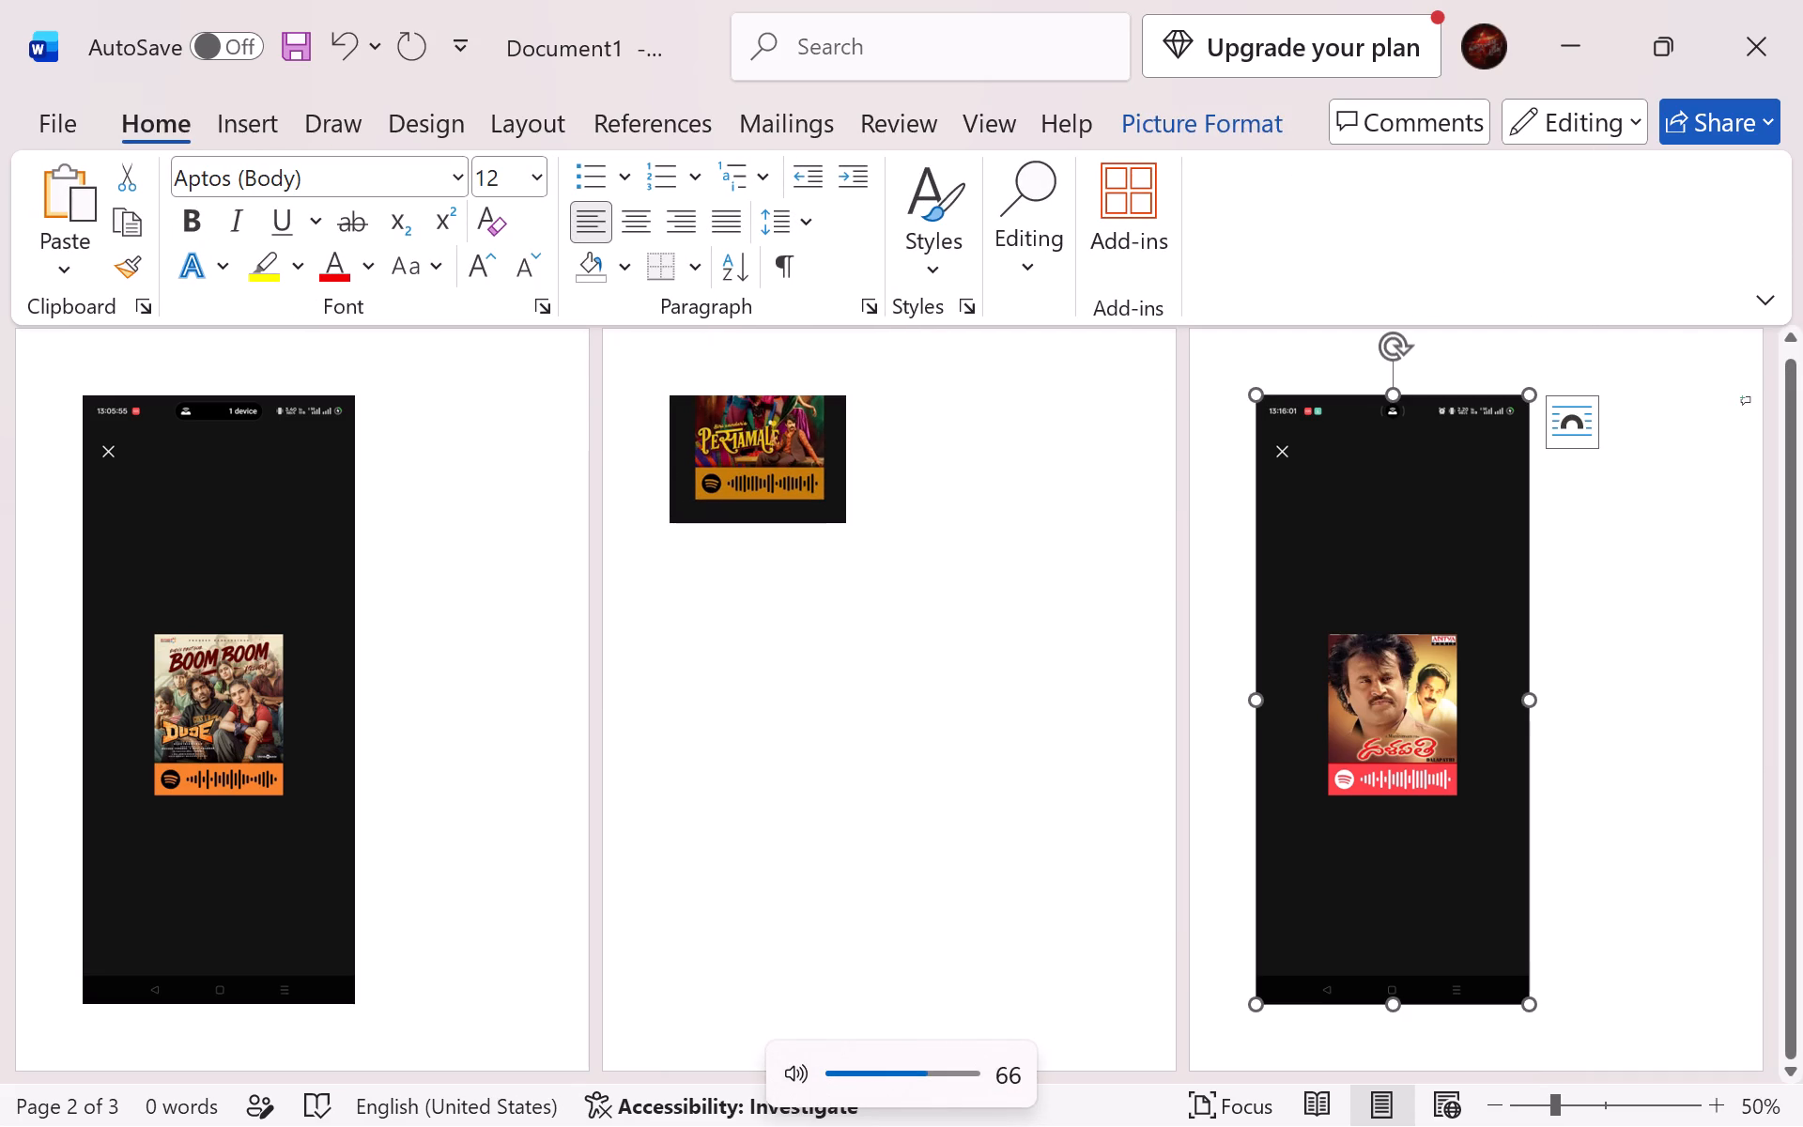
{"action": "left_click", "coordinate": [992, 123]}
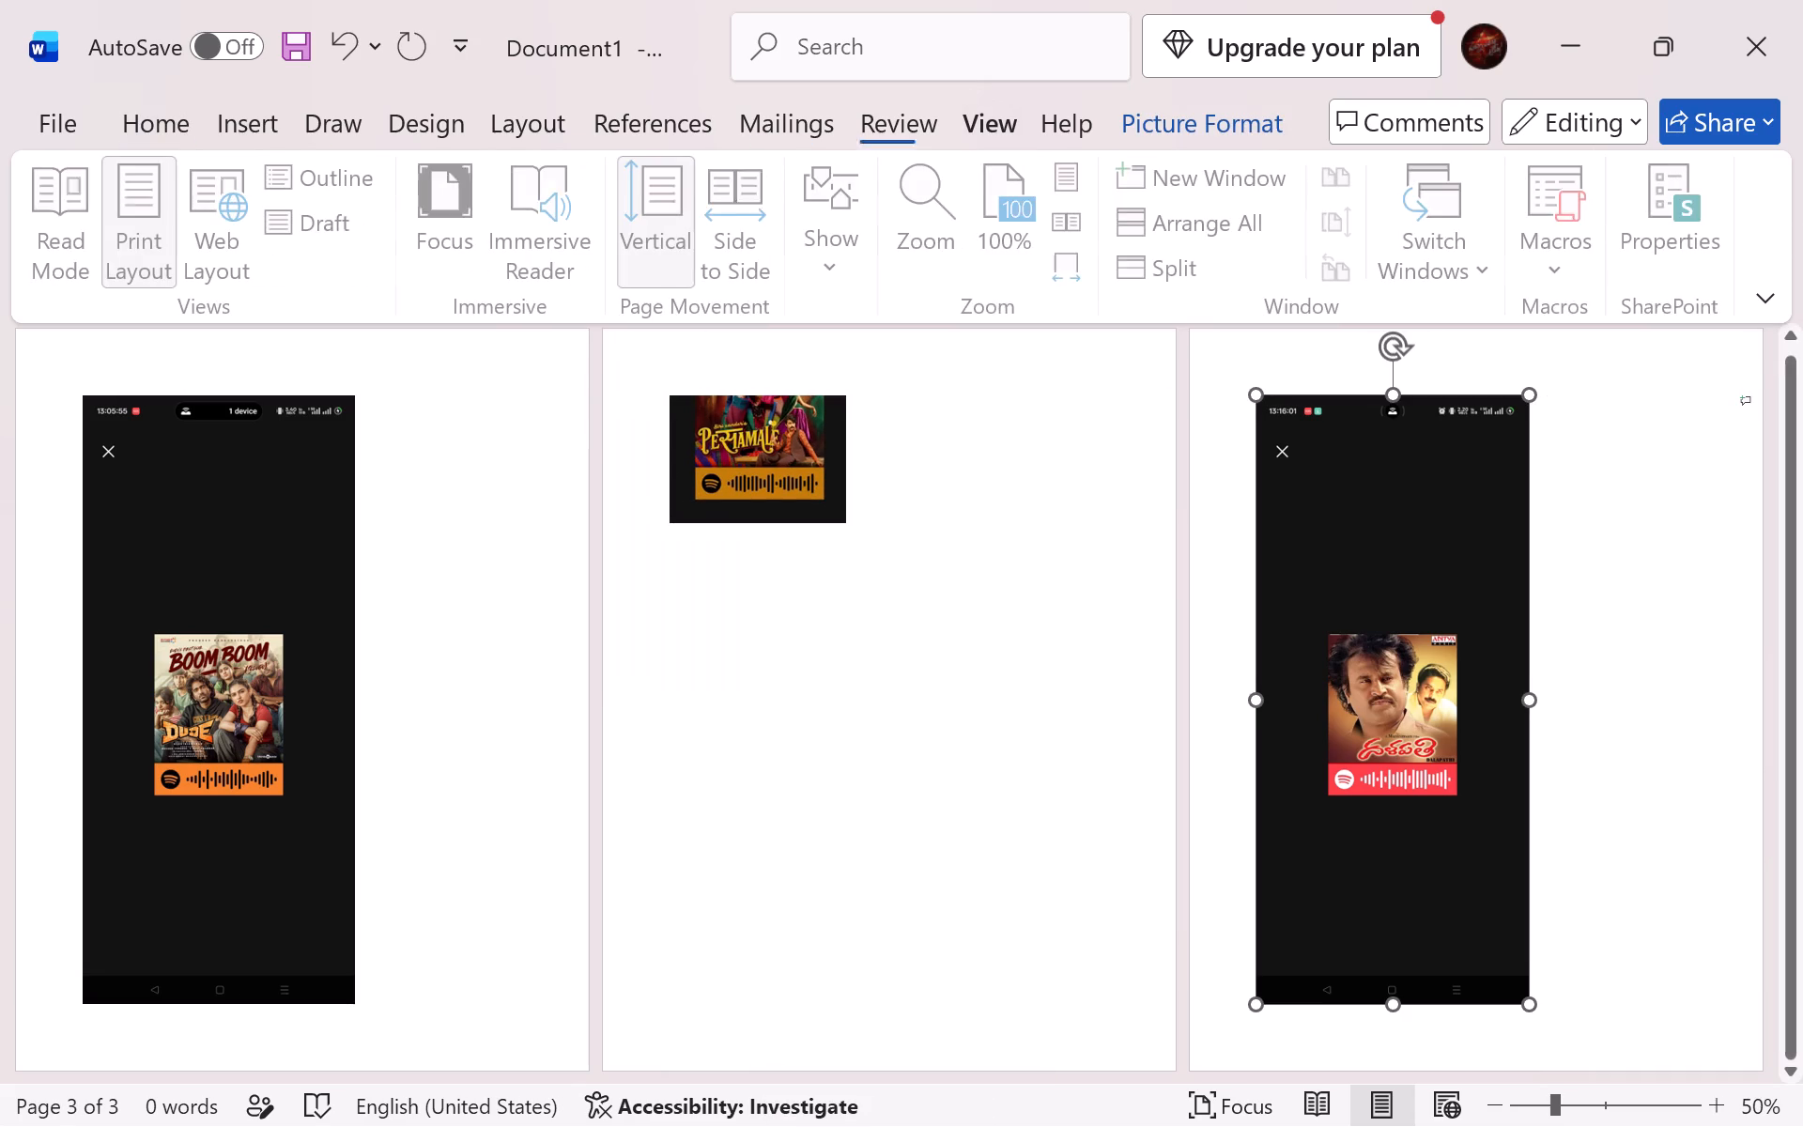
{"action": "left_click", "coordinate": [894, 115]}
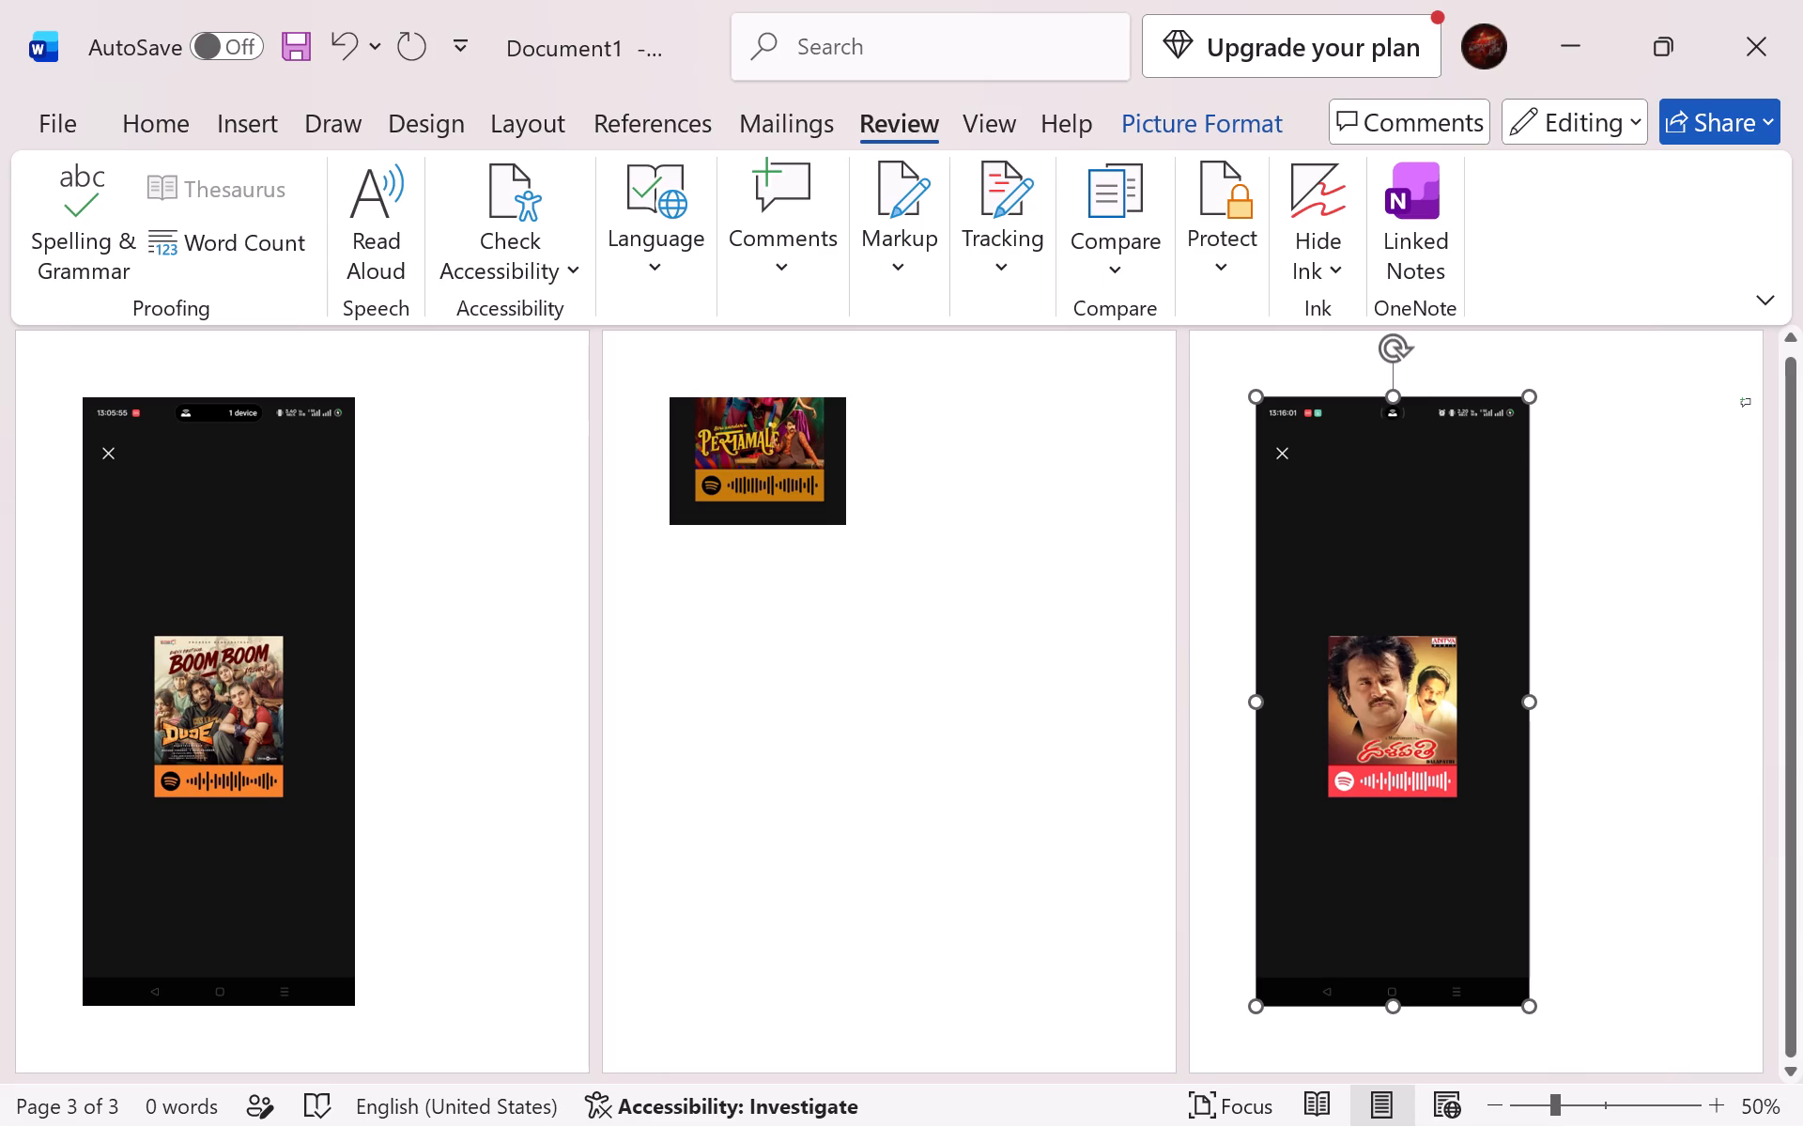
{"action": "left_click", "coordinate": [1217, 116]}
{"action": "left_click", "coordinate": [1446, 188]}
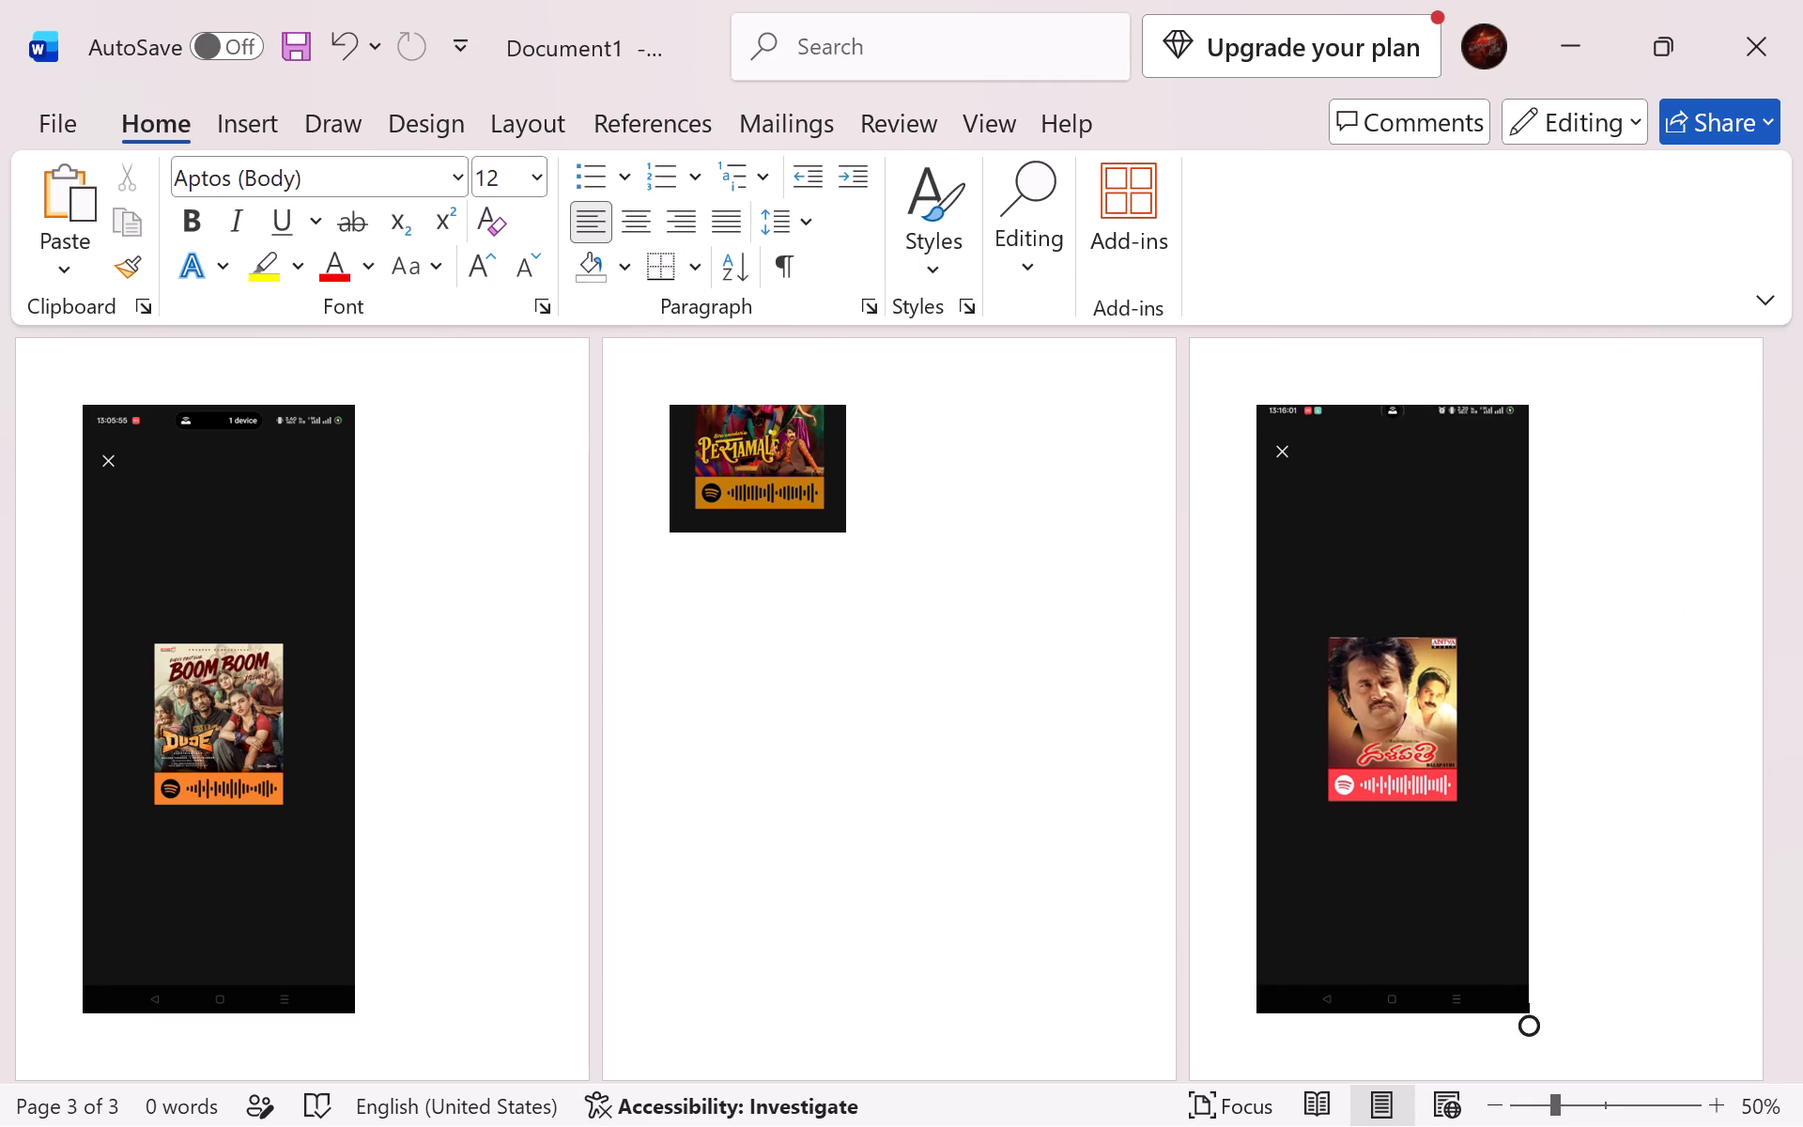
{"action": "key", "text": "ctrl+z"}
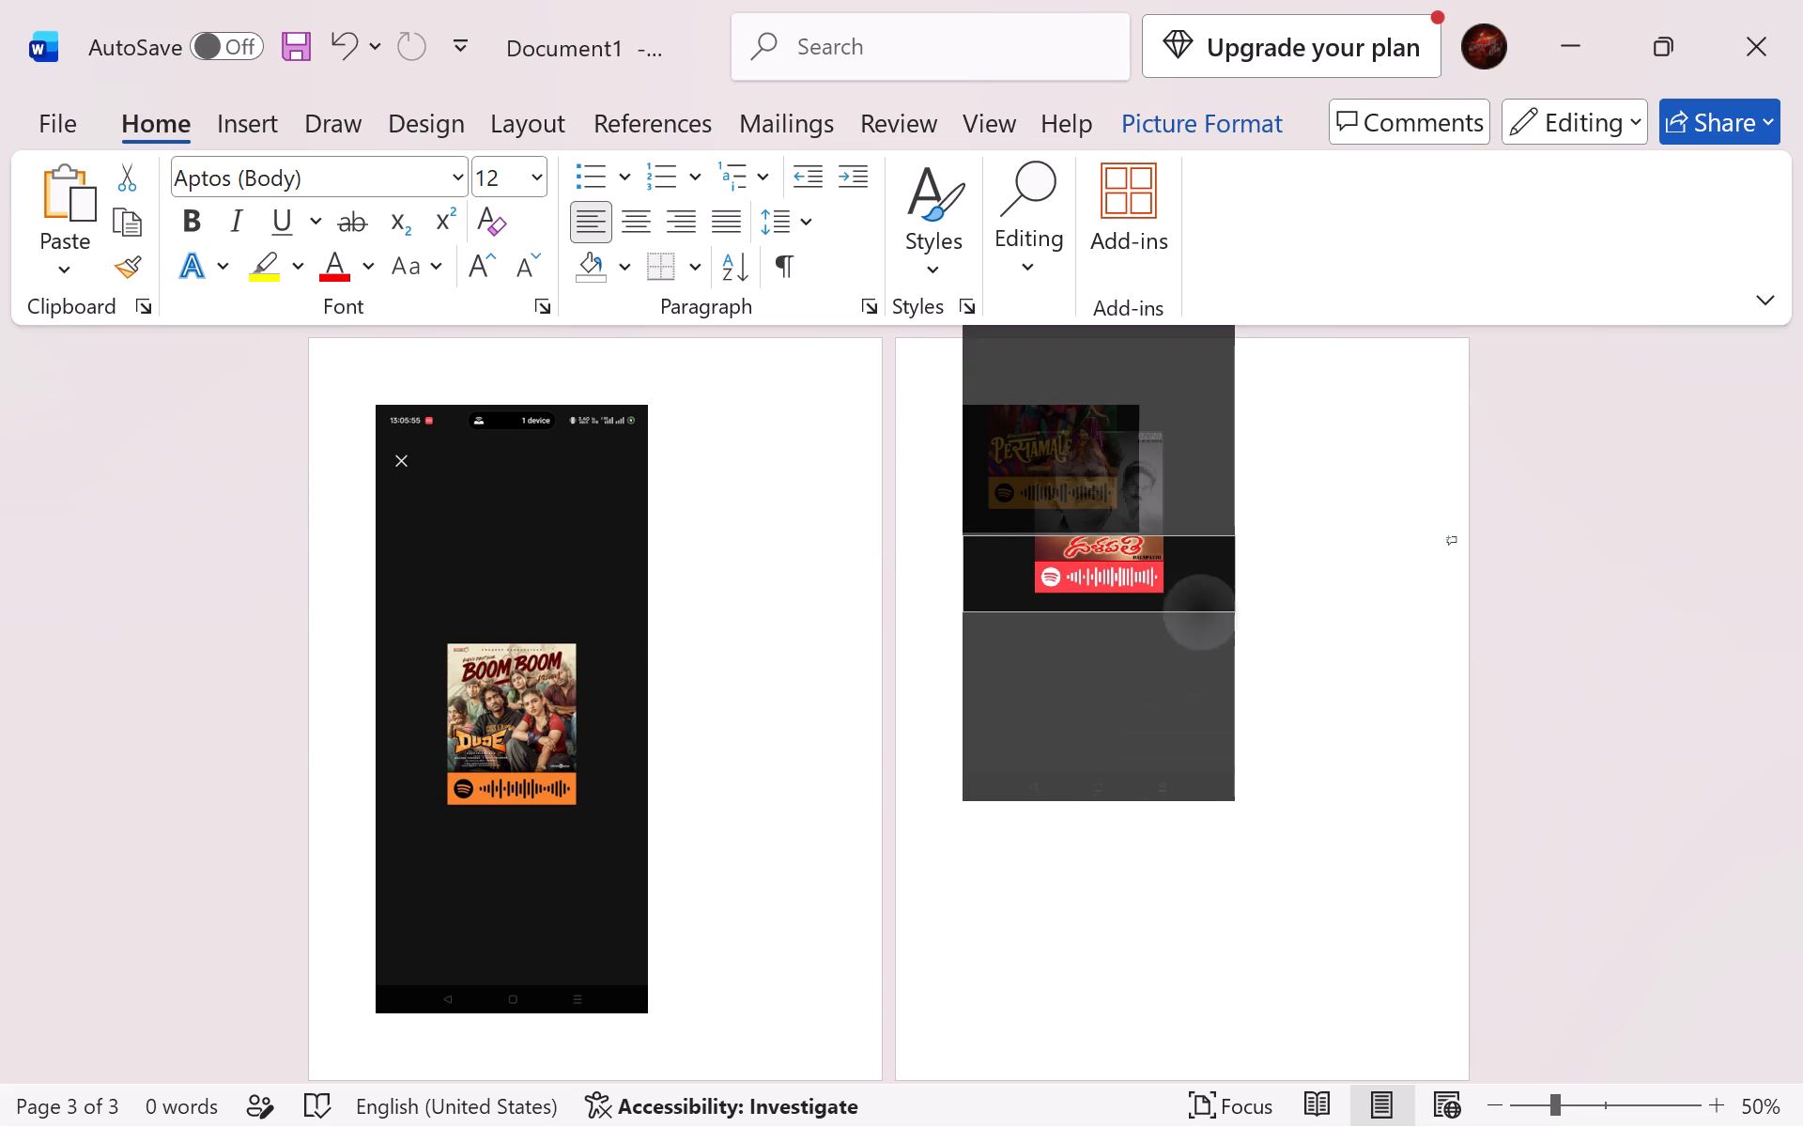
{"action": "key", "text": "Return"}
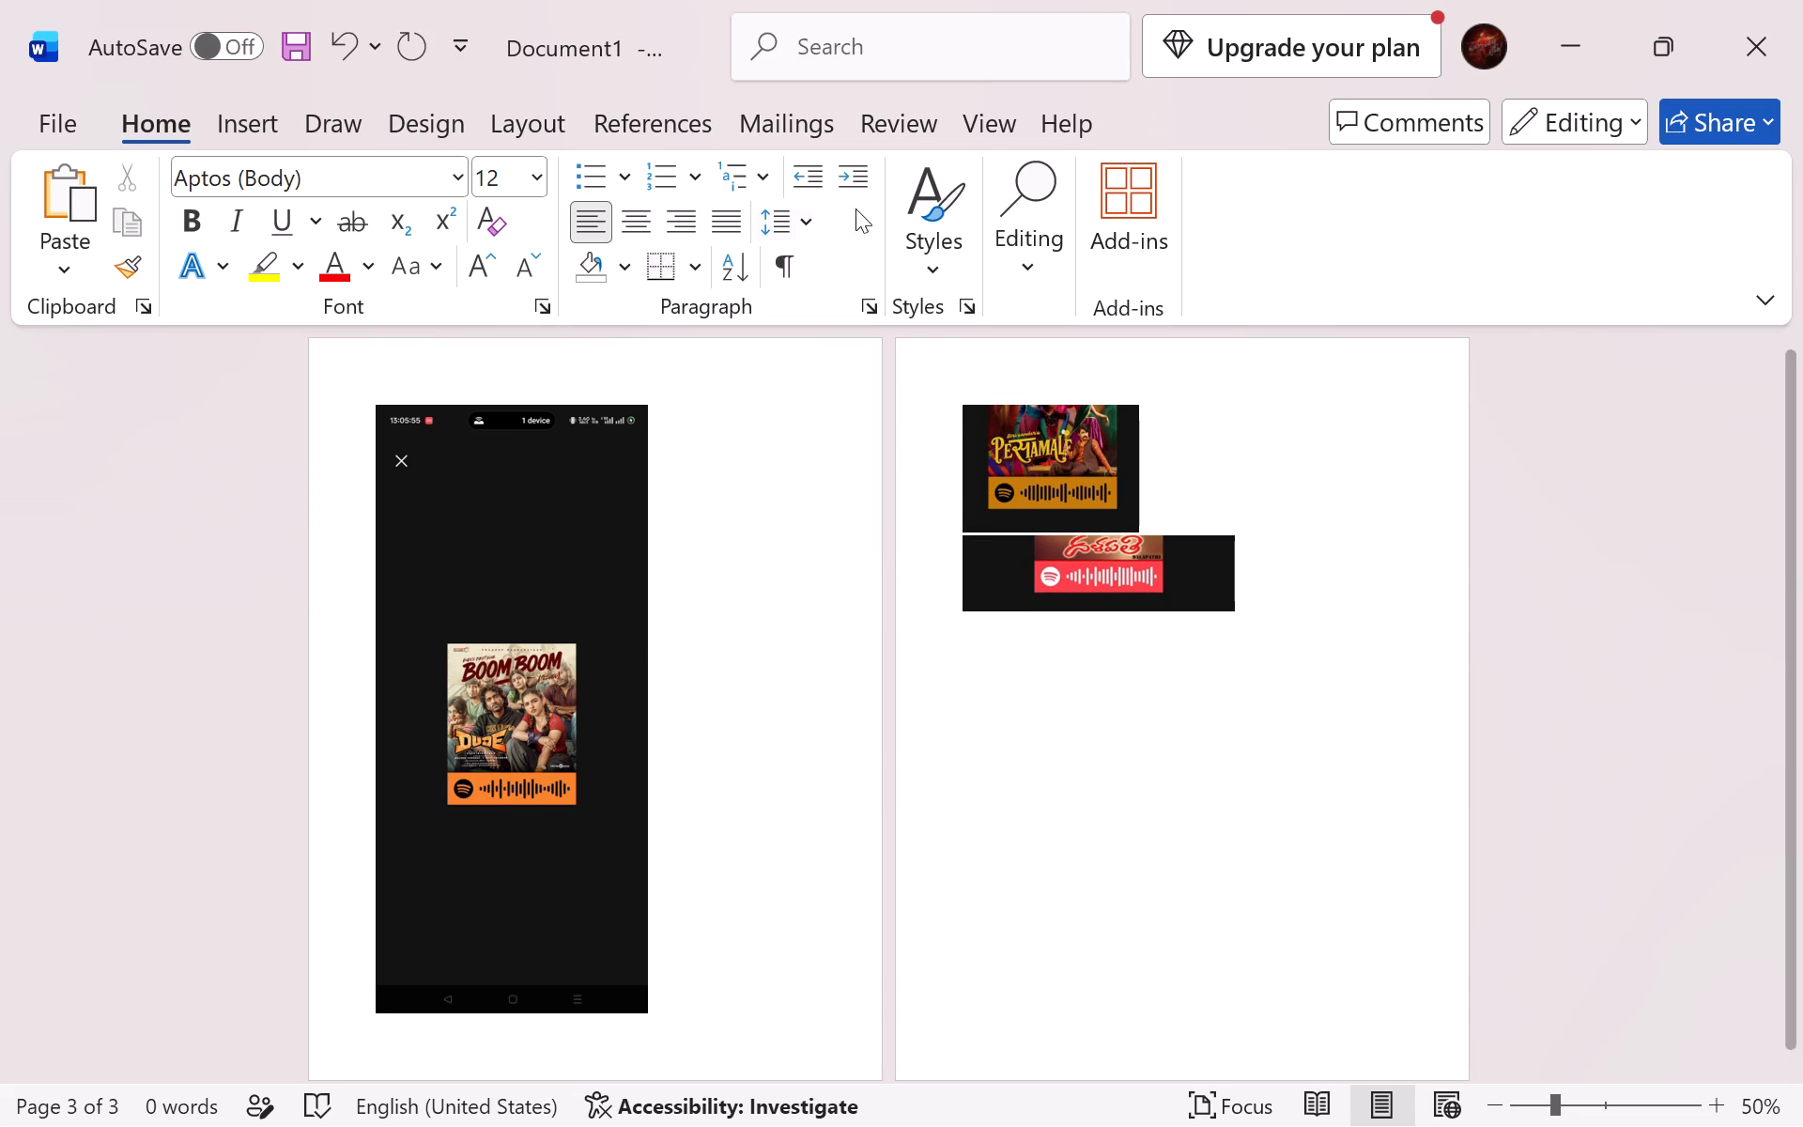
Crop the first page's Boom Boom screenshot to the orange Spotify code strip, about 2.01 cm high and 6.67 cm wide.
{"action": "left_click", "coordinate": [584, 586]}
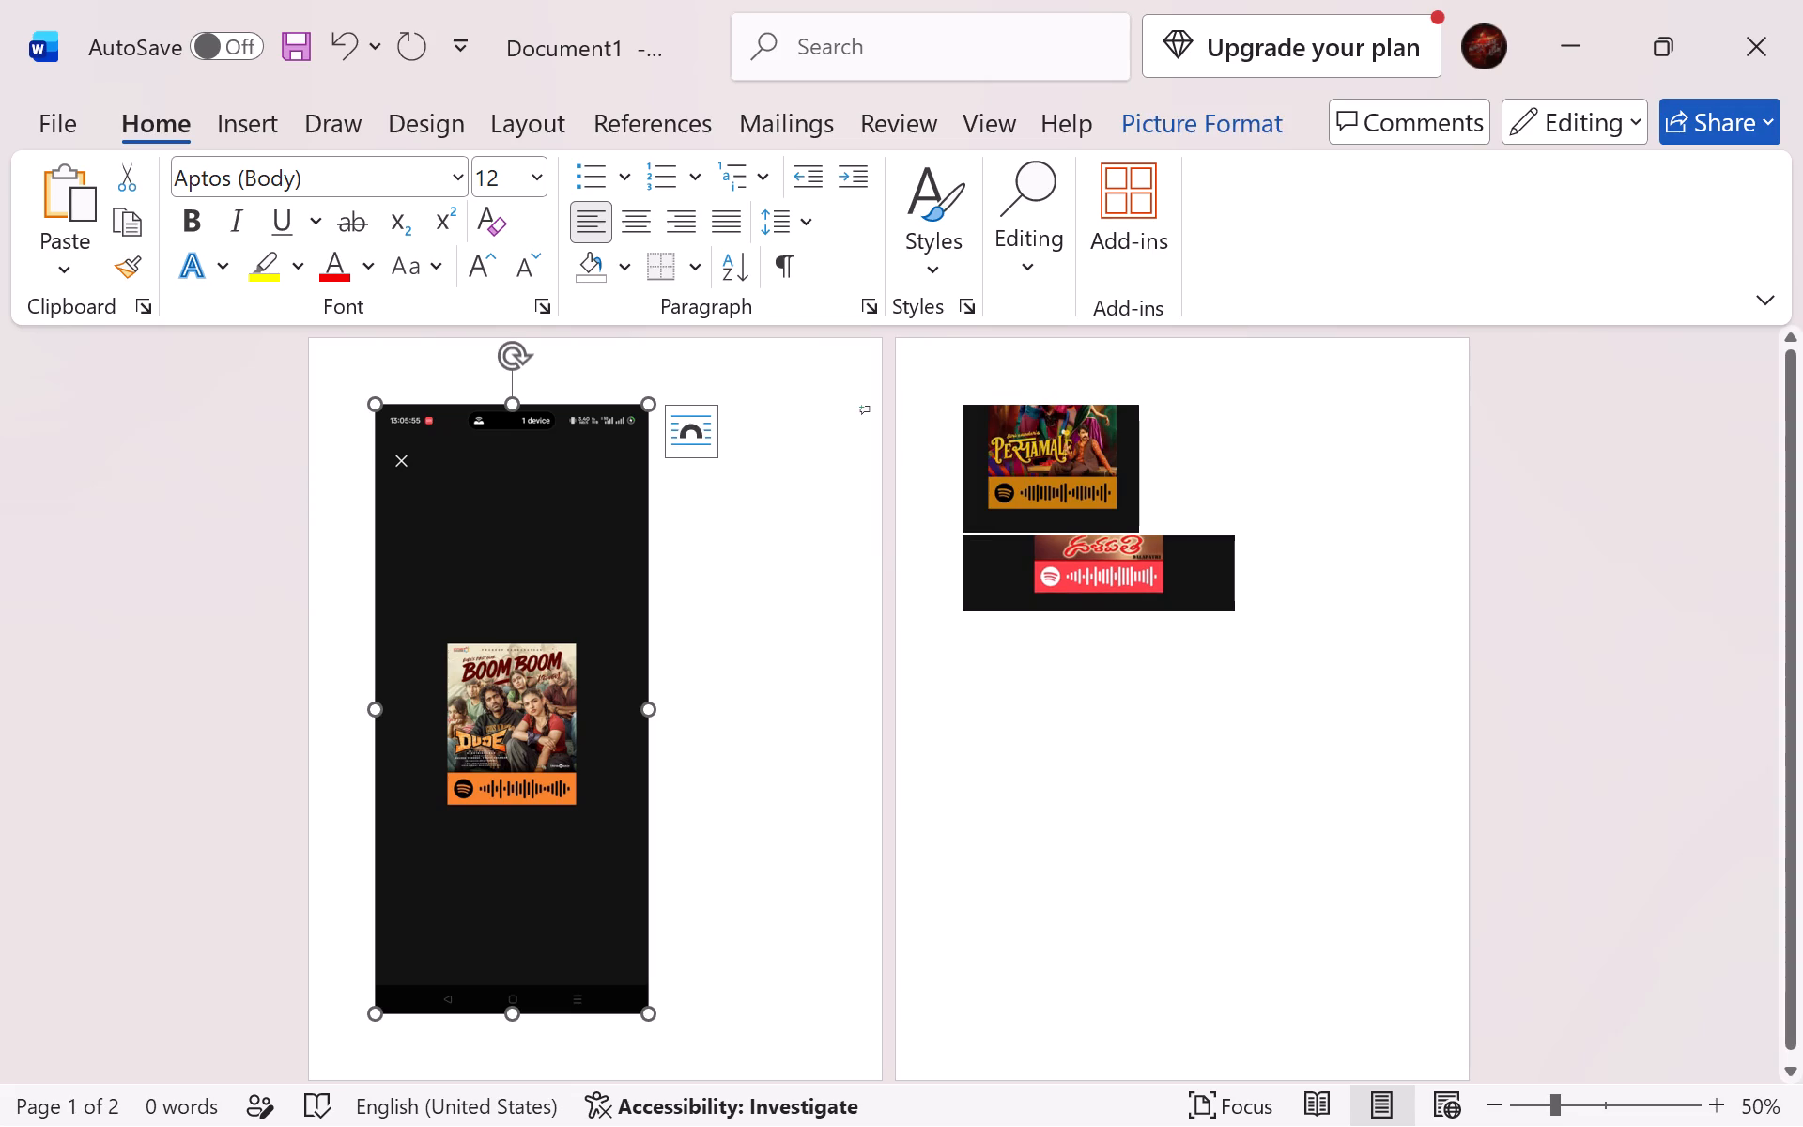
{"action": "left_click", "coordinate": [1191, 121]}
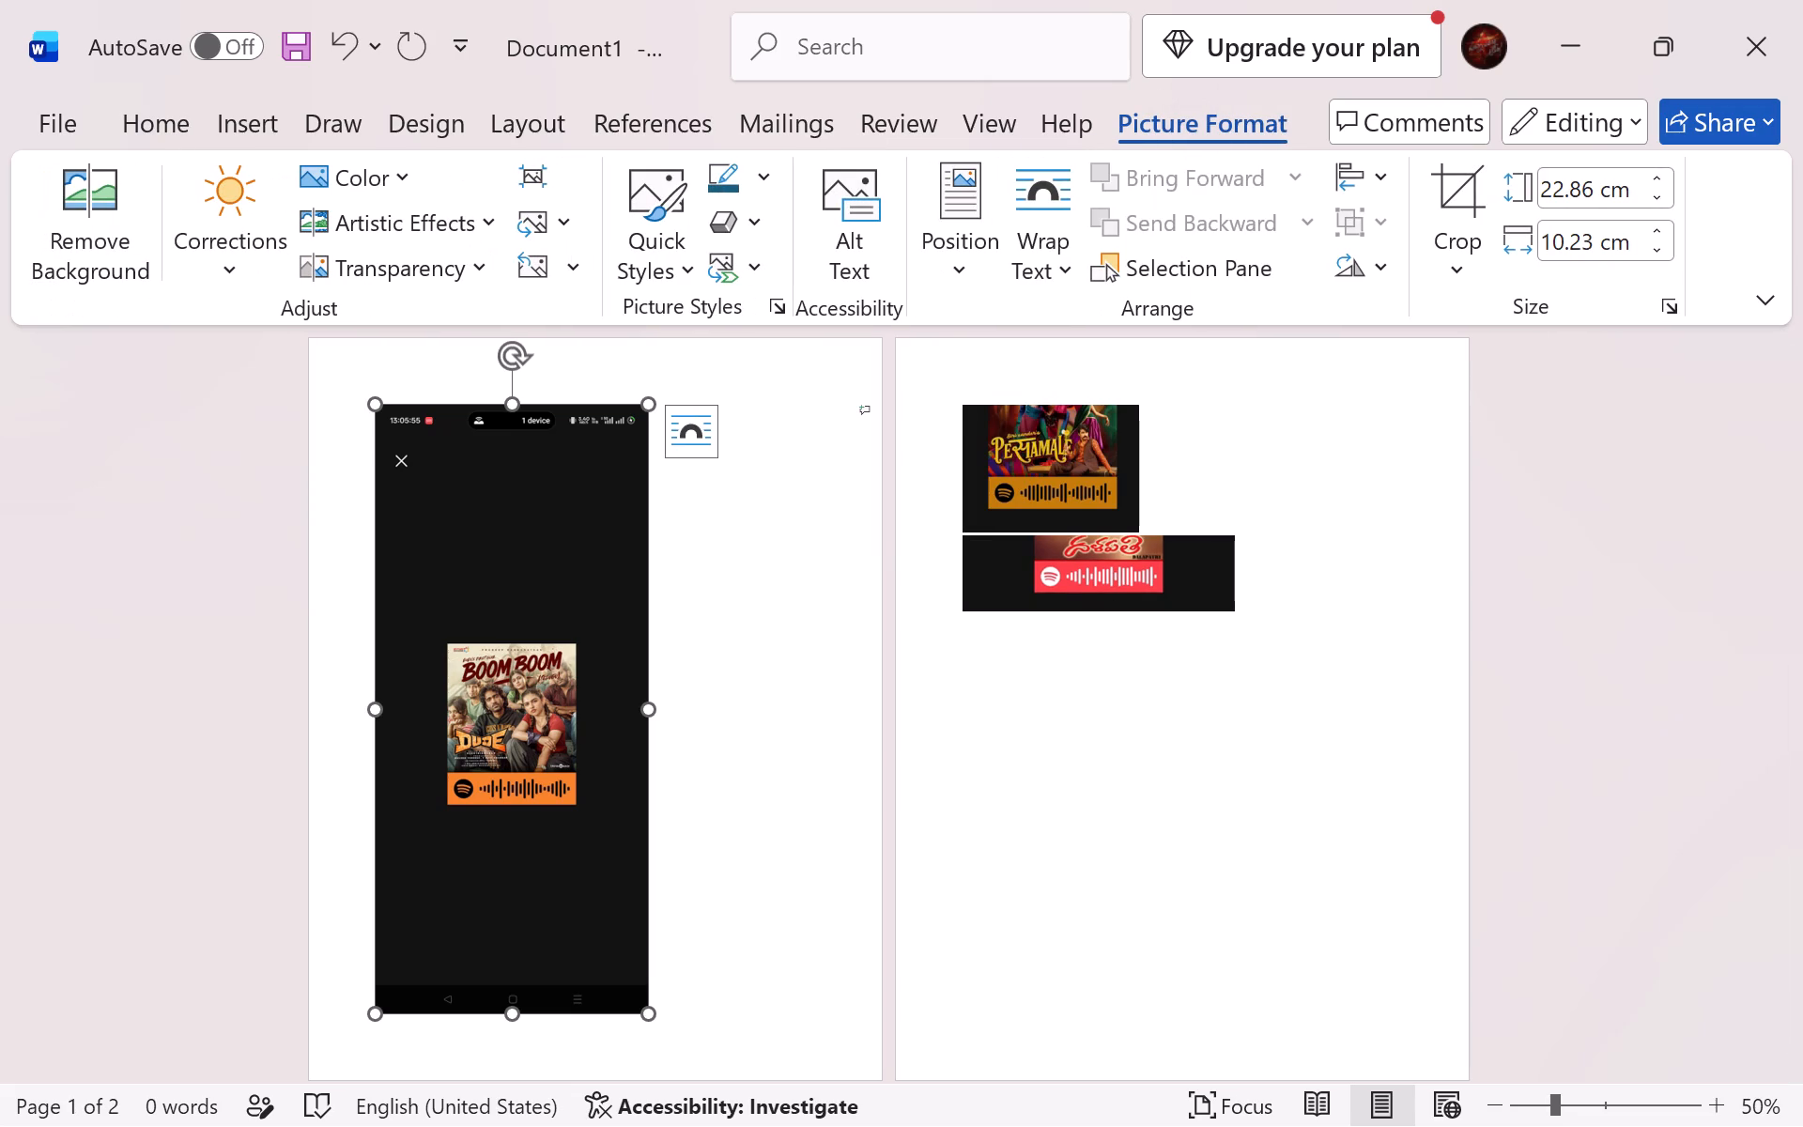
{"action": "left_click", "coordinate": [1445, 182]}
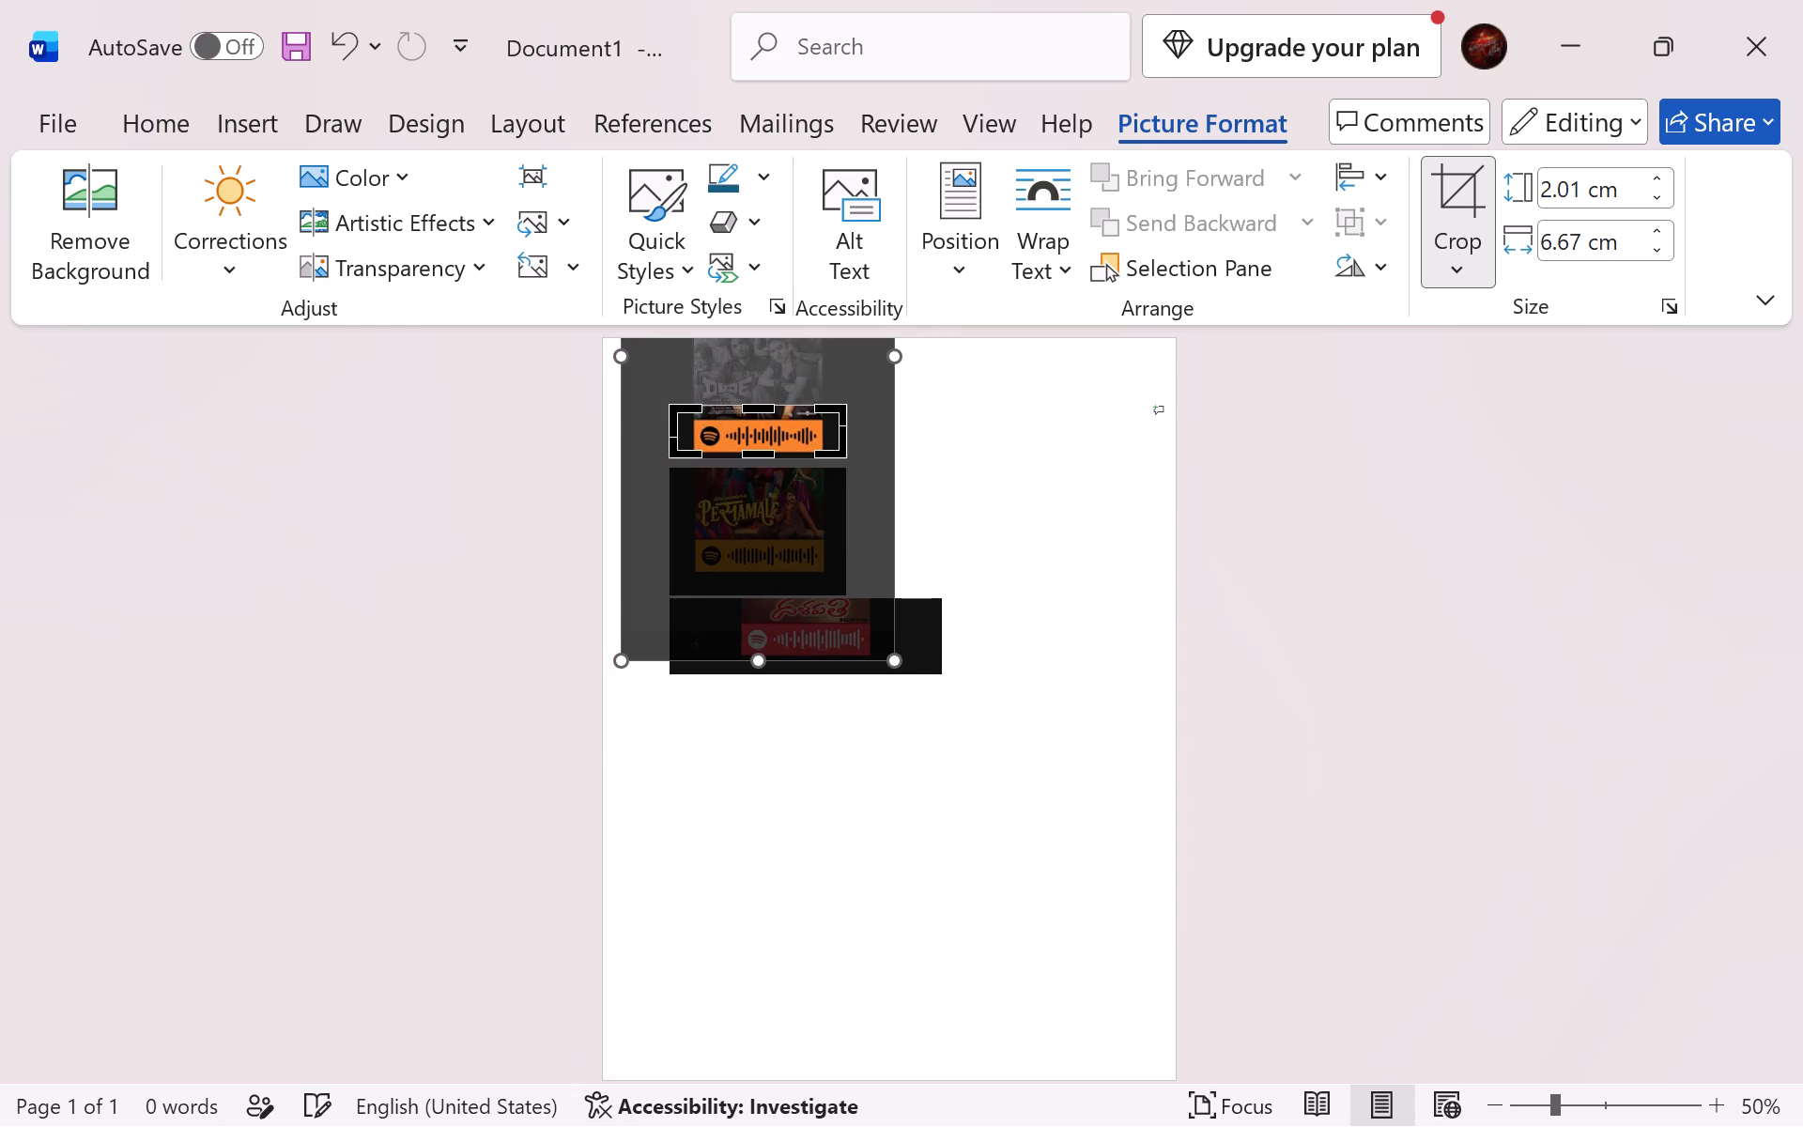
{"action": "key", "text": "Return"}
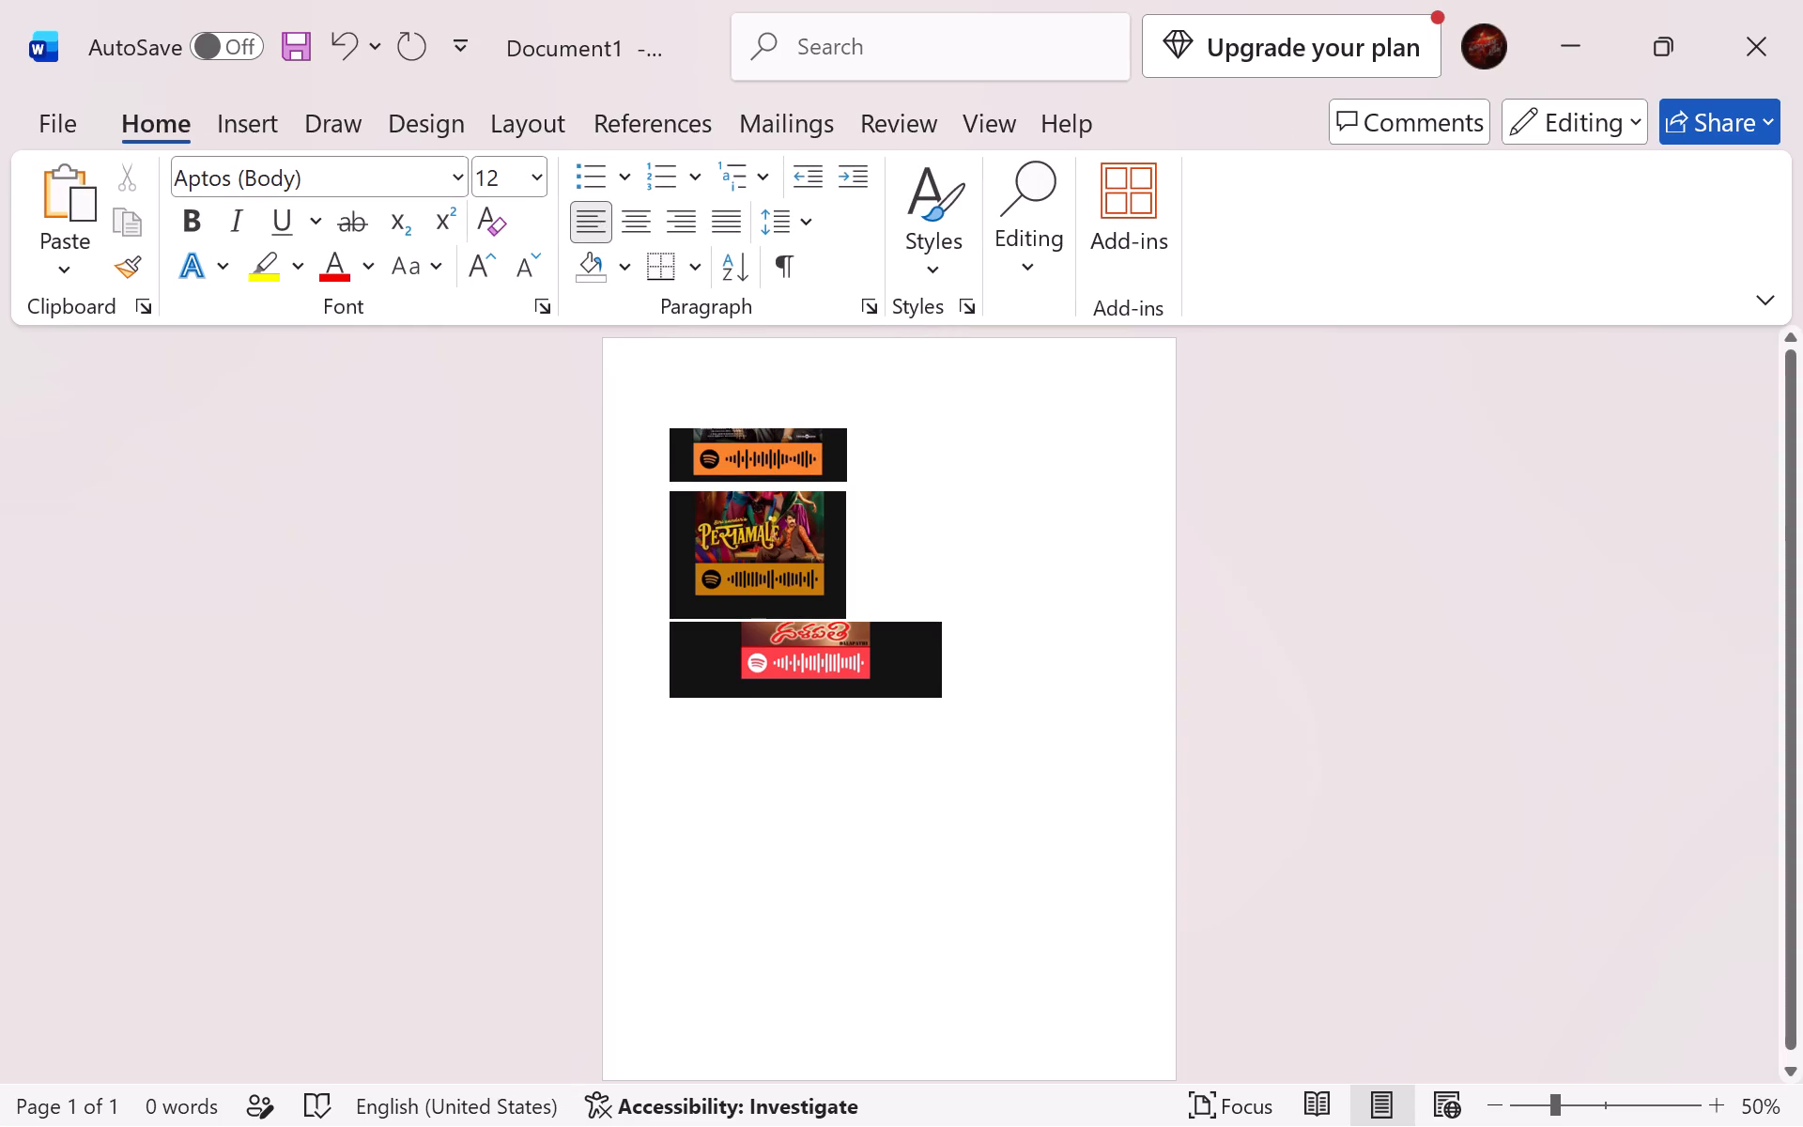
Apply the fully desaturated Color Saturation preset to the cropped picture with the orange Spotify code.
{"action": "left_click", "coordinate": [730, 446]}
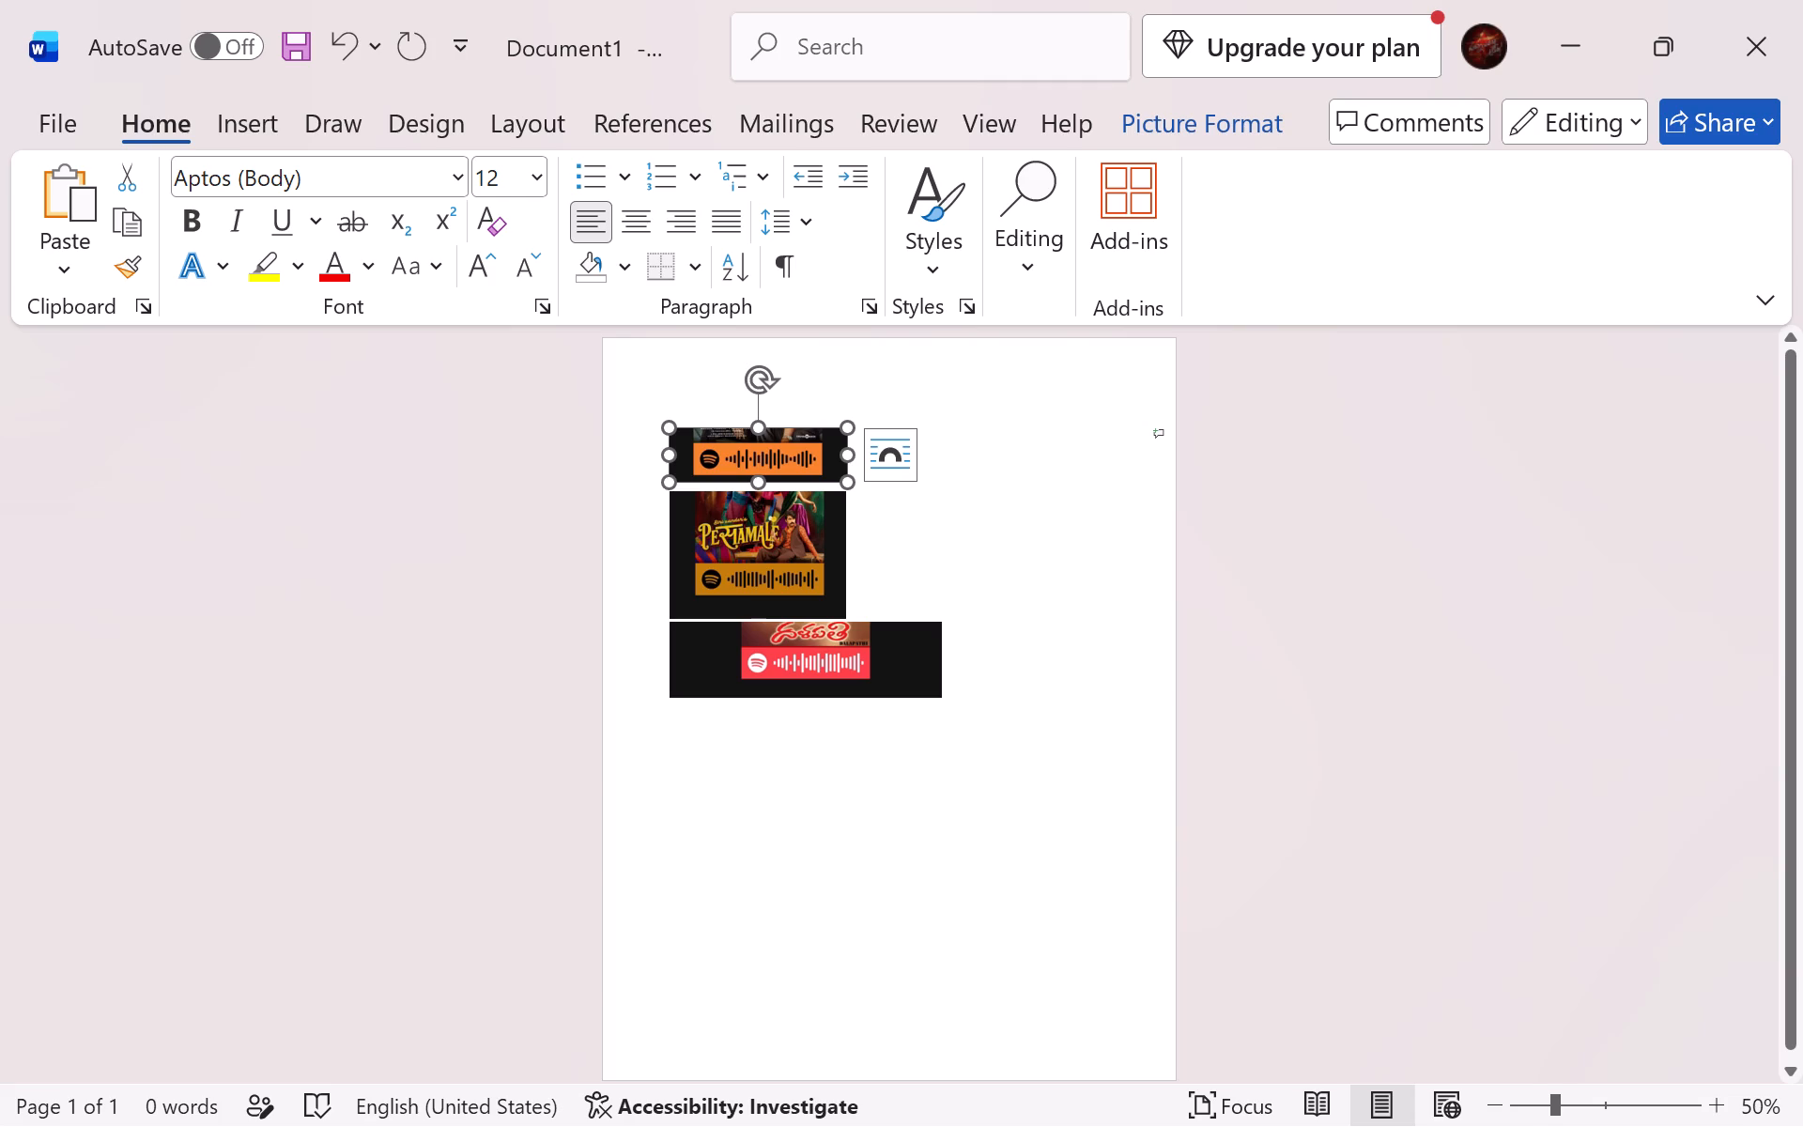
{"action": "key", "text": "ctrl+equal"}
{"action": "key", "text": "ctrl+equal"}
{"action": "key", "text": "ctrl+equal"}
{"action": "key", "text": "ctrl+equal"}
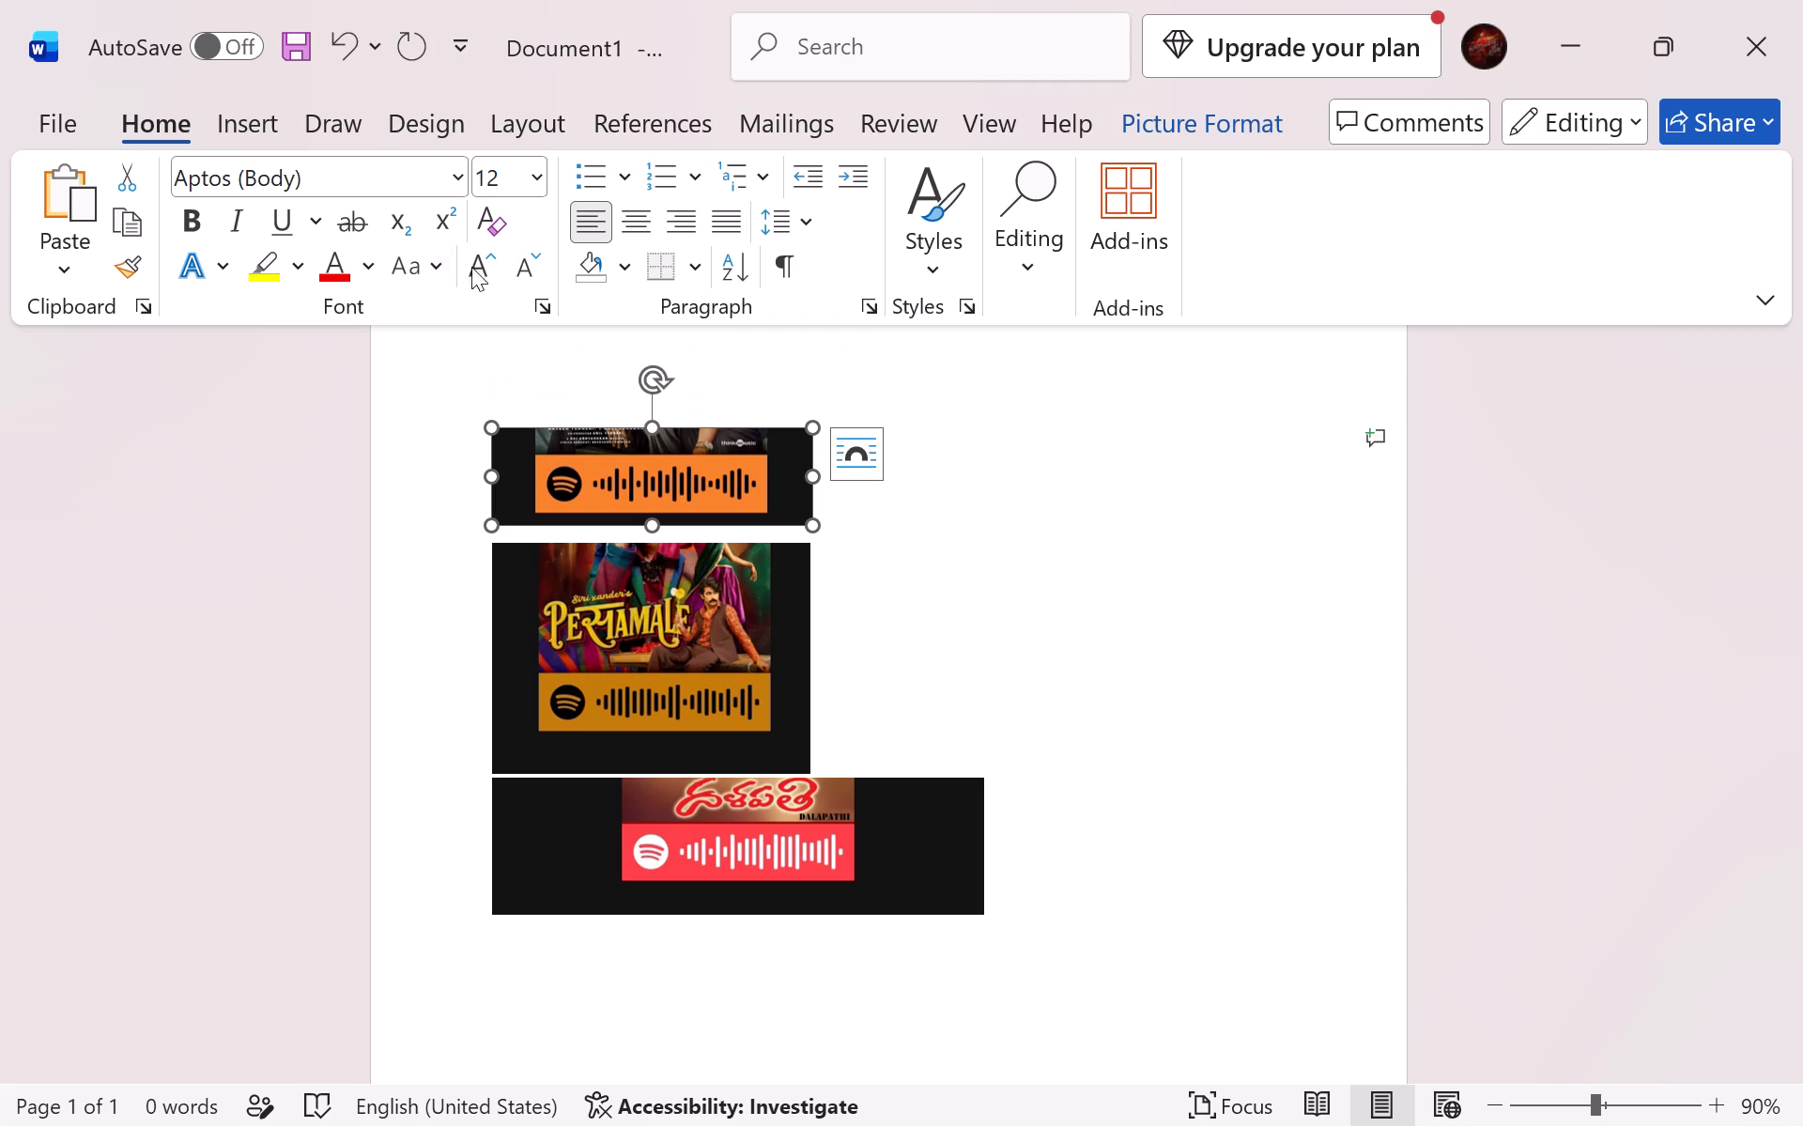
{"action": "left_click", "coordinate": [1162, 110]}
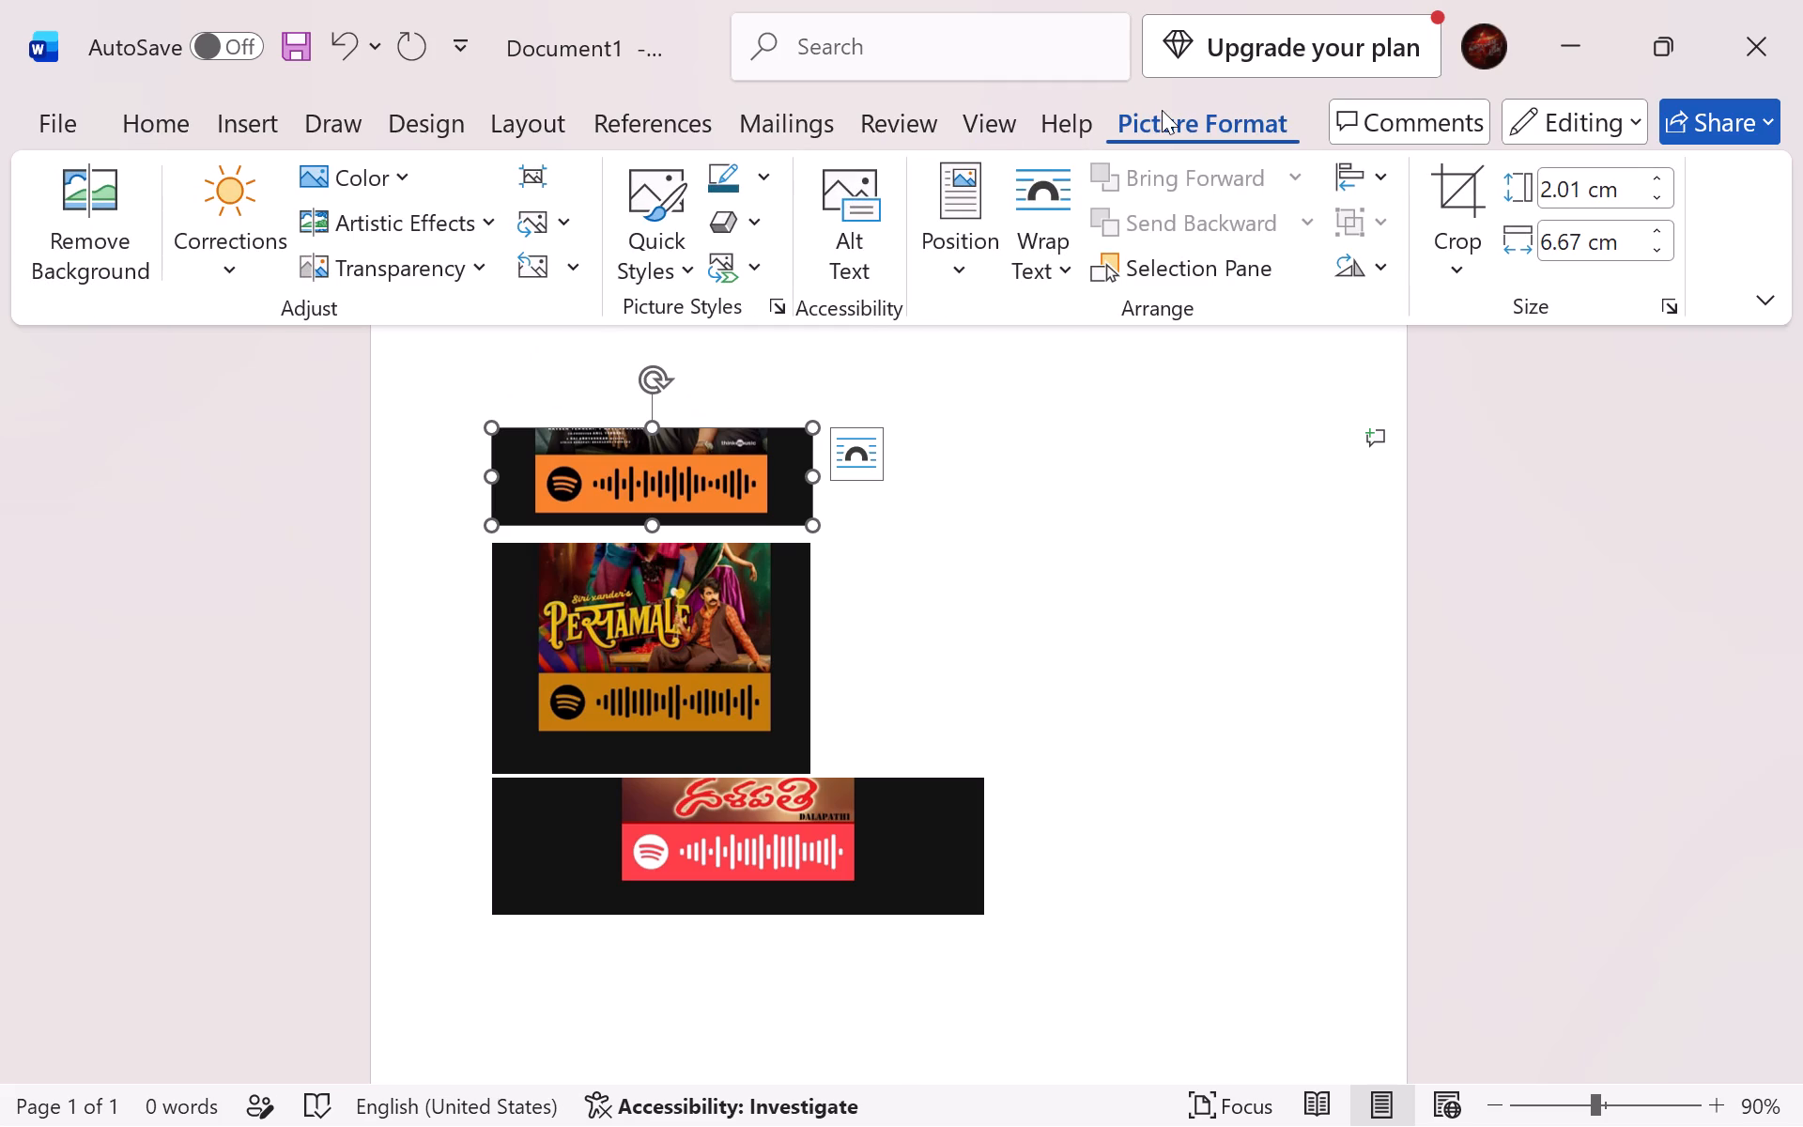
{"action": "left_click", "coordinate": [441, 224]}
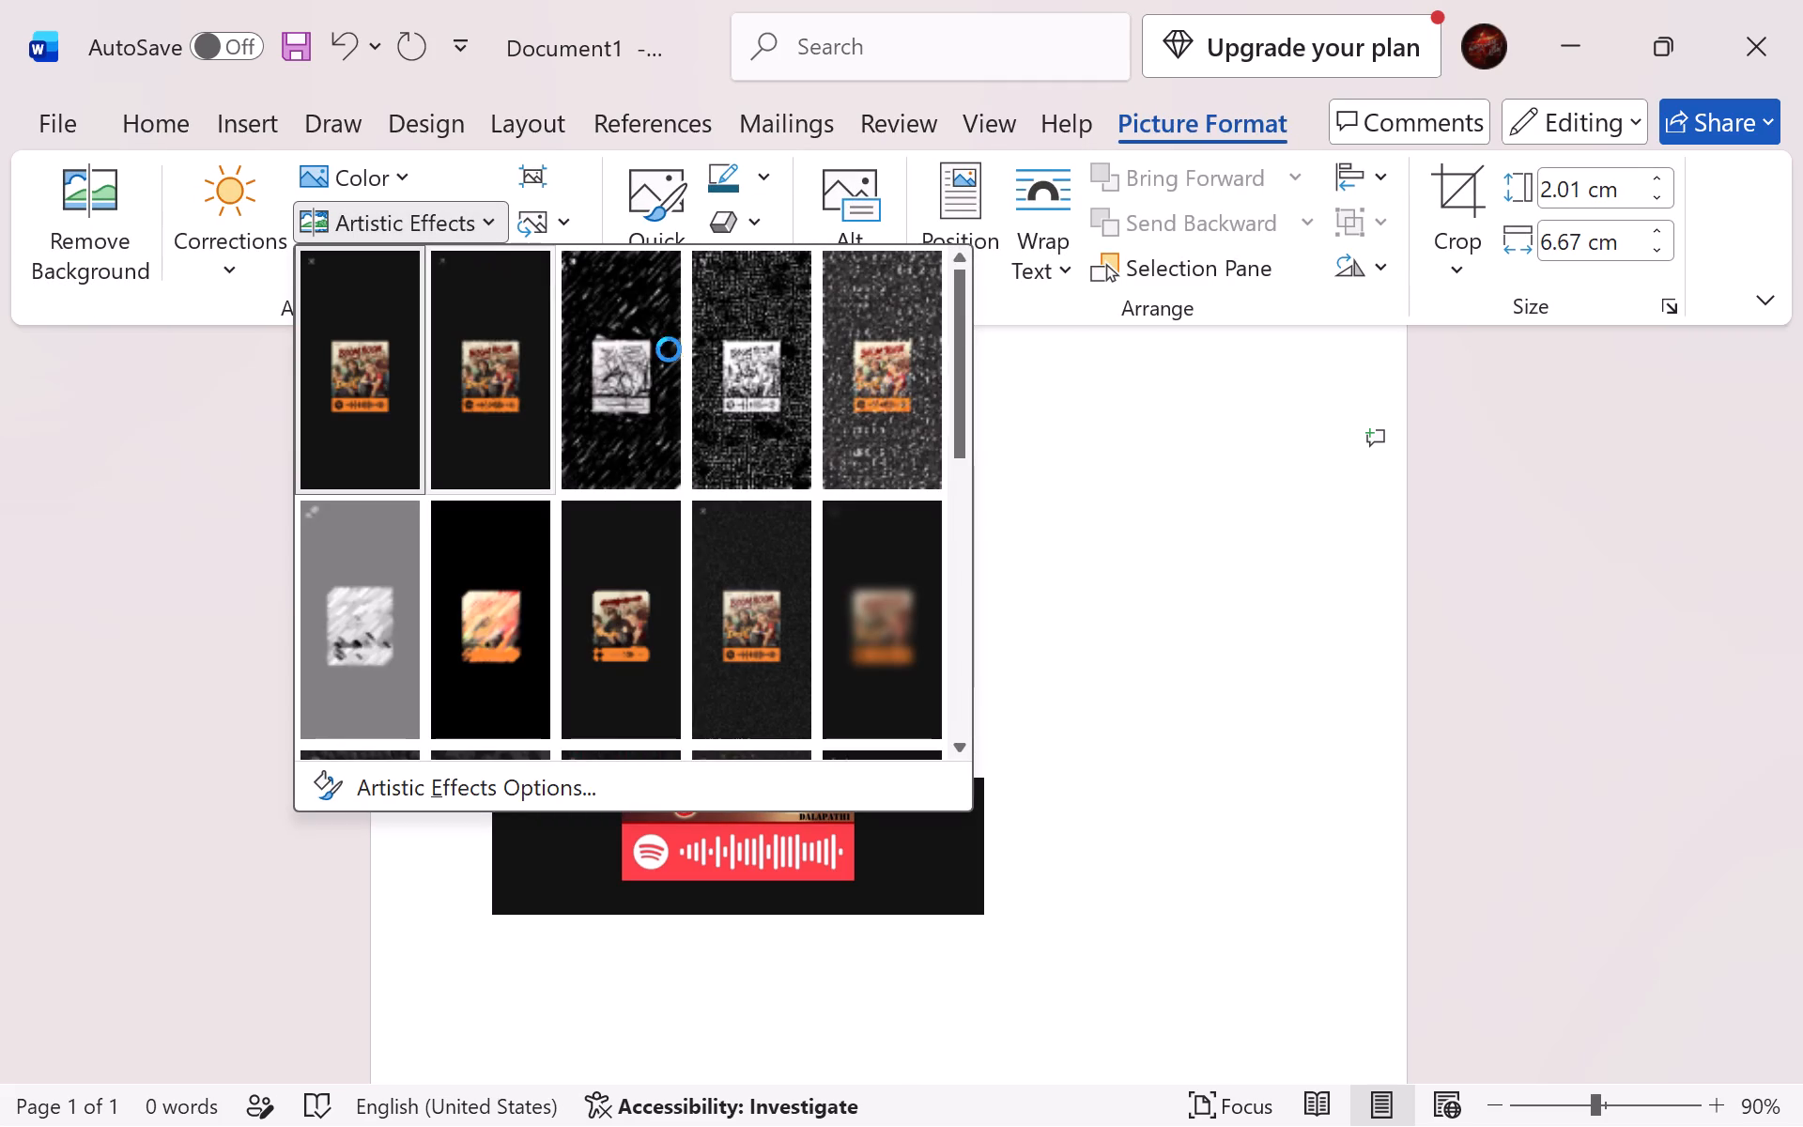
{"action": "scroll", "coordinate": [564, 554], "scroll_direction": "down", "scroll_amount": 2}
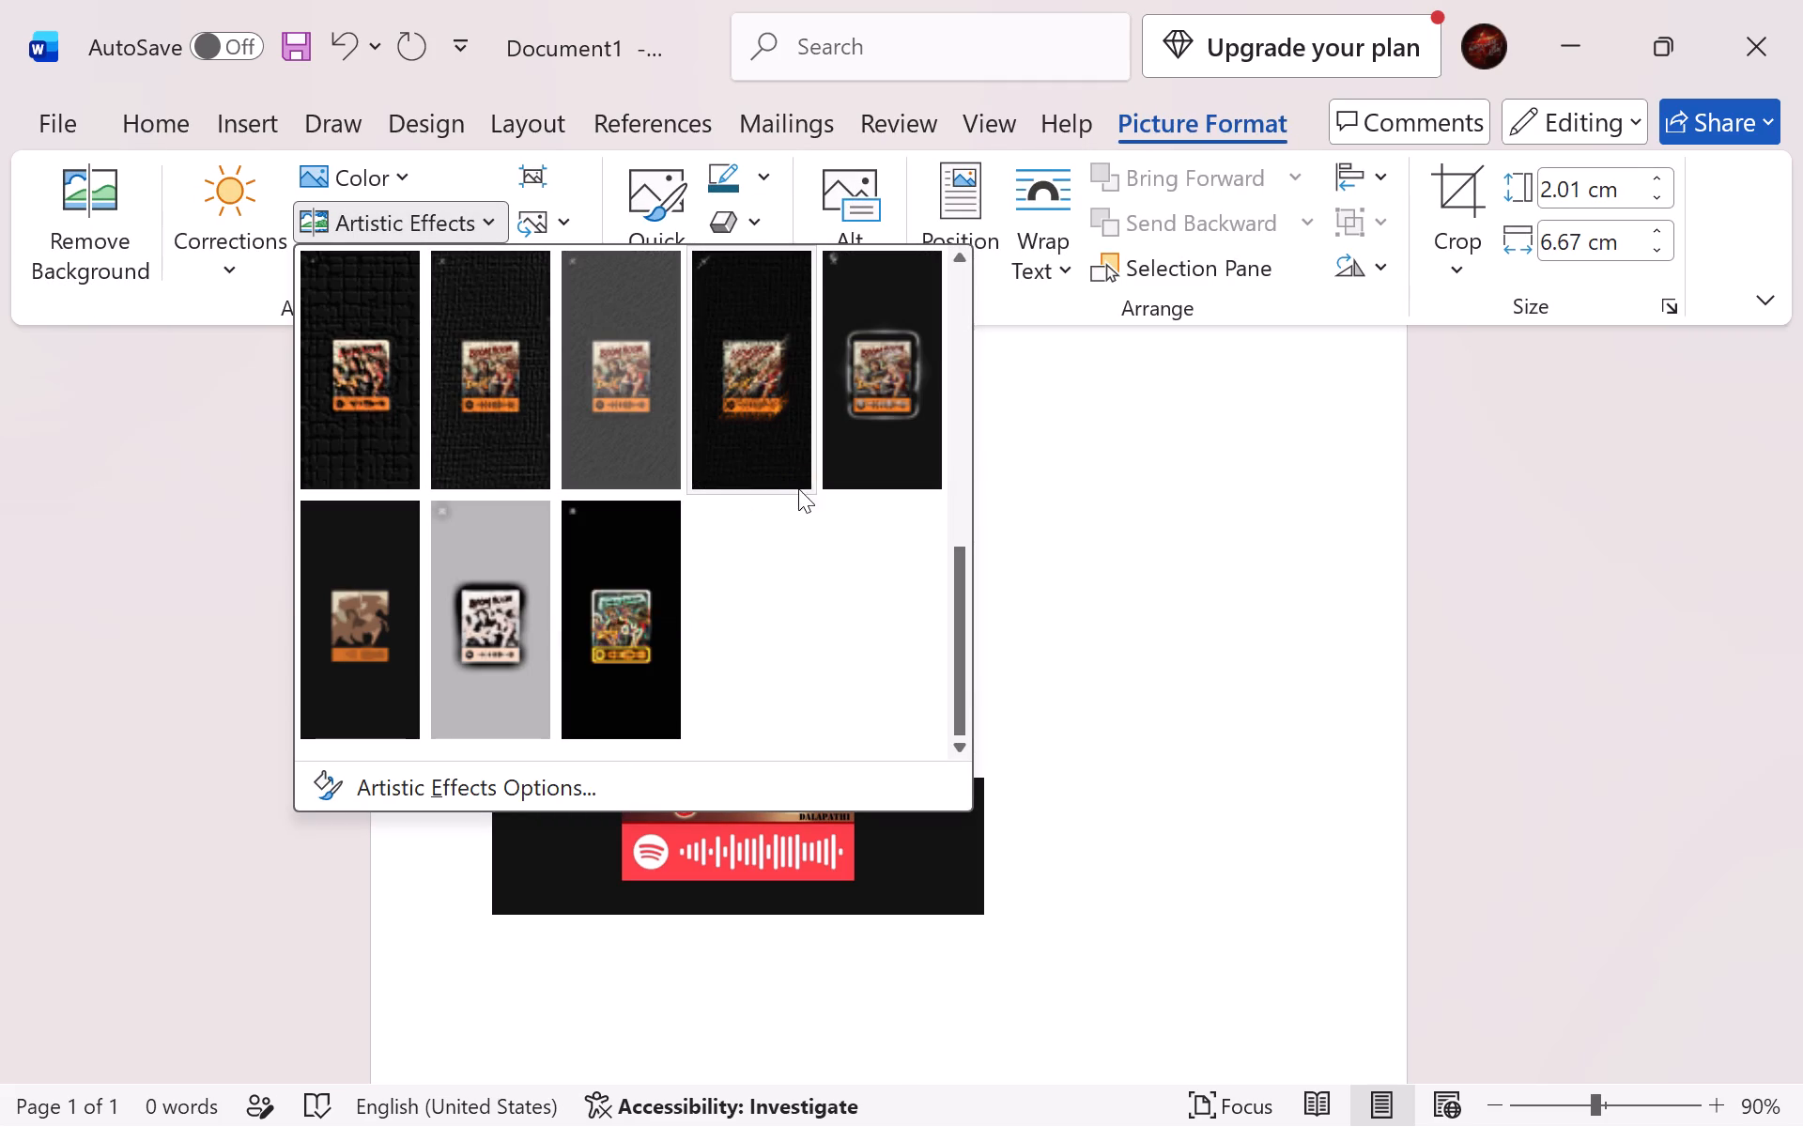
{"action": "scroll", "coordinate": [798, 494], "scroll_direction": "up", "scroll_amount": 1}
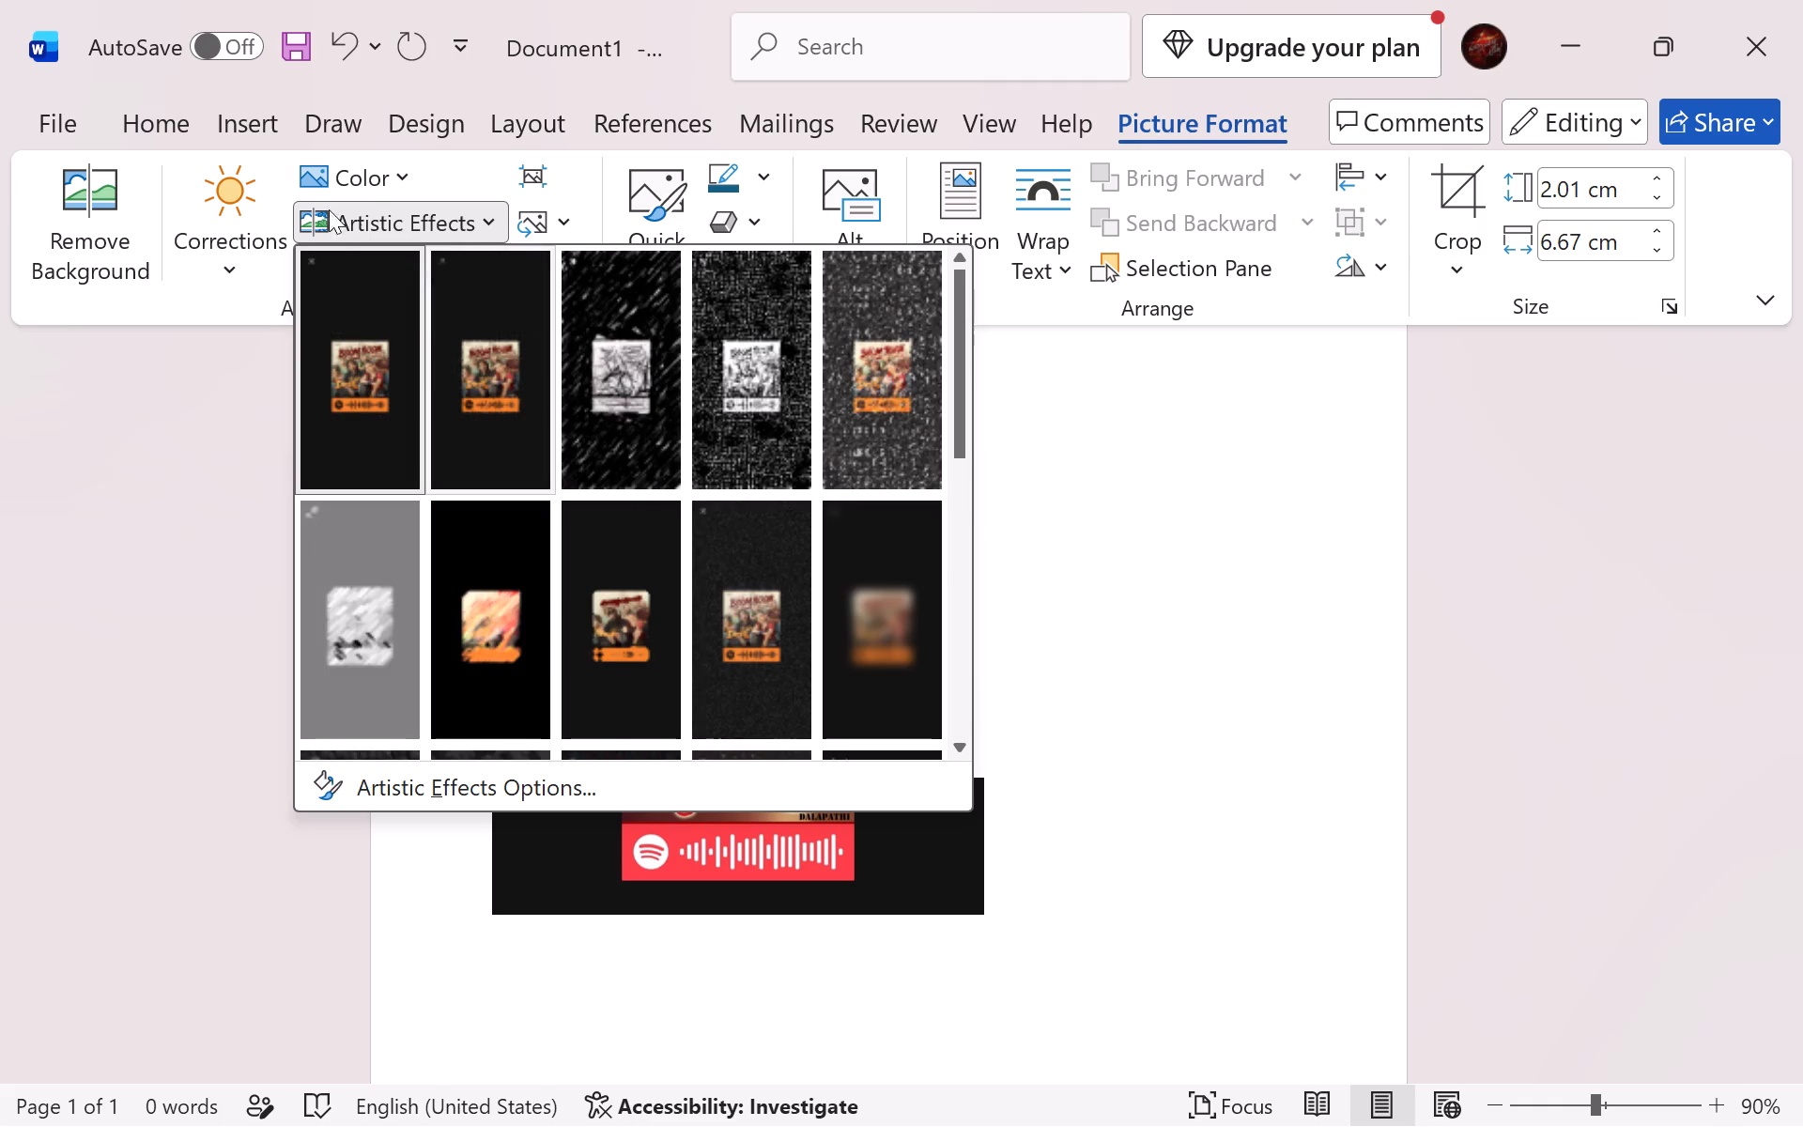
{"action": "left_click", "coordinate": [362, 178]}
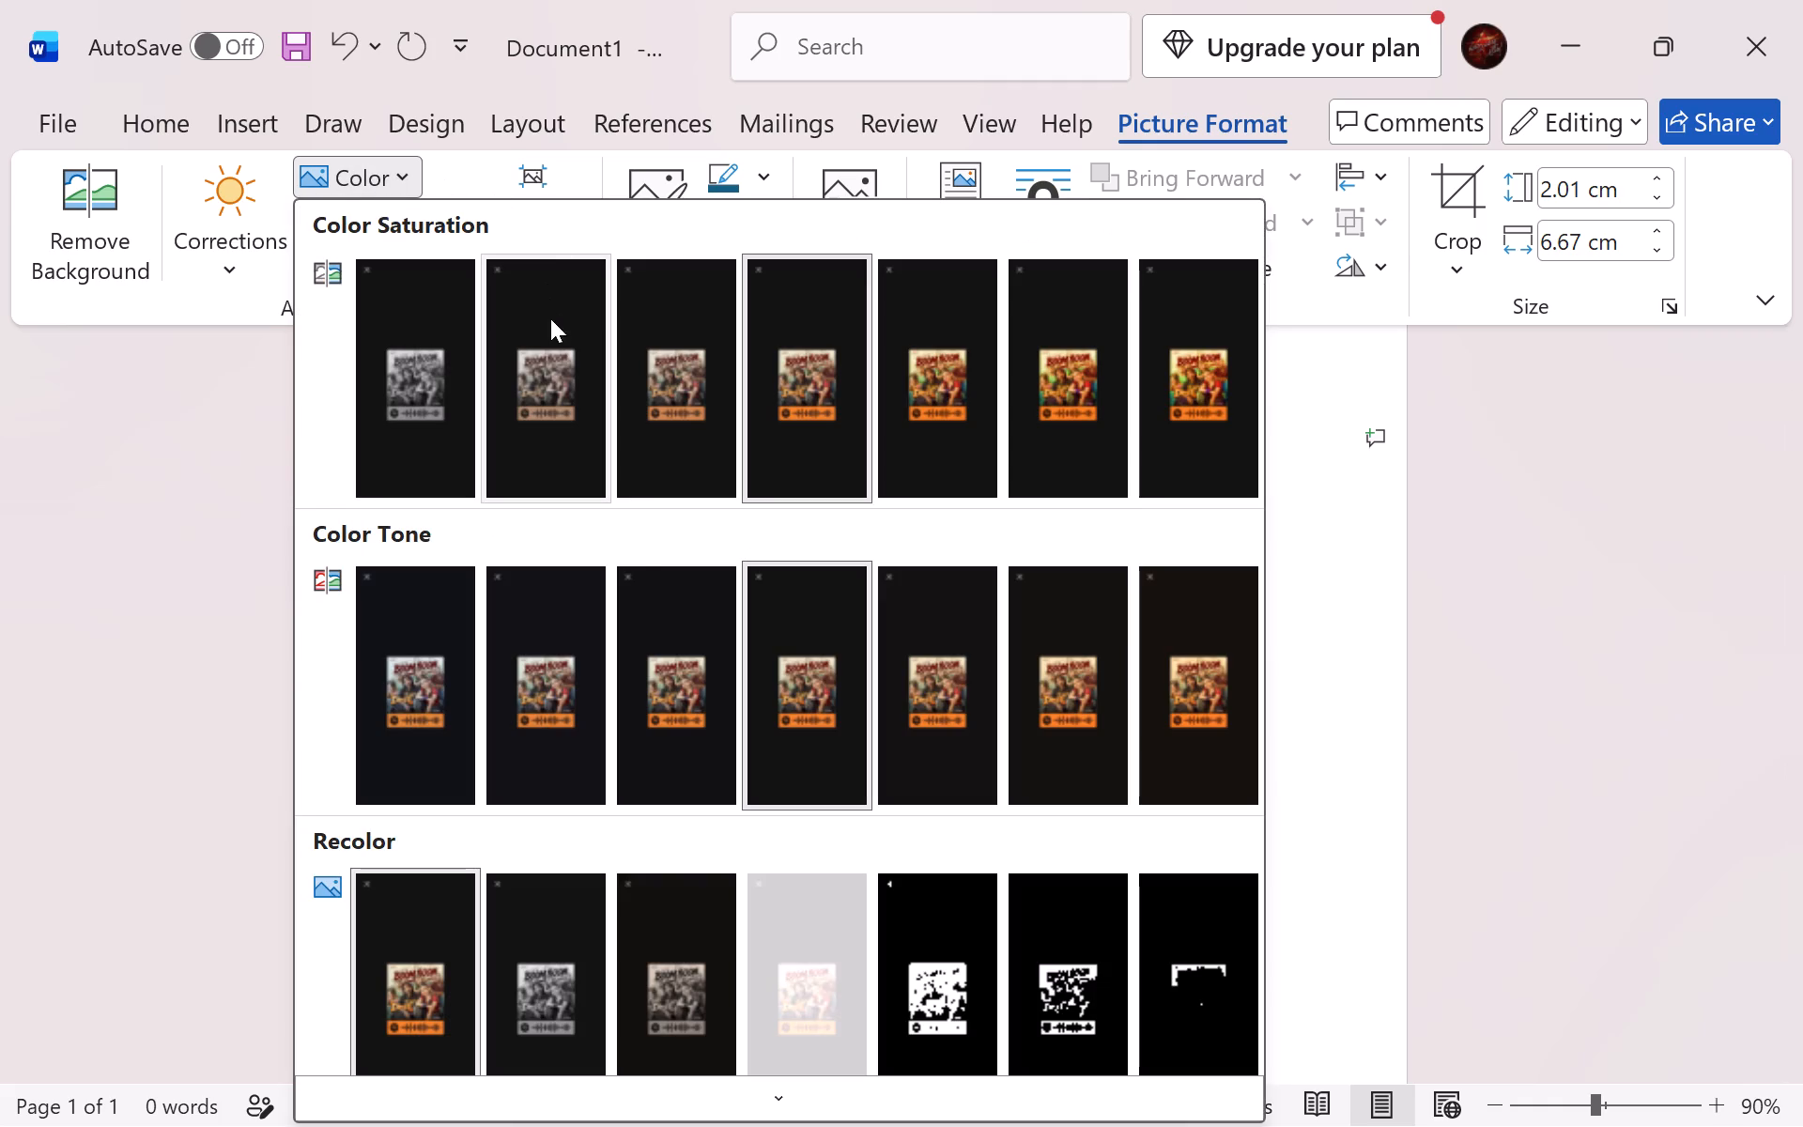
{"action": "left_click", "coordinate": [422, 415]}
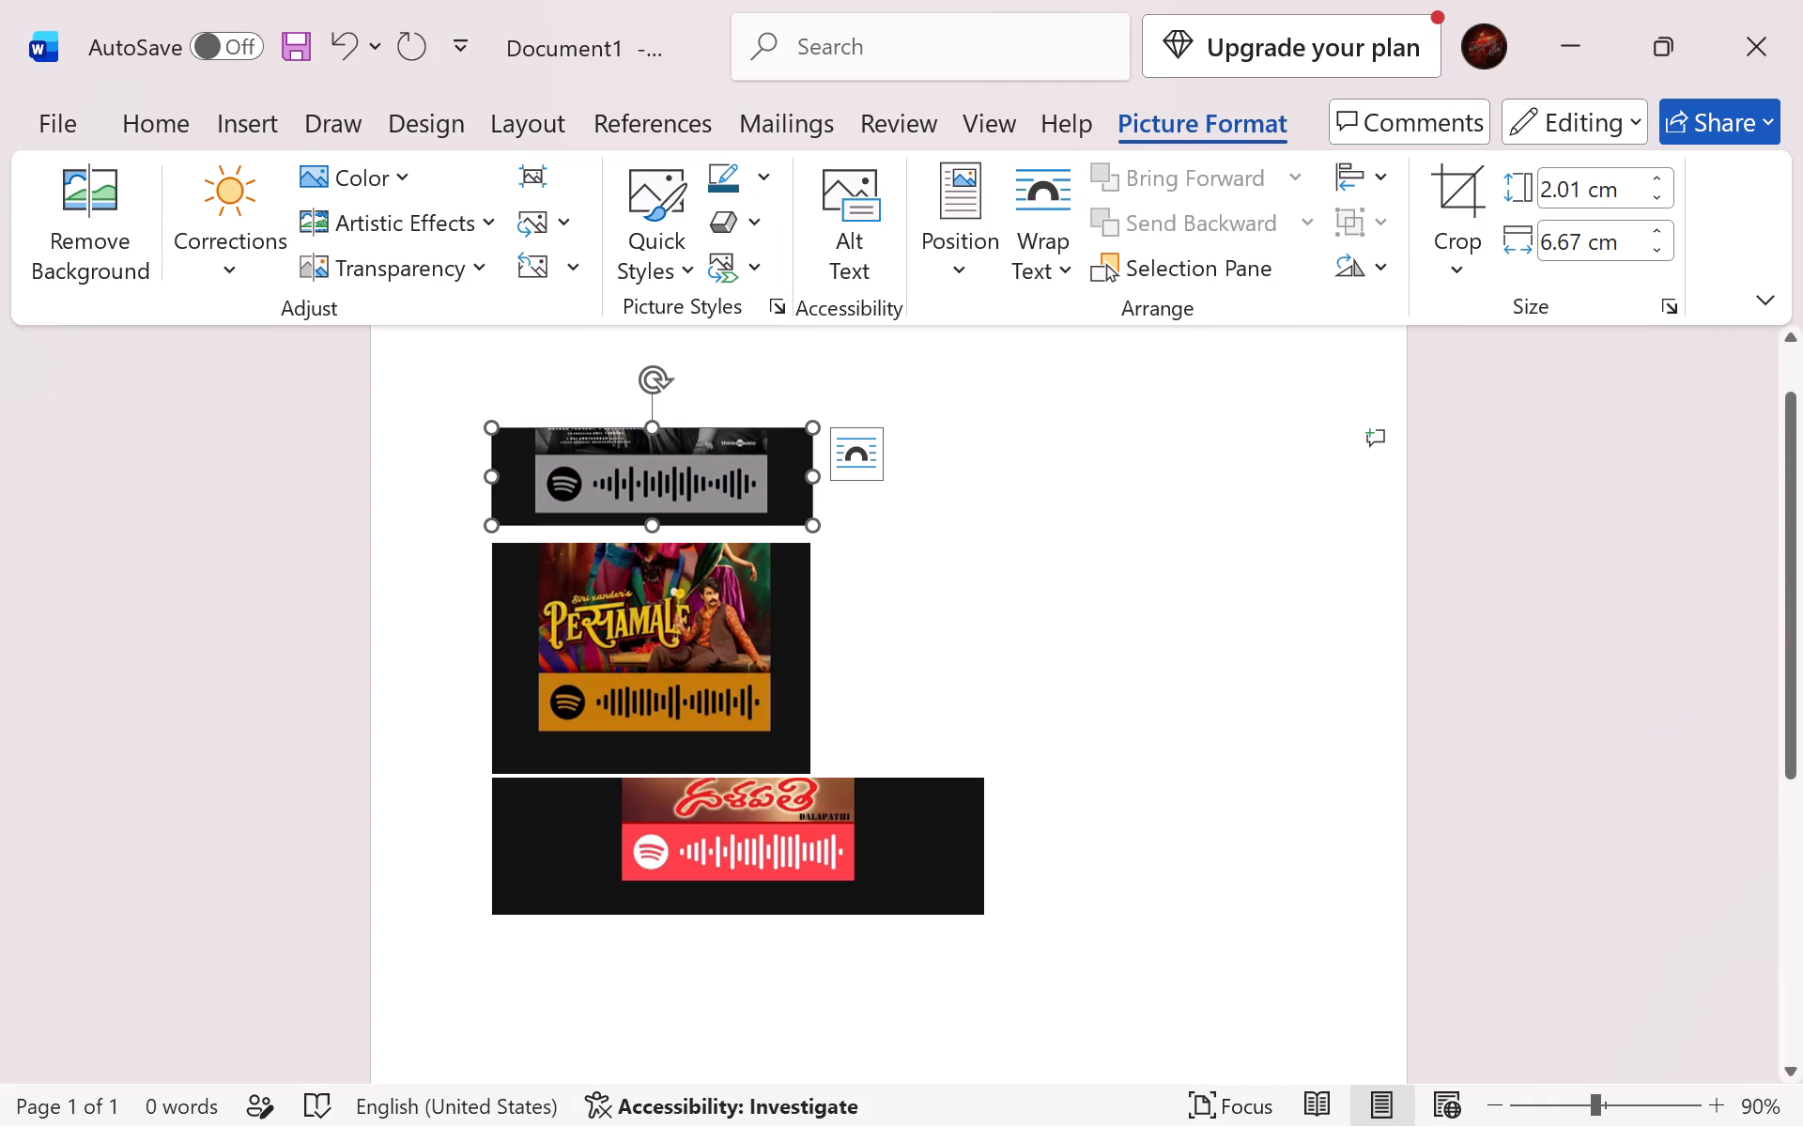
Recolor the desaturated Spotify code picture with the black theme color variation.
{"action": "left_click", "coordinate": [378, 179]}
{"action": "scroll", "coordinate": [617, 626], "scroll_direction": "down", "scroll_amount": 6}
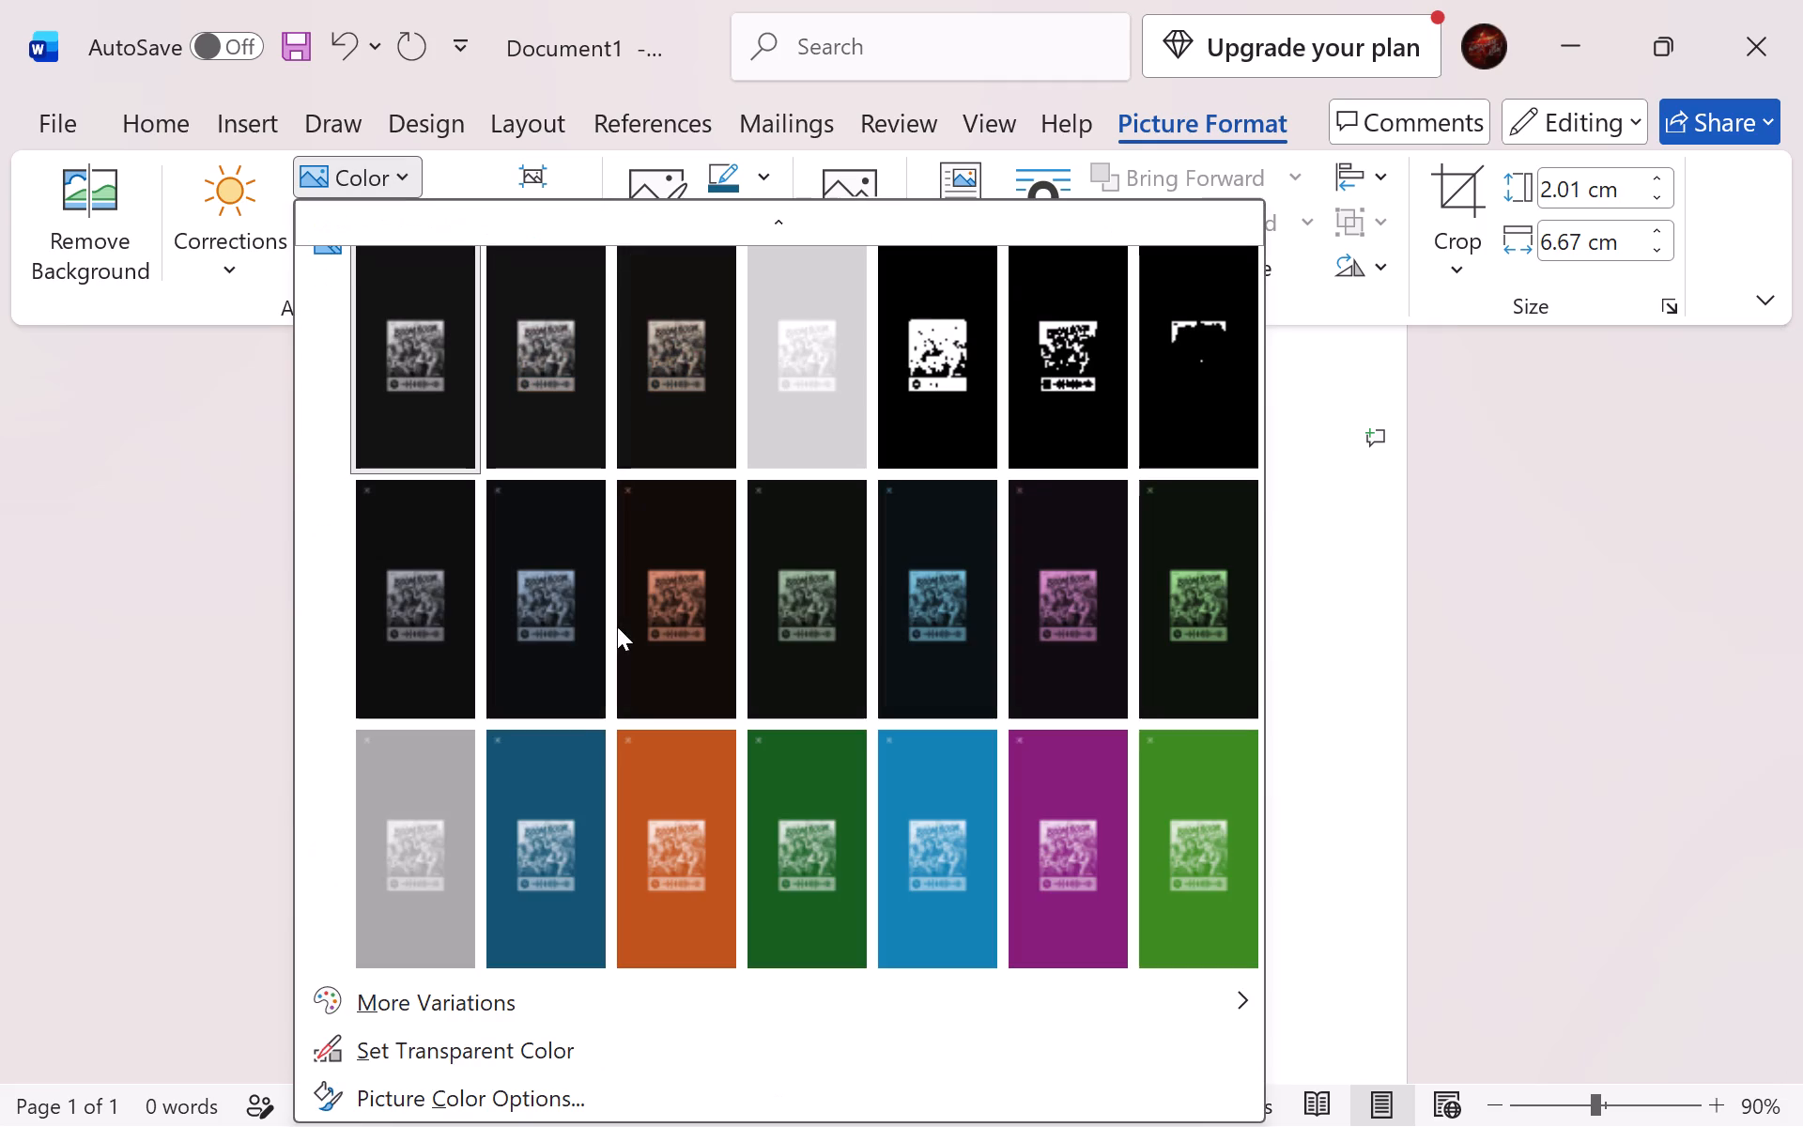
{"action": "scroll", "coordinate": [617, 626], "scroll_direction": "down", "scroll_amount": 1}
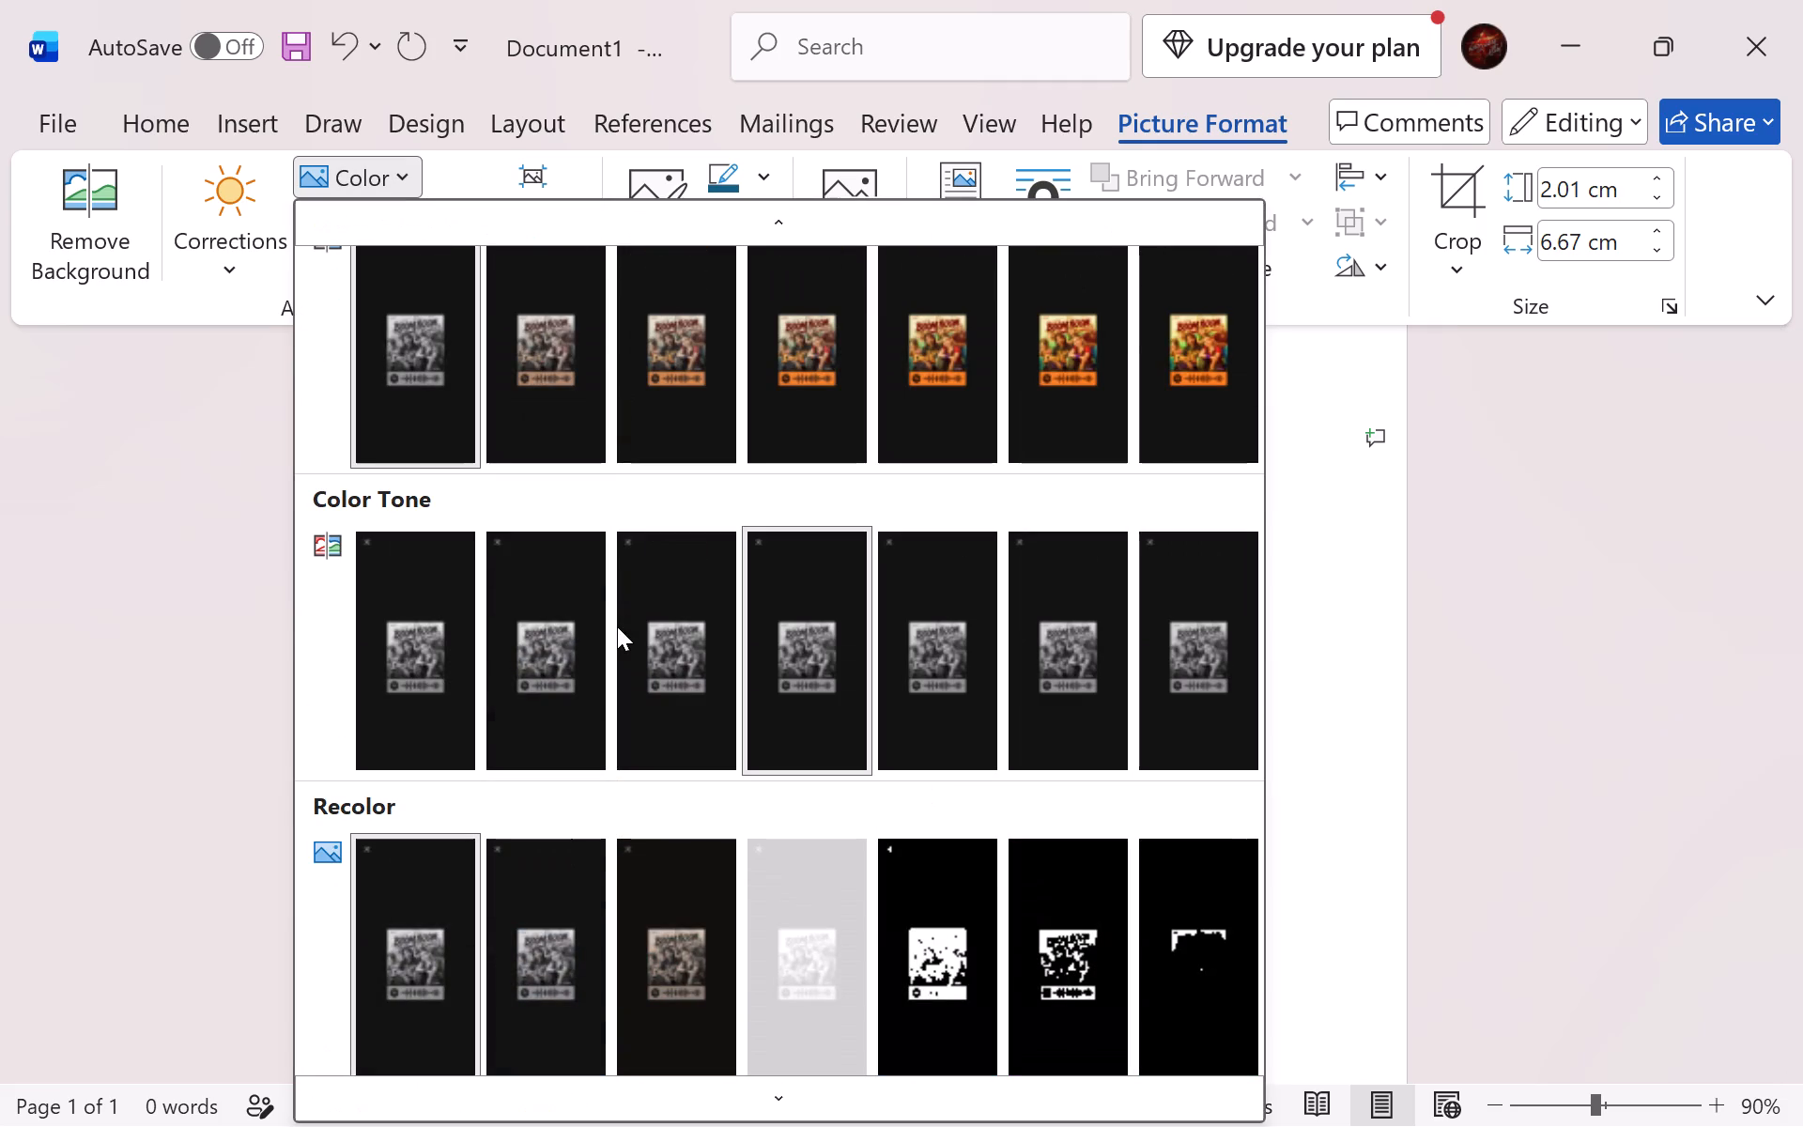
{"action": "scroll", "coordinate": [617, 626], "scroll_direction": "down", "scroll_amount": 1}
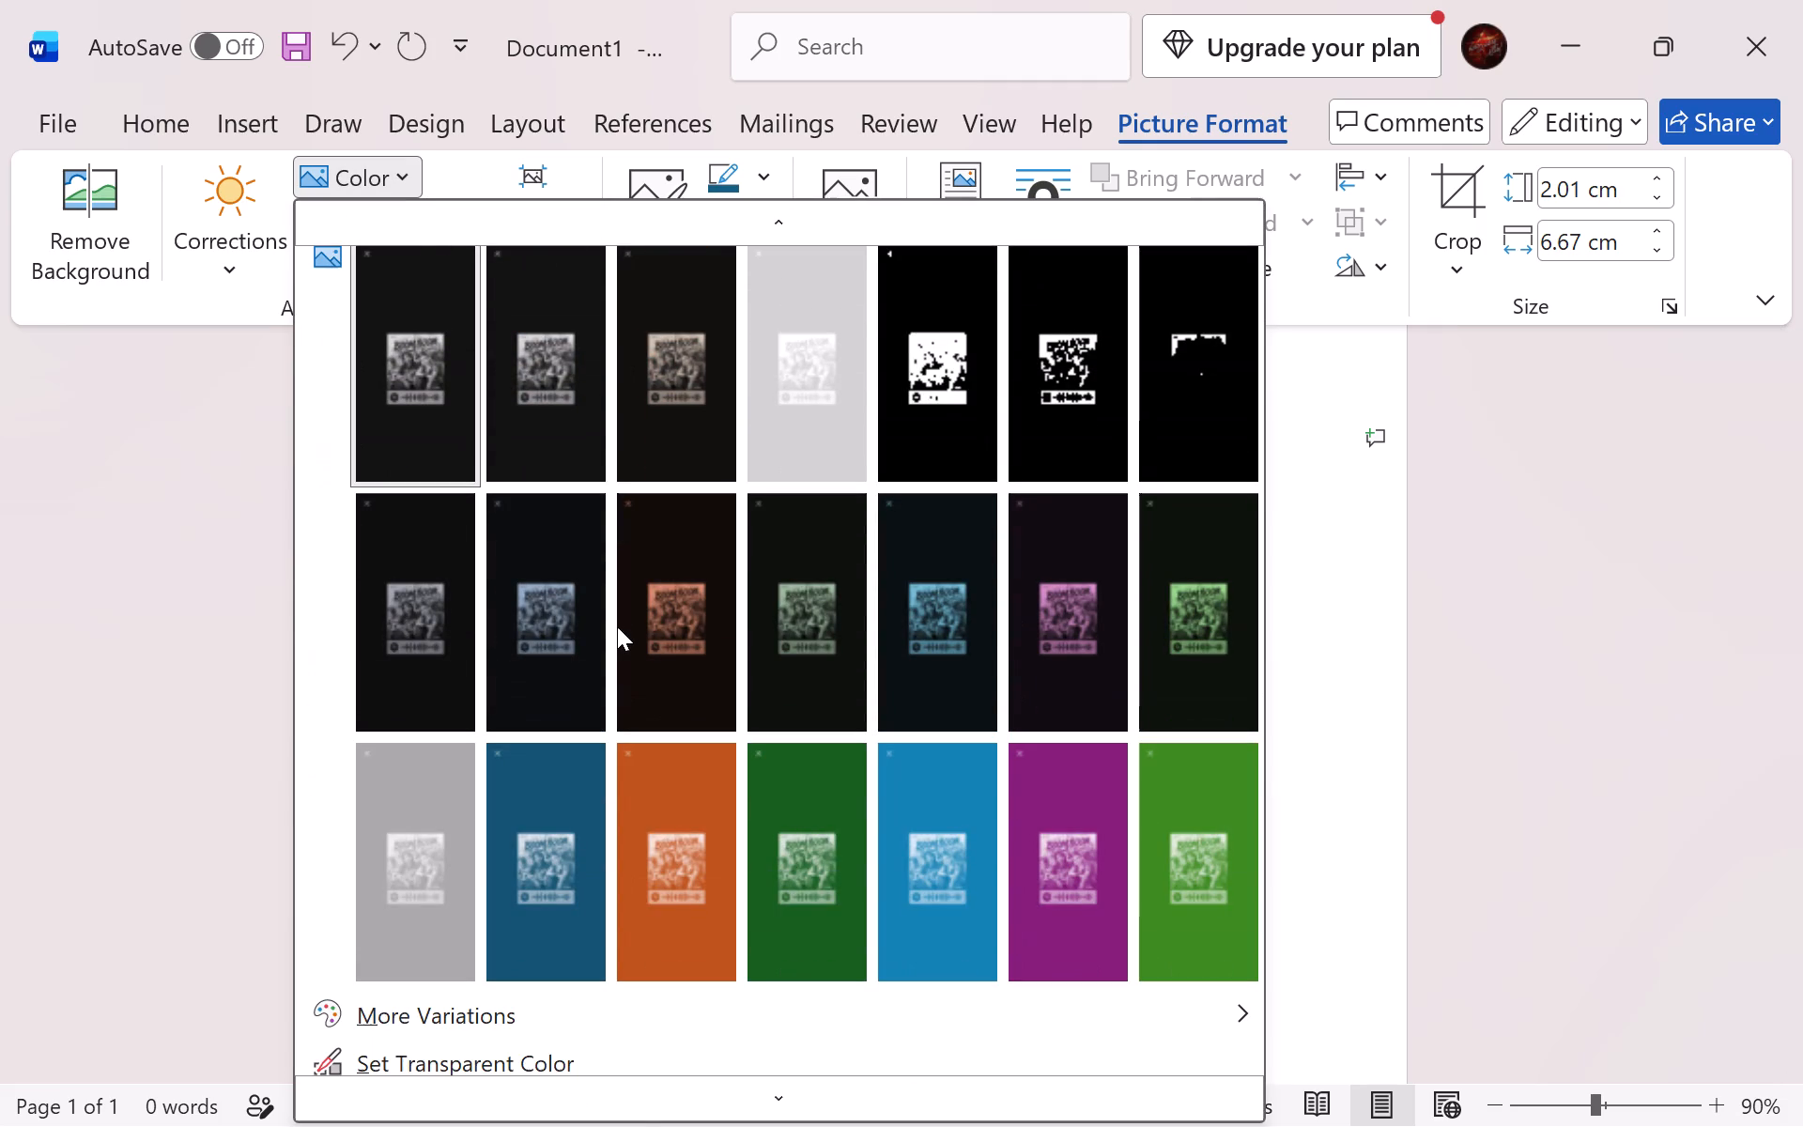
{"action": "scroll", "coordinate": [409, 919], "scroll_direction": "down", "scroll_amount": 4}
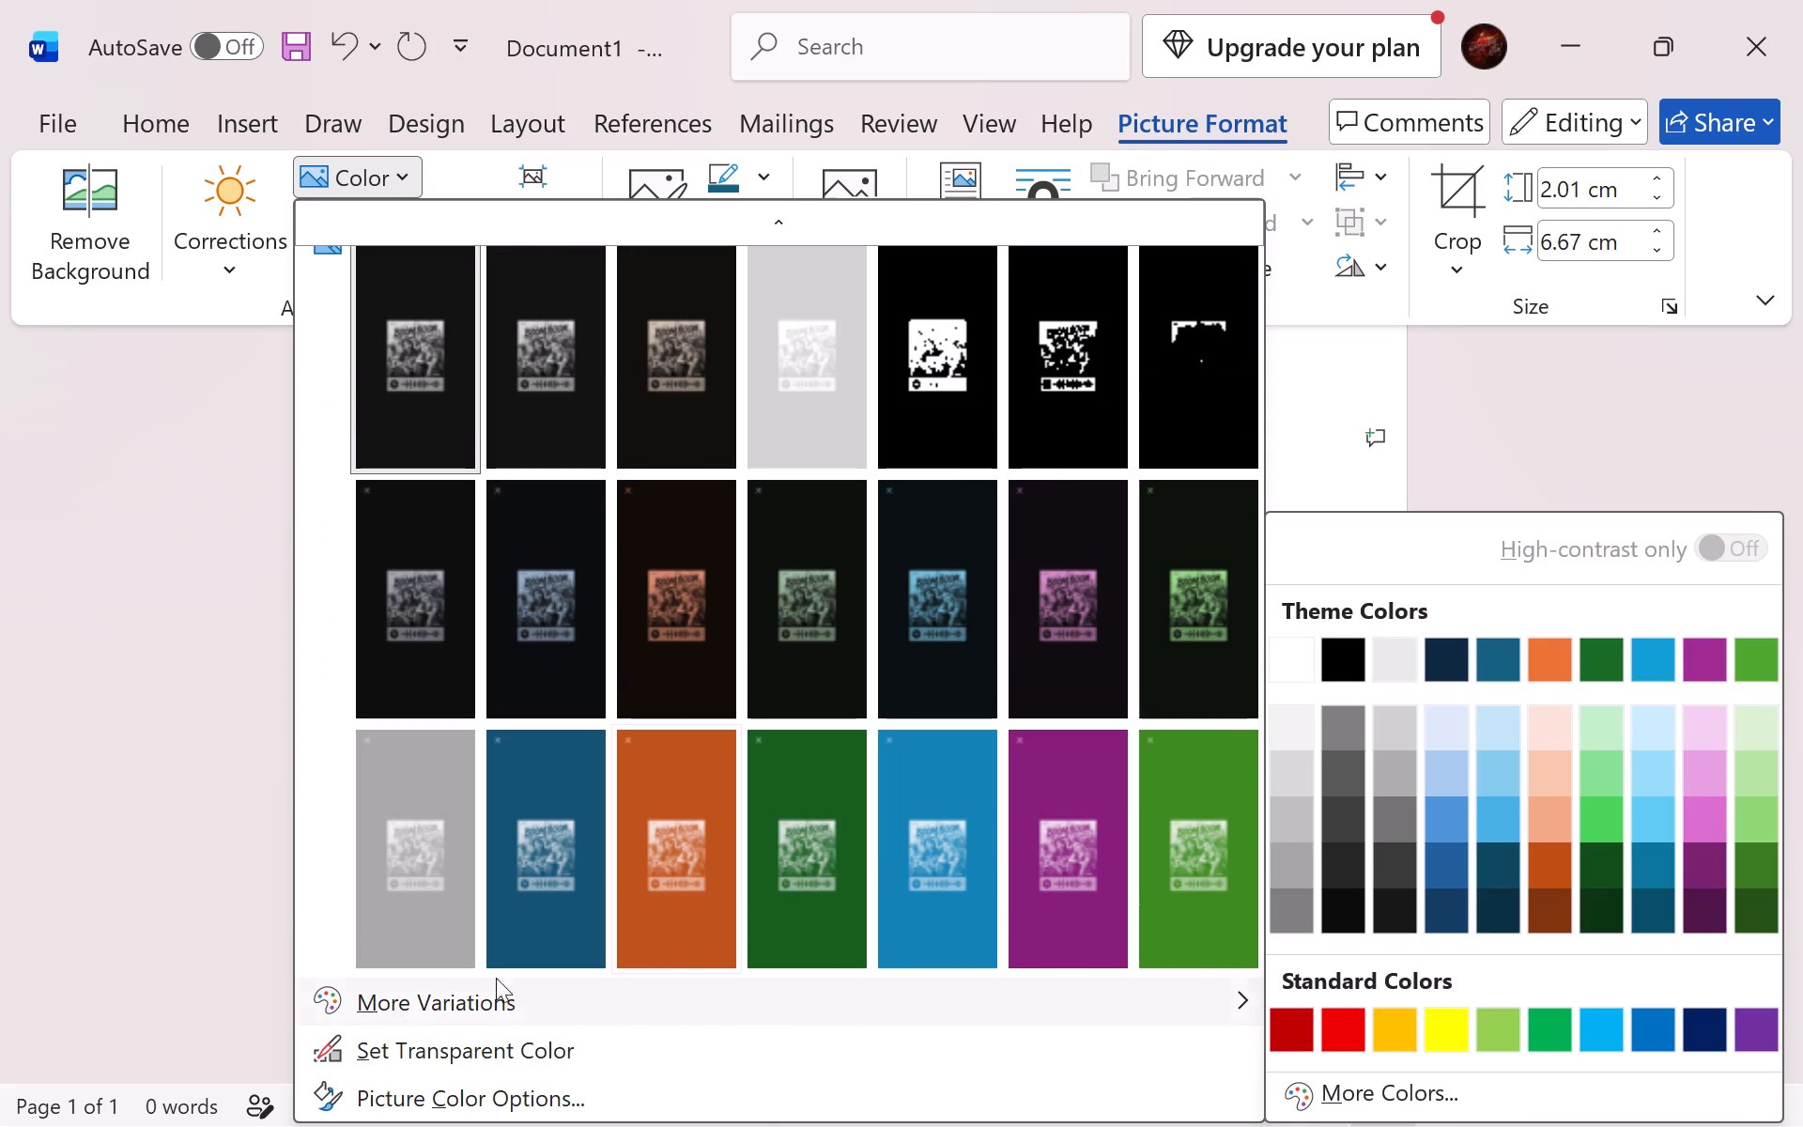
{"action": "left_click", "coordinate": [1338, 652]}
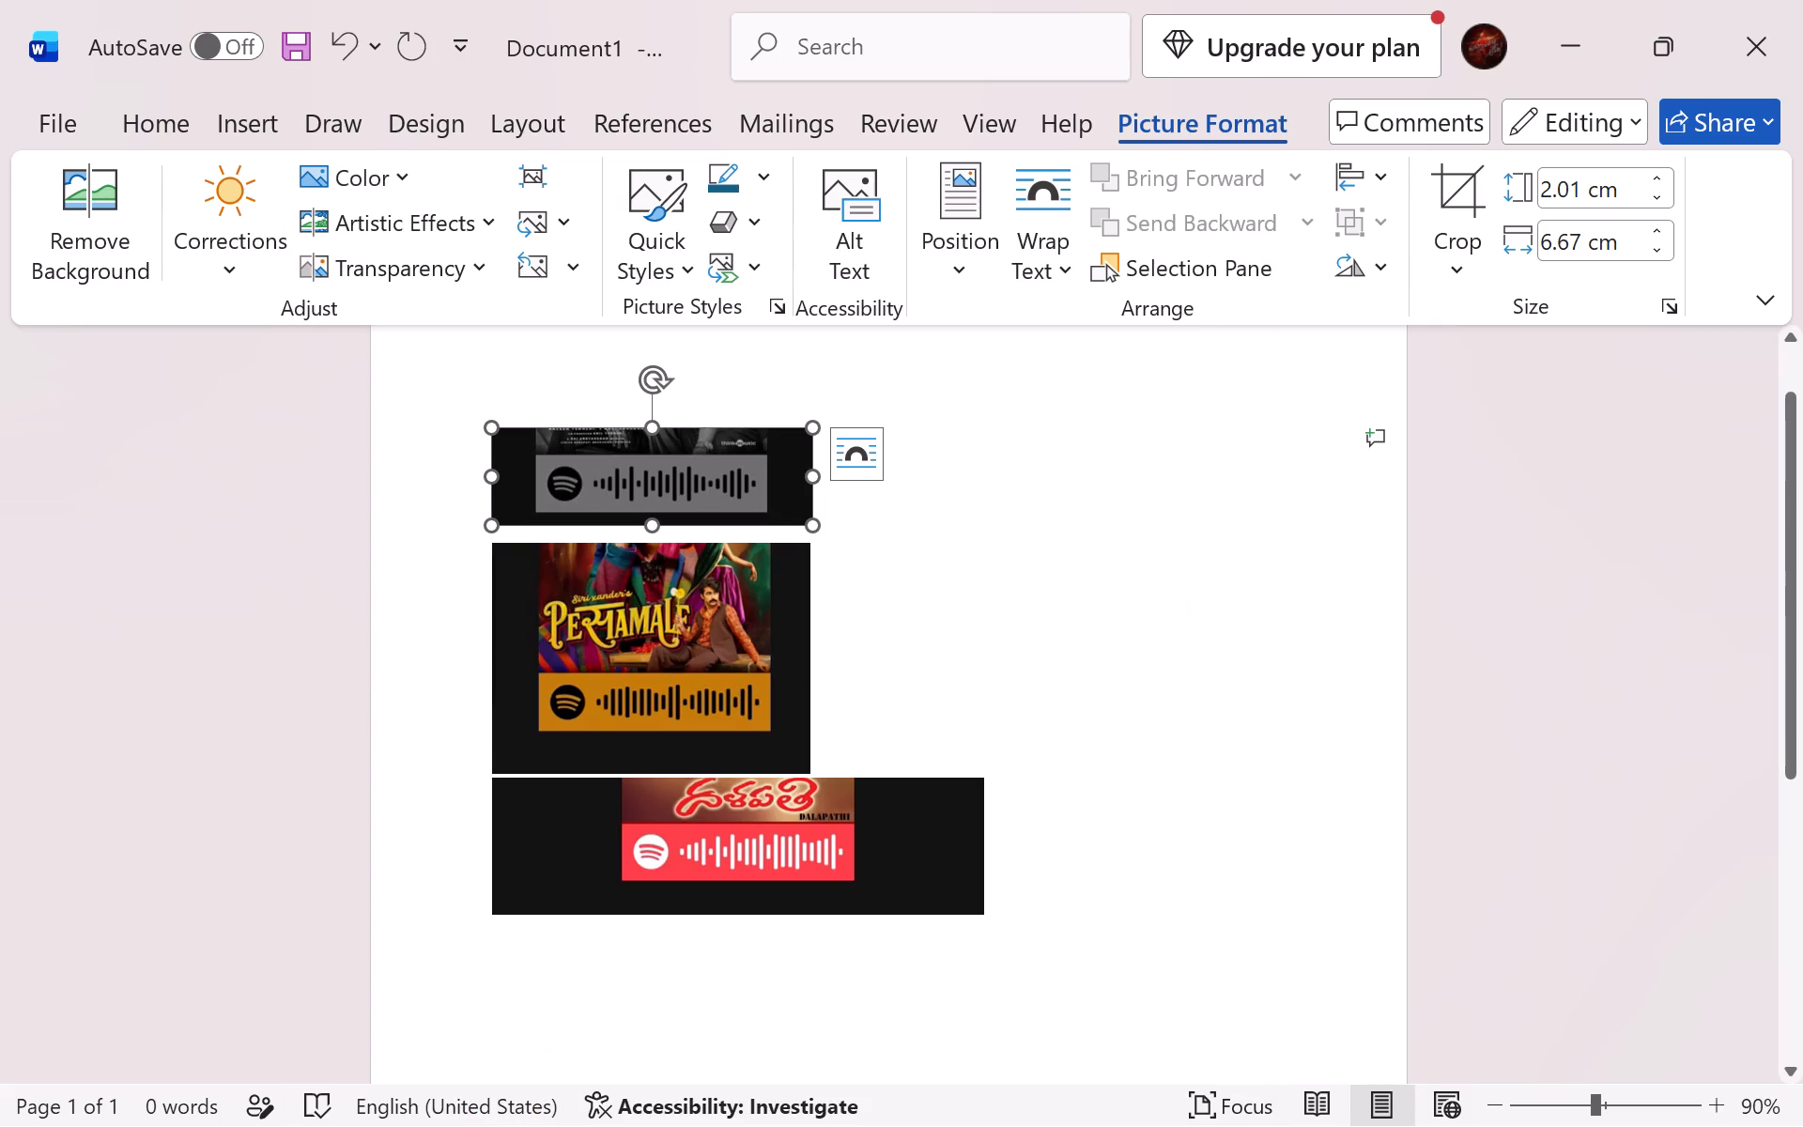
{"action": "left_click", "coordinate": [941, 523]}
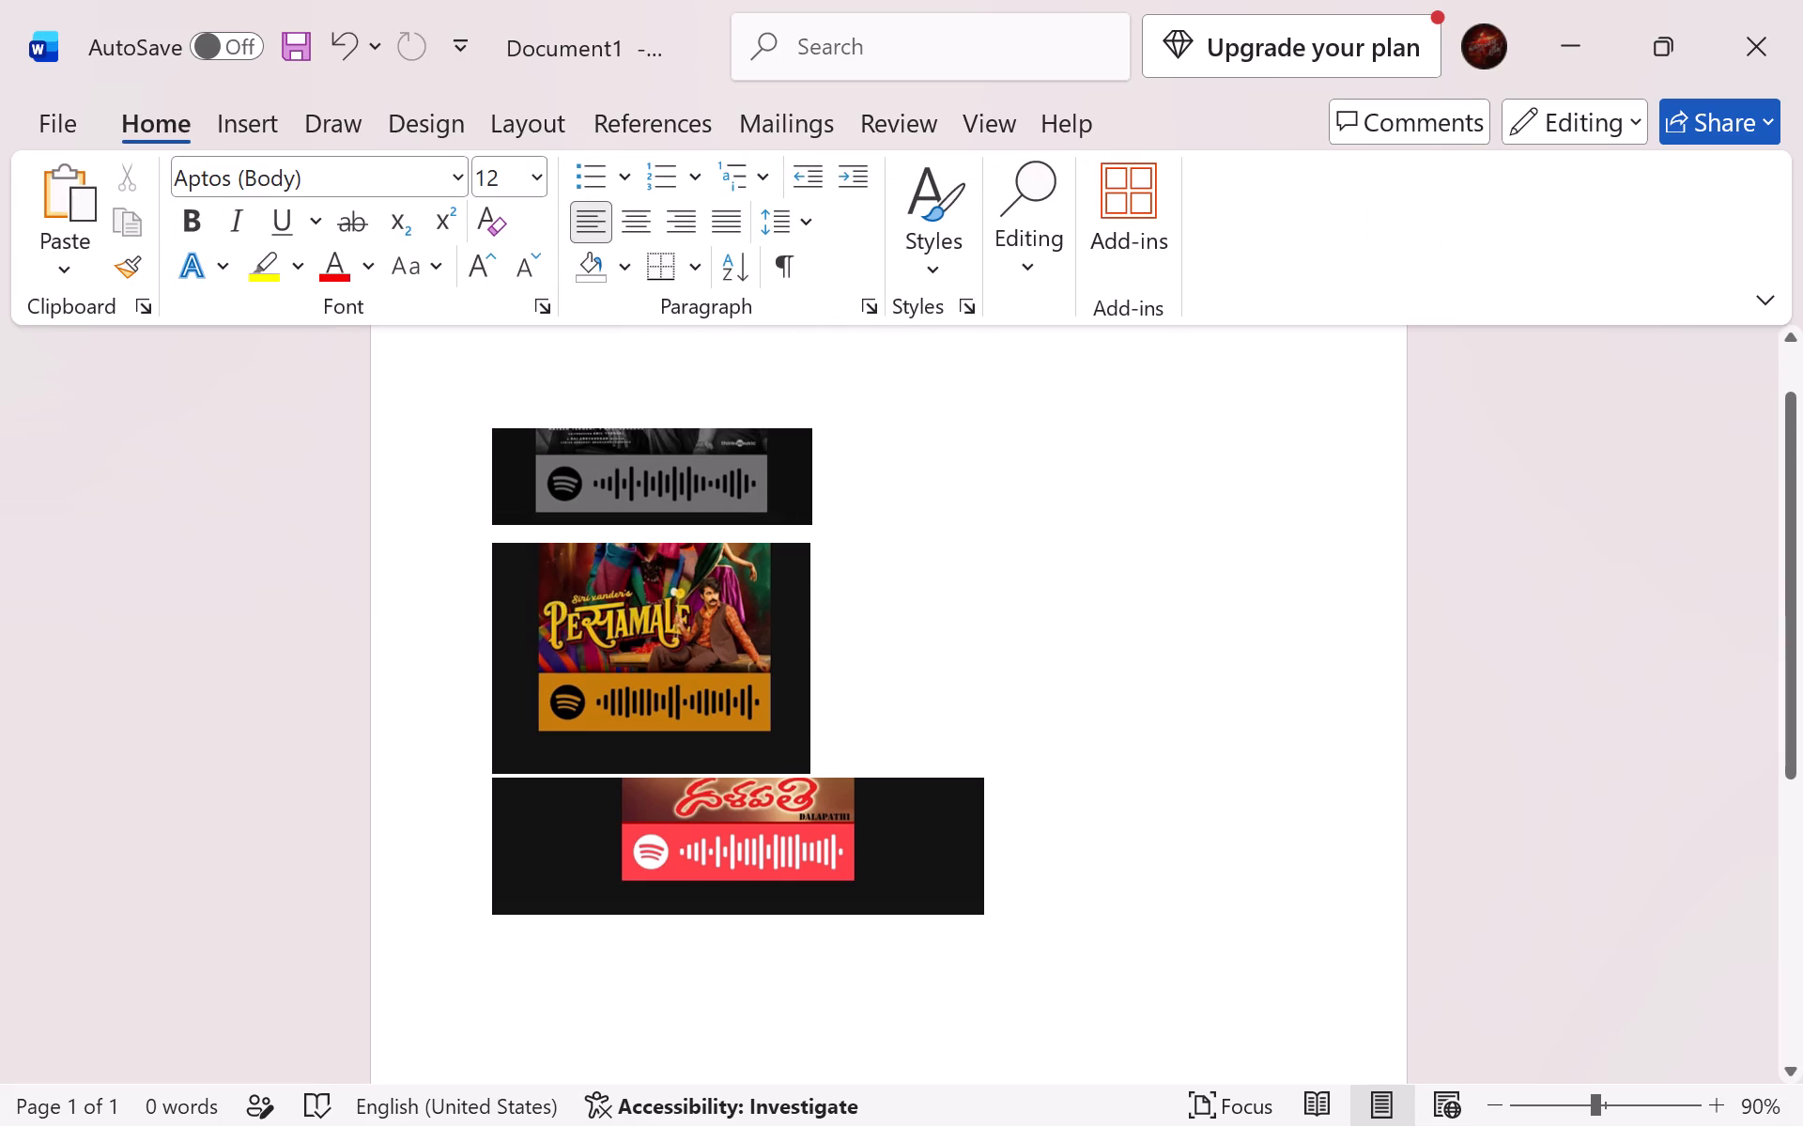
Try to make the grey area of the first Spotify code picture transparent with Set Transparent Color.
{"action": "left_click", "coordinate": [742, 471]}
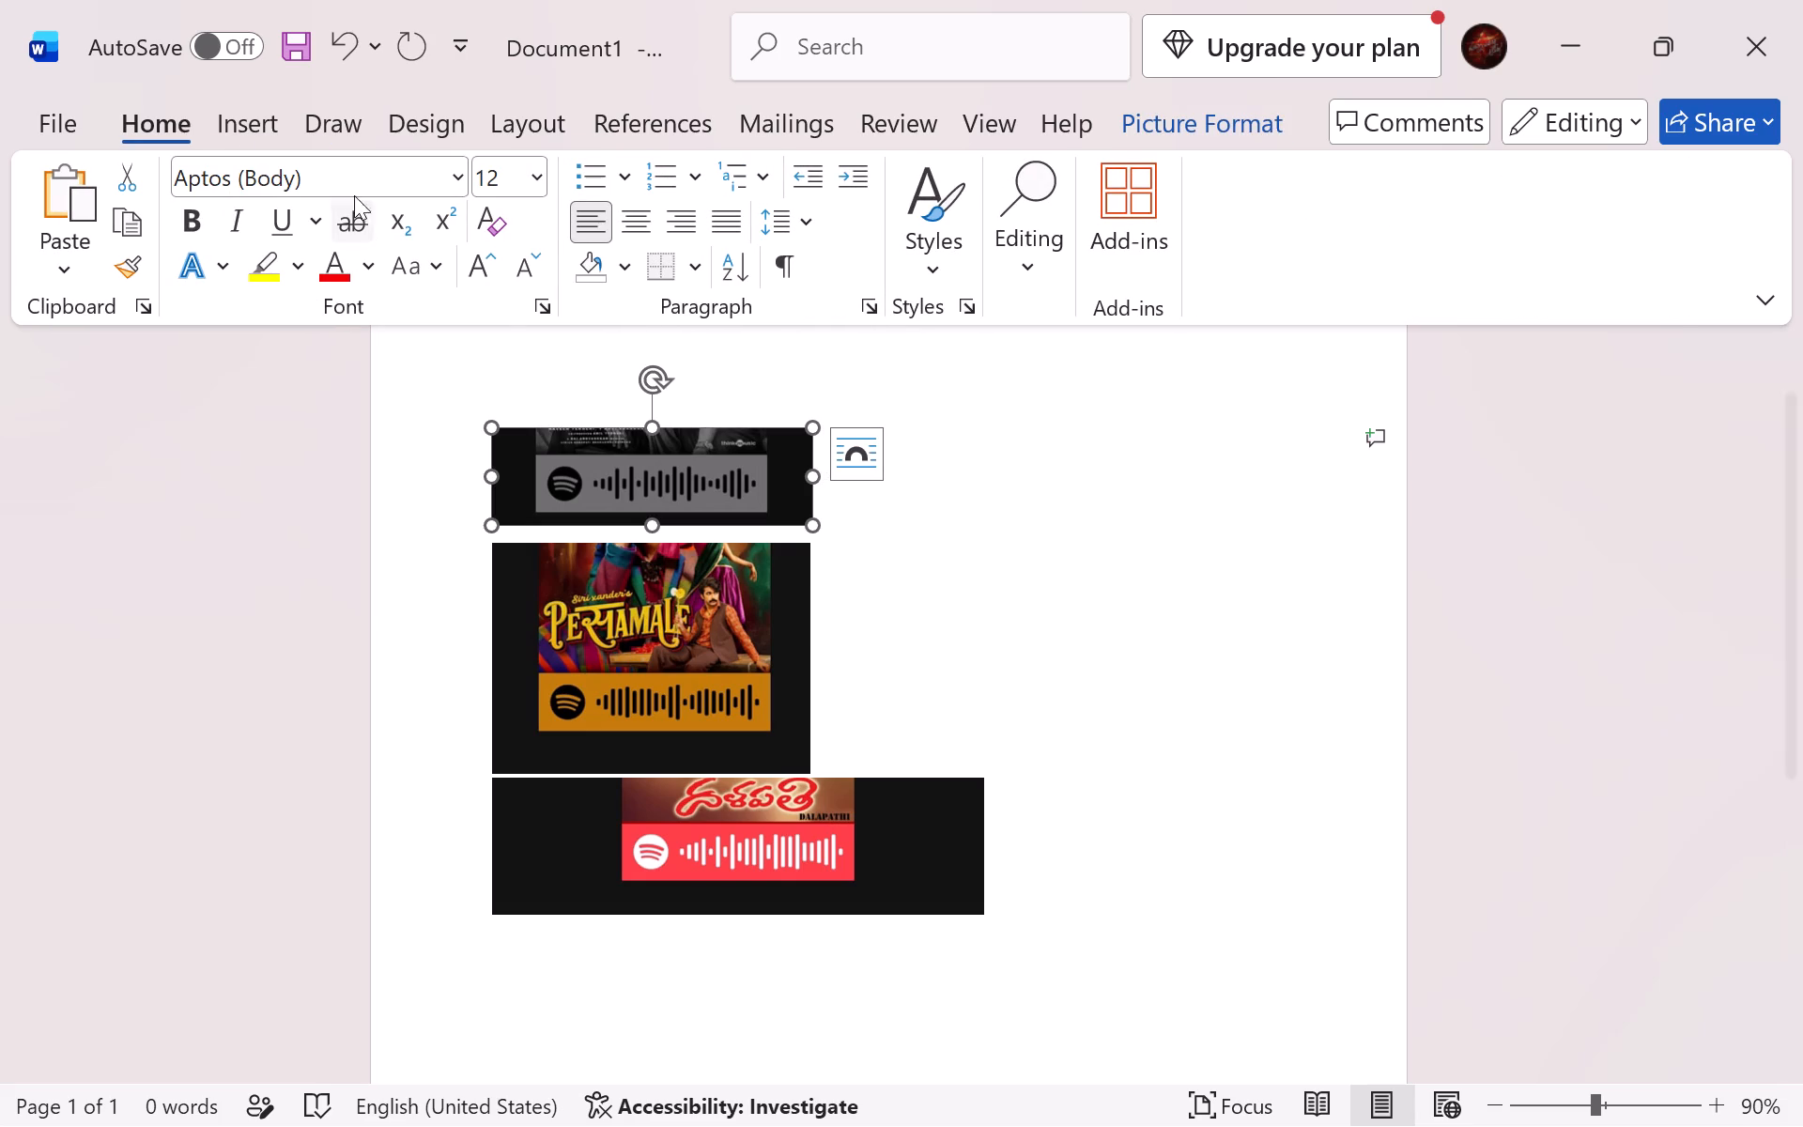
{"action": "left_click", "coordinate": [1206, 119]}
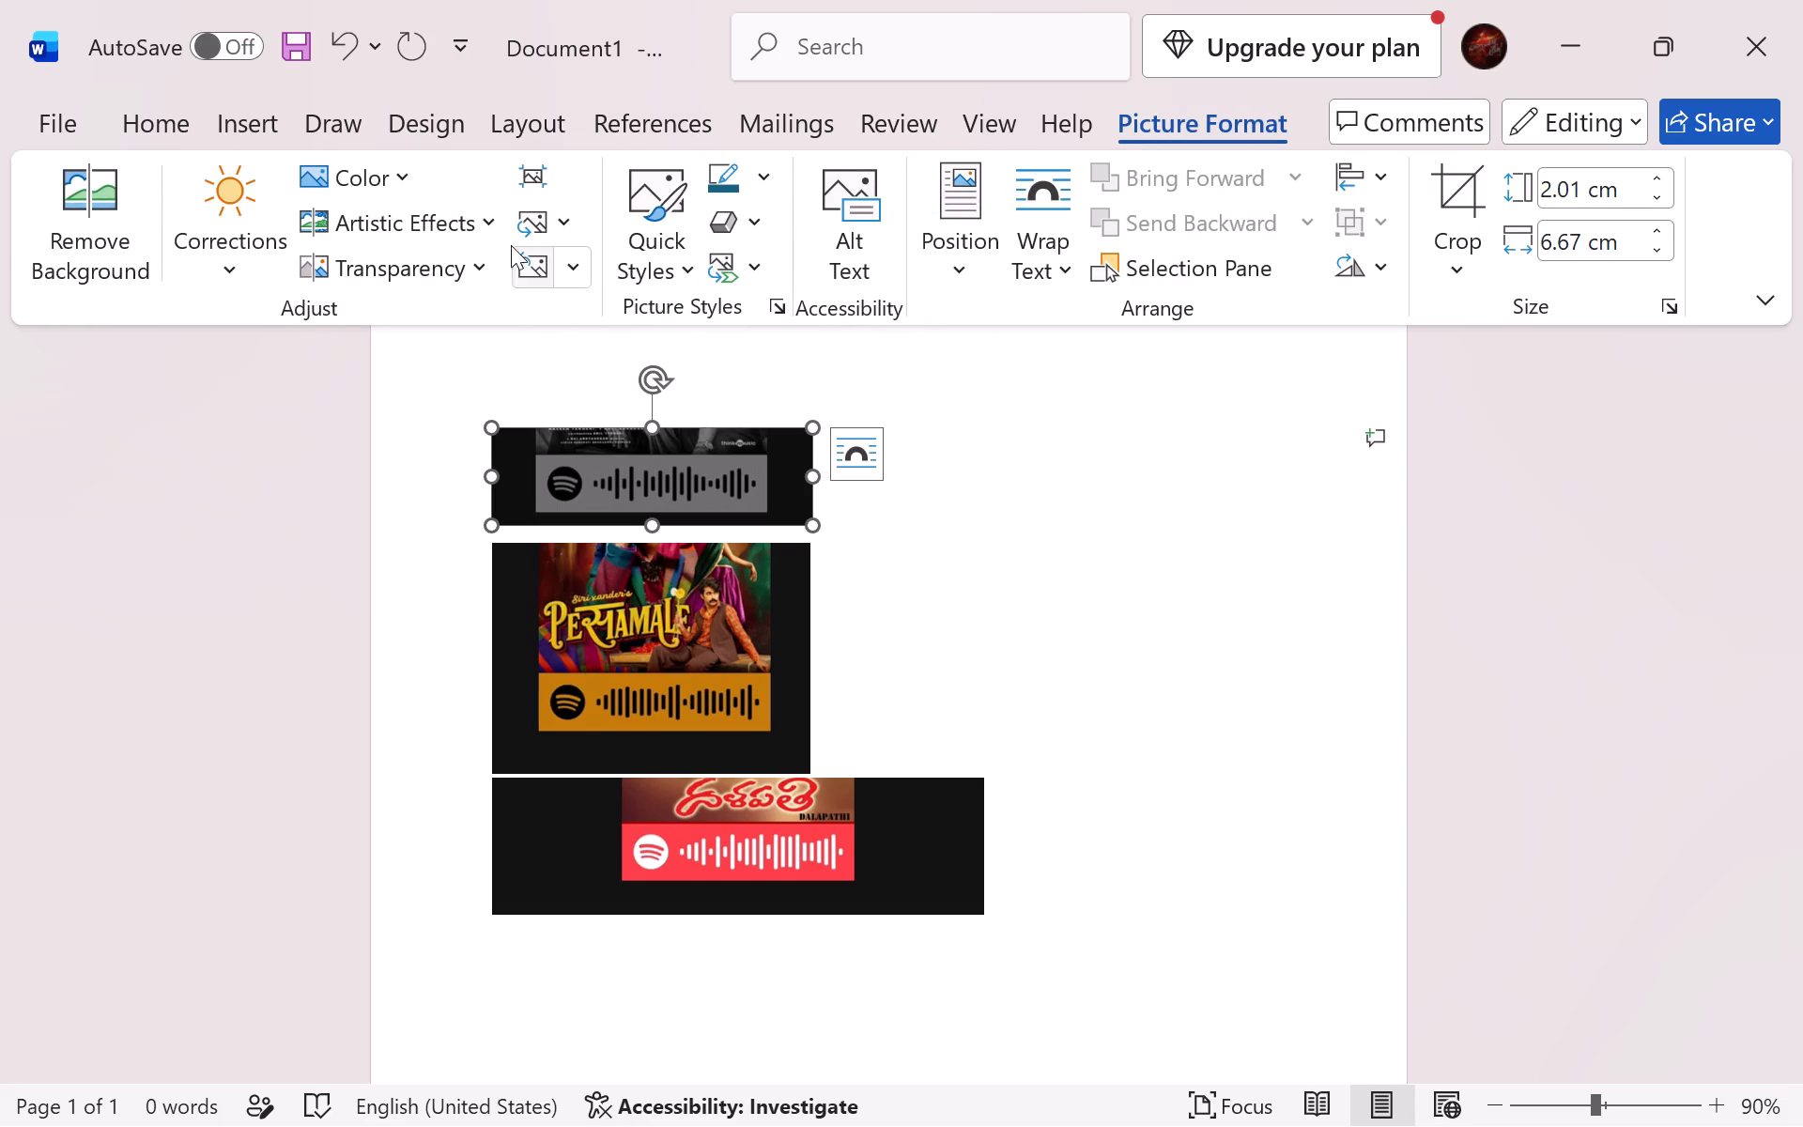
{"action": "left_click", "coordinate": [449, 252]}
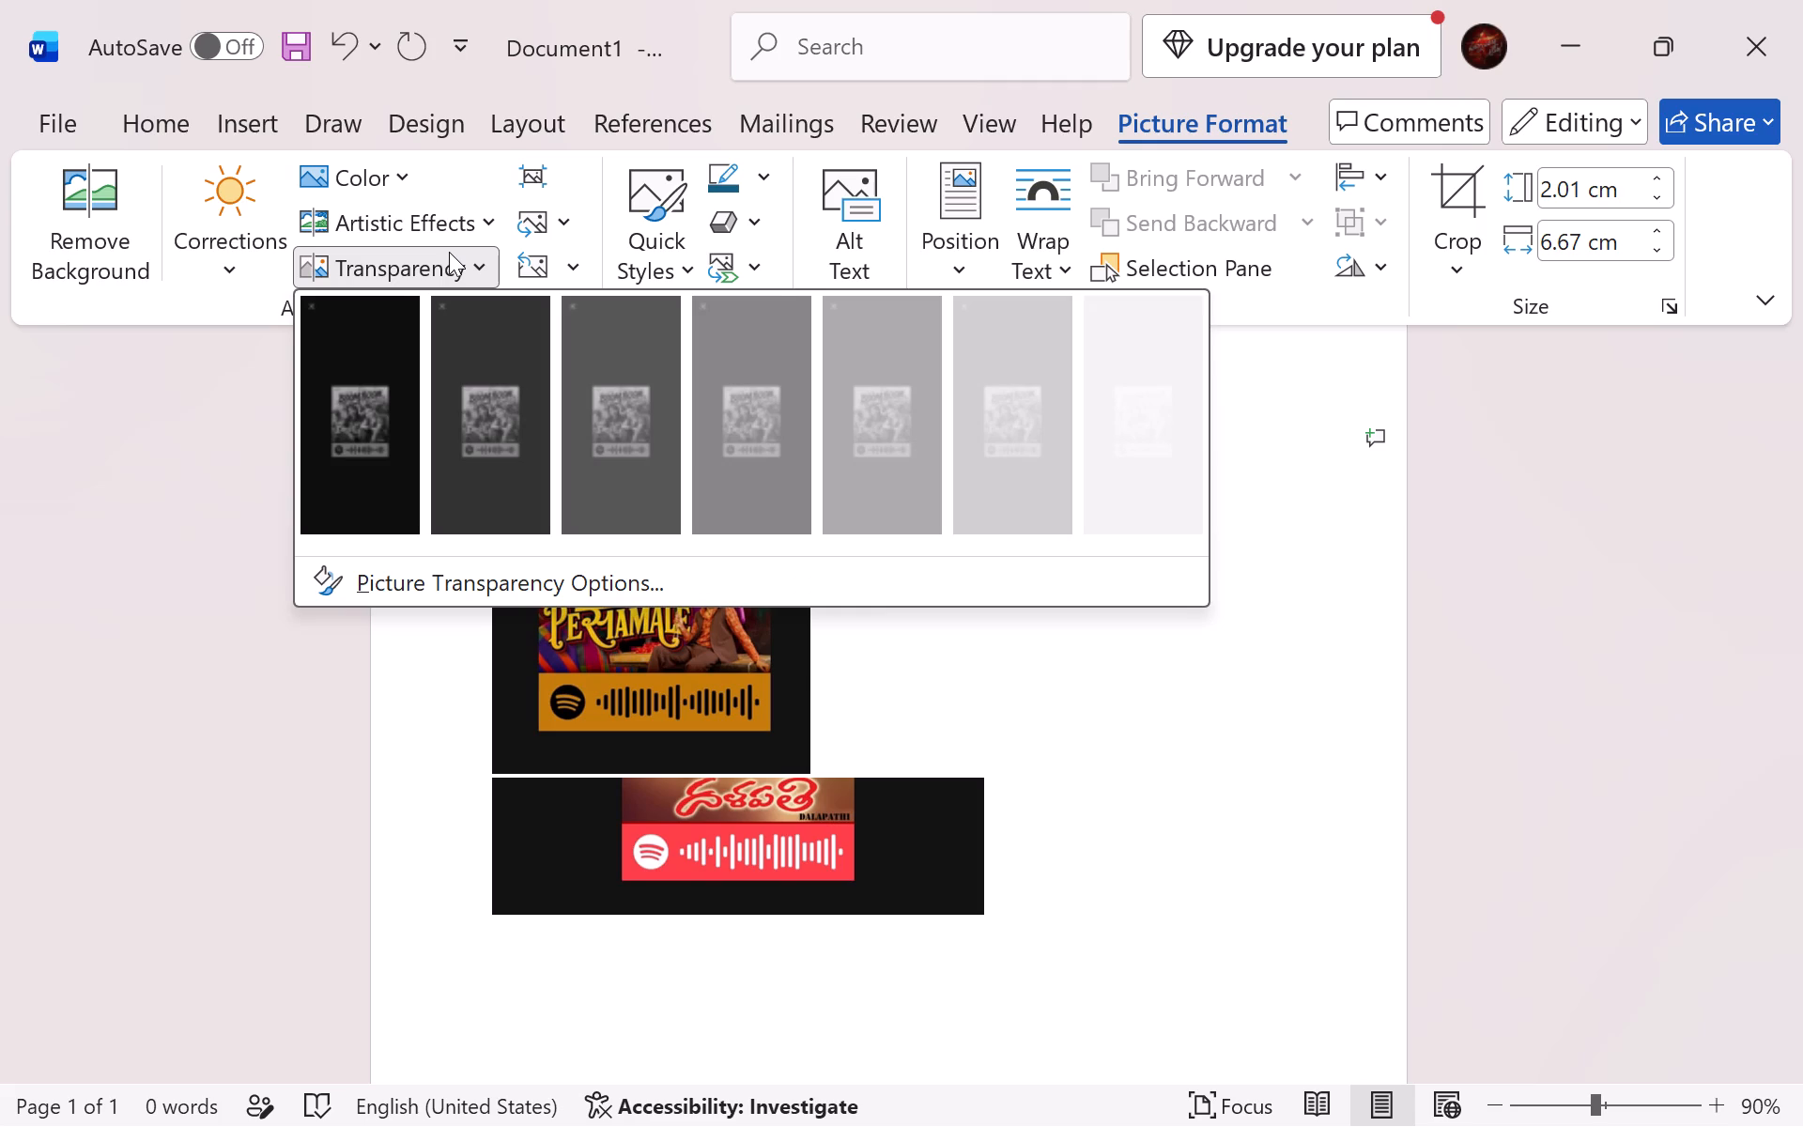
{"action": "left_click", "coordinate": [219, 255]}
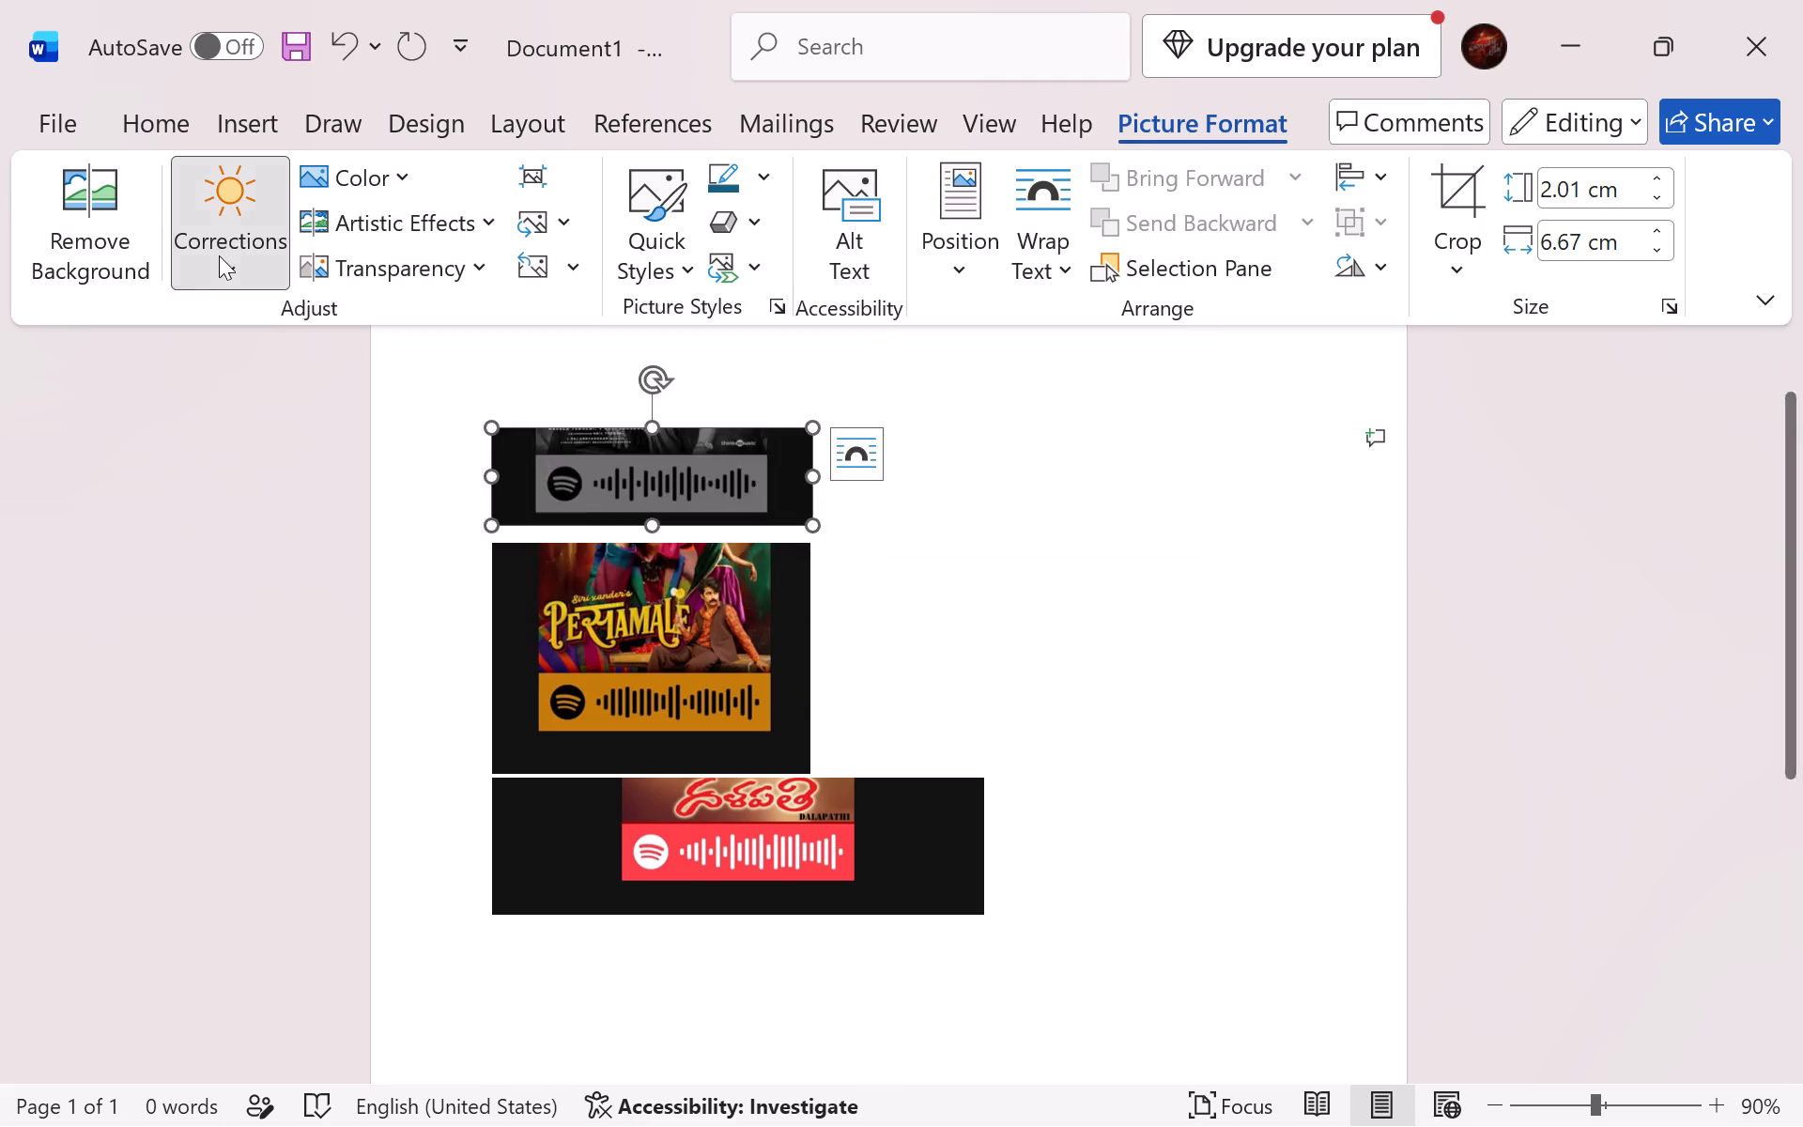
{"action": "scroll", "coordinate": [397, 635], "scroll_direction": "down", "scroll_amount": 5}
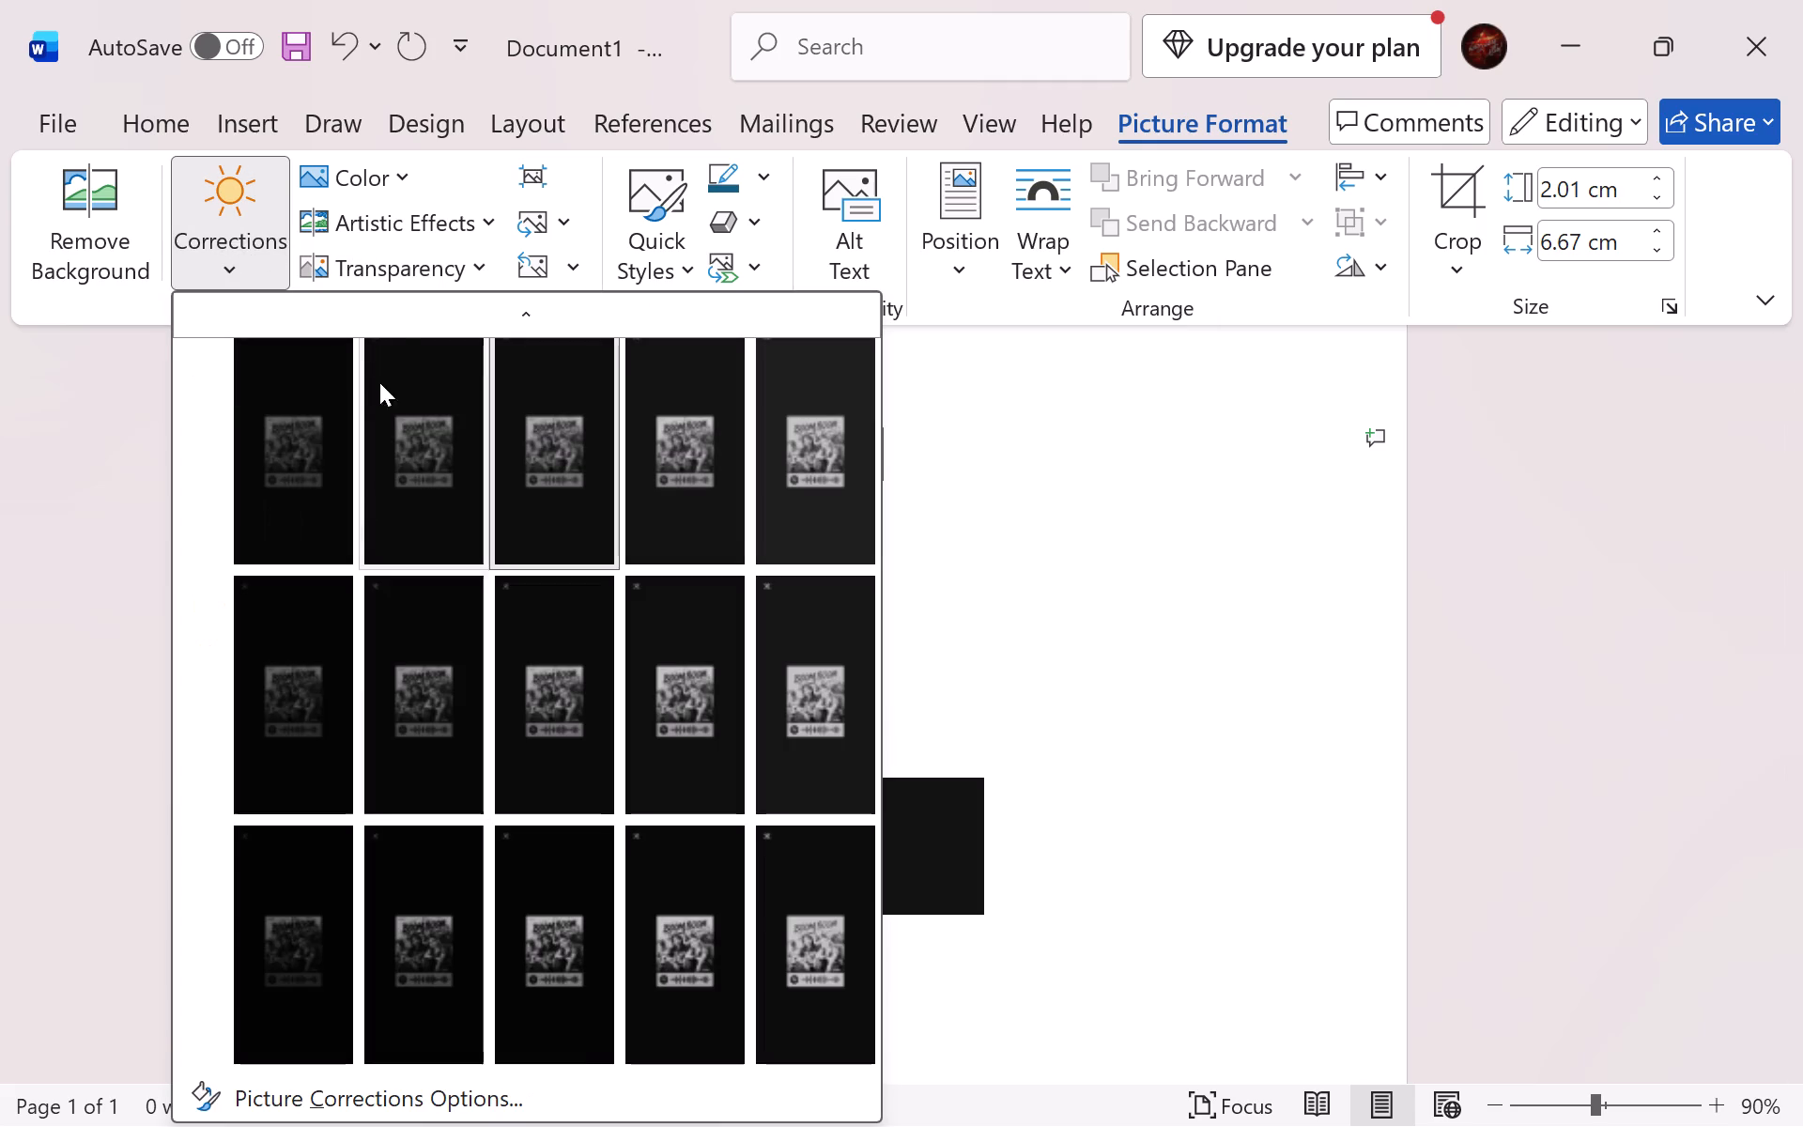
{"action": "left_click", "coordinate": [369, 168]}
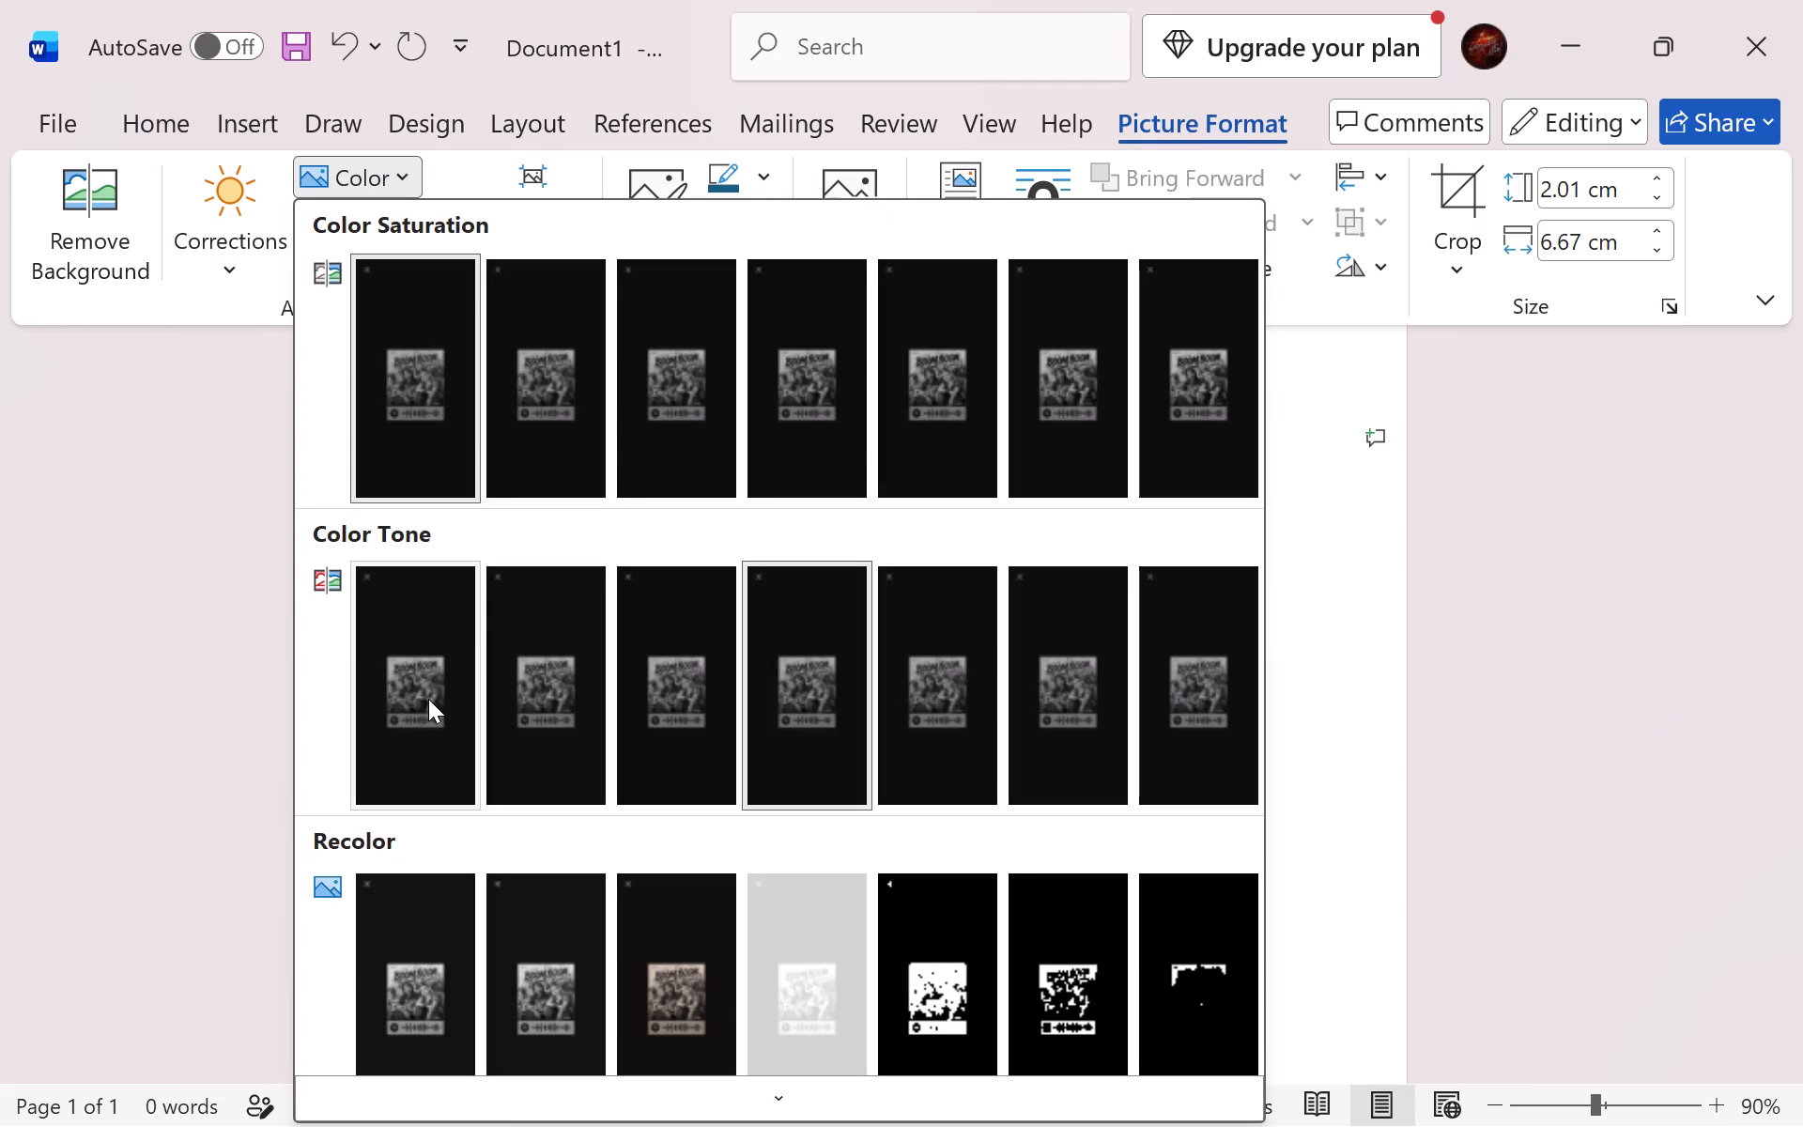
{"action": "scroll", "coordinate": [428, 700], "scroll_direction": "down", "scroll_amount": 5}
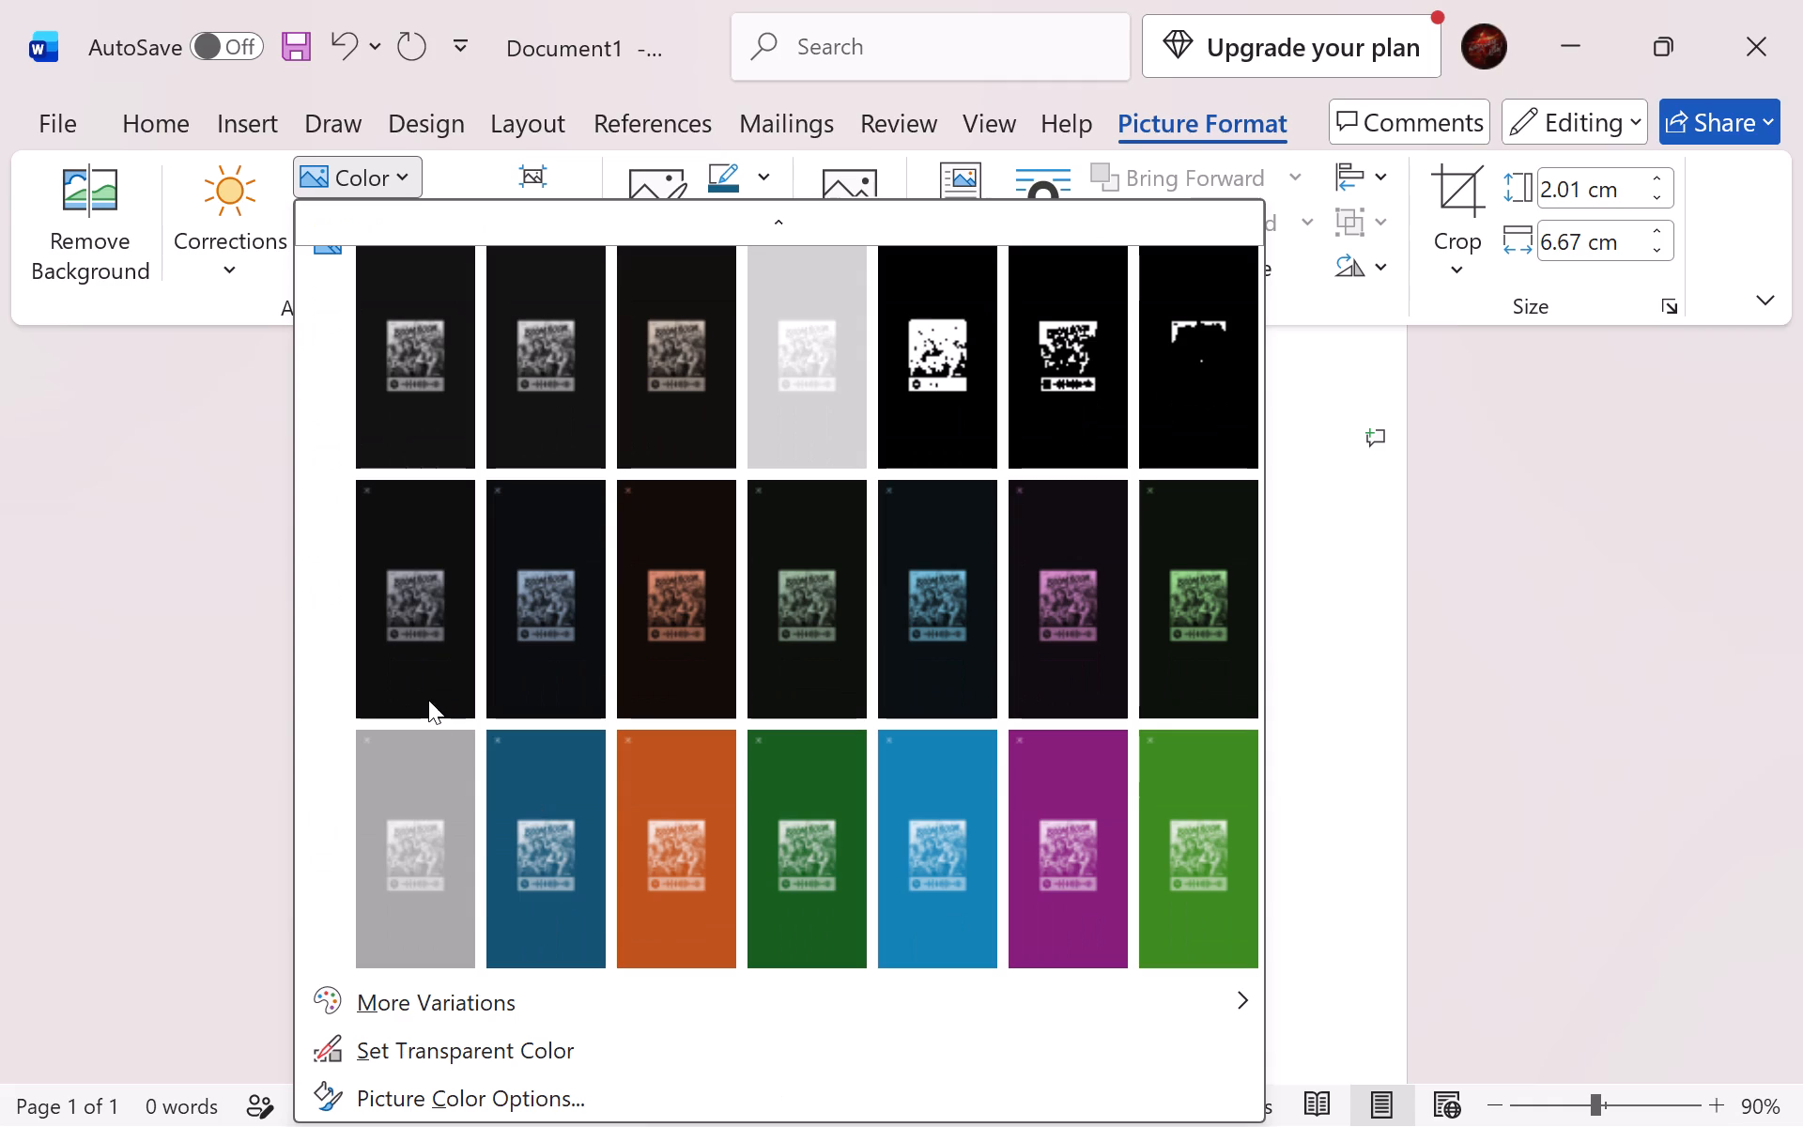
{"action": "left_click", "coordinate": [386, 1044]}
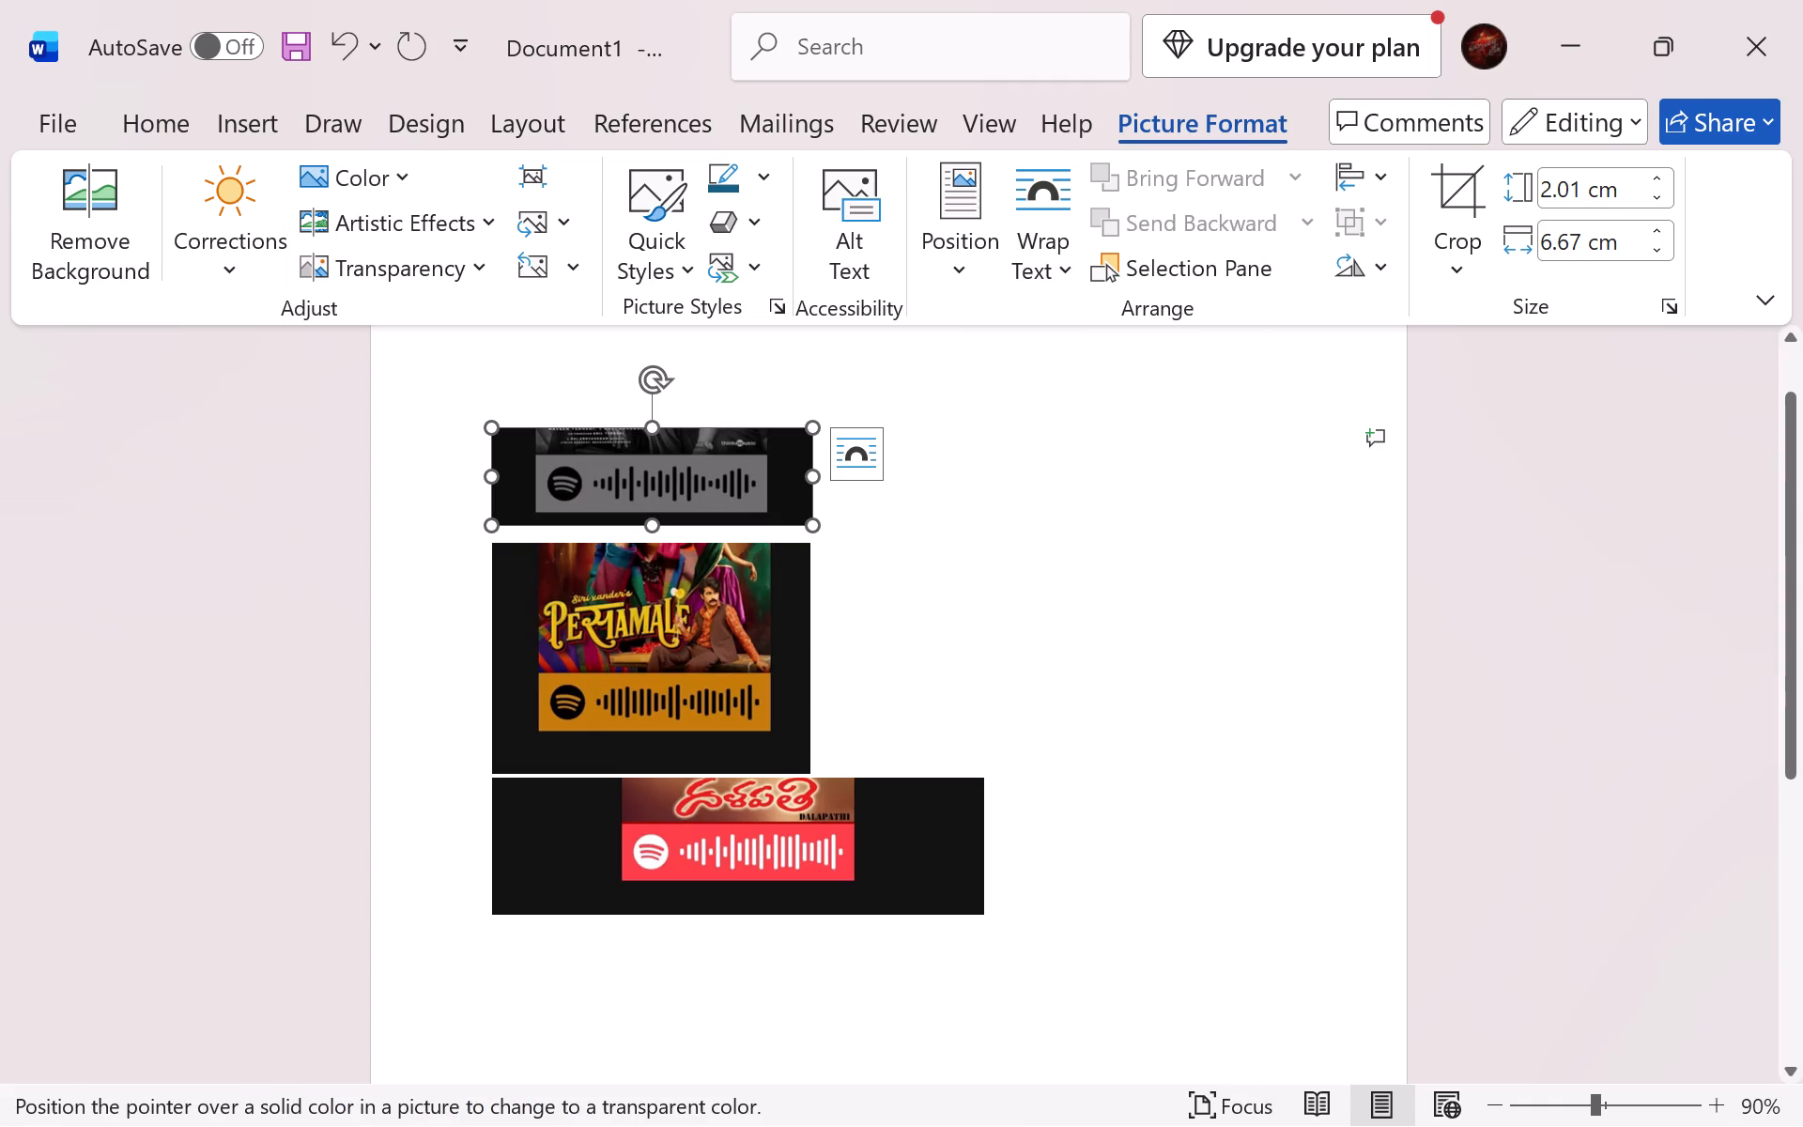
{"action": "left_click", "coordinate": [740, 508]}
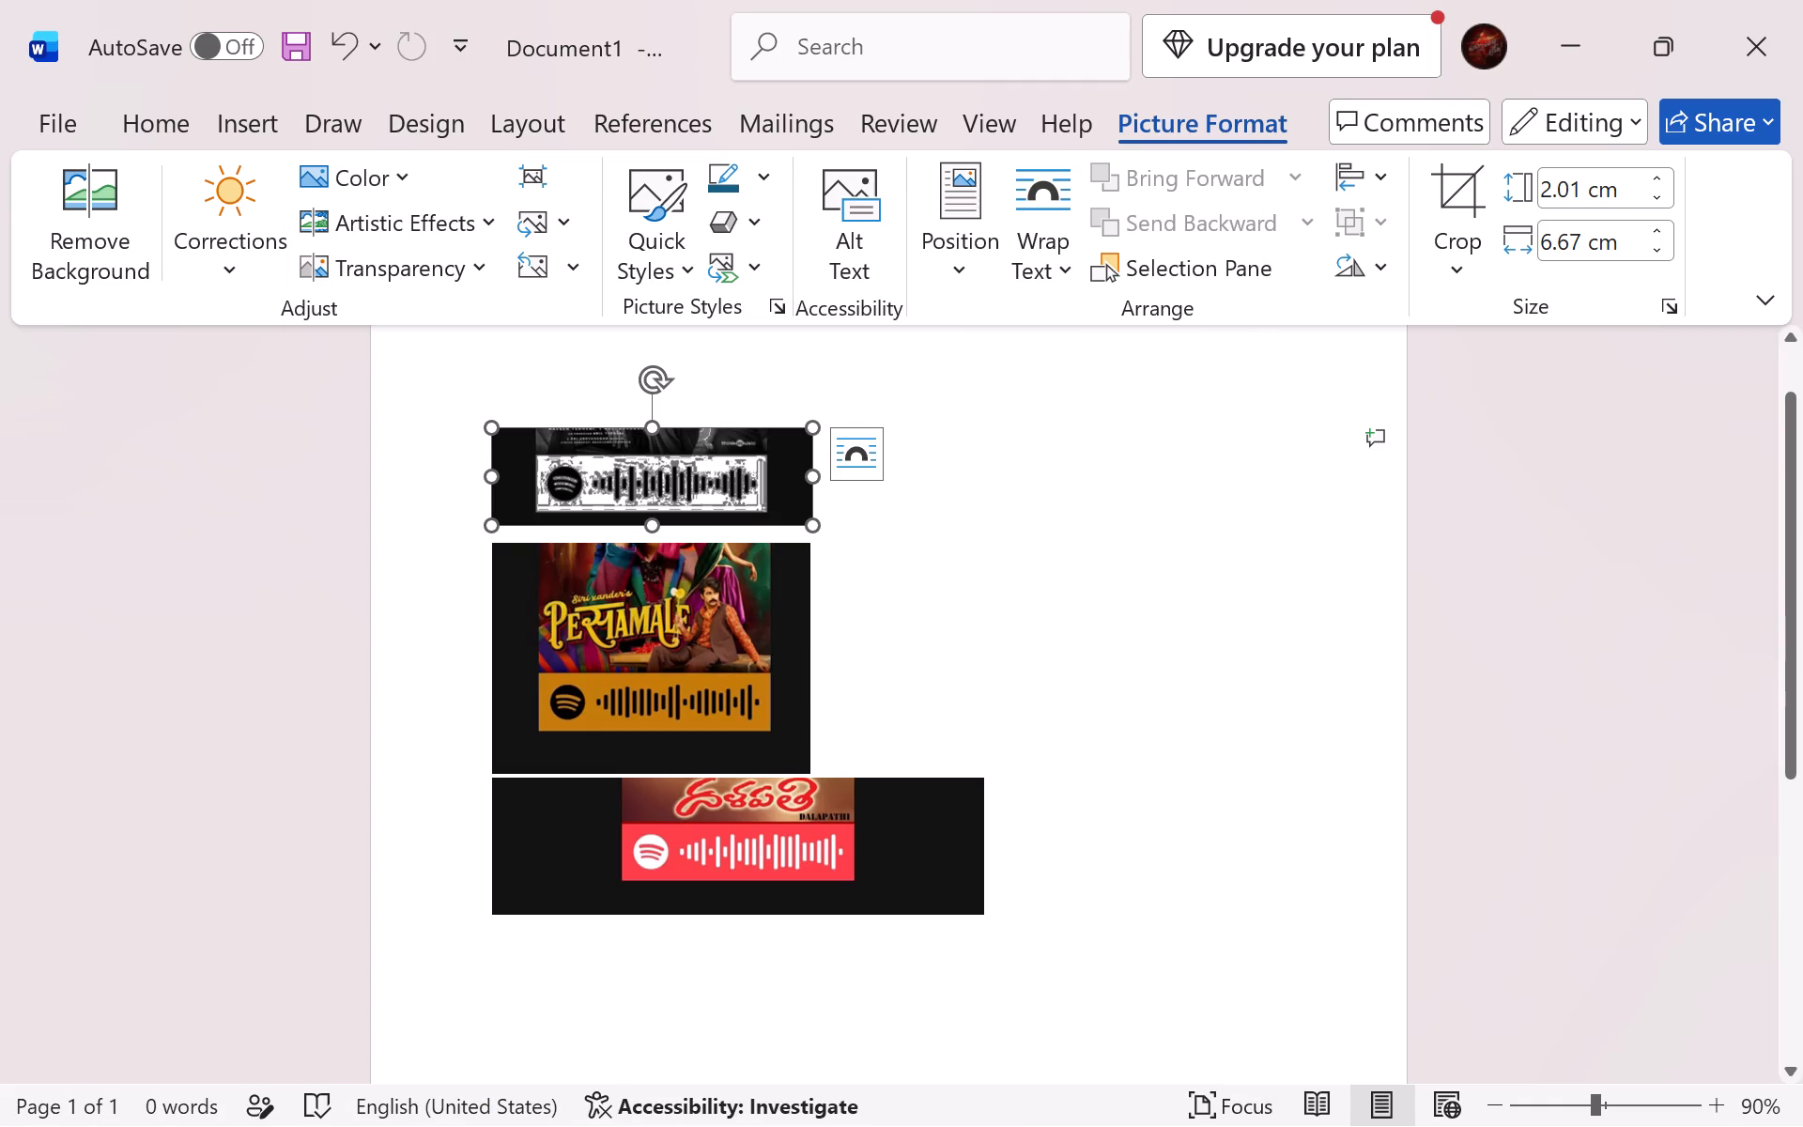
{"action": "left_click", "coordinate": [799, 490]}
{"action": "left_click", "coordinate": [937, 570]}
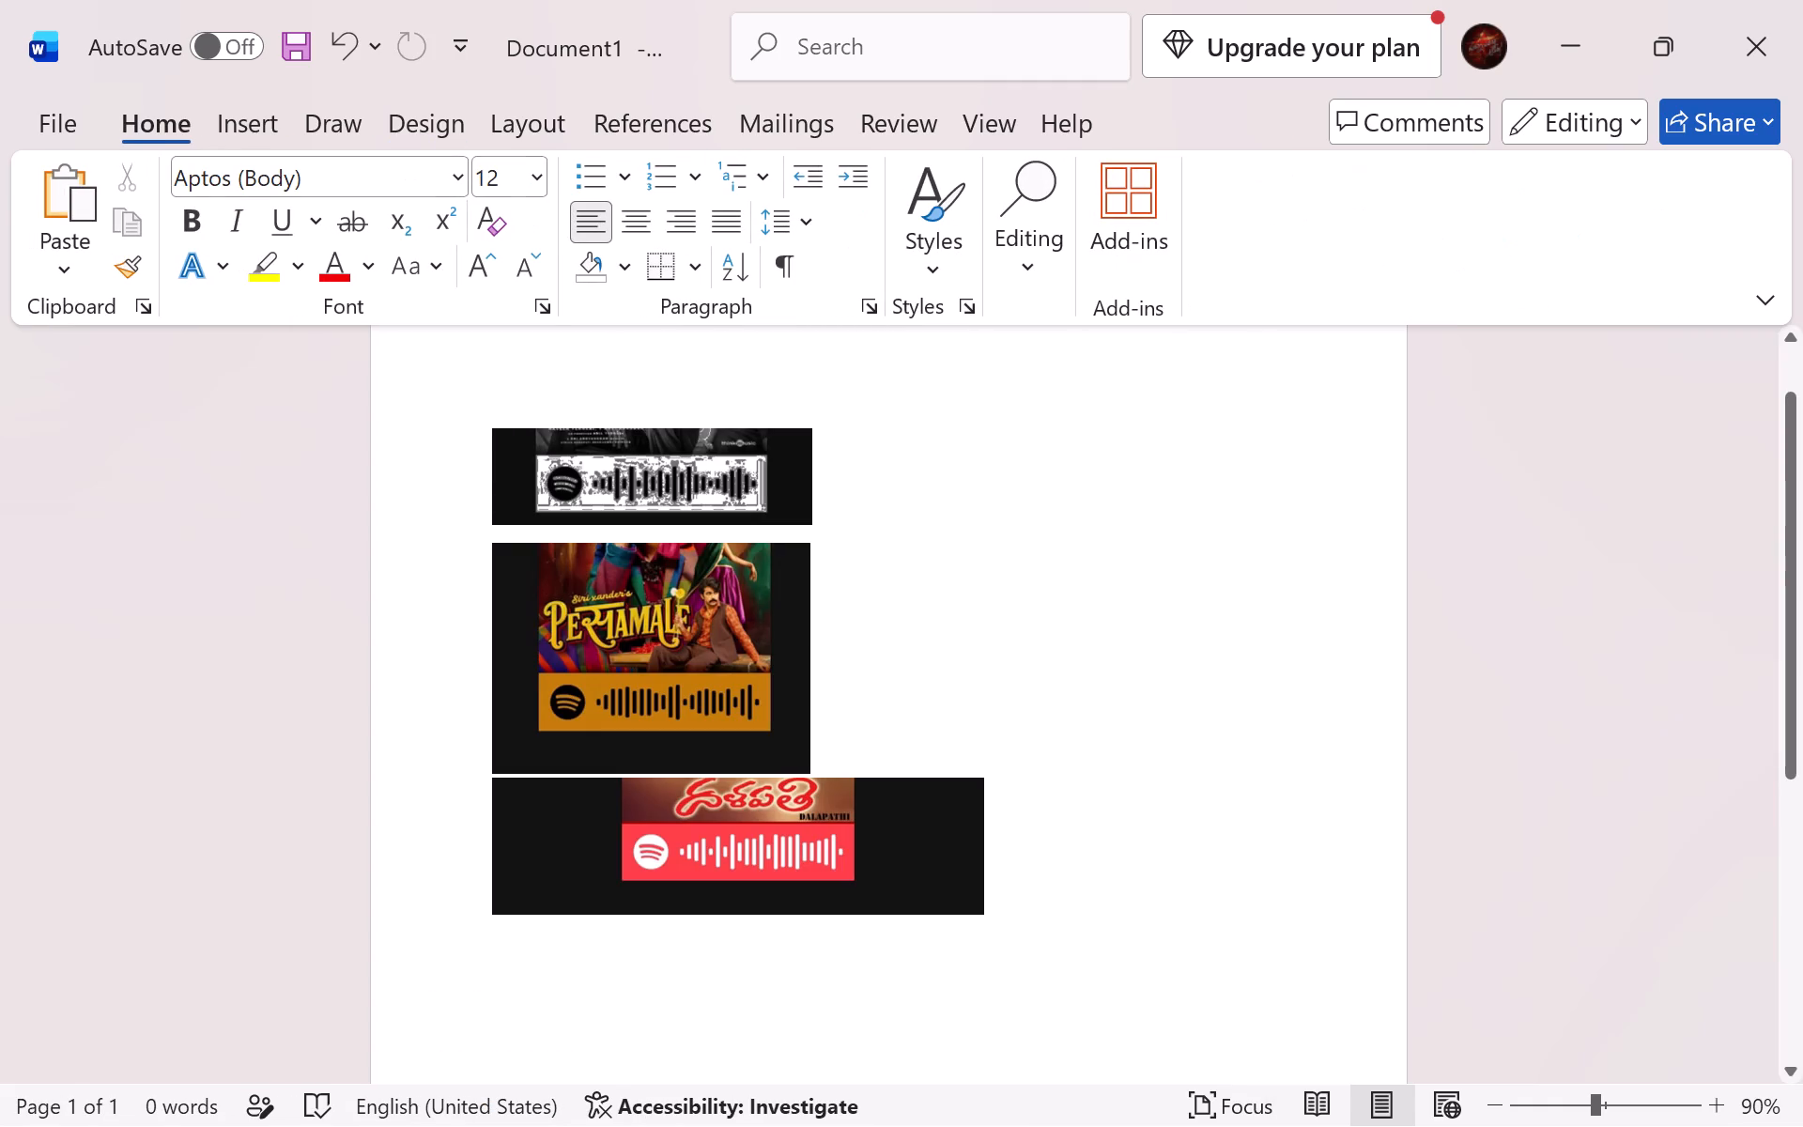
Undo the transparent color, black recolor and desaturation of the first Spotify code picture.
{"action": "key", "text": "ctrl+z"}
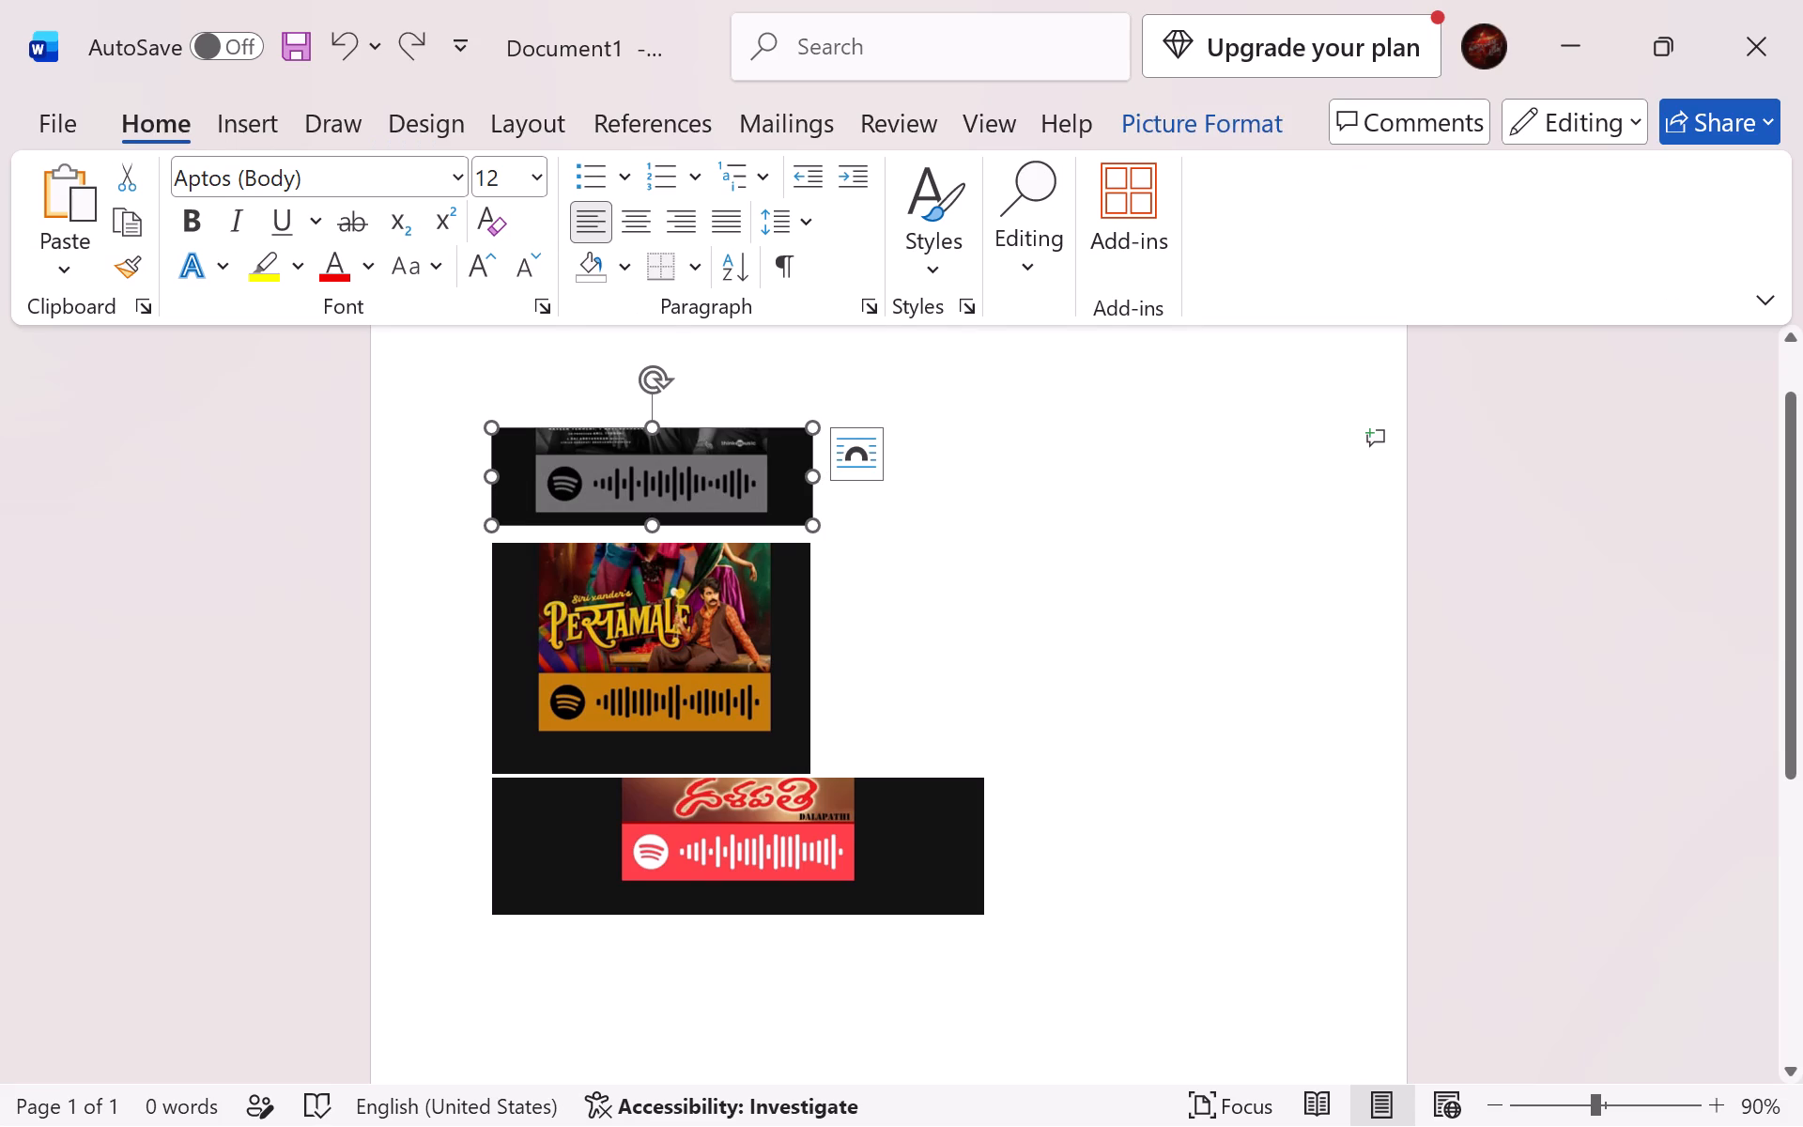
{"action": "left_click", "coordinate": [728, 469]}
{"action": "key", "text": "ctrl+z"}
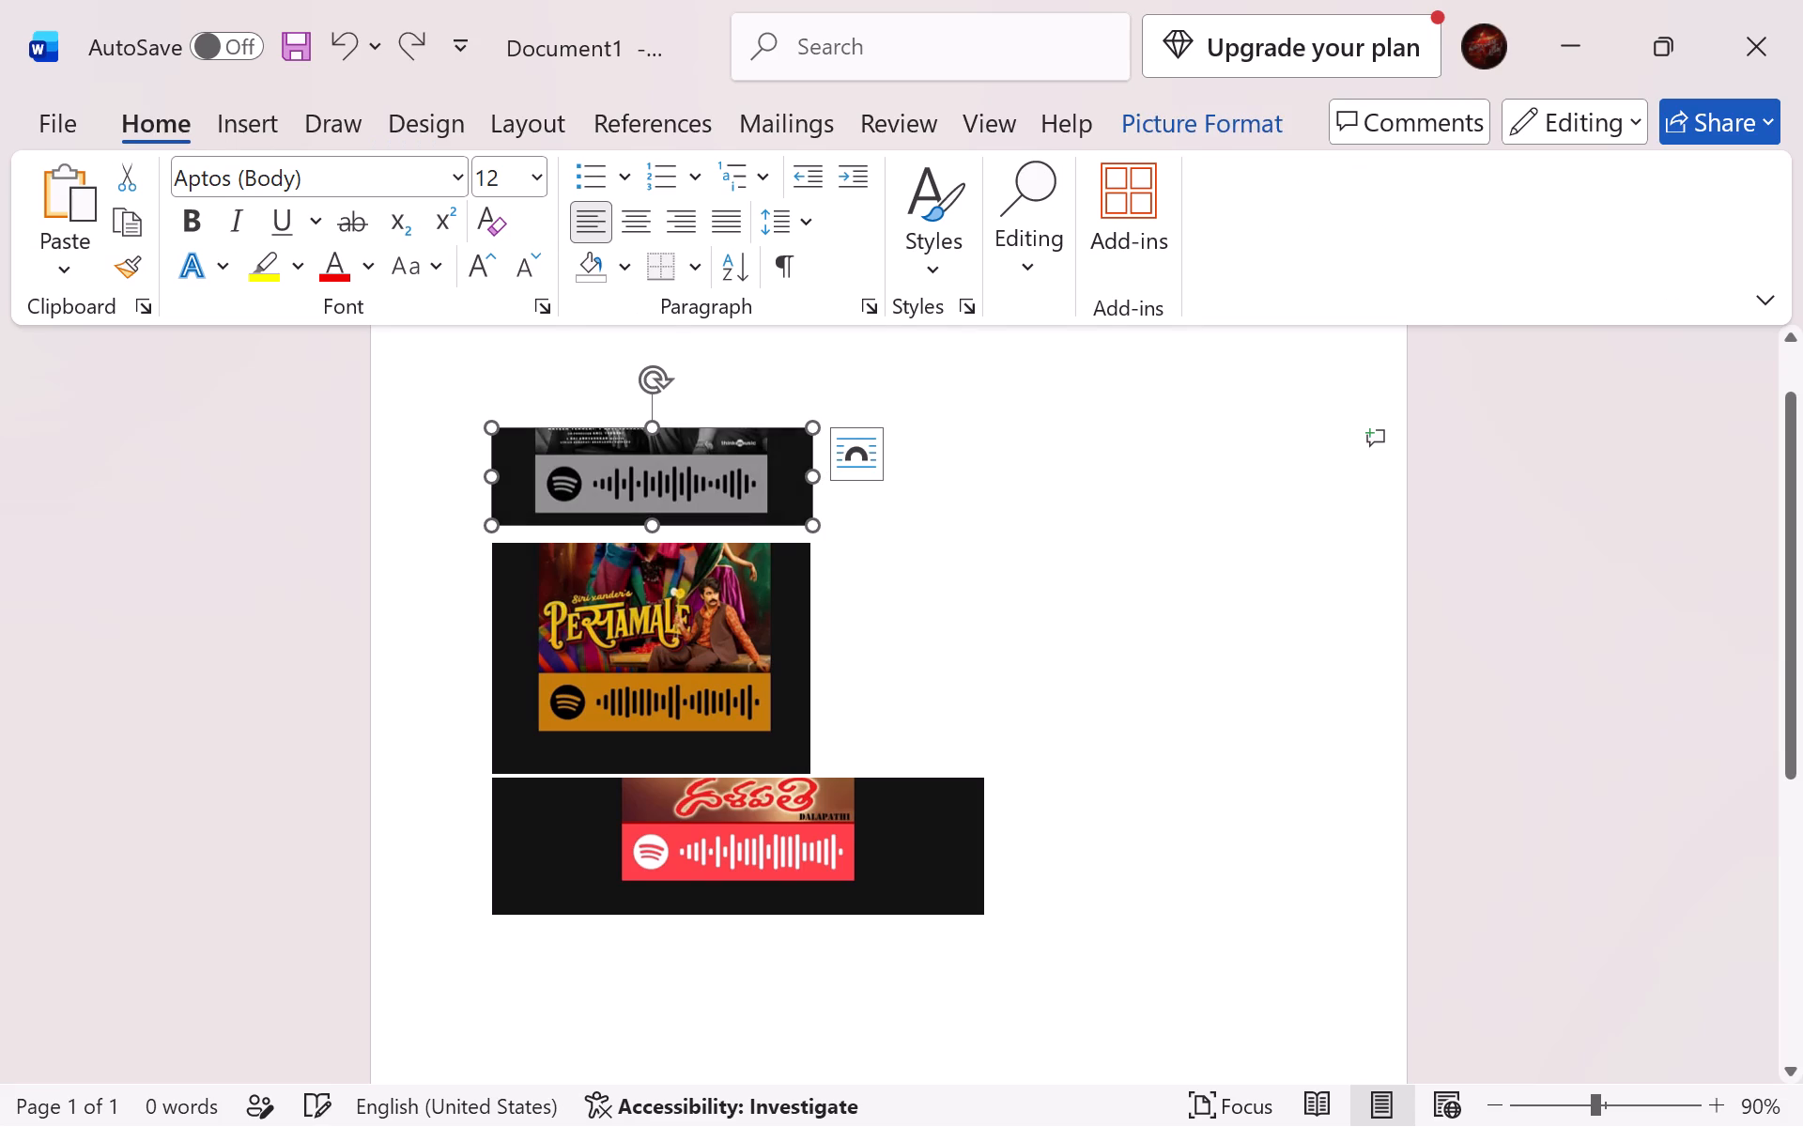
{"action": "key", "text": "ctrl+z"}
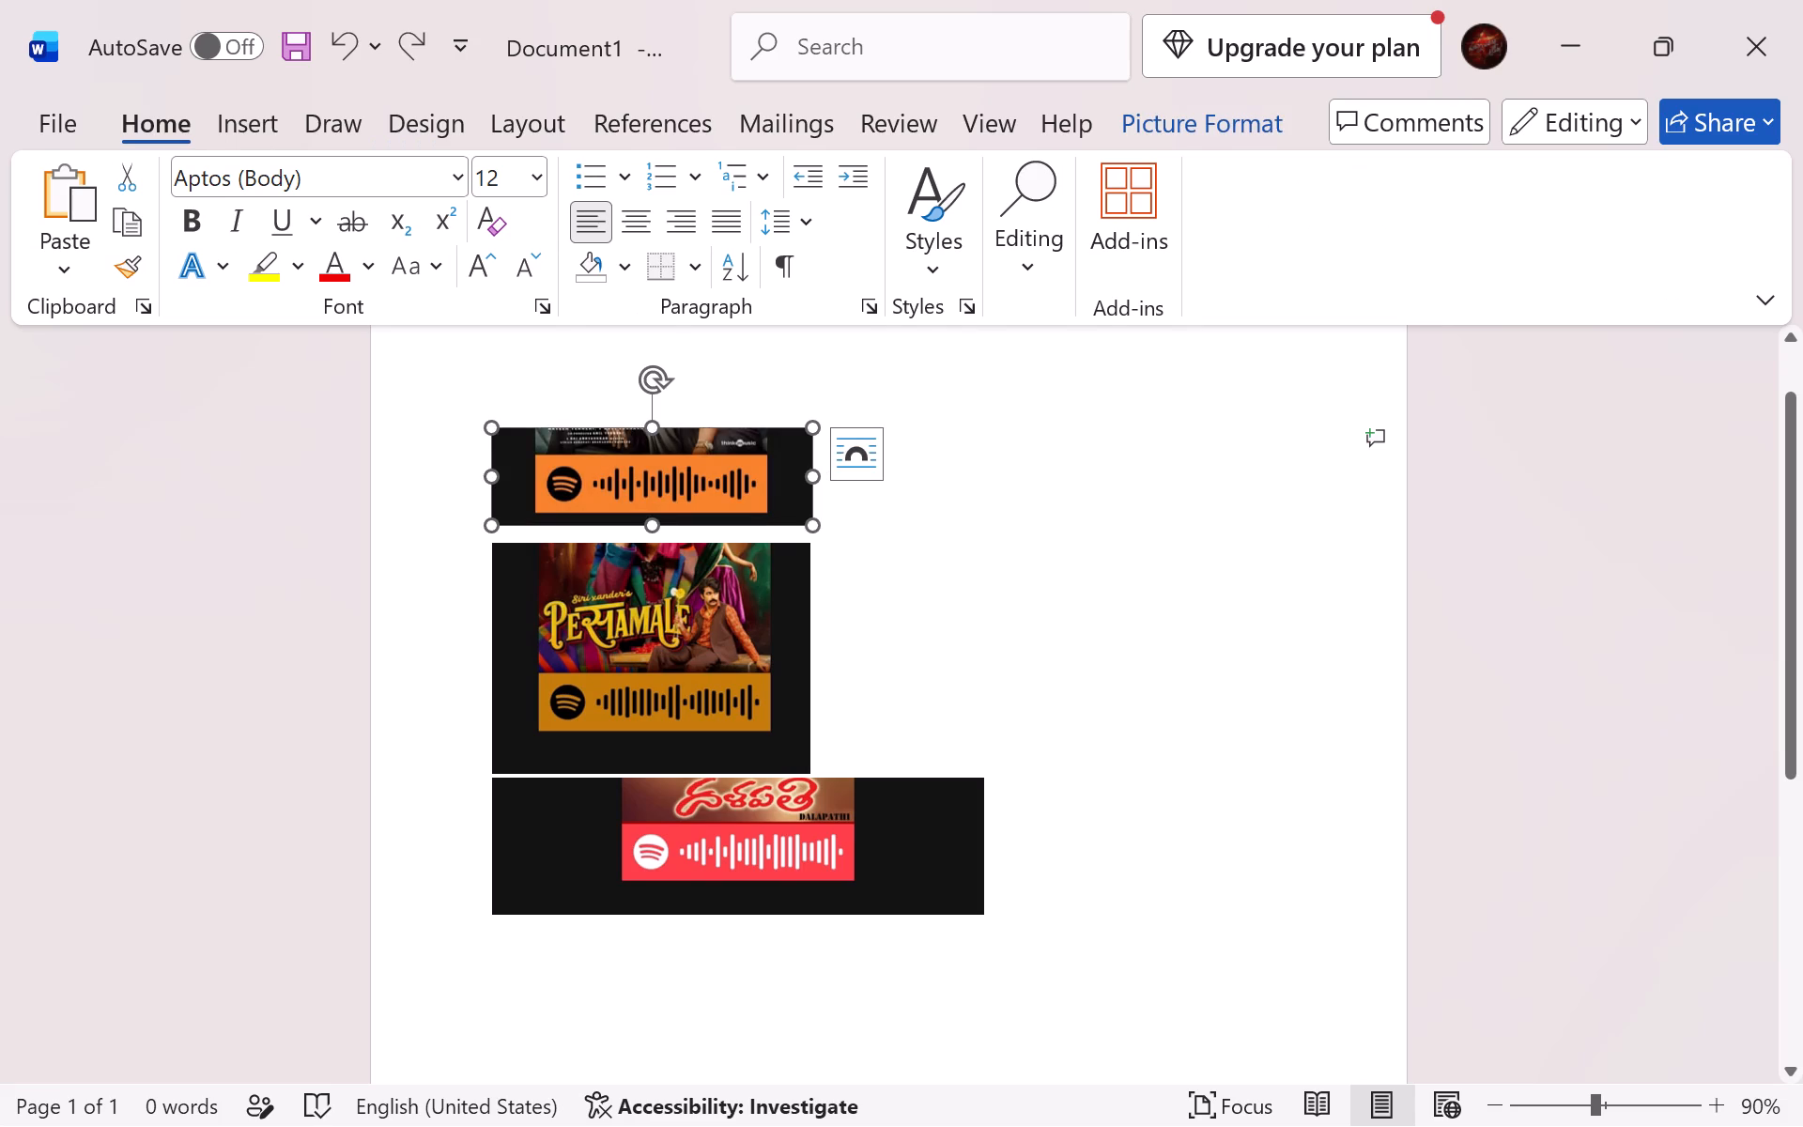
Copy the cropped orange Spotify code picture and switch to another application window.
{"action": "key", "text": "ctrl+c"}
{"action": "key", "text": "alt+Tab"}
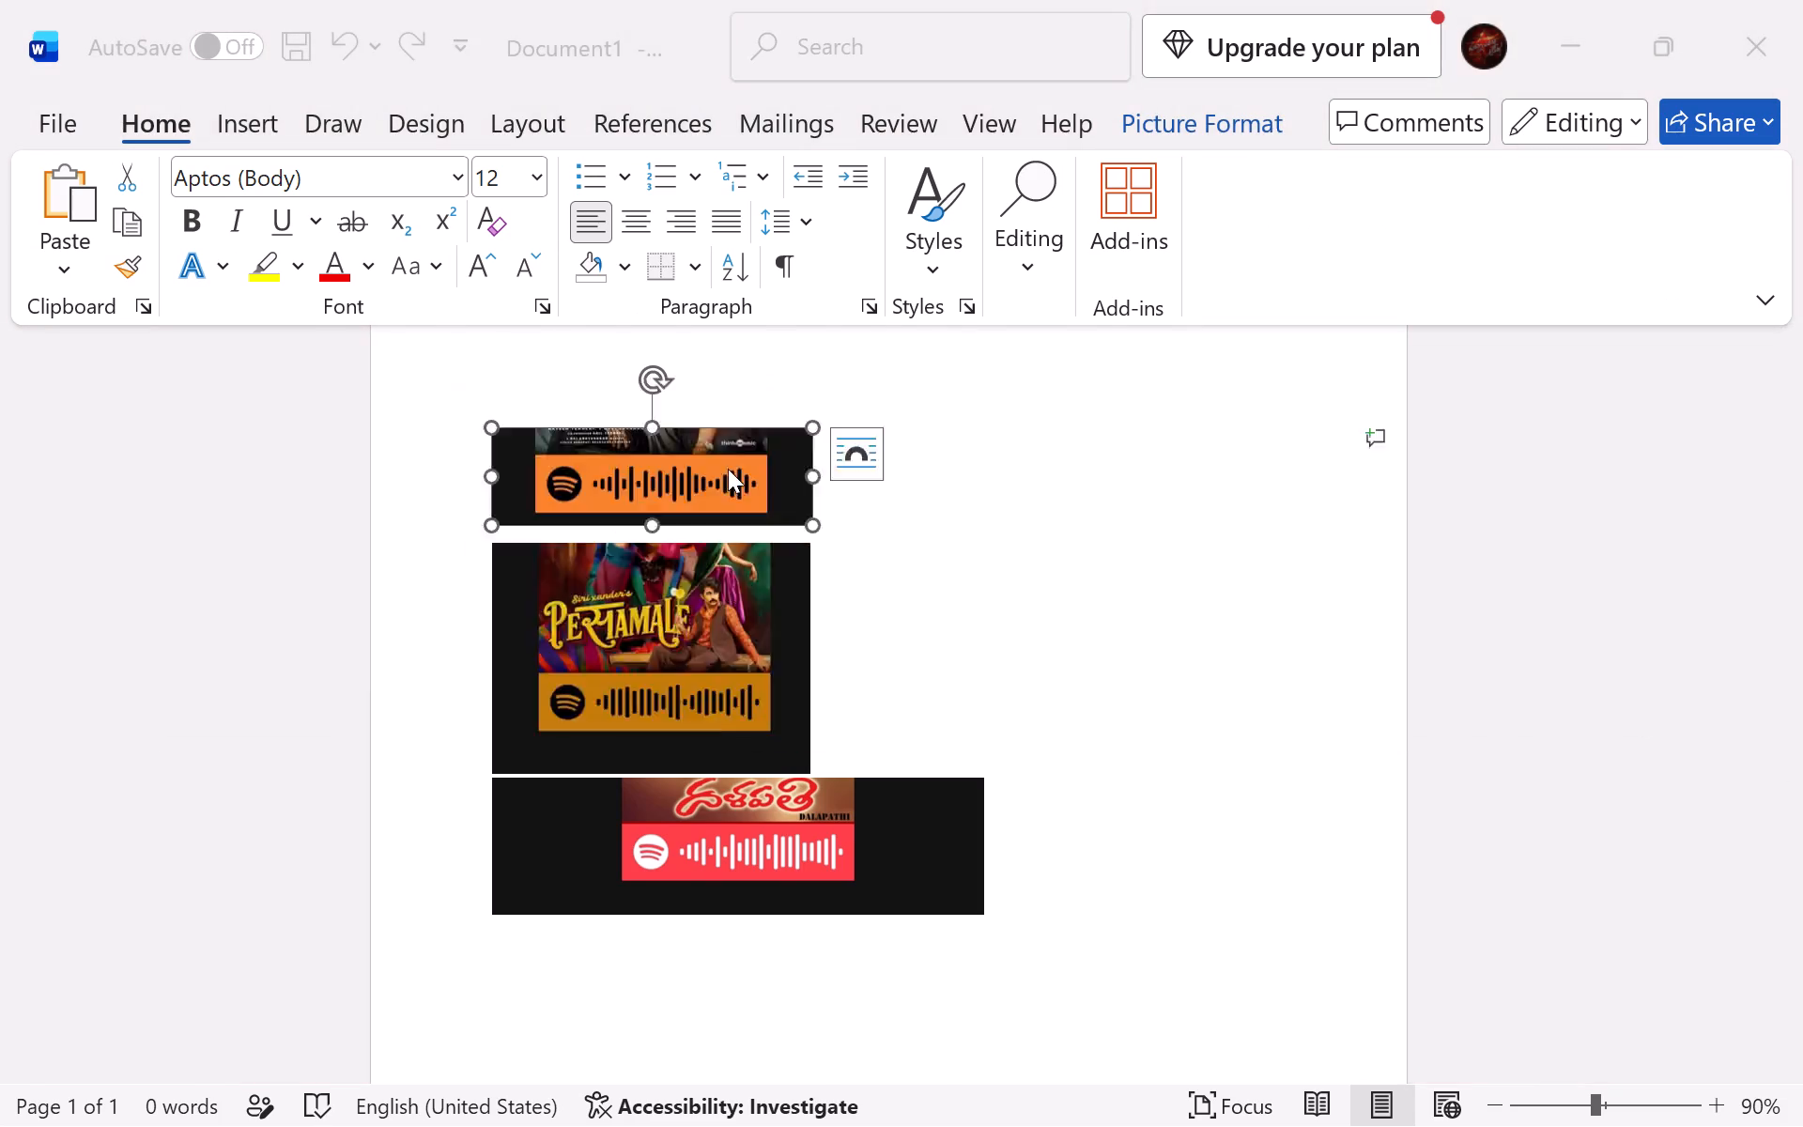
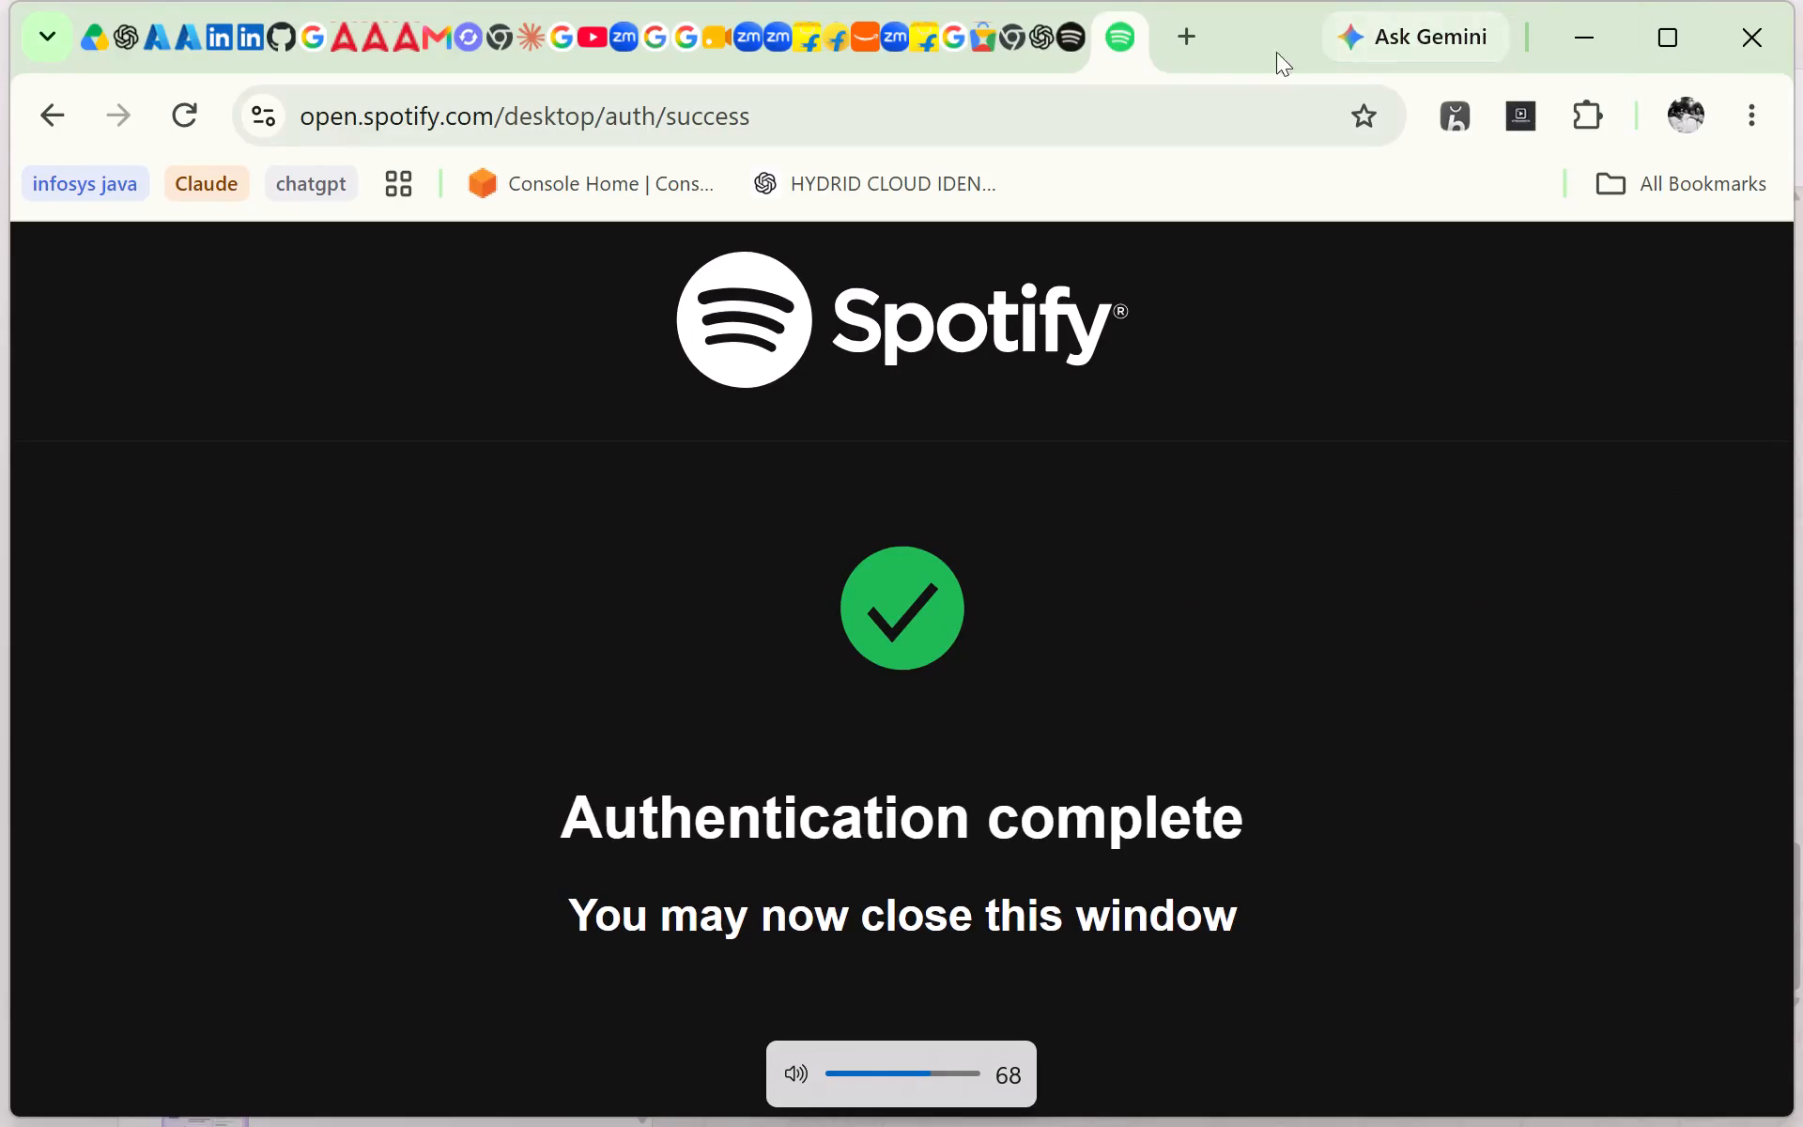
Search the web for "remove bg" in a new browser tab and open the remove.bg background removal site.
{"action": "left_click", "coordinate": [1196, 31]}
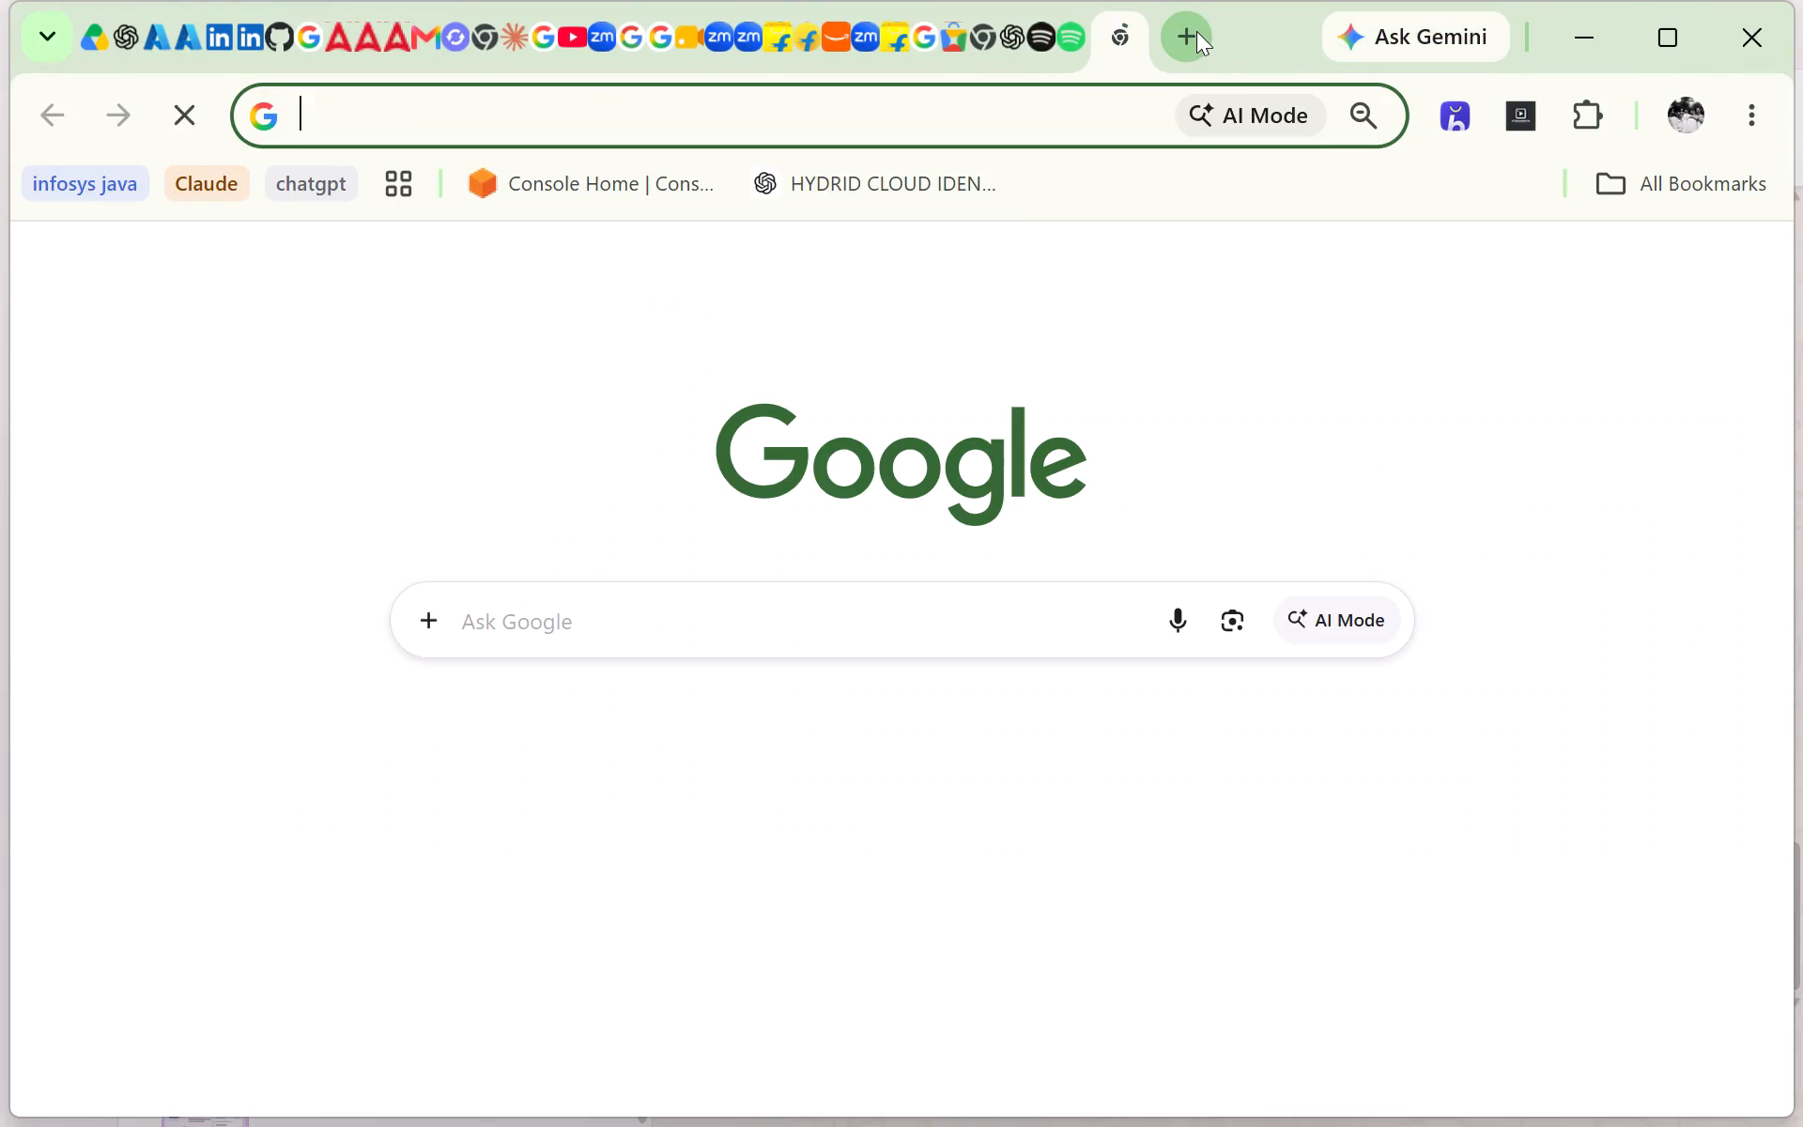
{"action": "type", "text": "remove bg"}
{"action": "key", "text": "space"}
{"action": "key", "text": "Return"}
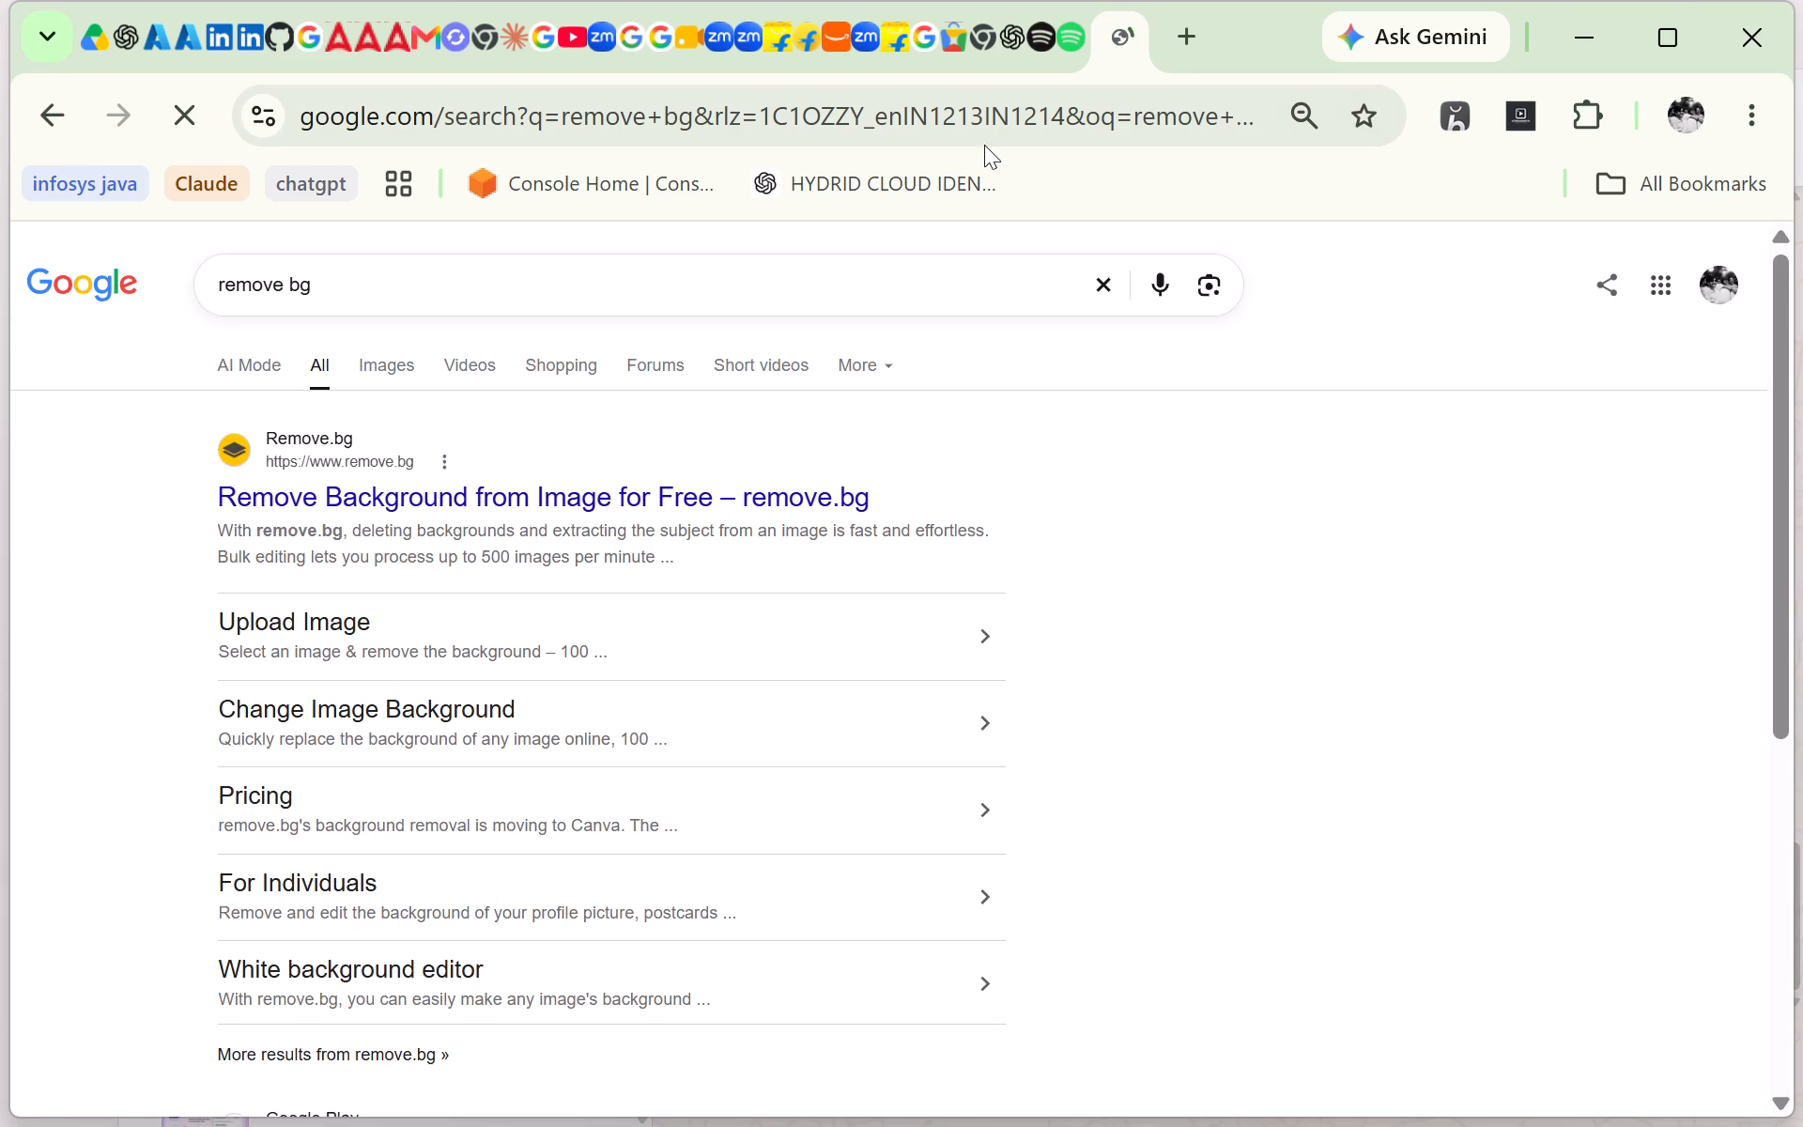
{"action": "left_click", "coordinate": [537, 494]}
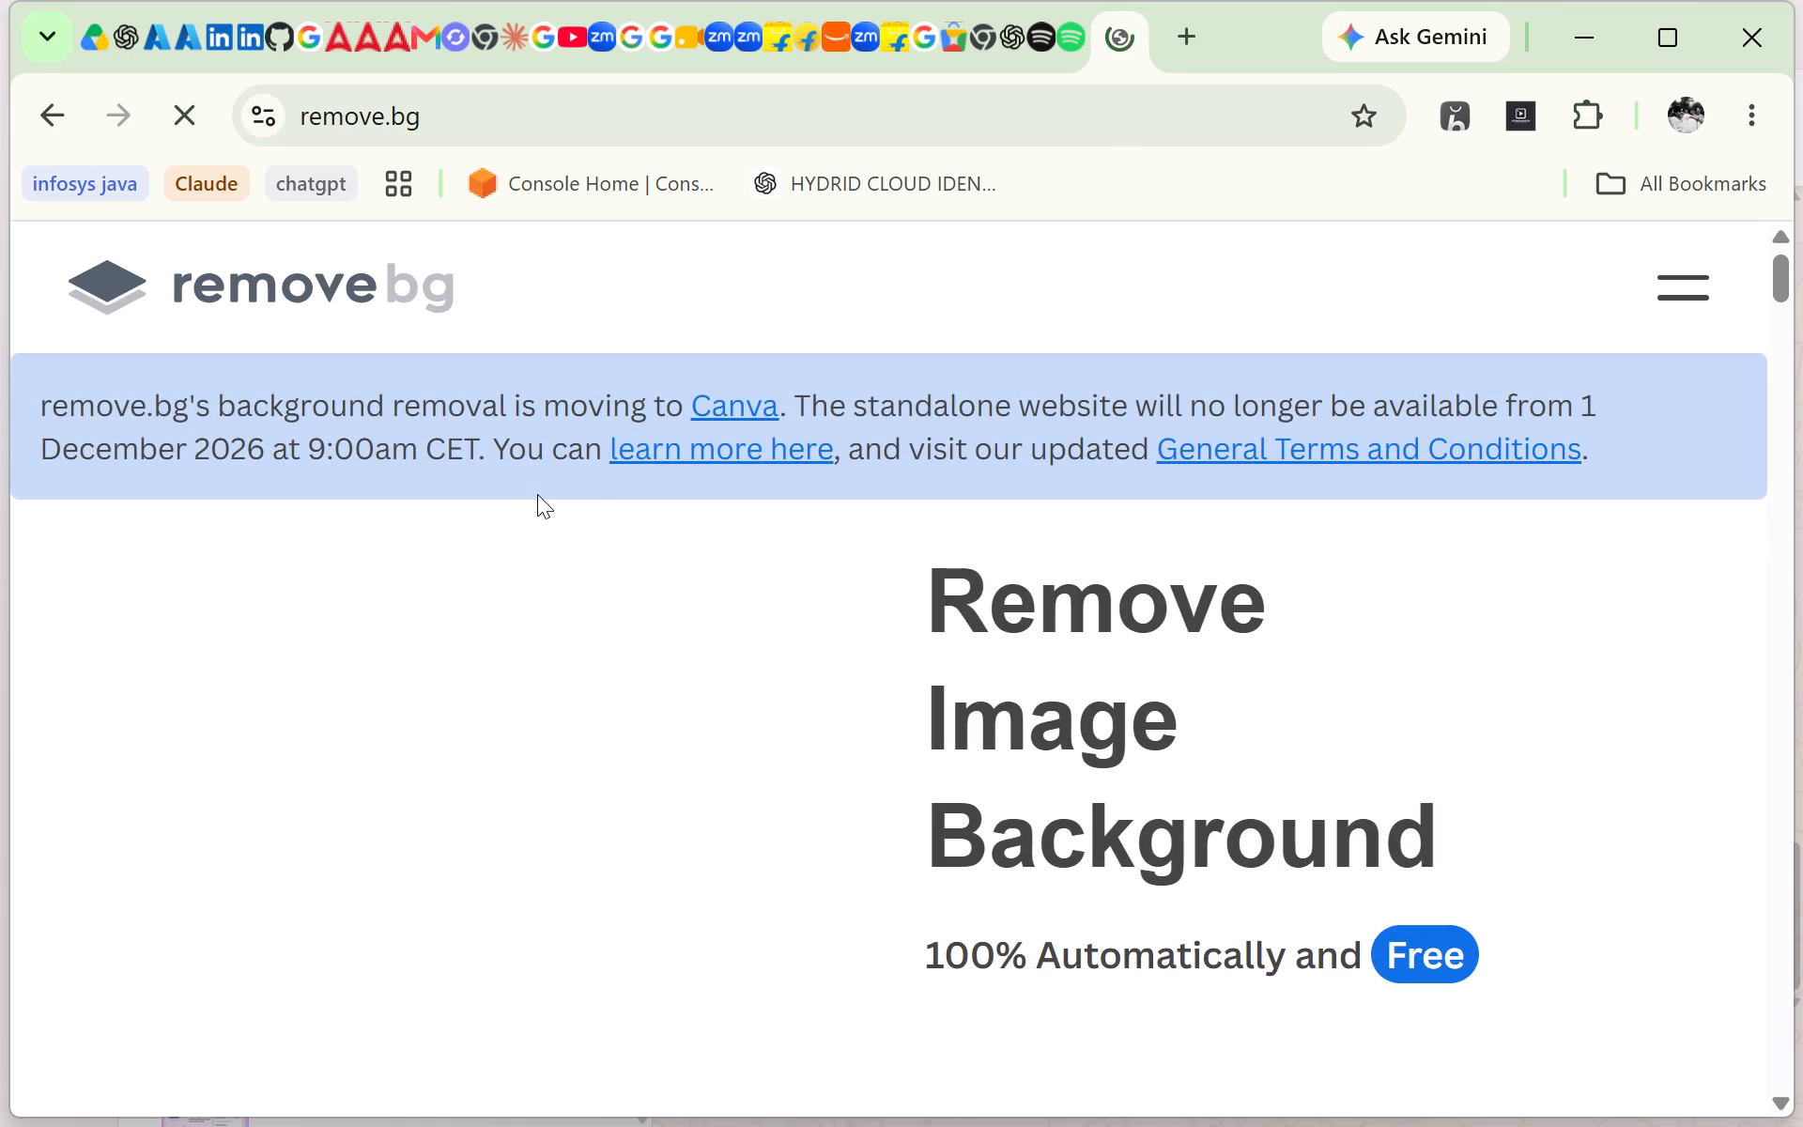
Try to upload the copied orange Spotify code picture to remove.bg by pasting it into the image upload dialog.
{"action": "scroll", "coordinate": [713, 679], "scroll_direction": "down", "scroll_amount": 5}
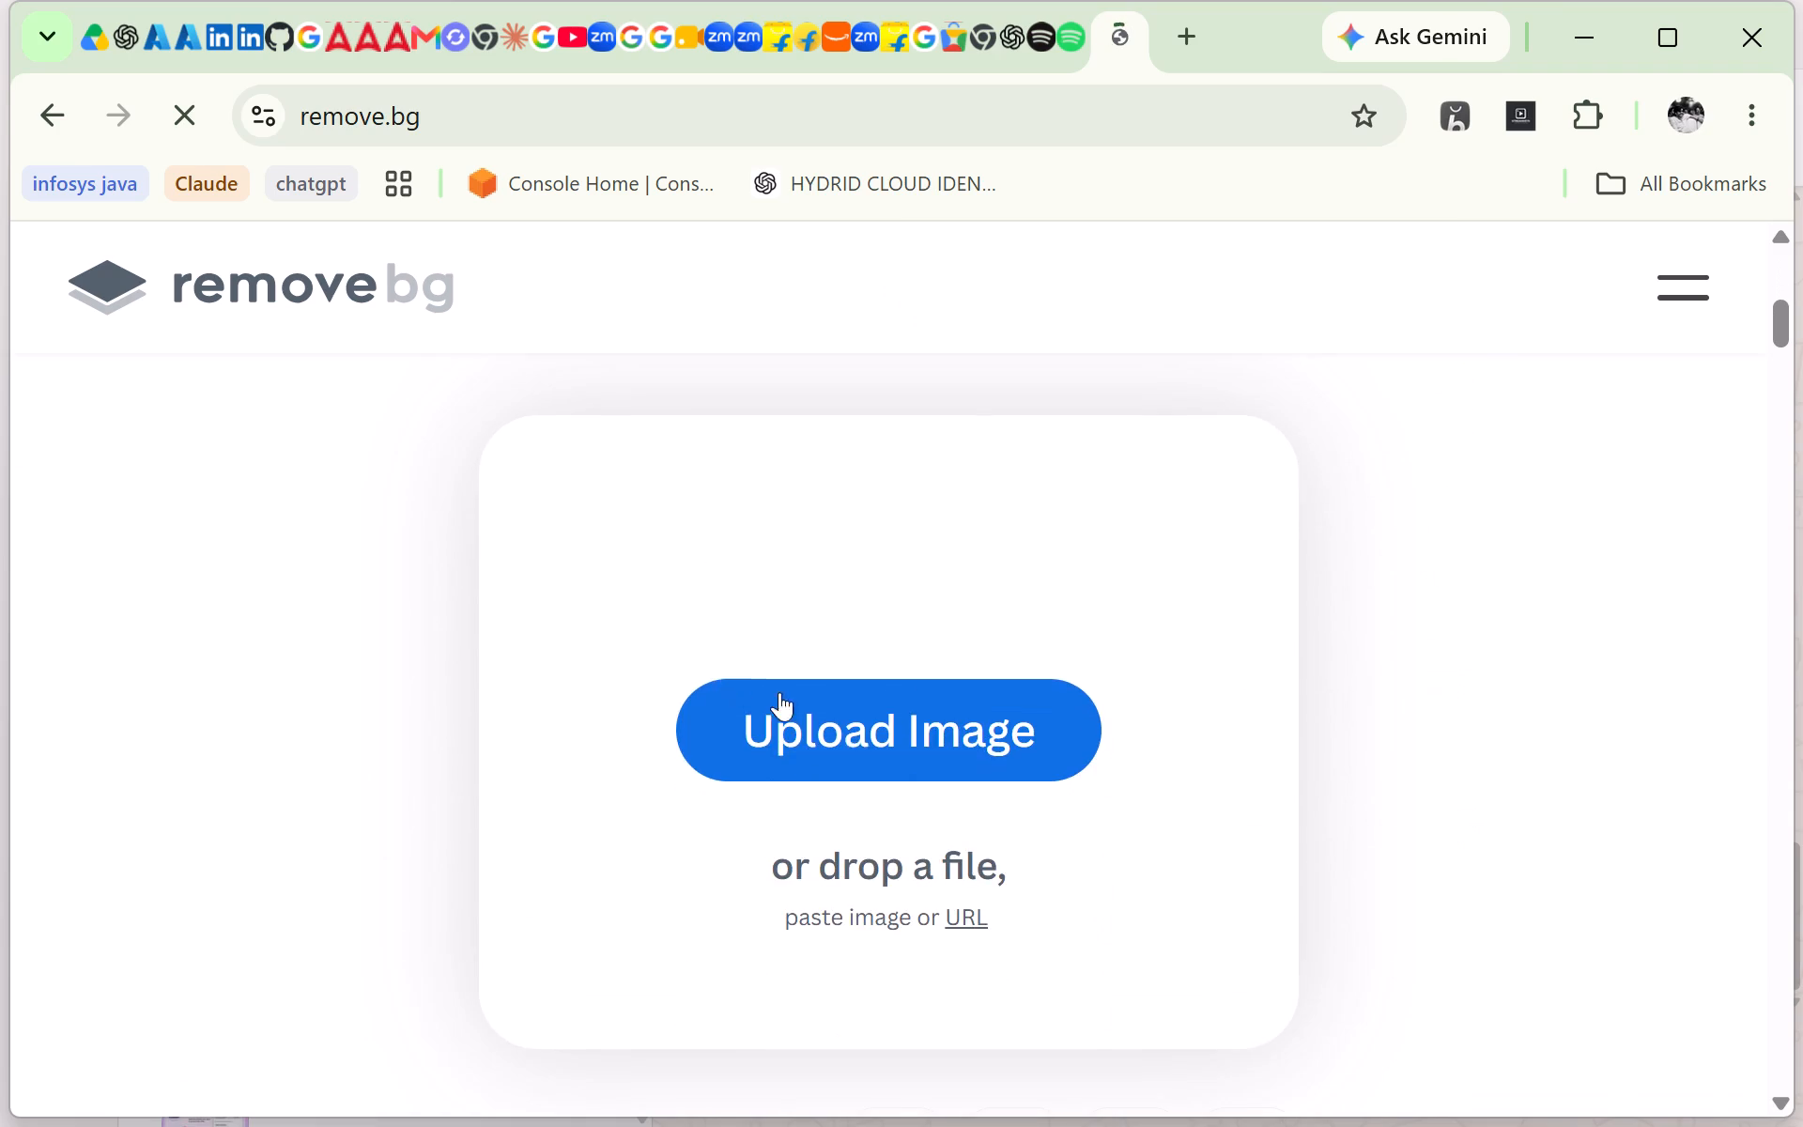
{"action": "left_click", "coordinate": [857, 734]}
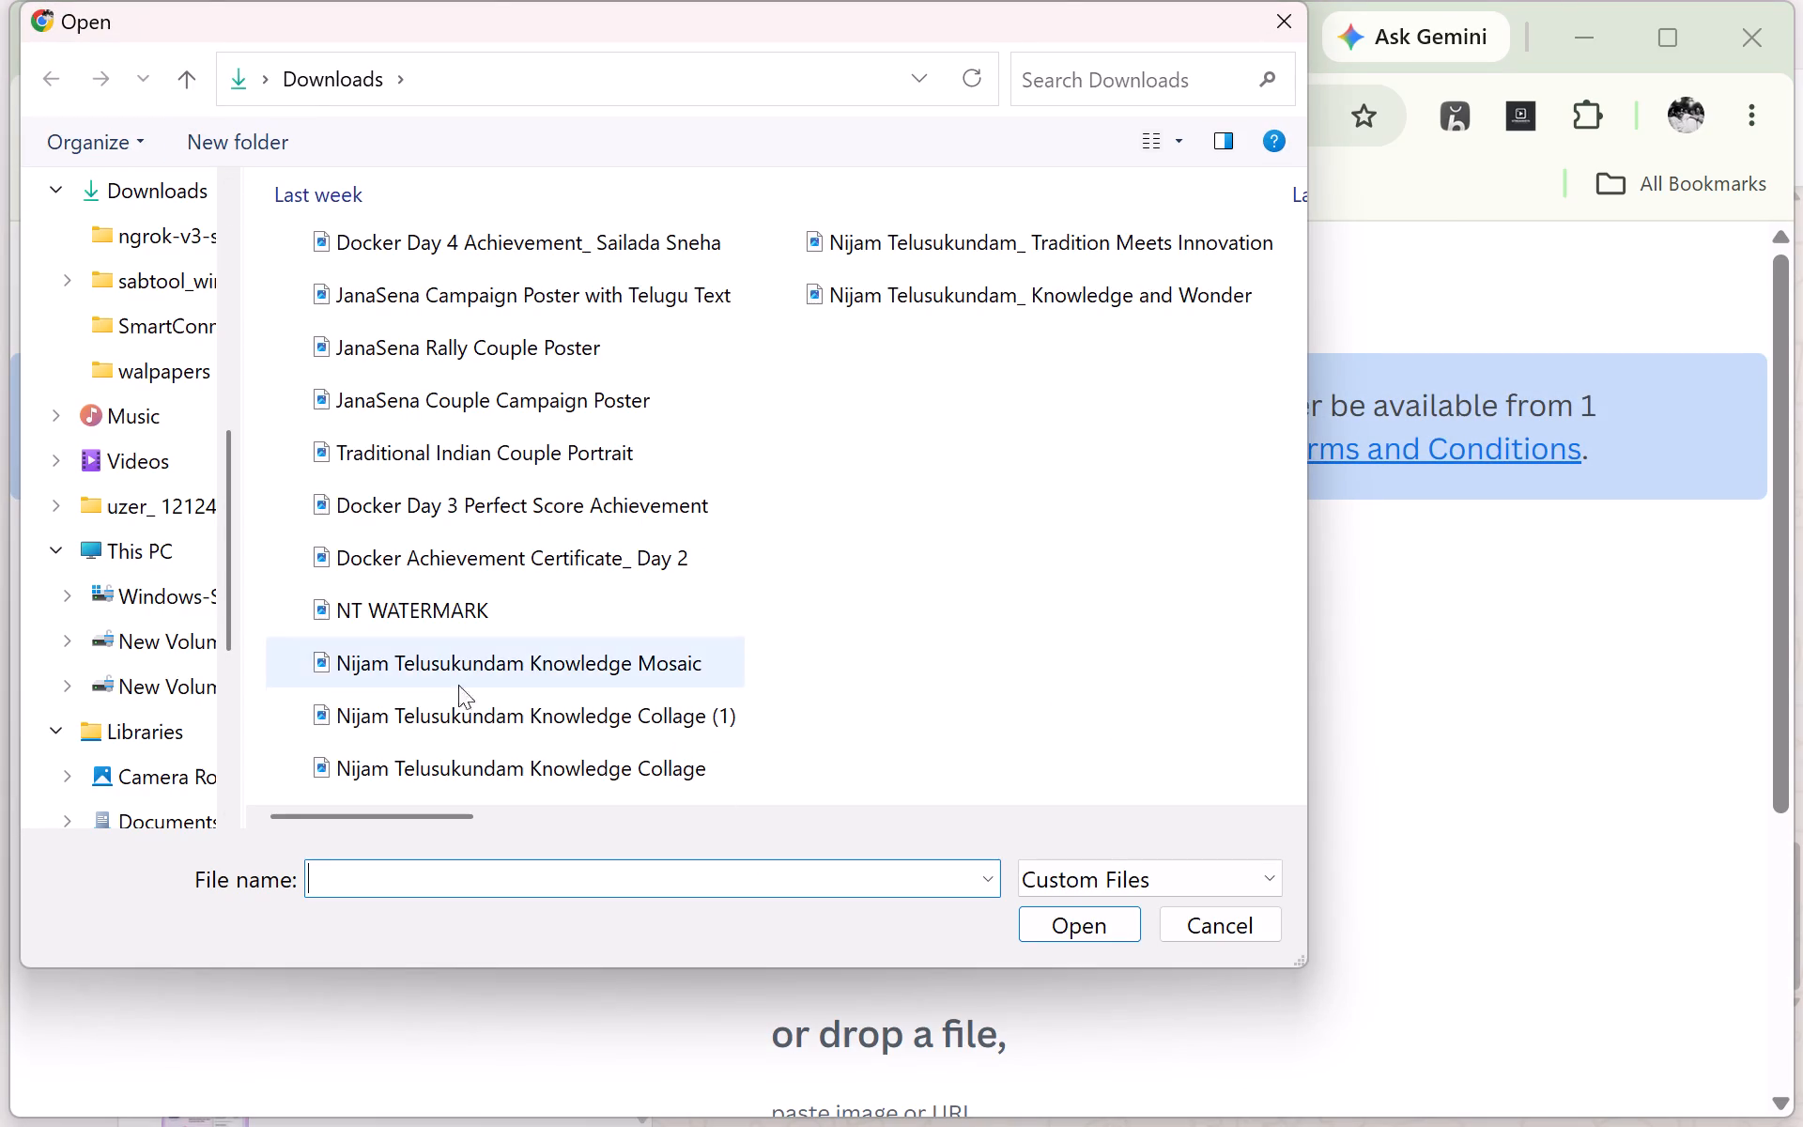
{"action": "key", "text": "ctrl+v"}
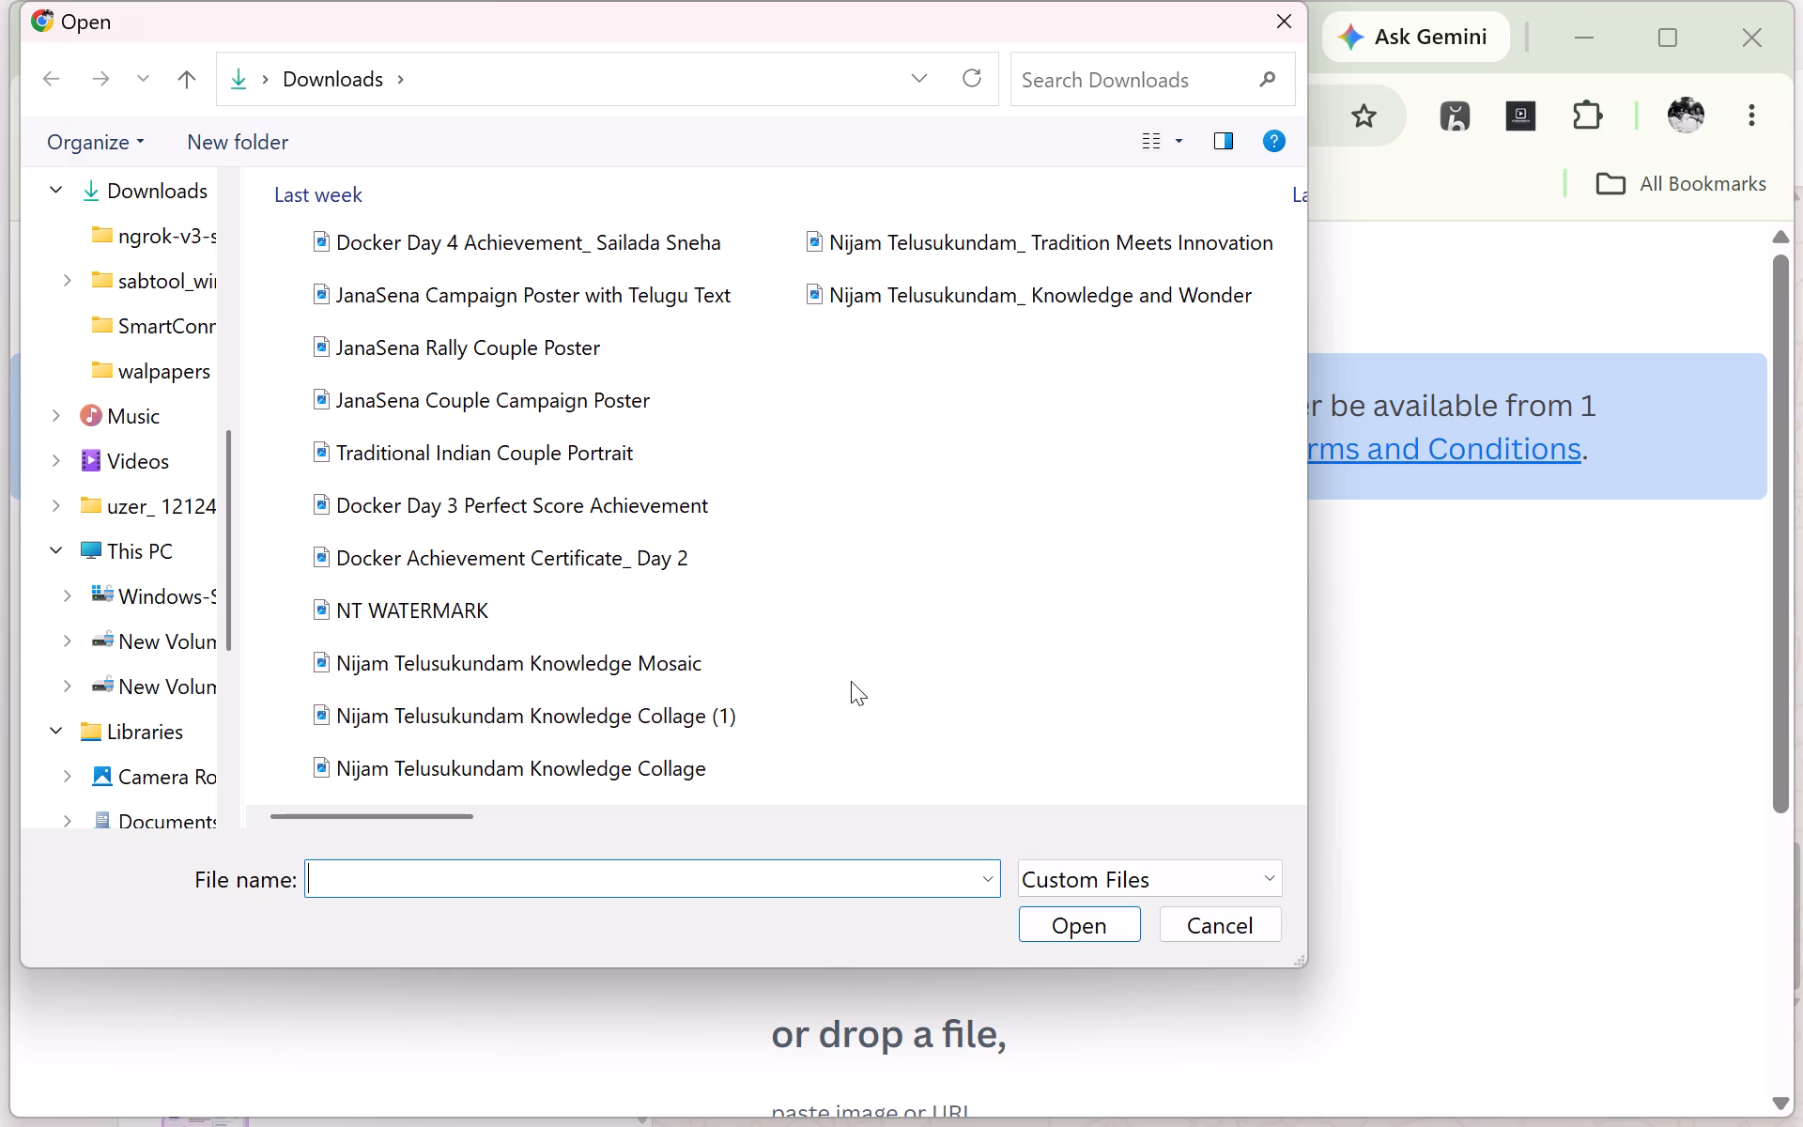
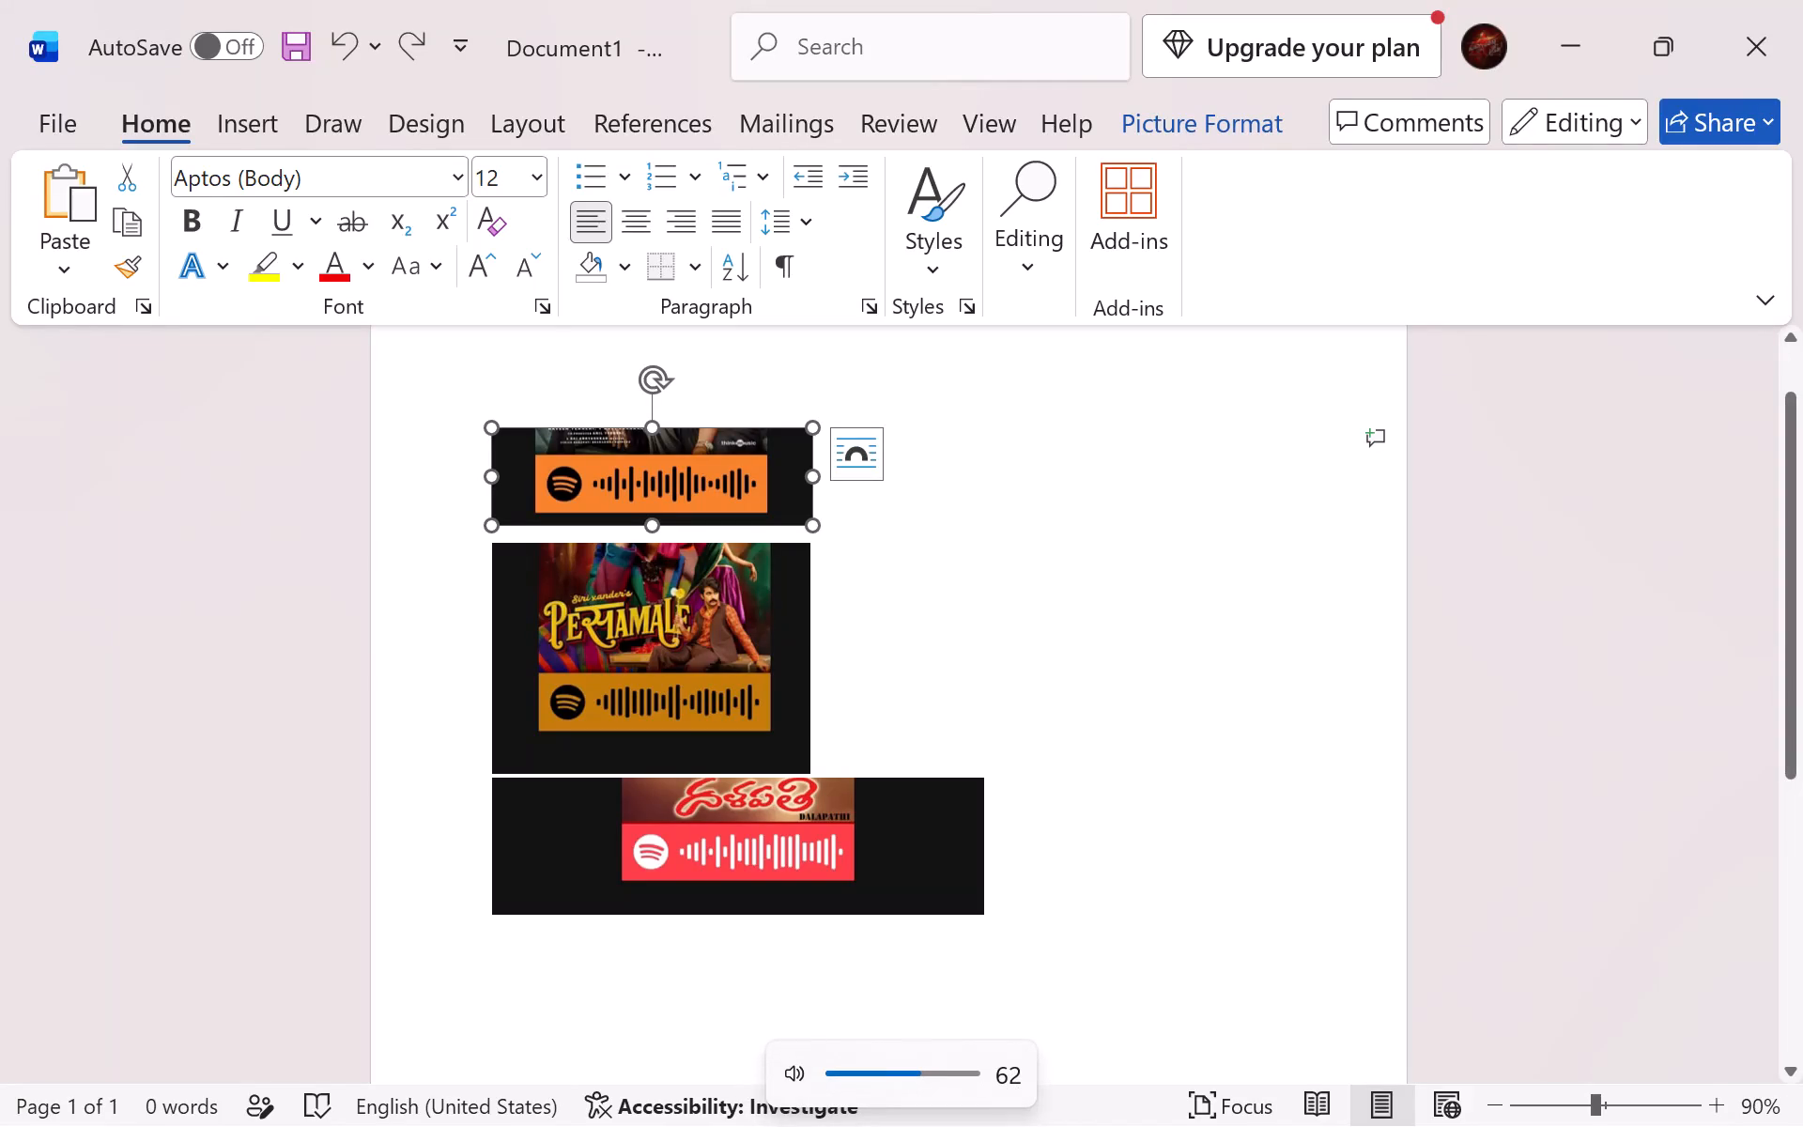
Save the orange Spotify code picture as a separate image file, choosing the all resumes folder in Documents as the location.
{"action": "right_click", "coordinate": [635, 447]}
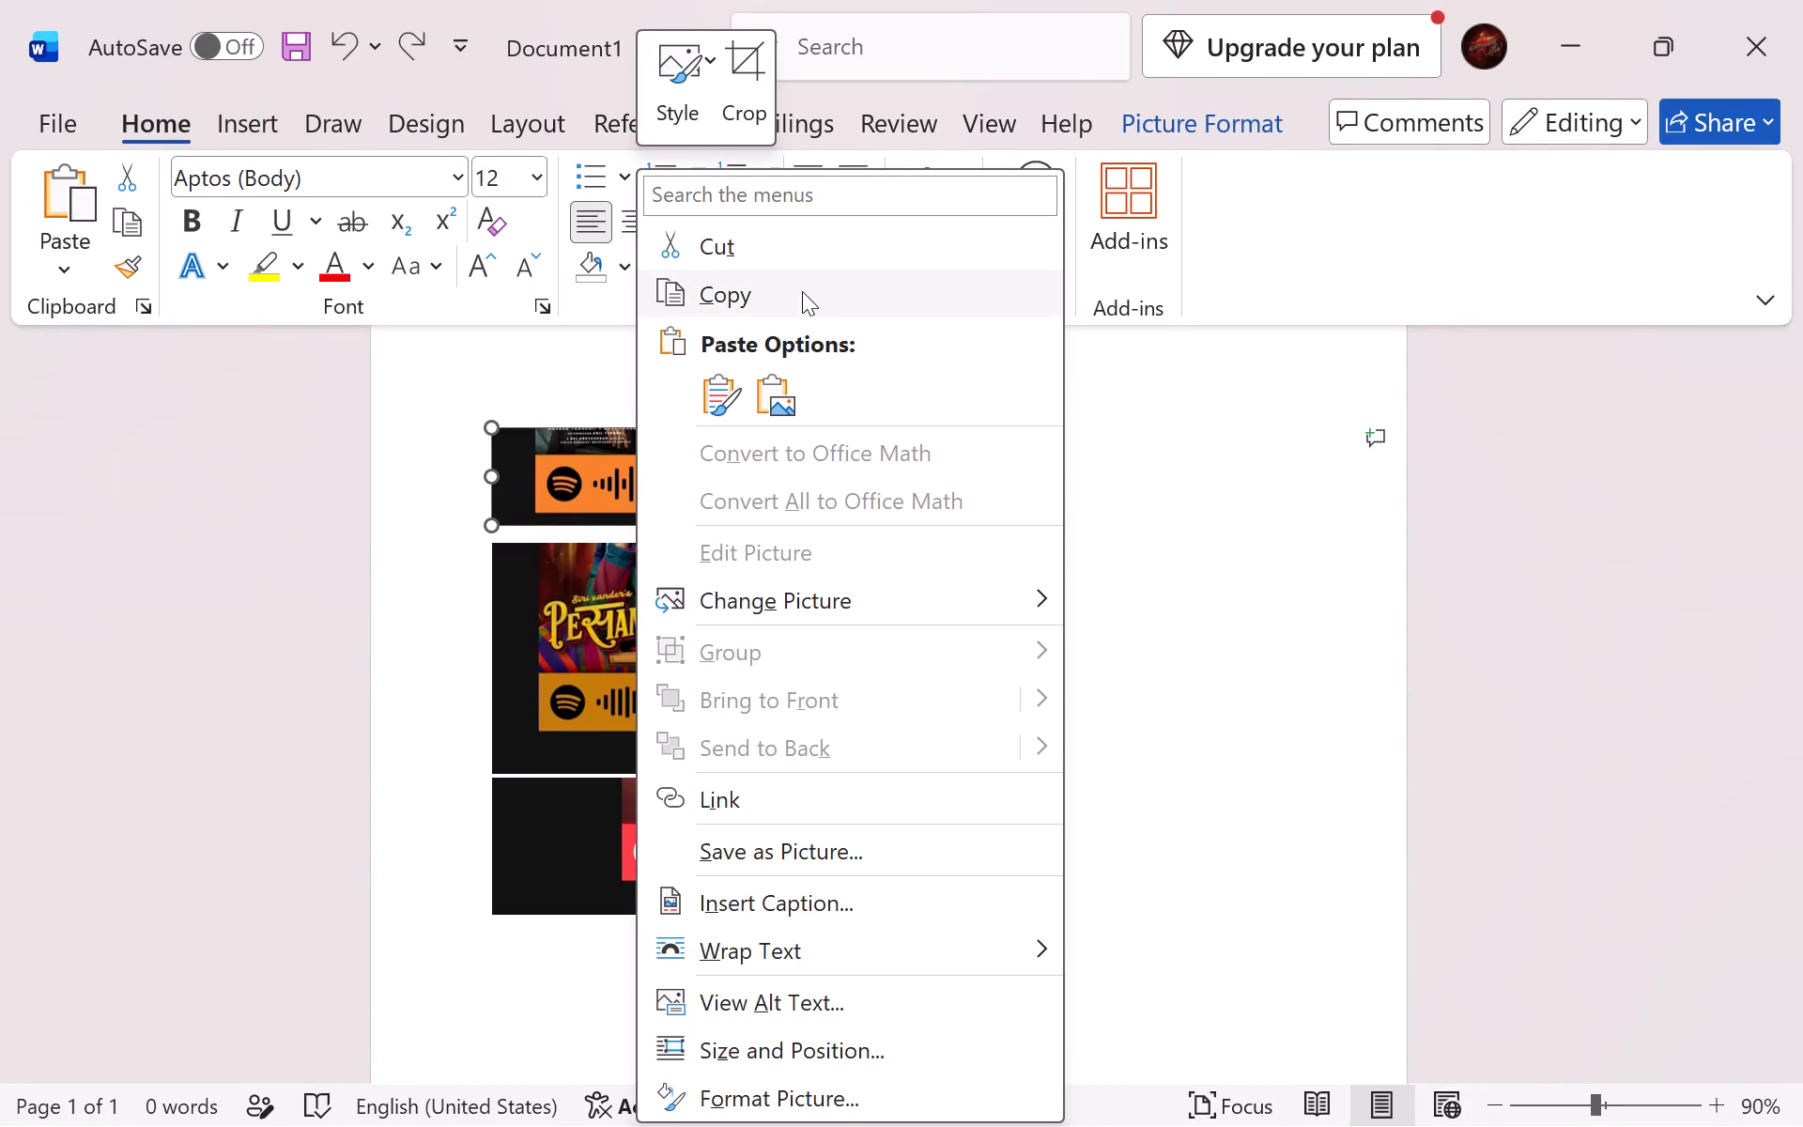
{"action": "left_click", "coordinate": [755, 857]}
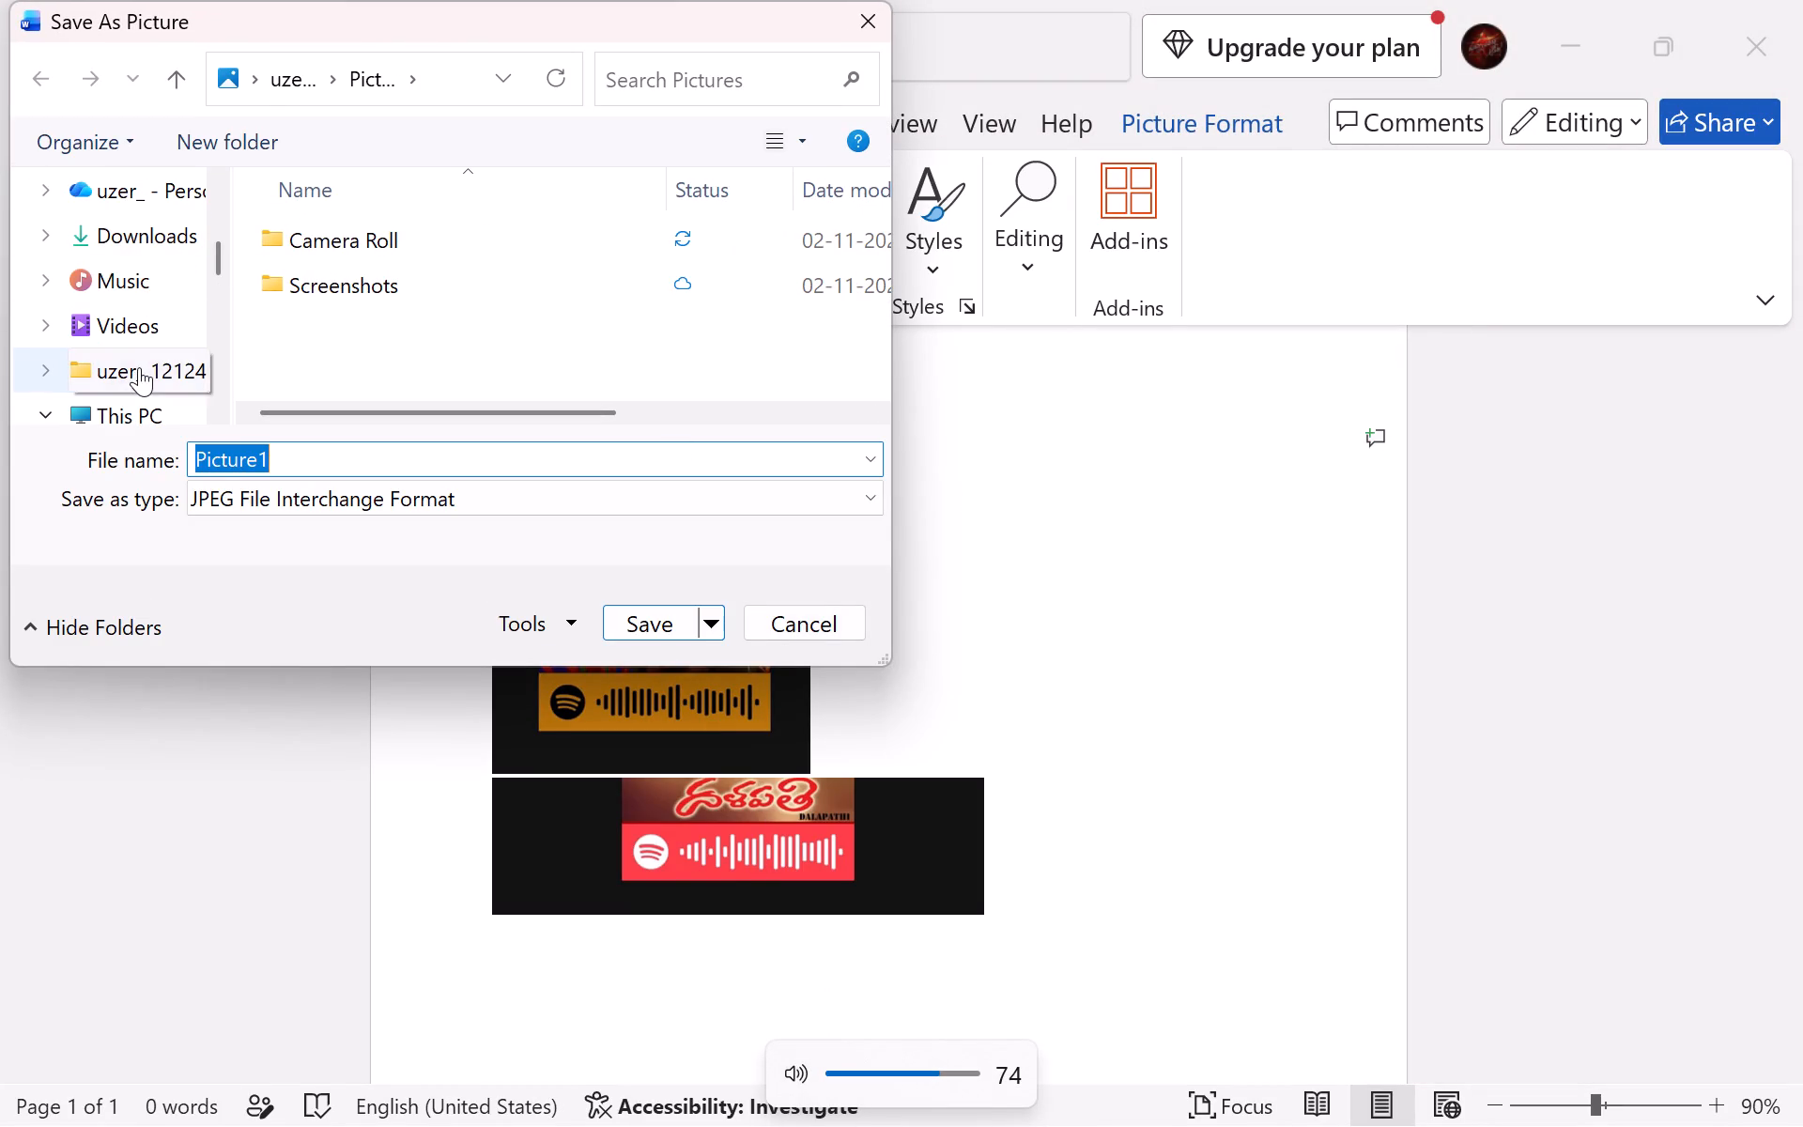
{"action": "scroll", "coordinate": [139, 367], "scroll_direction": "up", "scroll_amount": 1}
{"action": "double_click", "coordinate": [134, 369]}
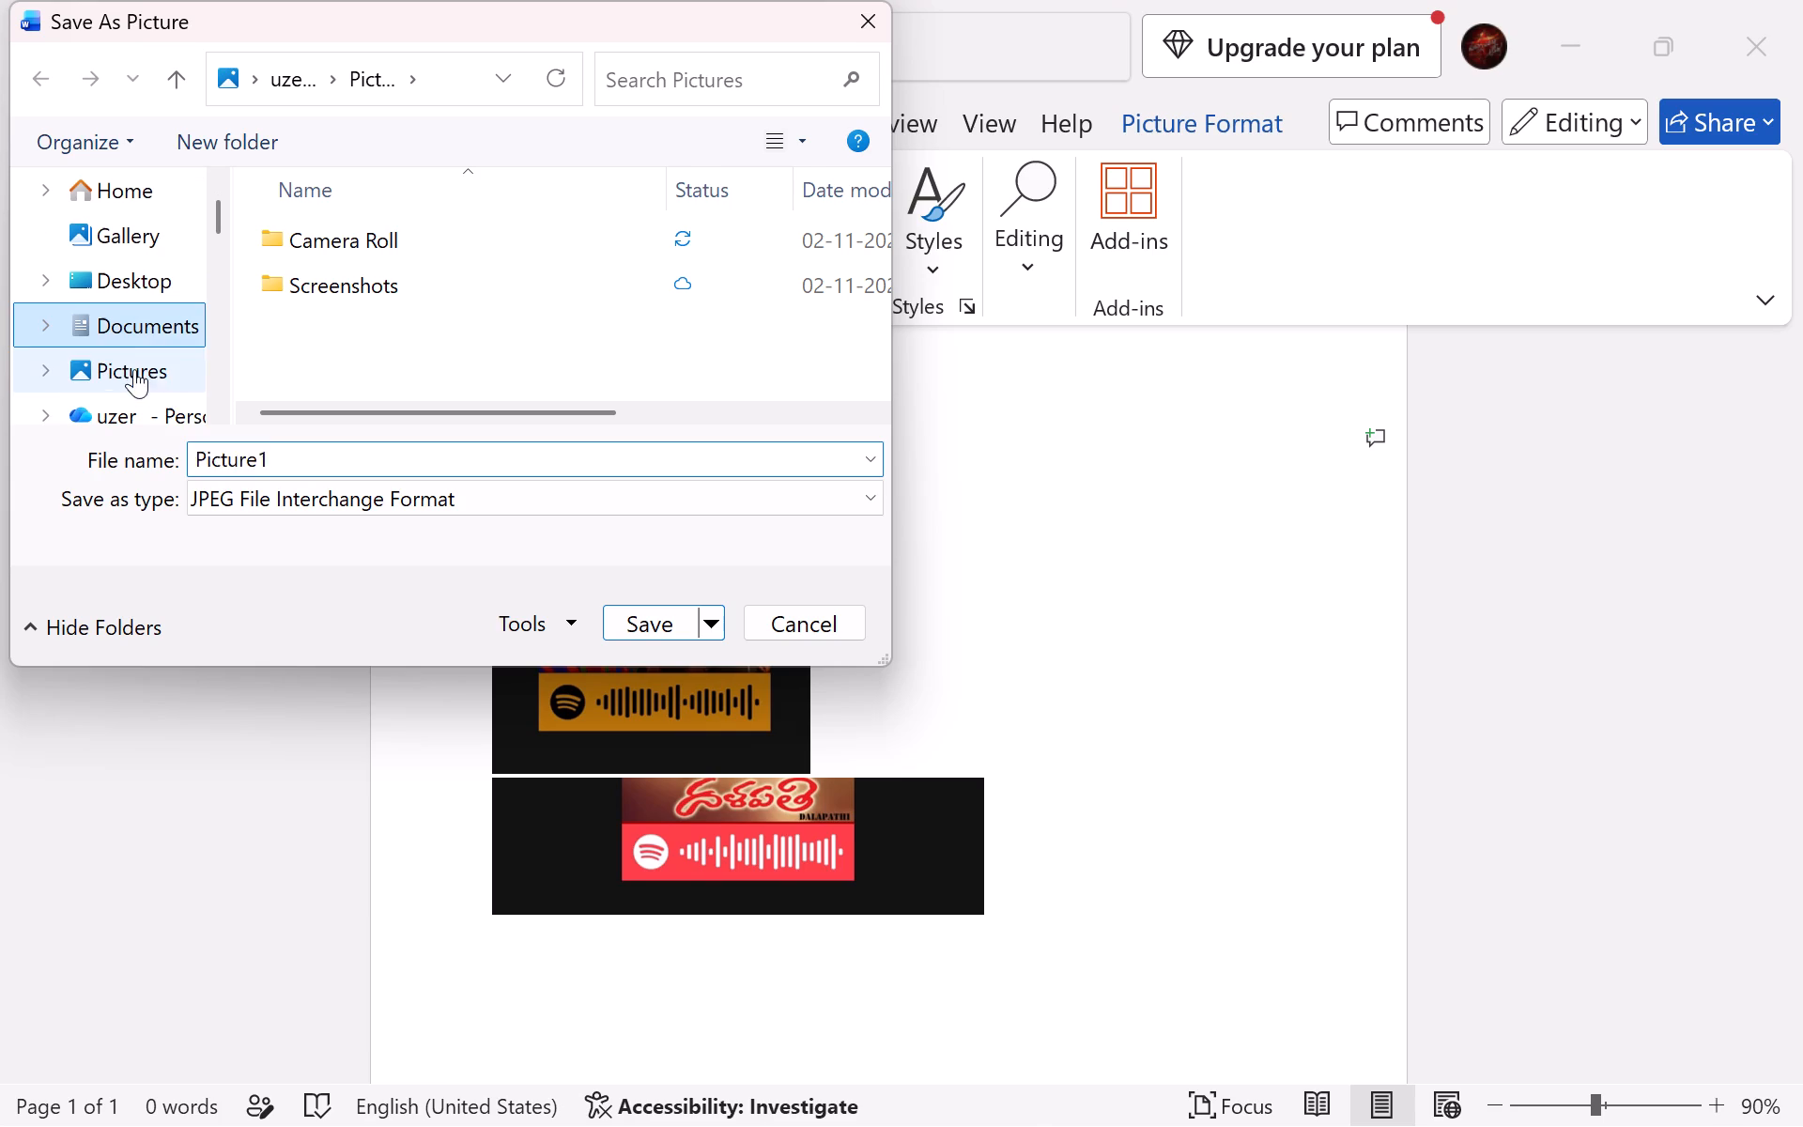
{"action": "double_click", "coordinate": [447, 270]}
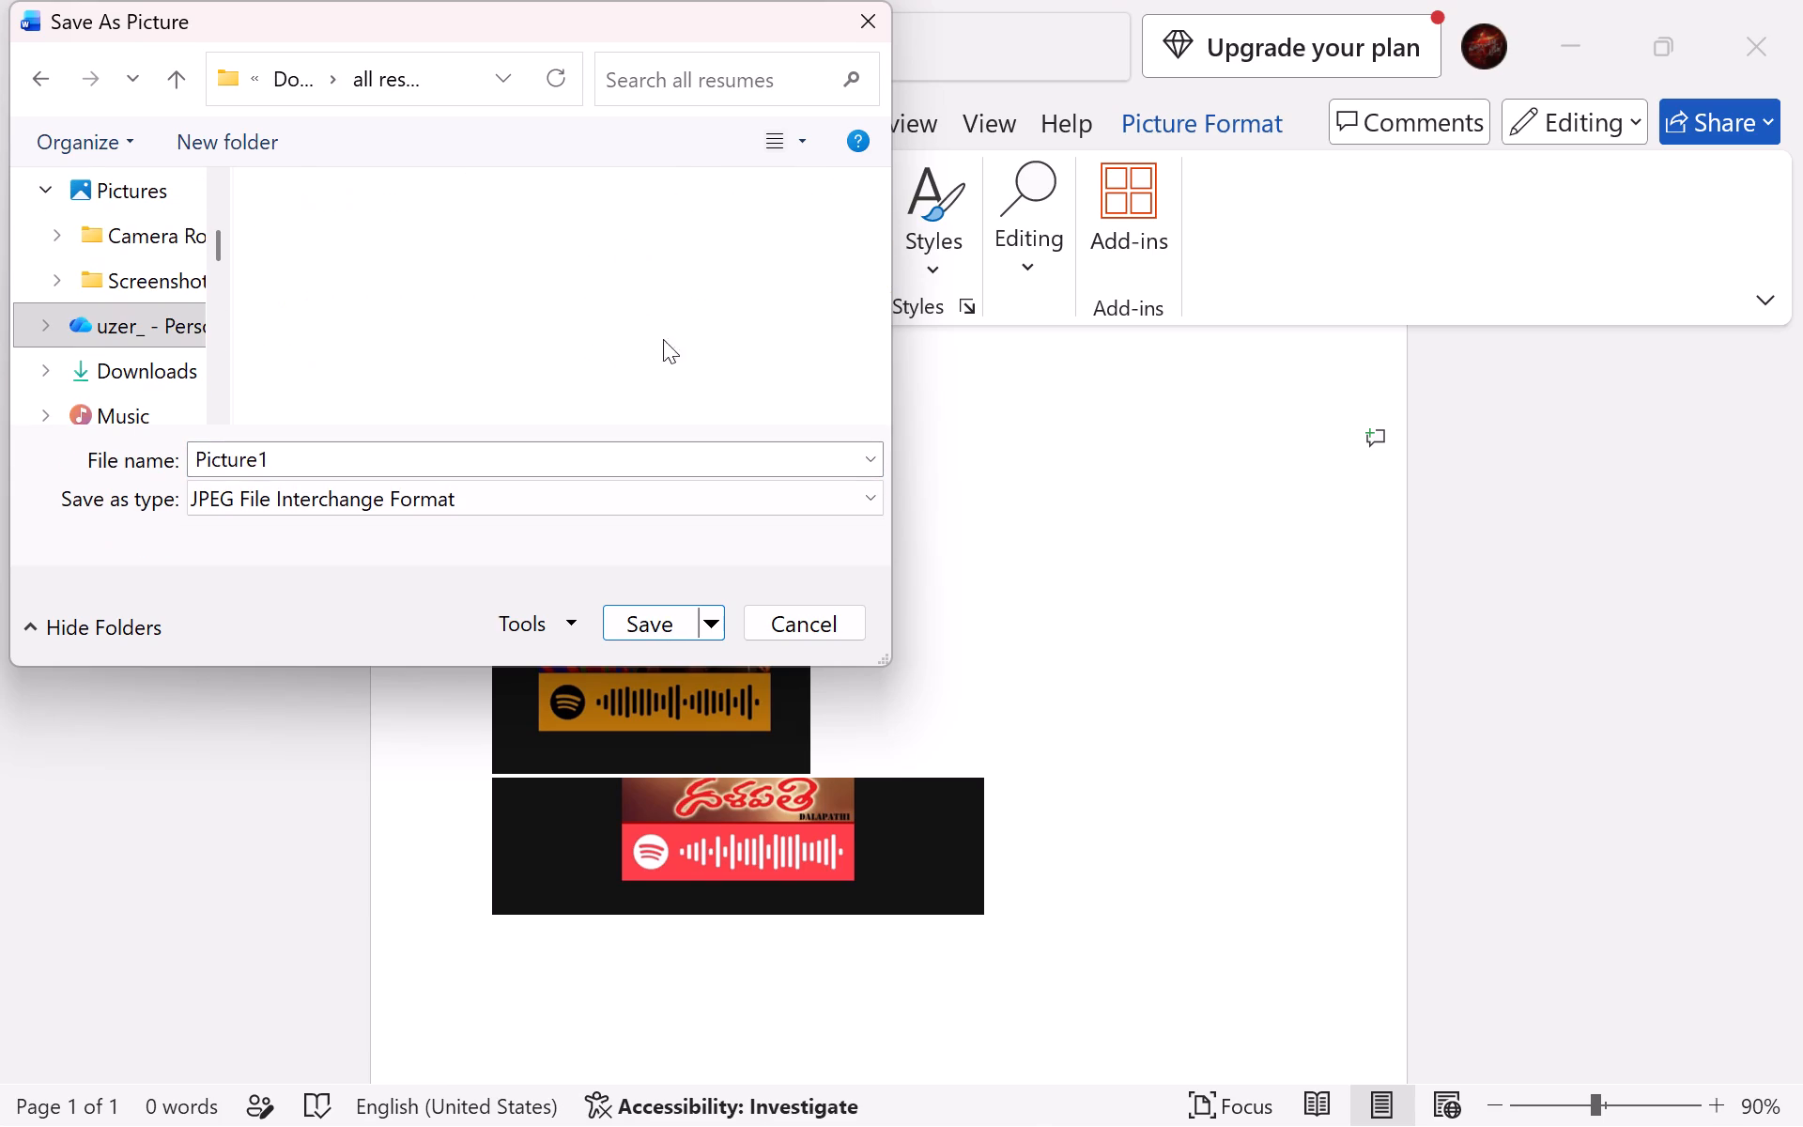
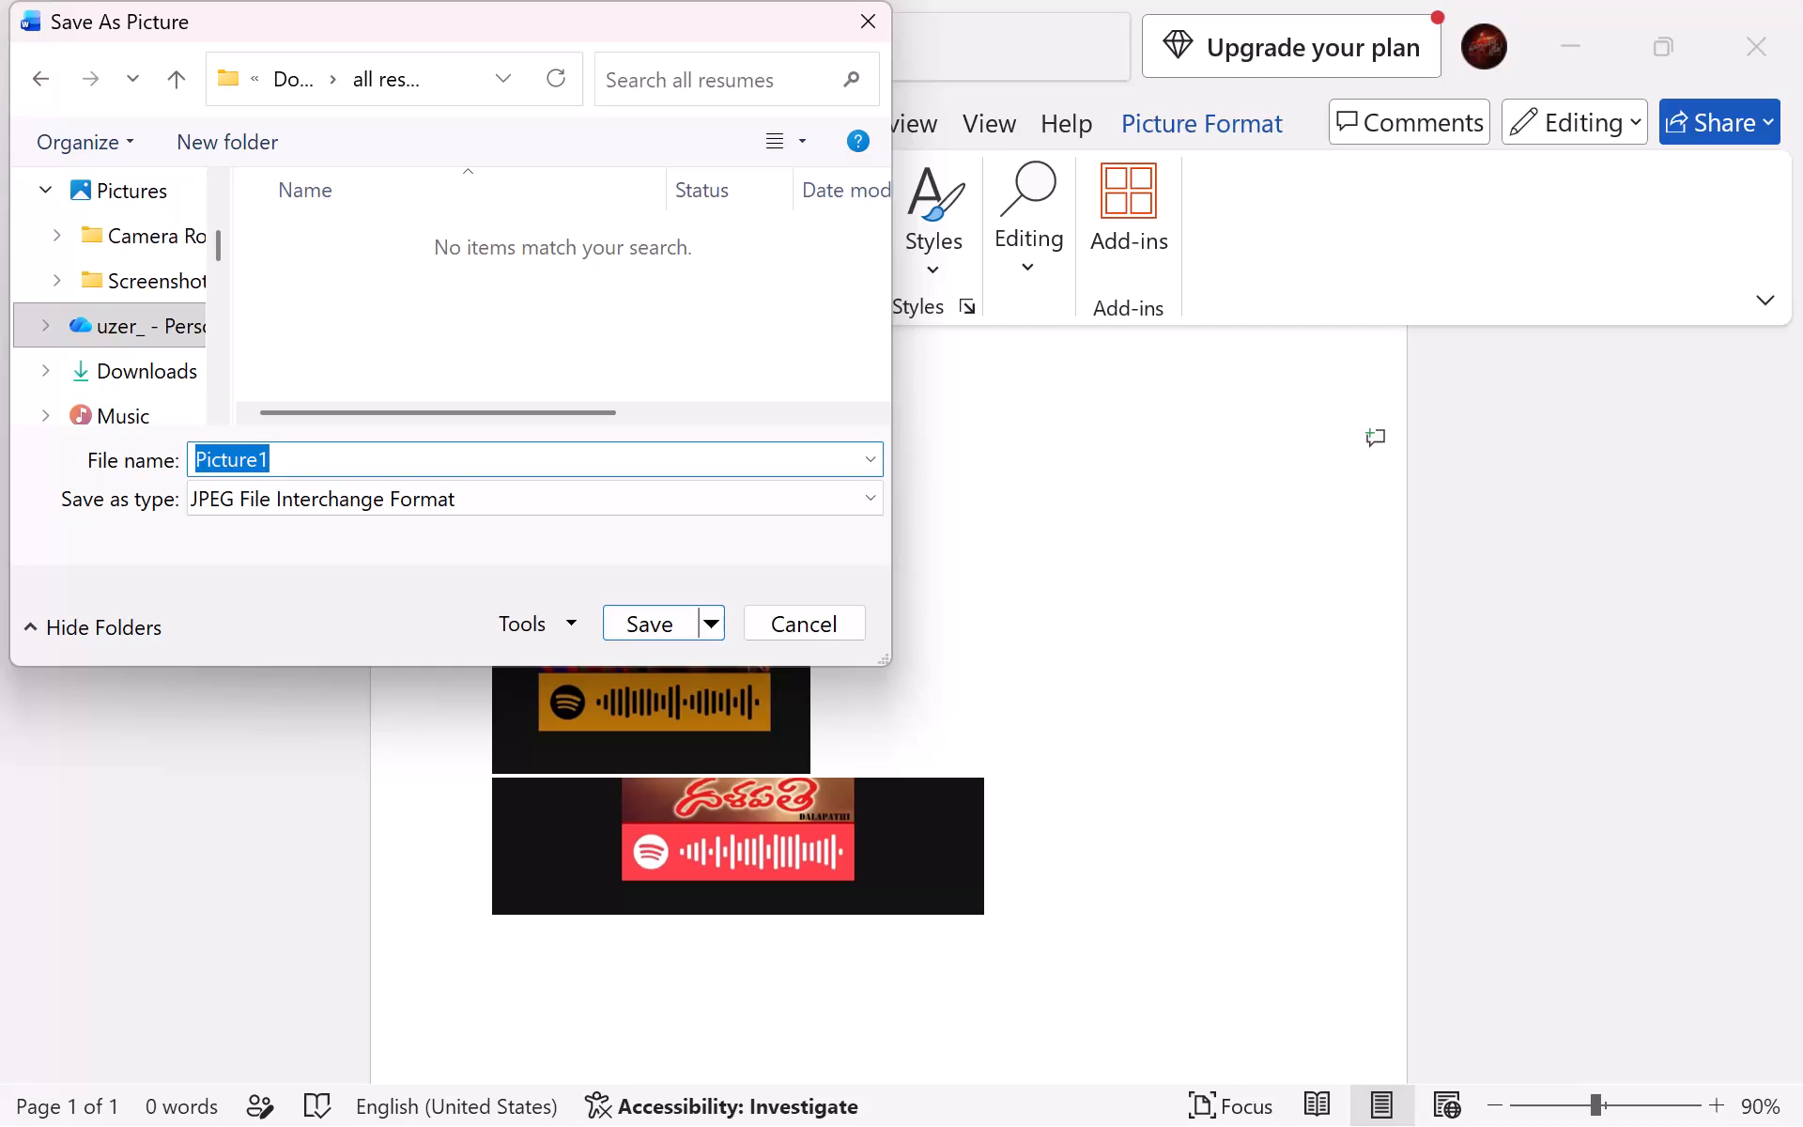
Name the orange Spotify code picture file bhoom and save it as a JPEG in the all resumes folder.
{"action": "left_click", "coordinate": [663, 470]}
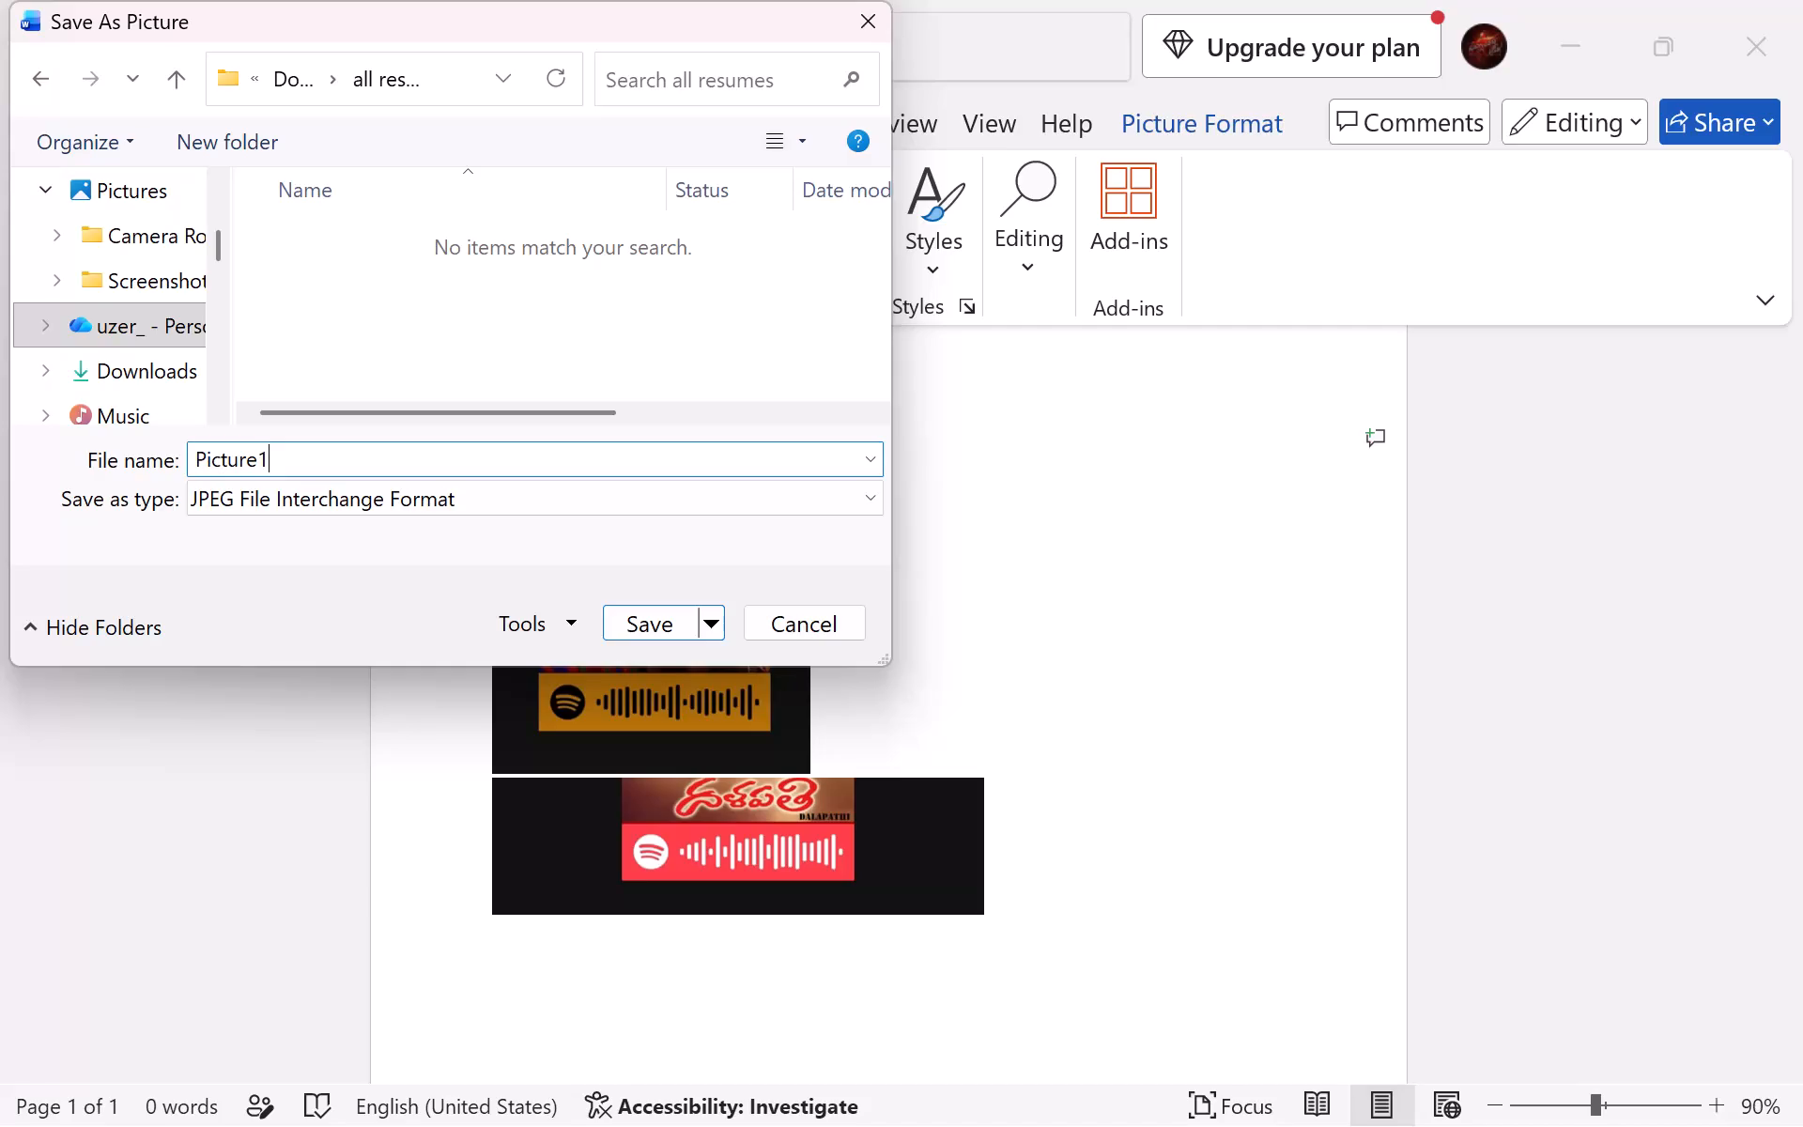
{"action": "type", "text": "bhoom"}
{"action": "key", "text": "ctrl+BackSpace"}
{"action": "type", "text": "bhoom"}
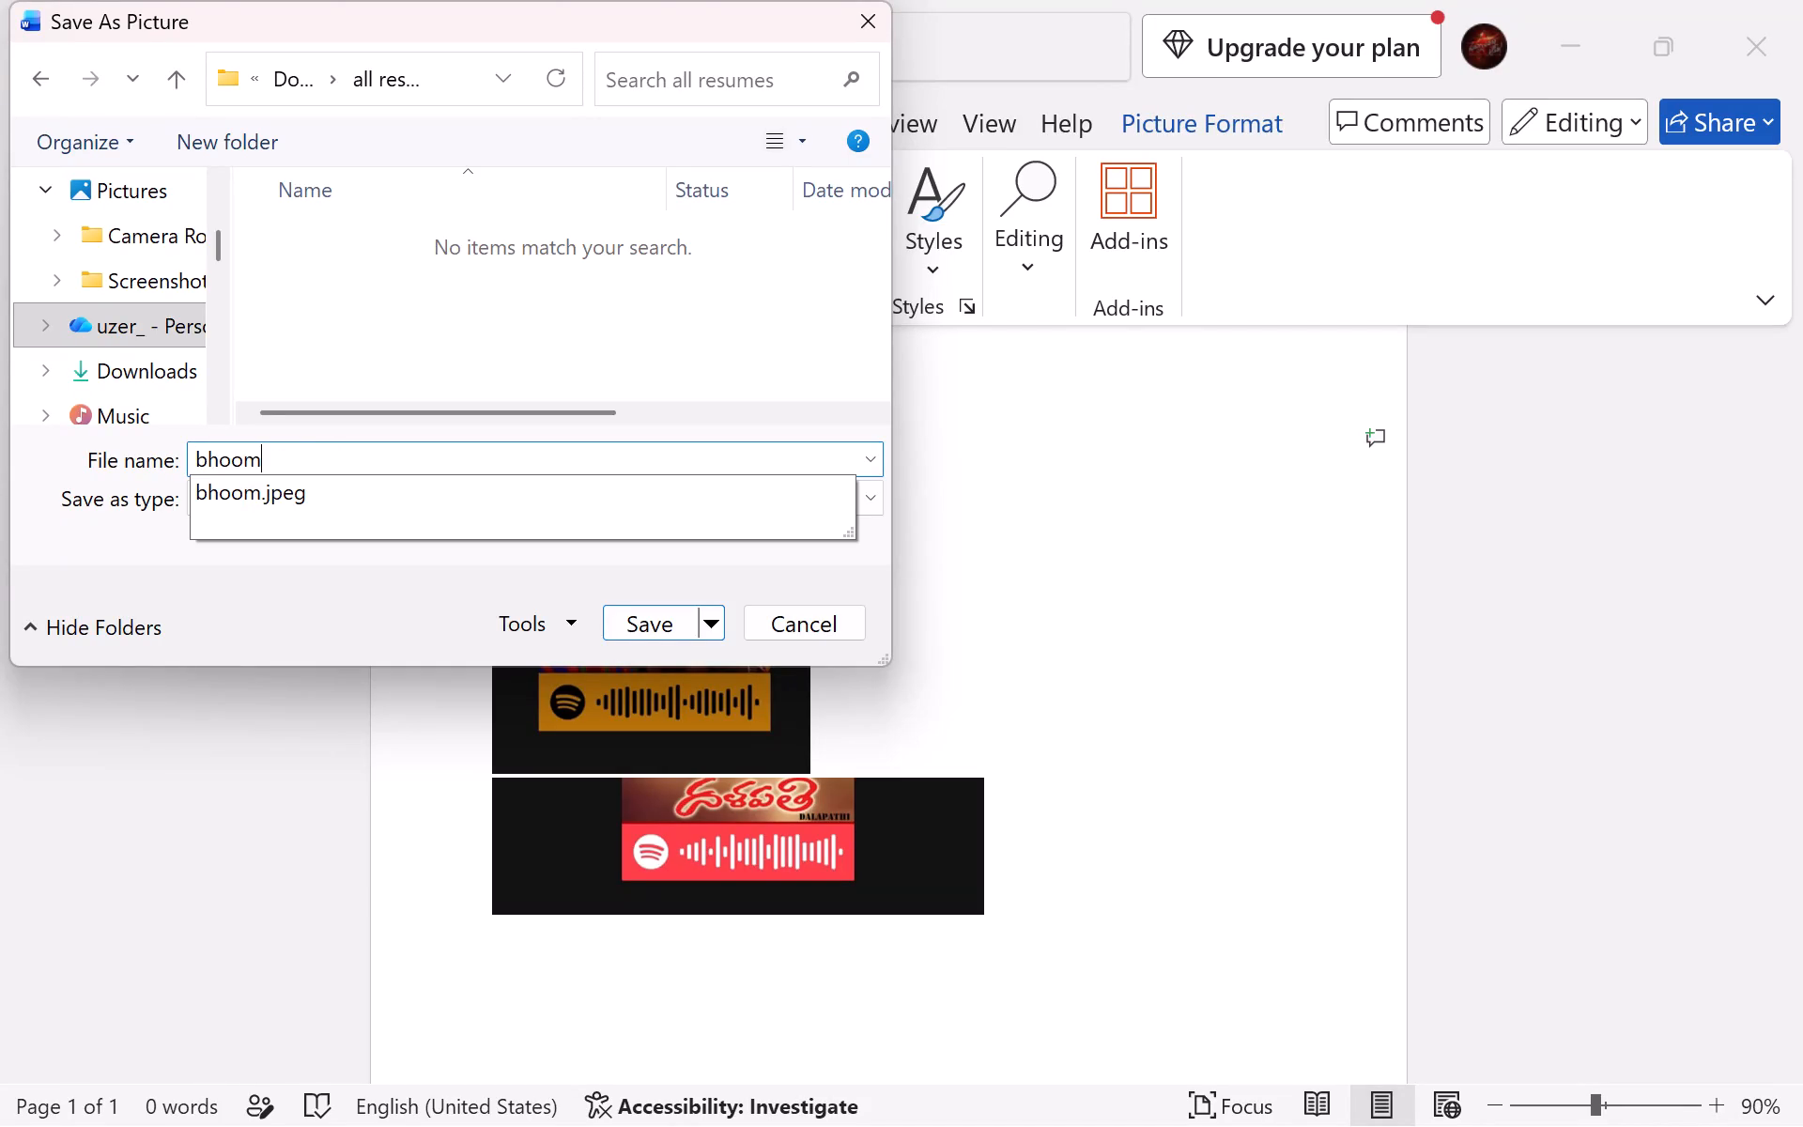
{"action": "key", "text": "Return"}
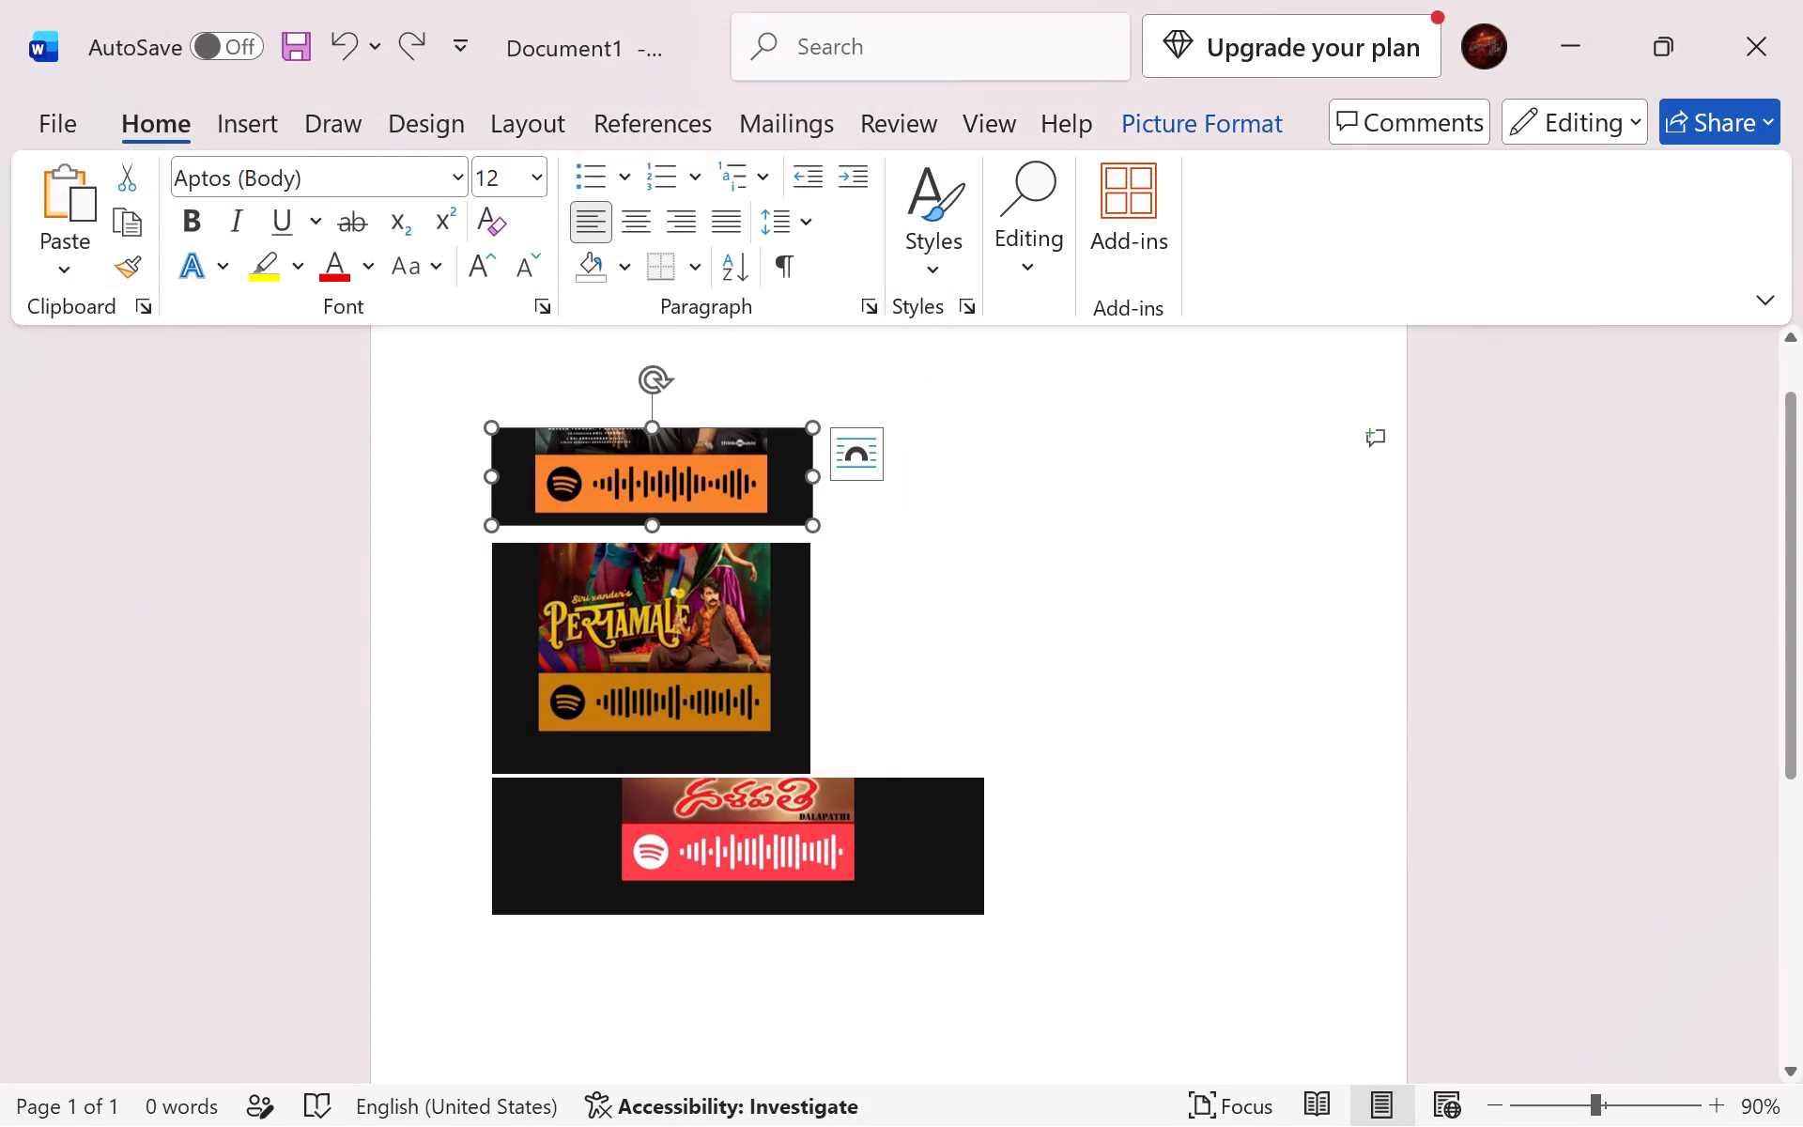
Select the middle picture, the one with the dark yellow Spotify code.
{"action": "left_click", "coordinate": [640, 651]}
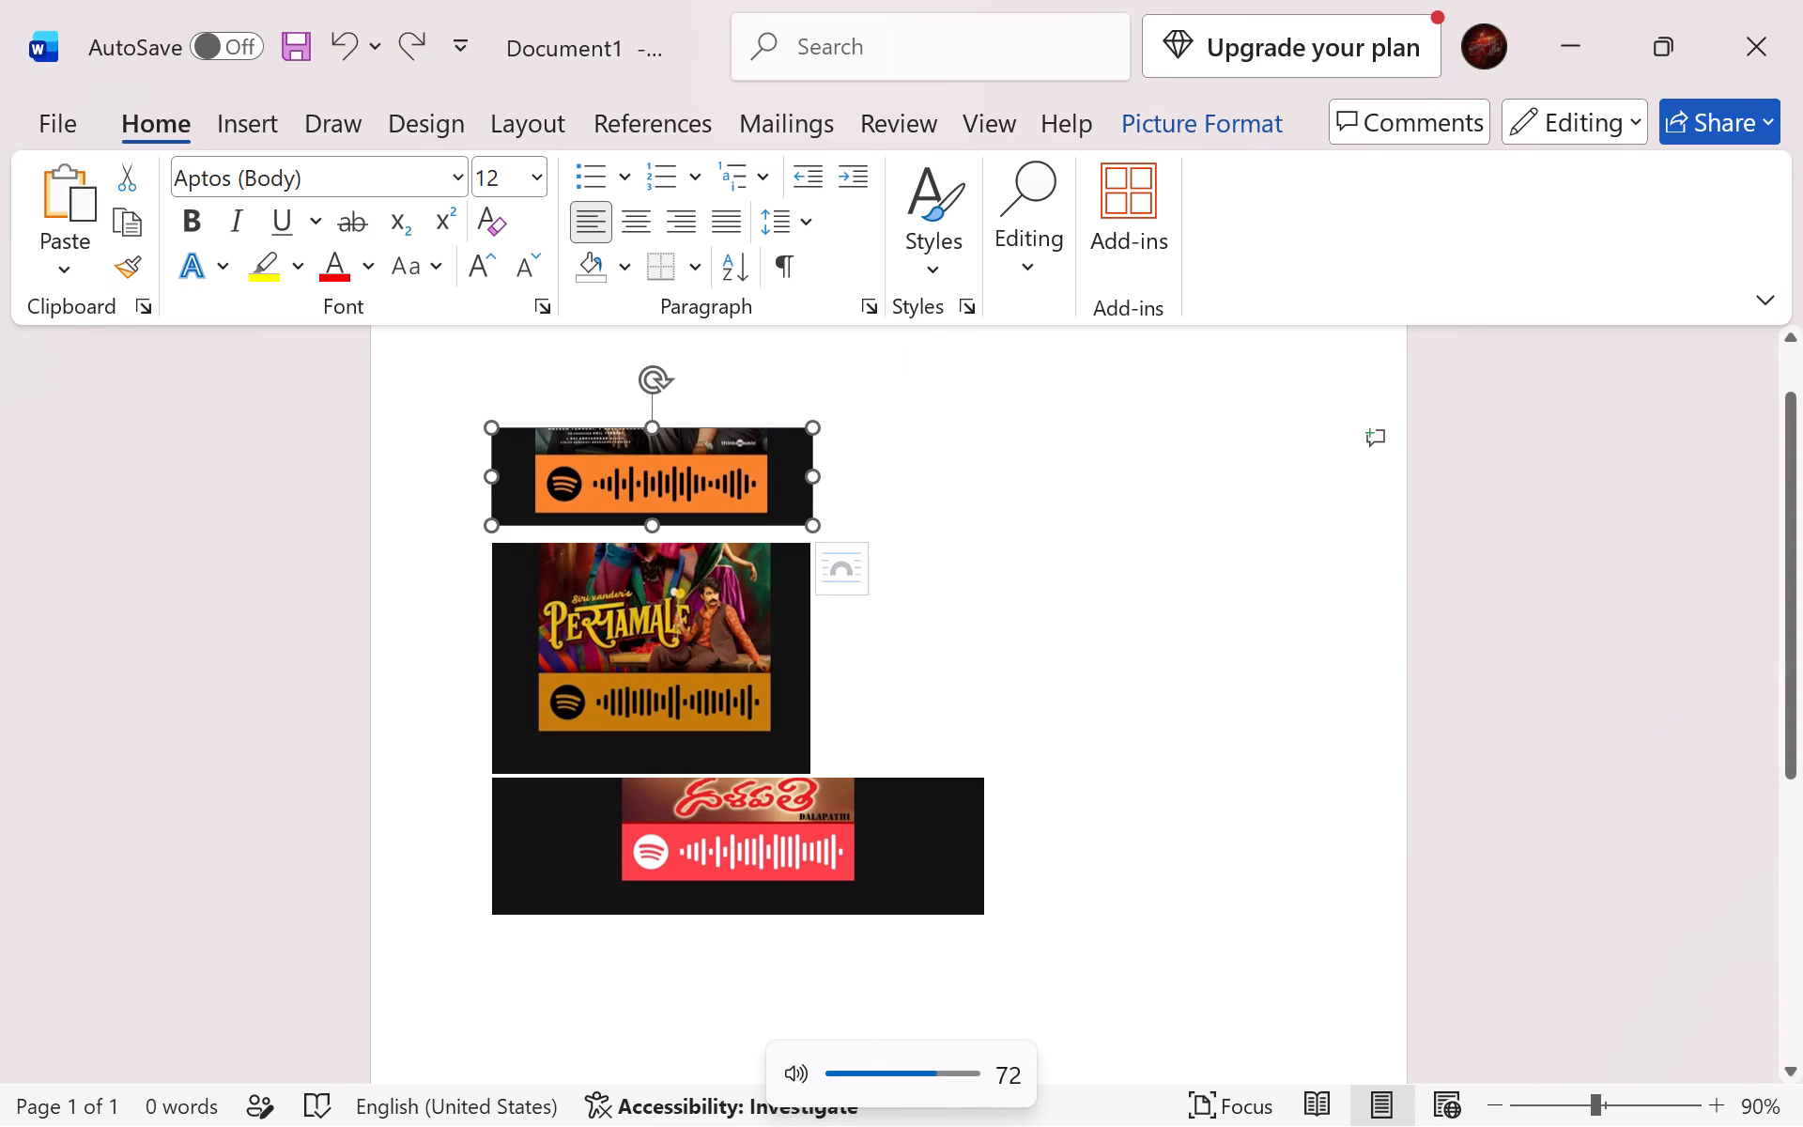
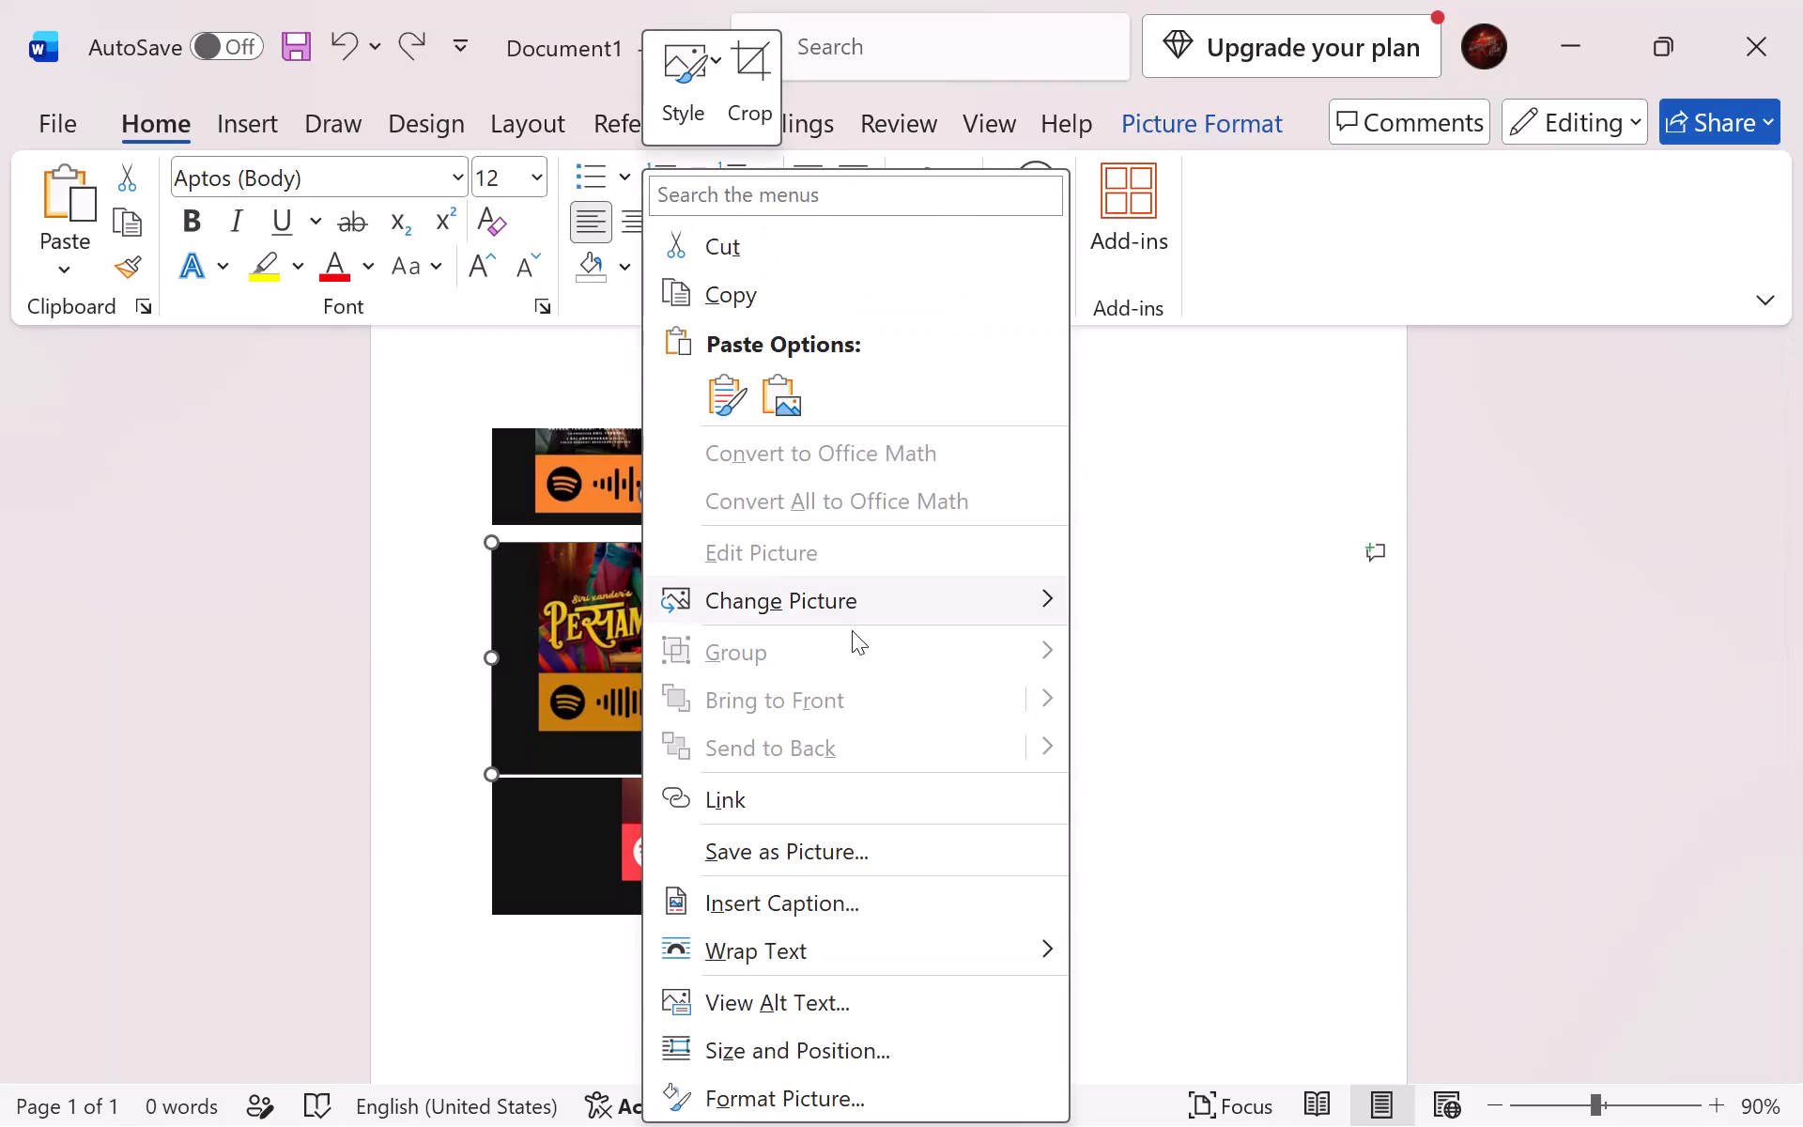
Save the dark yellow Spotify code picture as pesamale code.jpeg in the all resumes folder, replacing the existing file.
{"action": "left_click", "coordinate": [746, 844]}
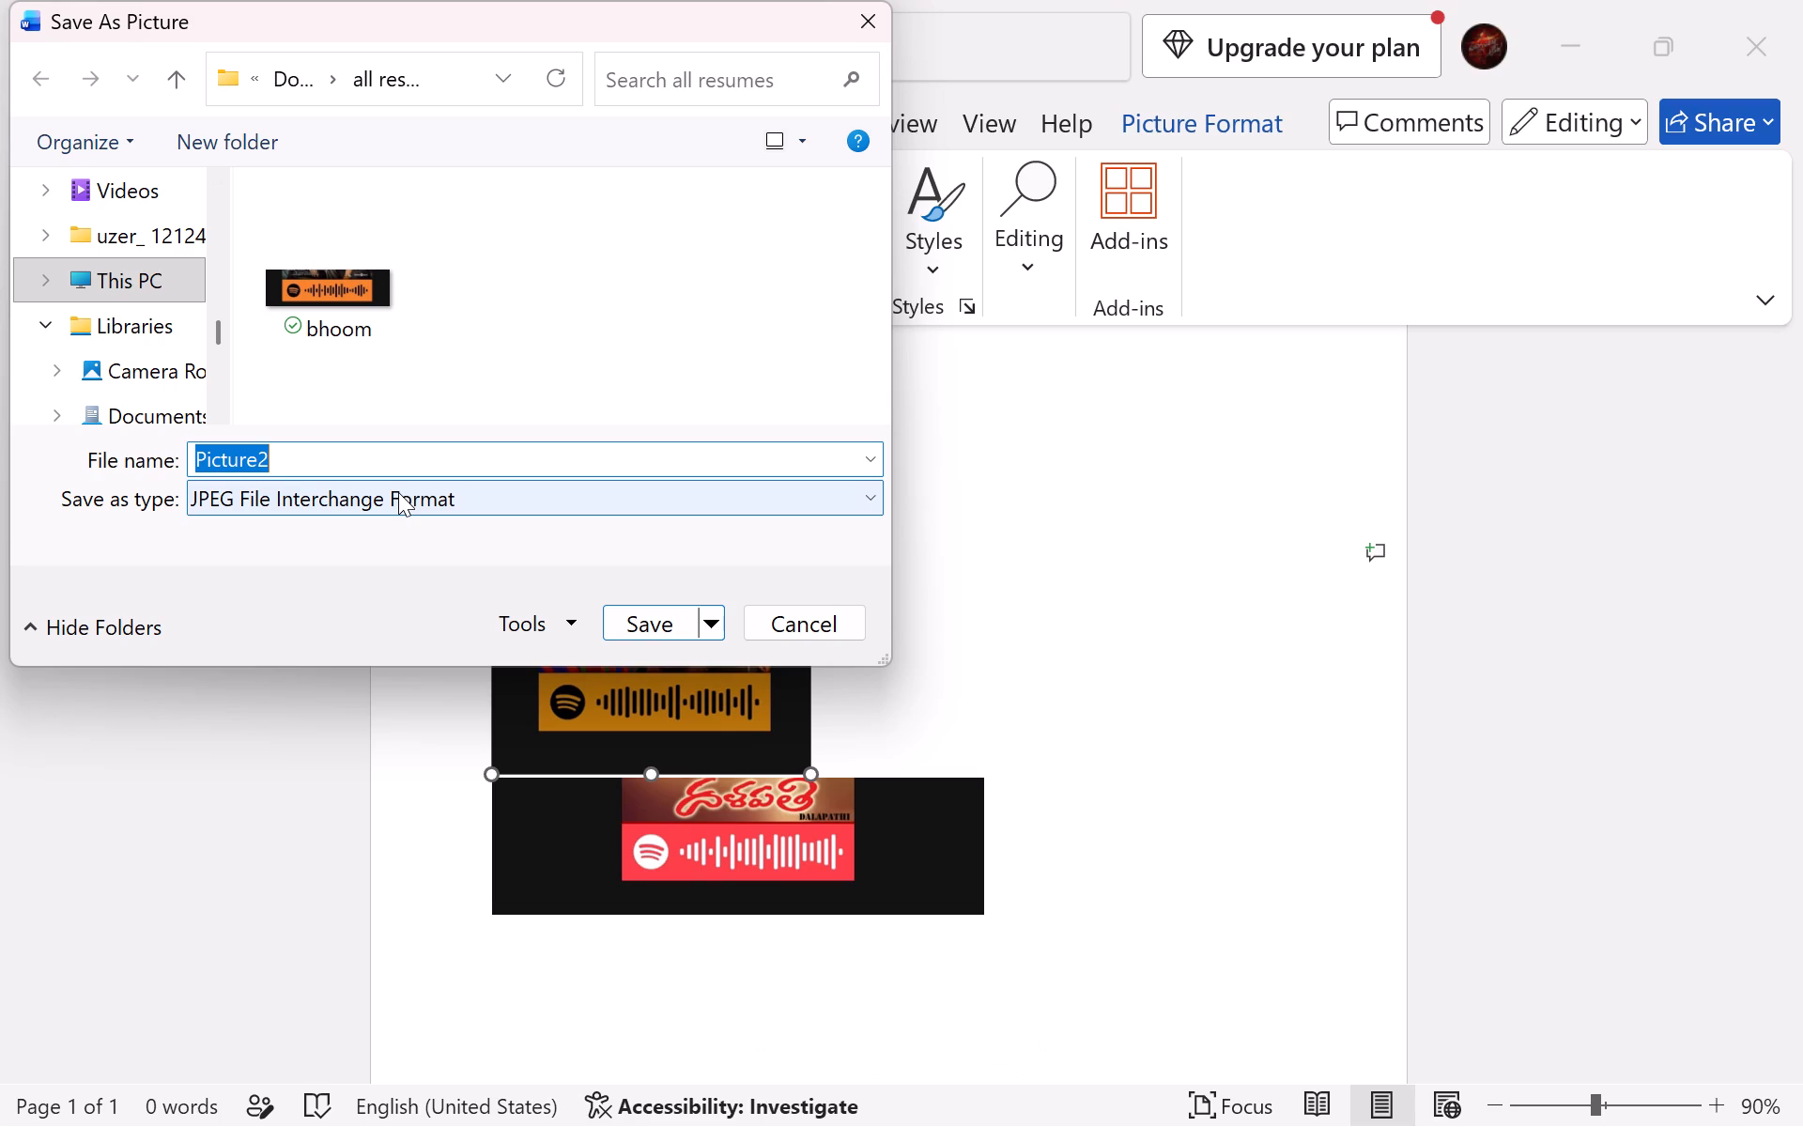
{"action": "type", "text": "pes"}
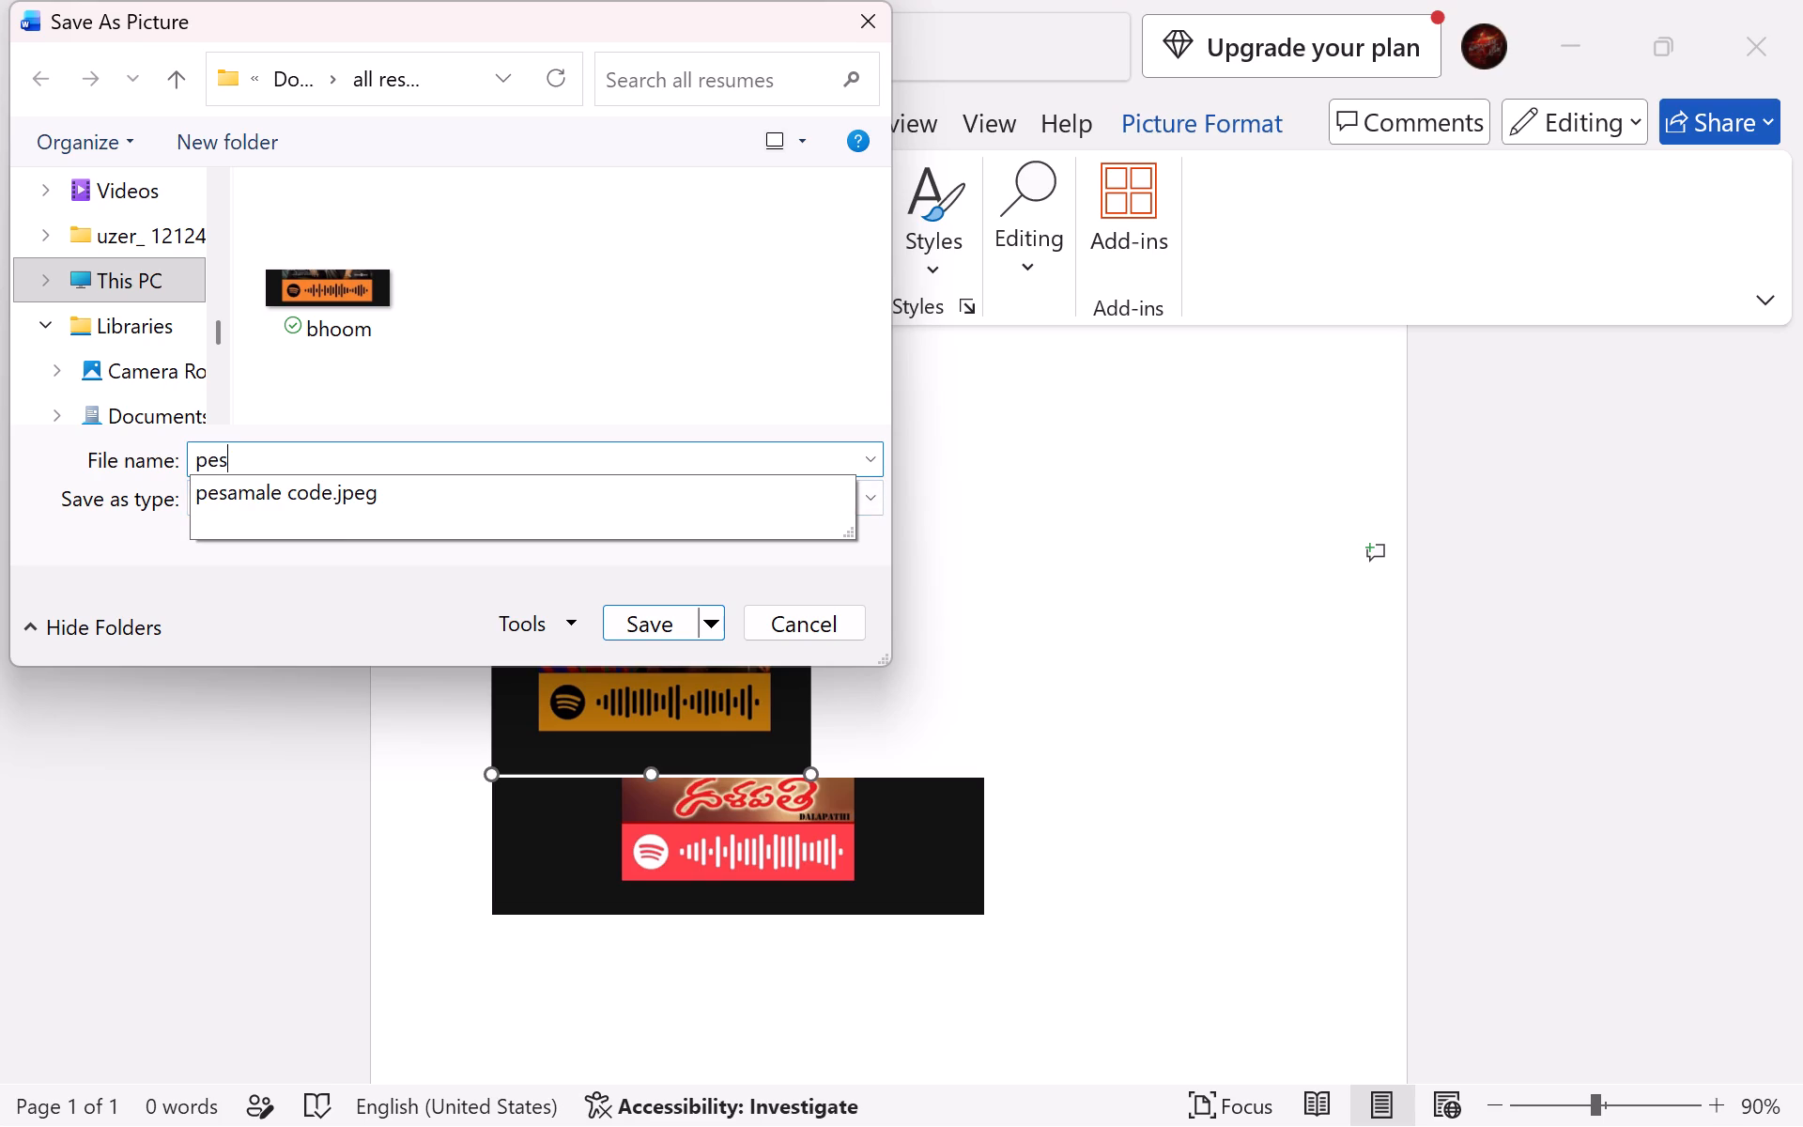
{"action": "left_click", "coordinate": [248, 483]}
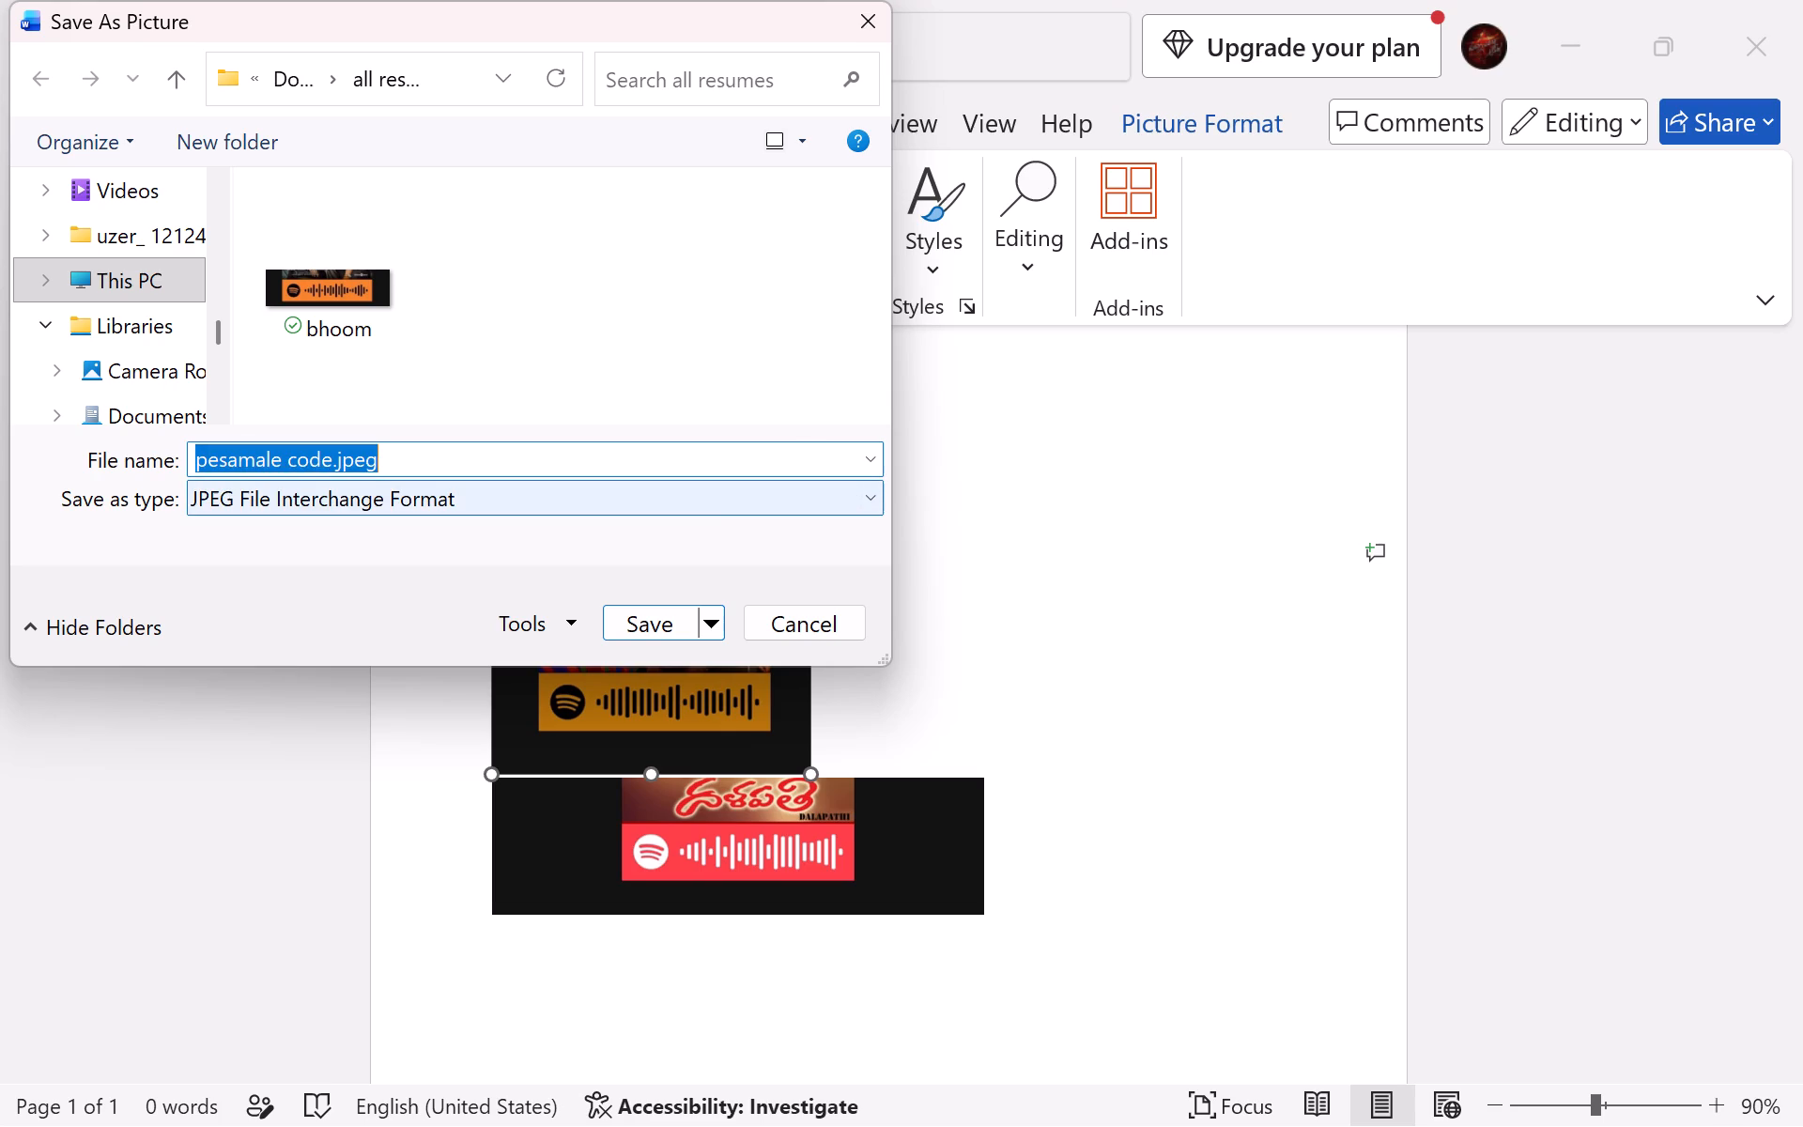
{"action": "left_click", "coordinate": [657, 624]}
{"action": "left_click", "coordinate": [956, 570]}
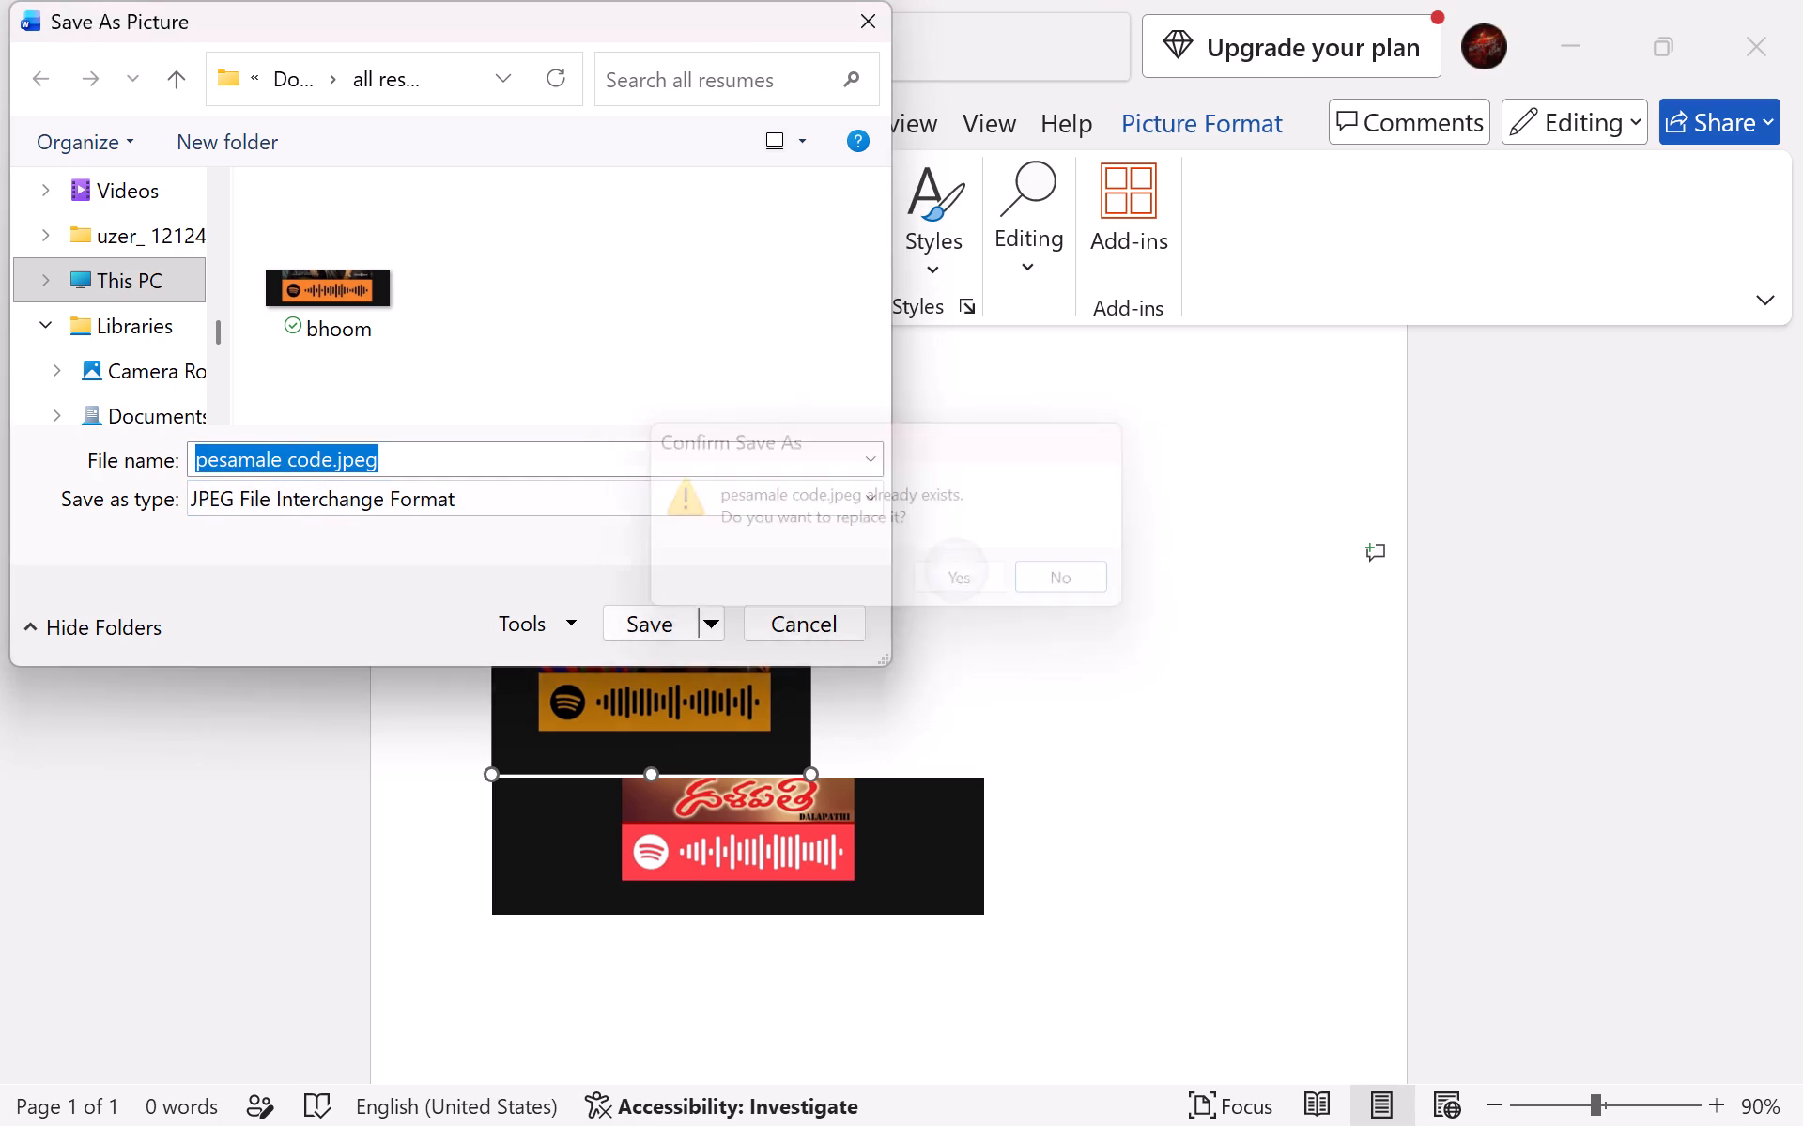
{"action": "left_click", "coordinate": [956, 570]}
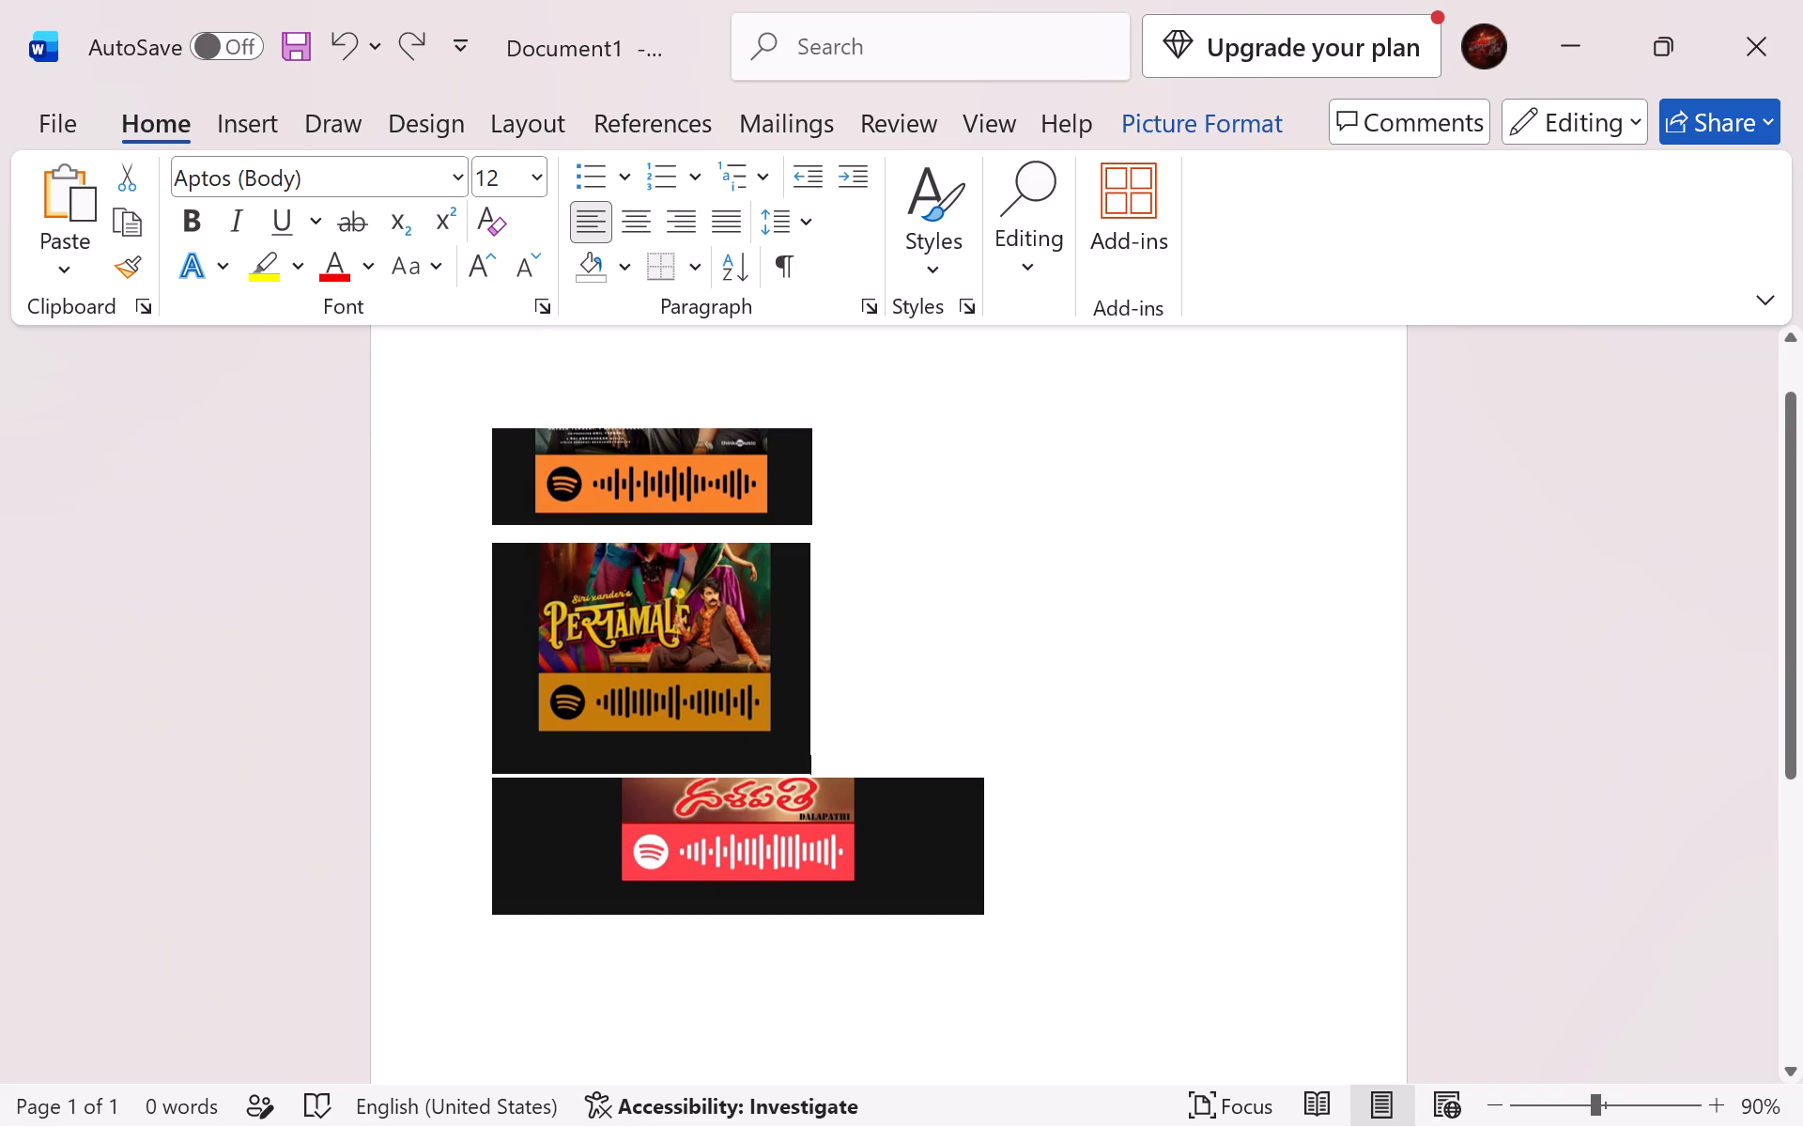
Save the bottom picture with the red Spotify code as singarala.jpeg in the all resumes folder, in JPEG format.
{"action": "left_click", "coordinate": [750, 865]}
{"action": "right_click_drag", "start_coordinate": [750, 865], "coordinate": [713, 876]}
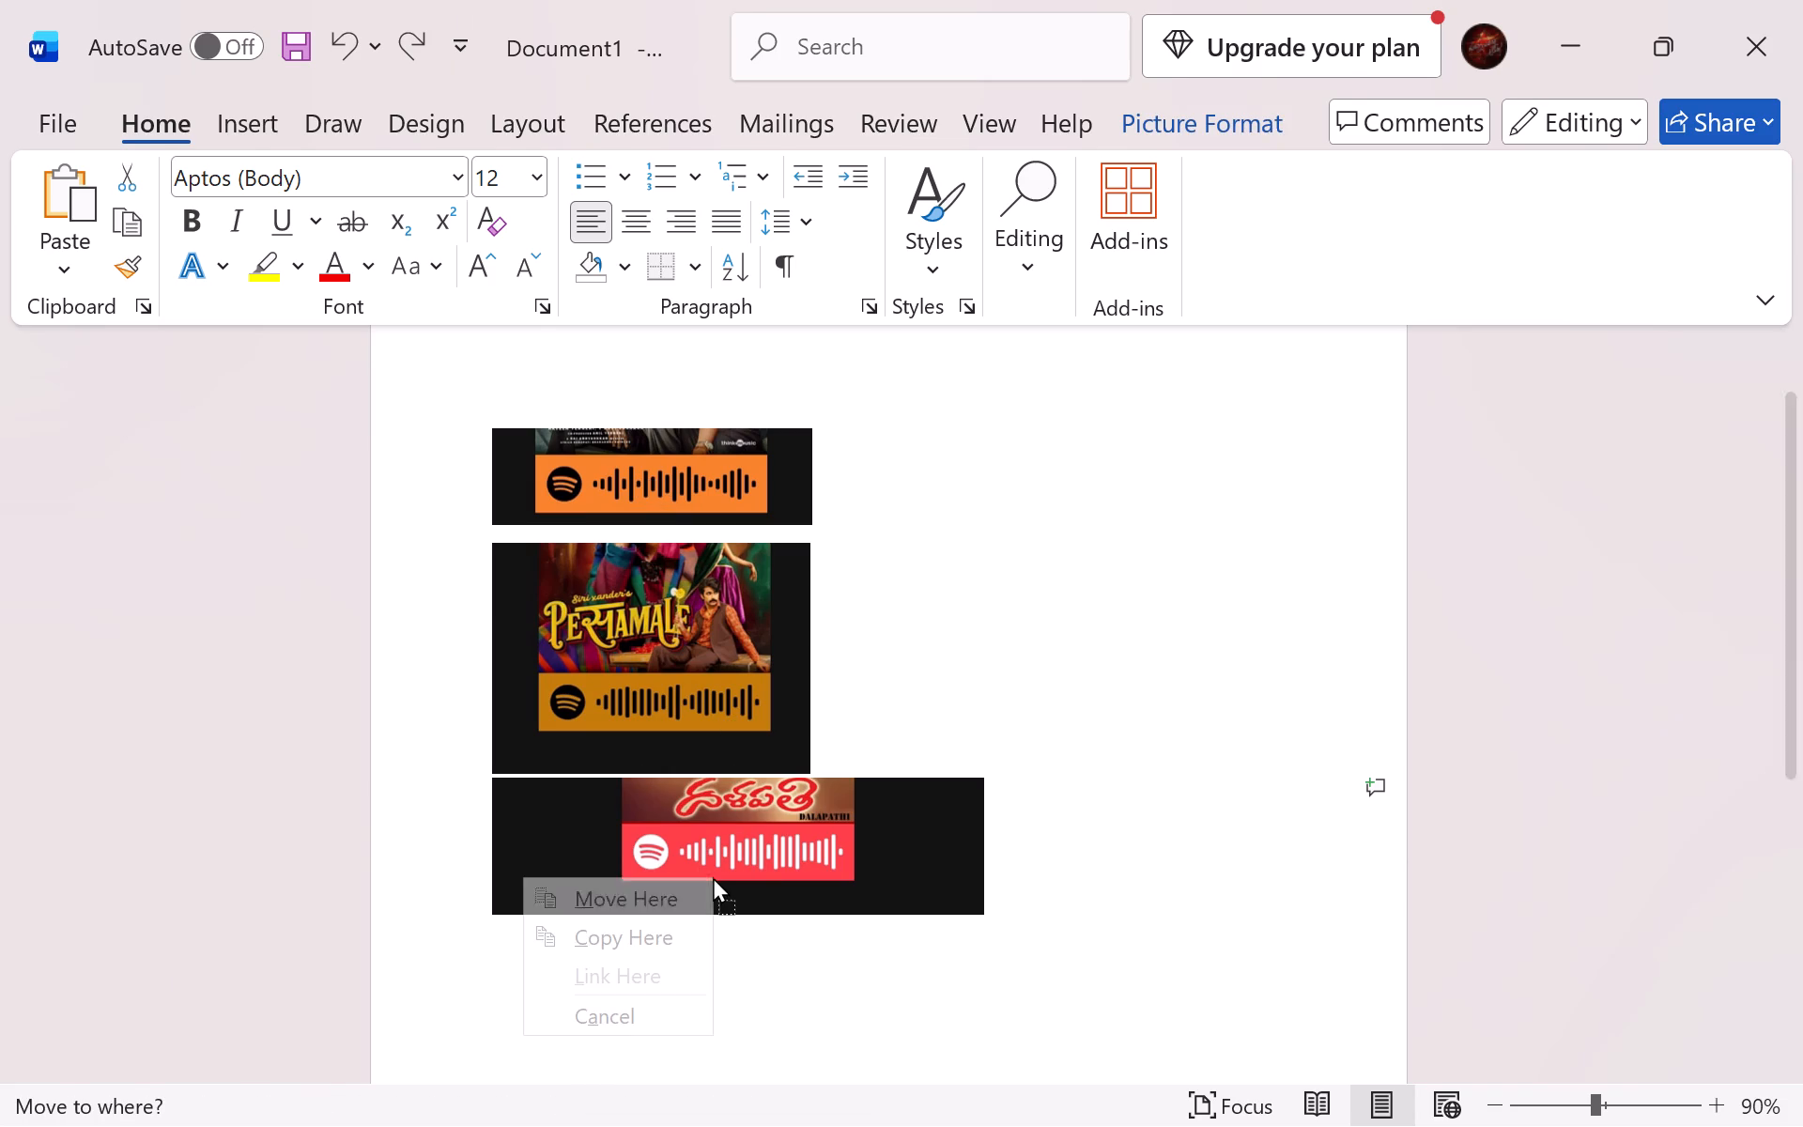
{"action": "left_click", "coordinate": [752, 856]}
{"action": "right_click", "coordinate": [752, 856]}
{"action": "right_click", "coordinate": [752, 856]}
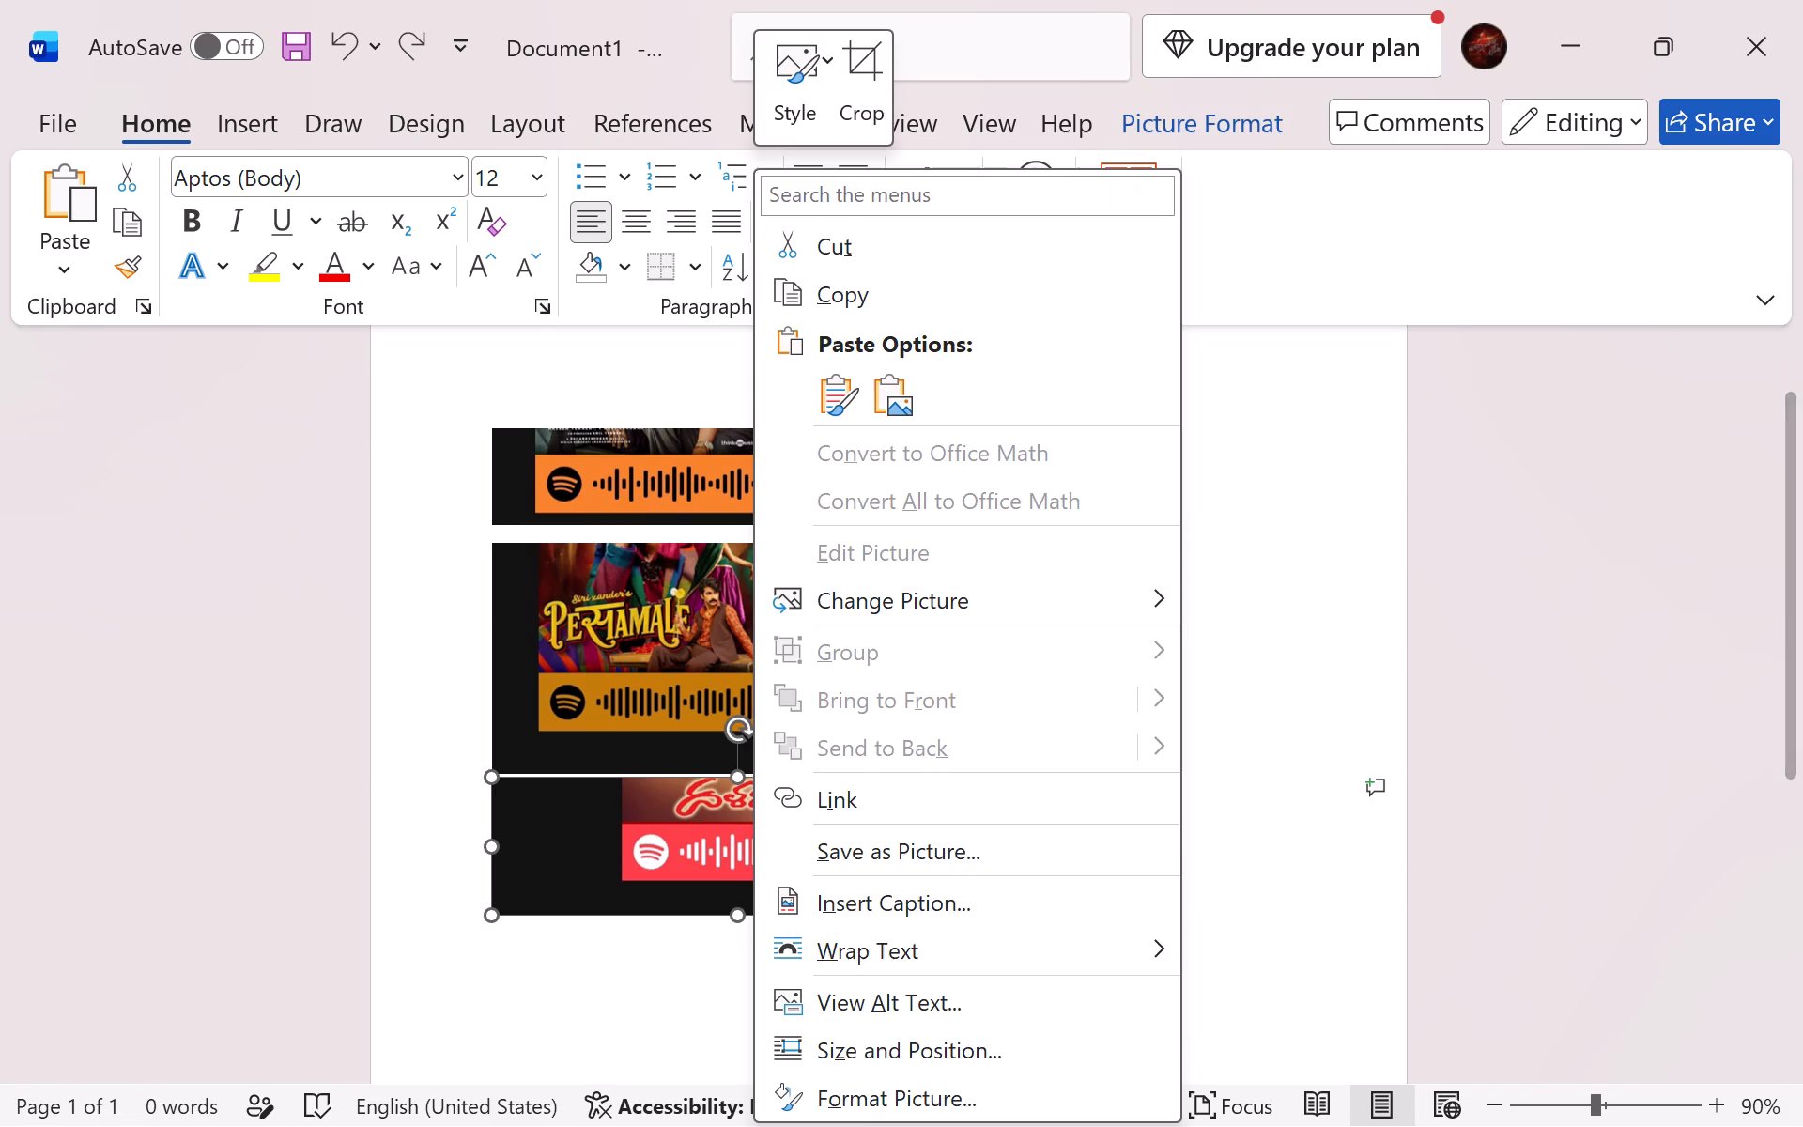
{"action": "left_click", "coordinate": [854, 850]}
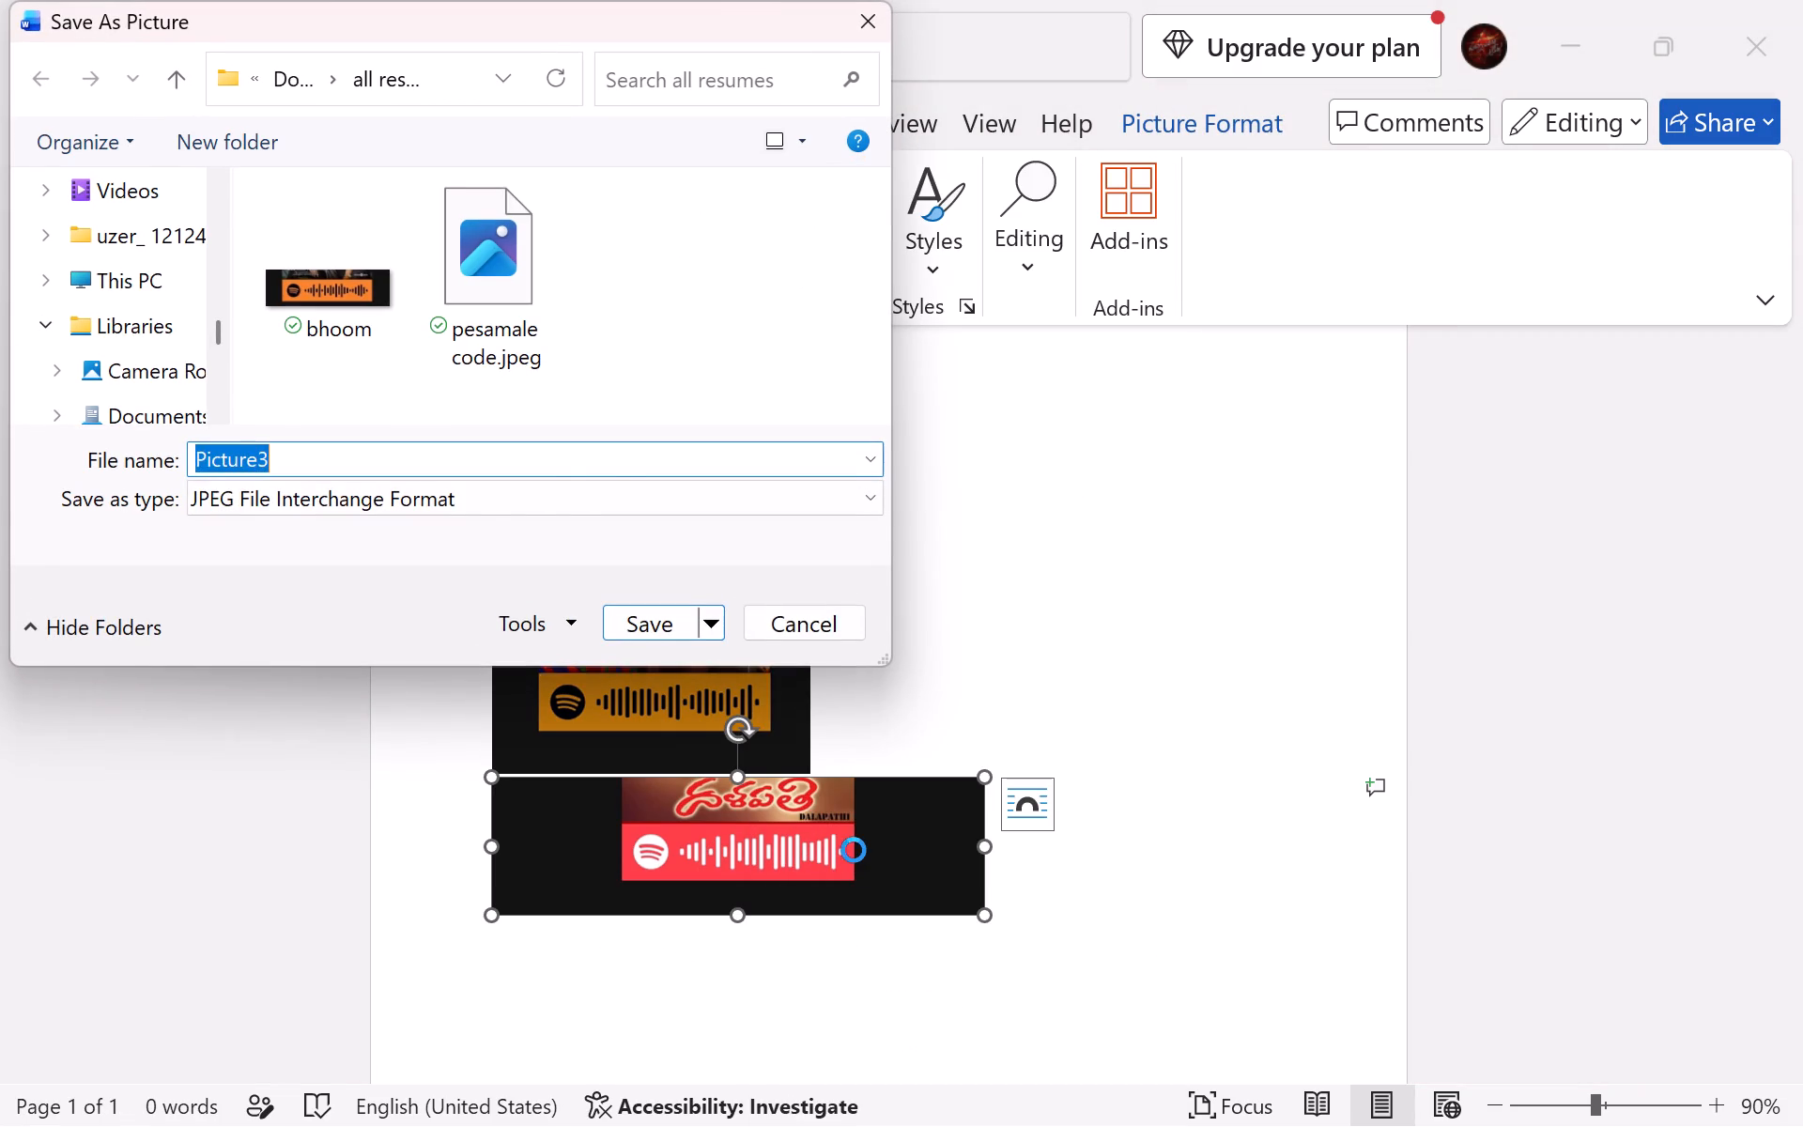
{"action": "type", "text": "sing"}
{"action": "key", "text": "Down"}
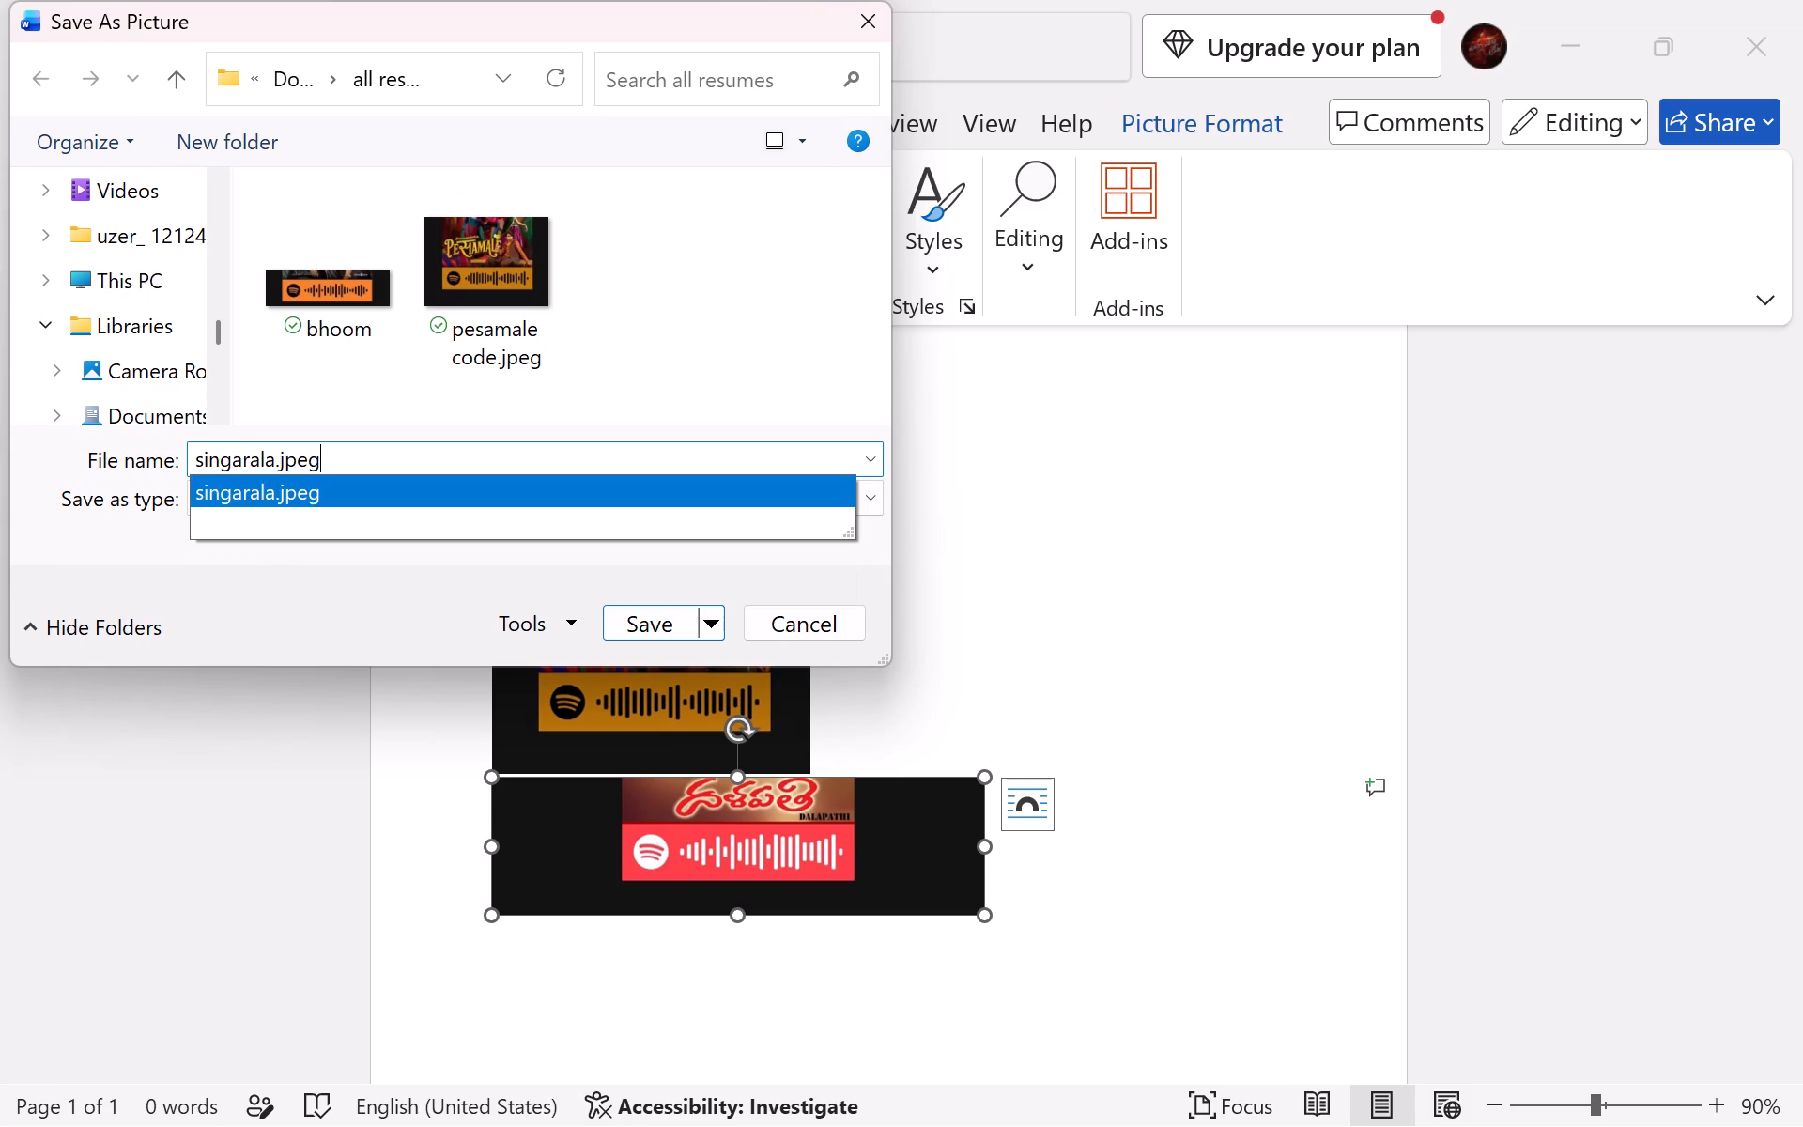
{"action": "key", "text": "Return"}
{"action": "key", "text": "Return"}
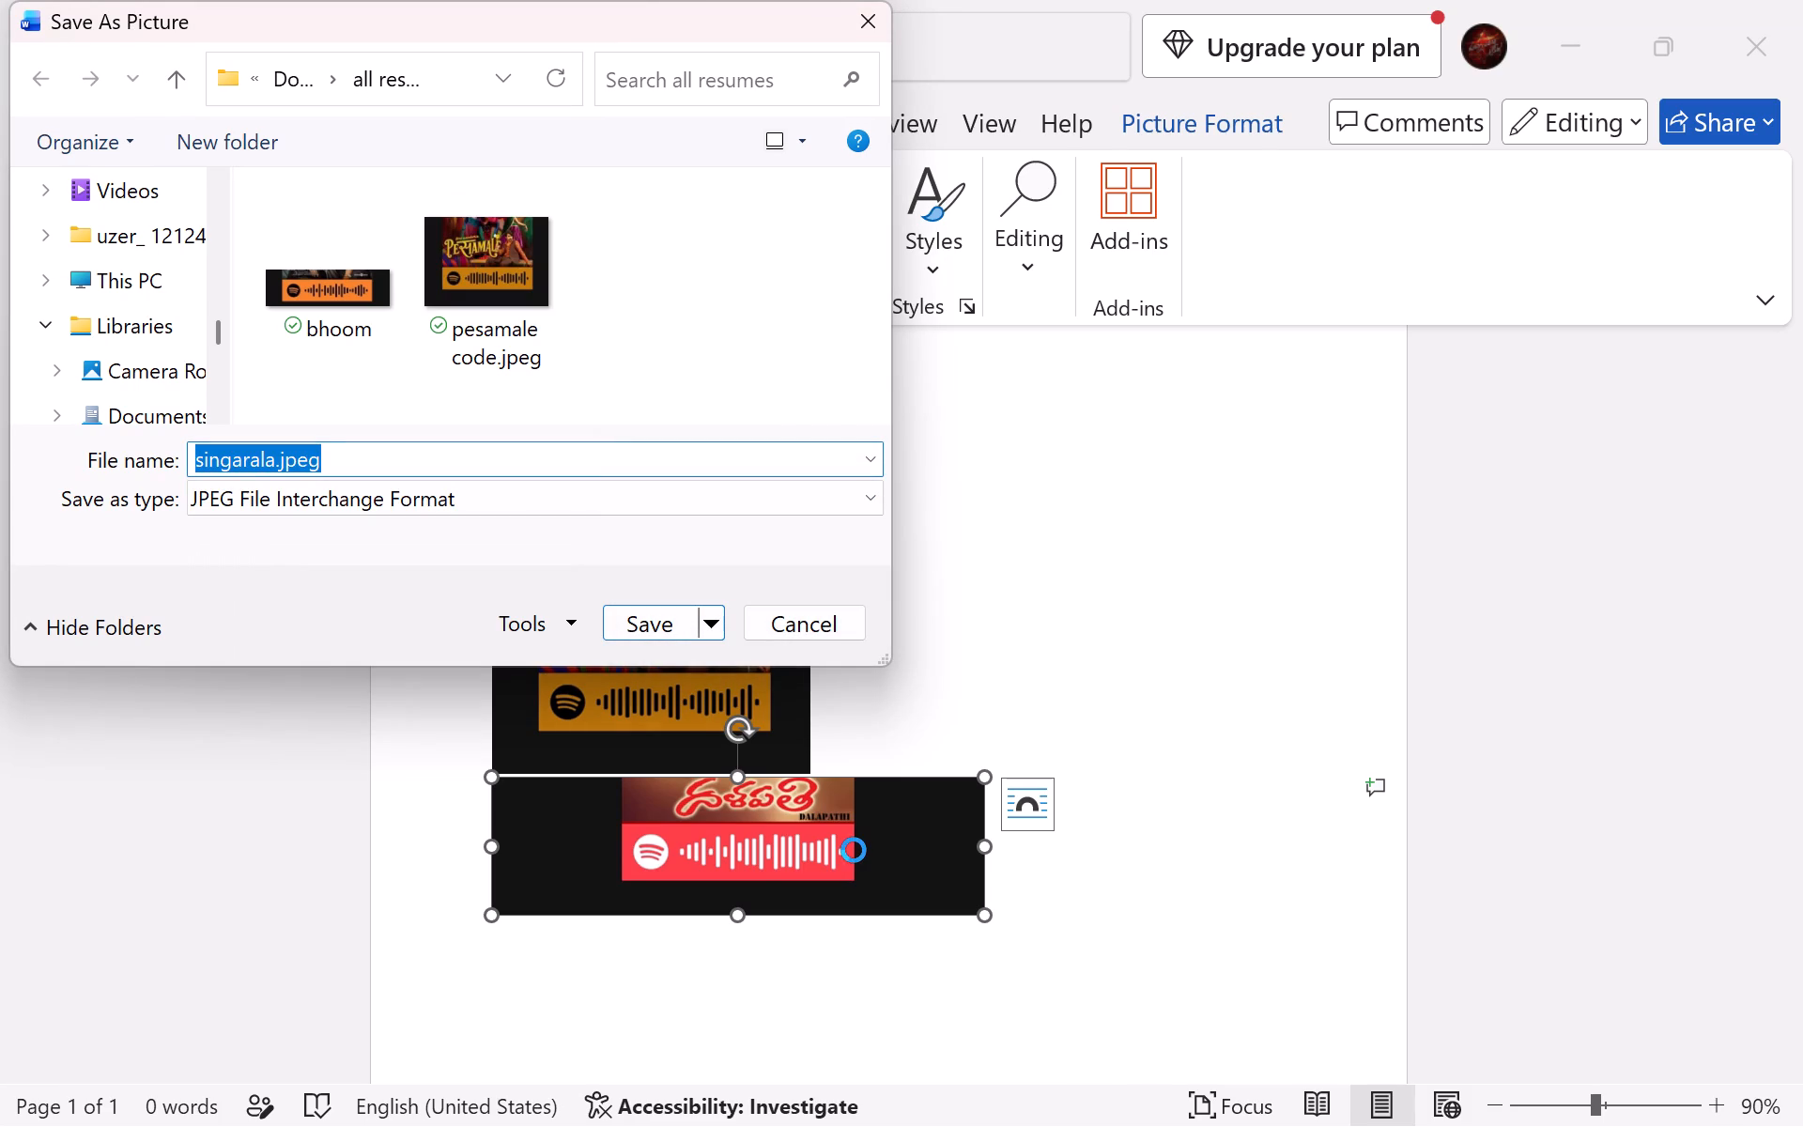
{"action": "left_click", "coordinate": [651, 616]}
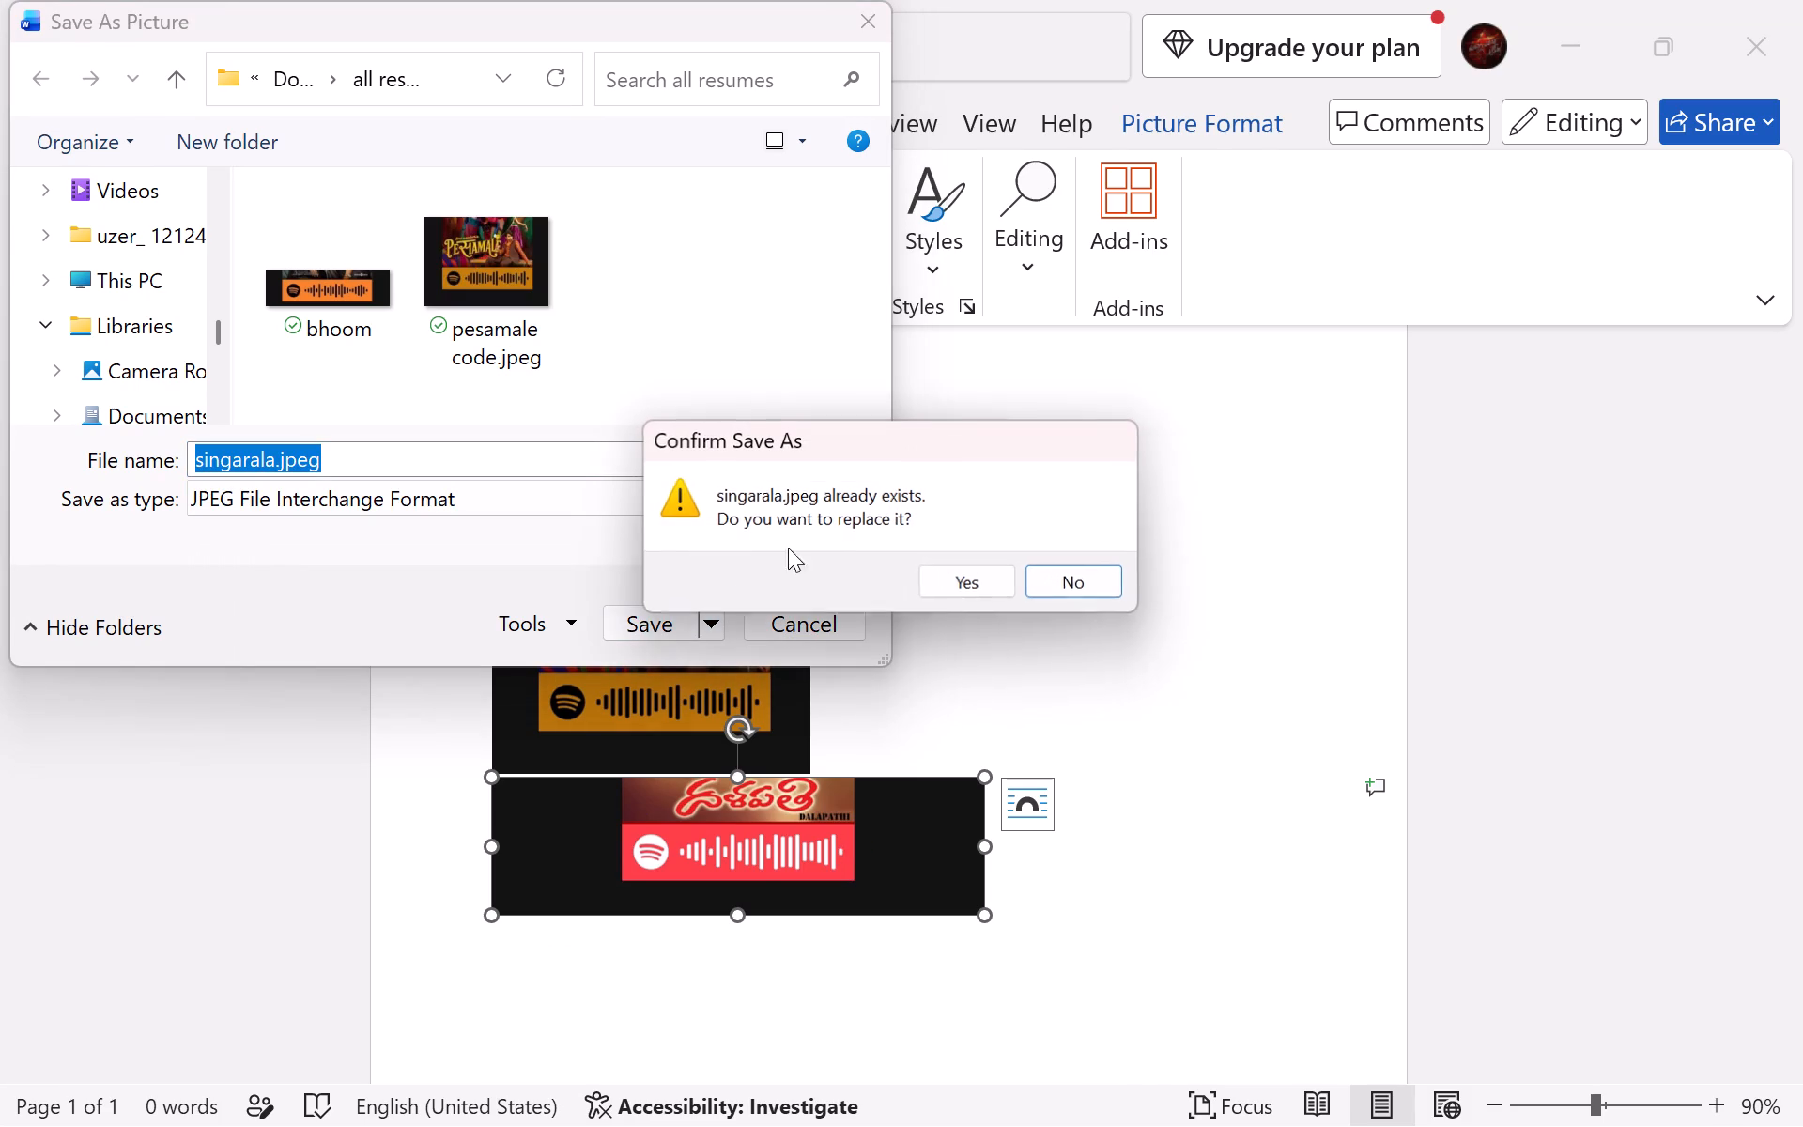
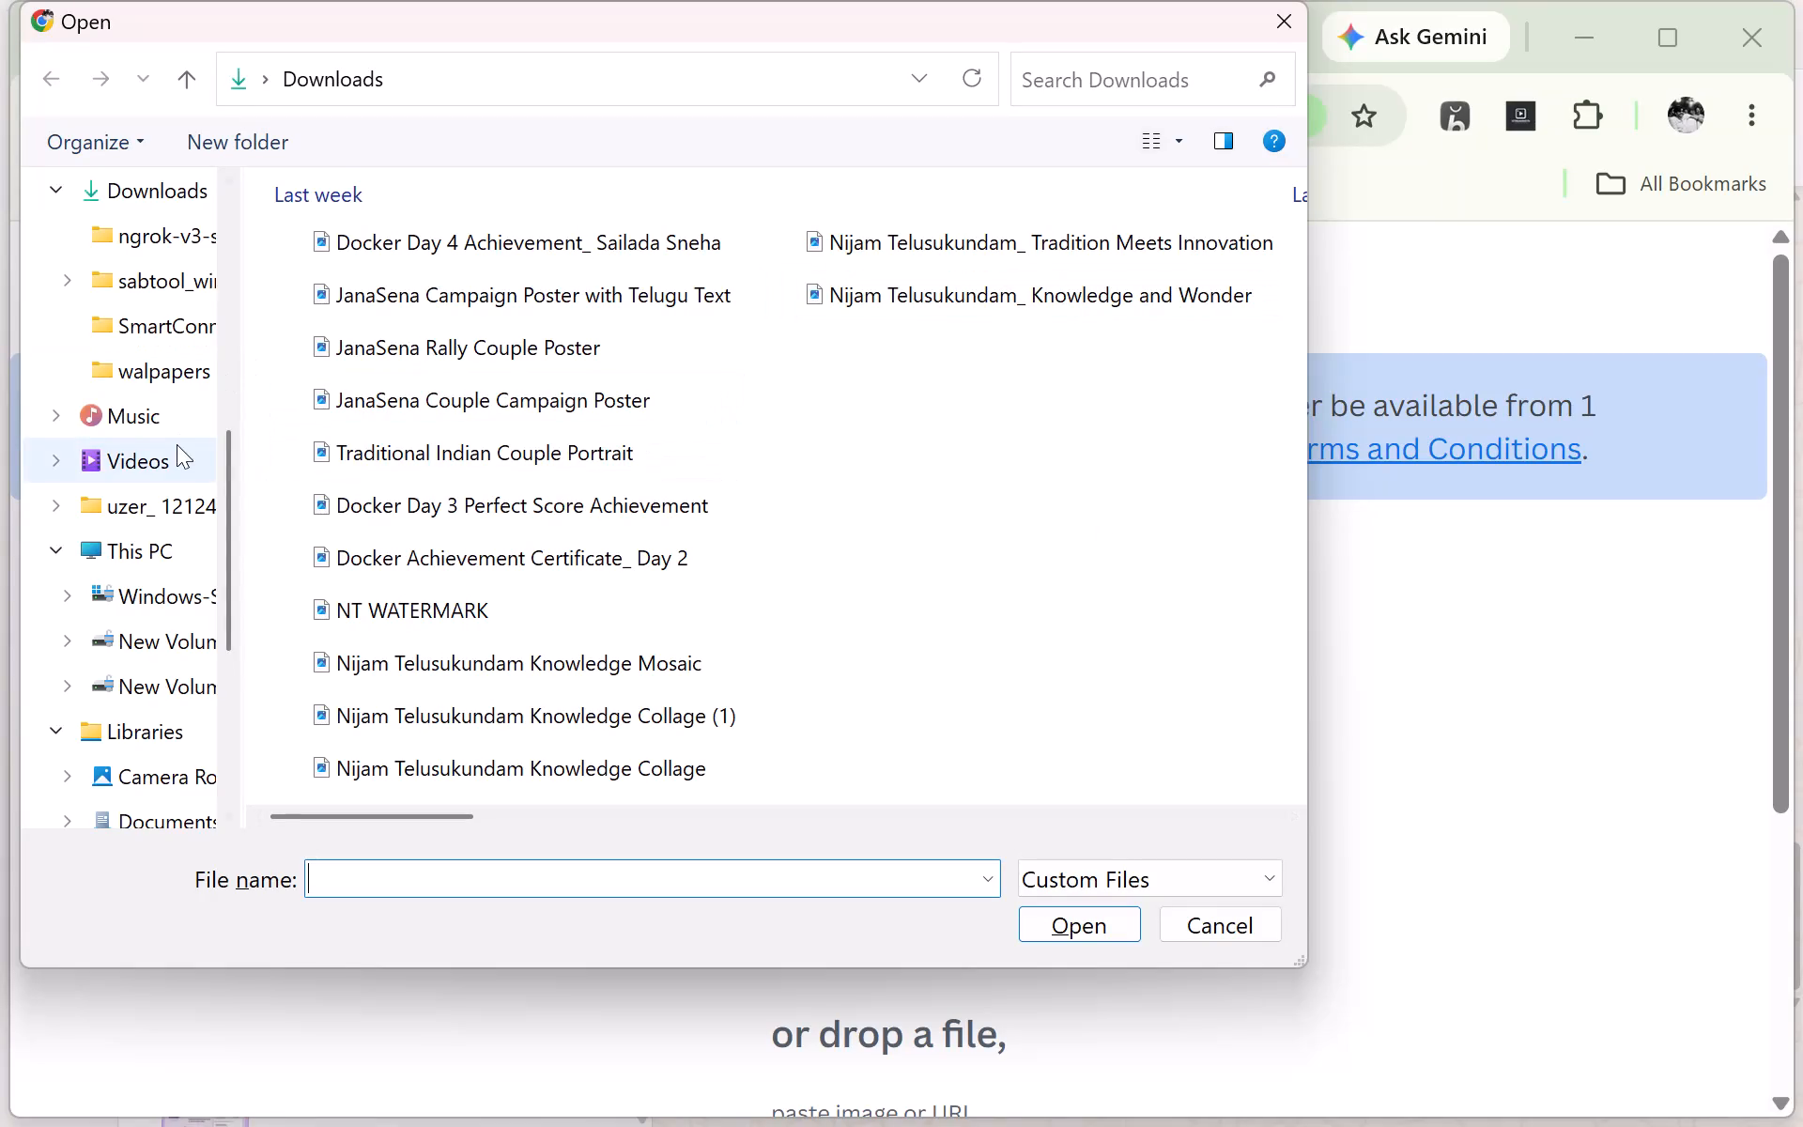
Upload the cropped bhoom picture with the orange Spotify code from the all resumes folder in Documents to remove.bg.
{"action": "scroll", "coordinate": [145, 298], "scroll_direction": "up", "scroll_amount": 4}
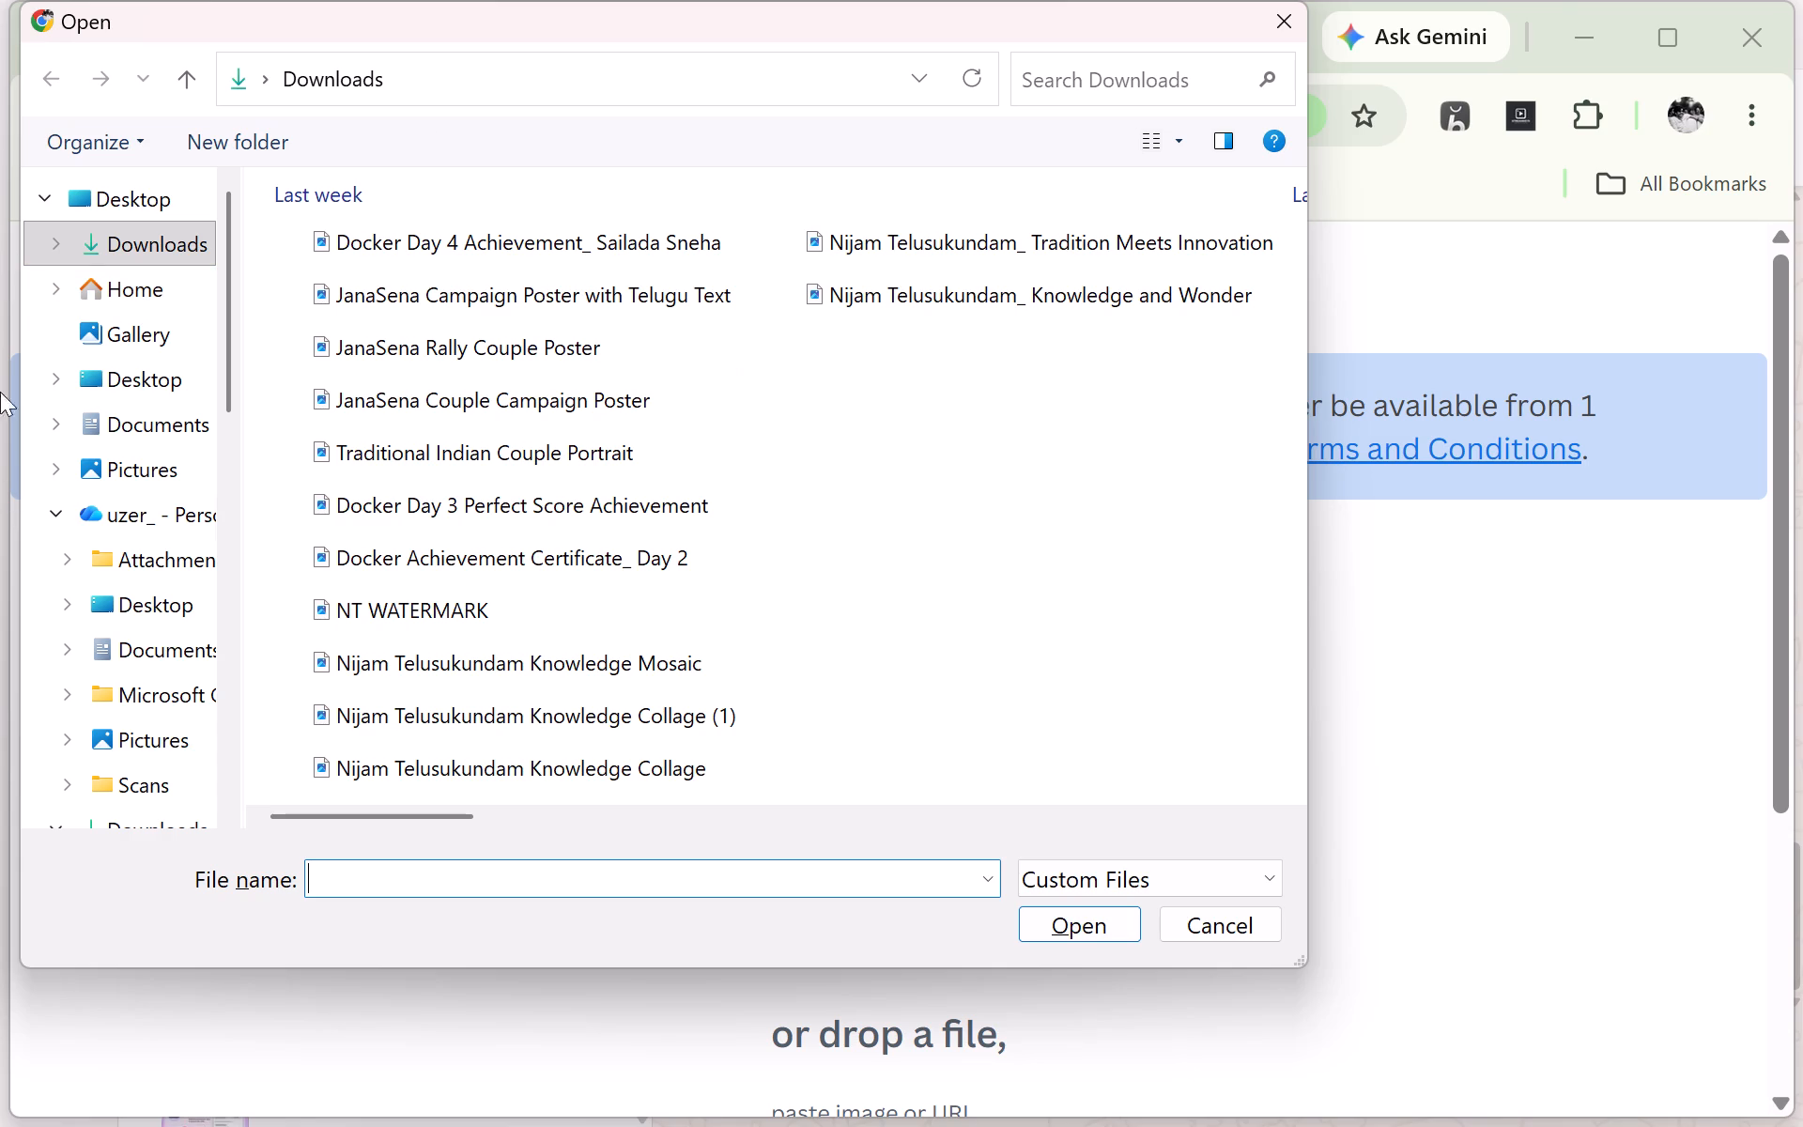
{"action": "left_click", "coordinate": [124, 409]}
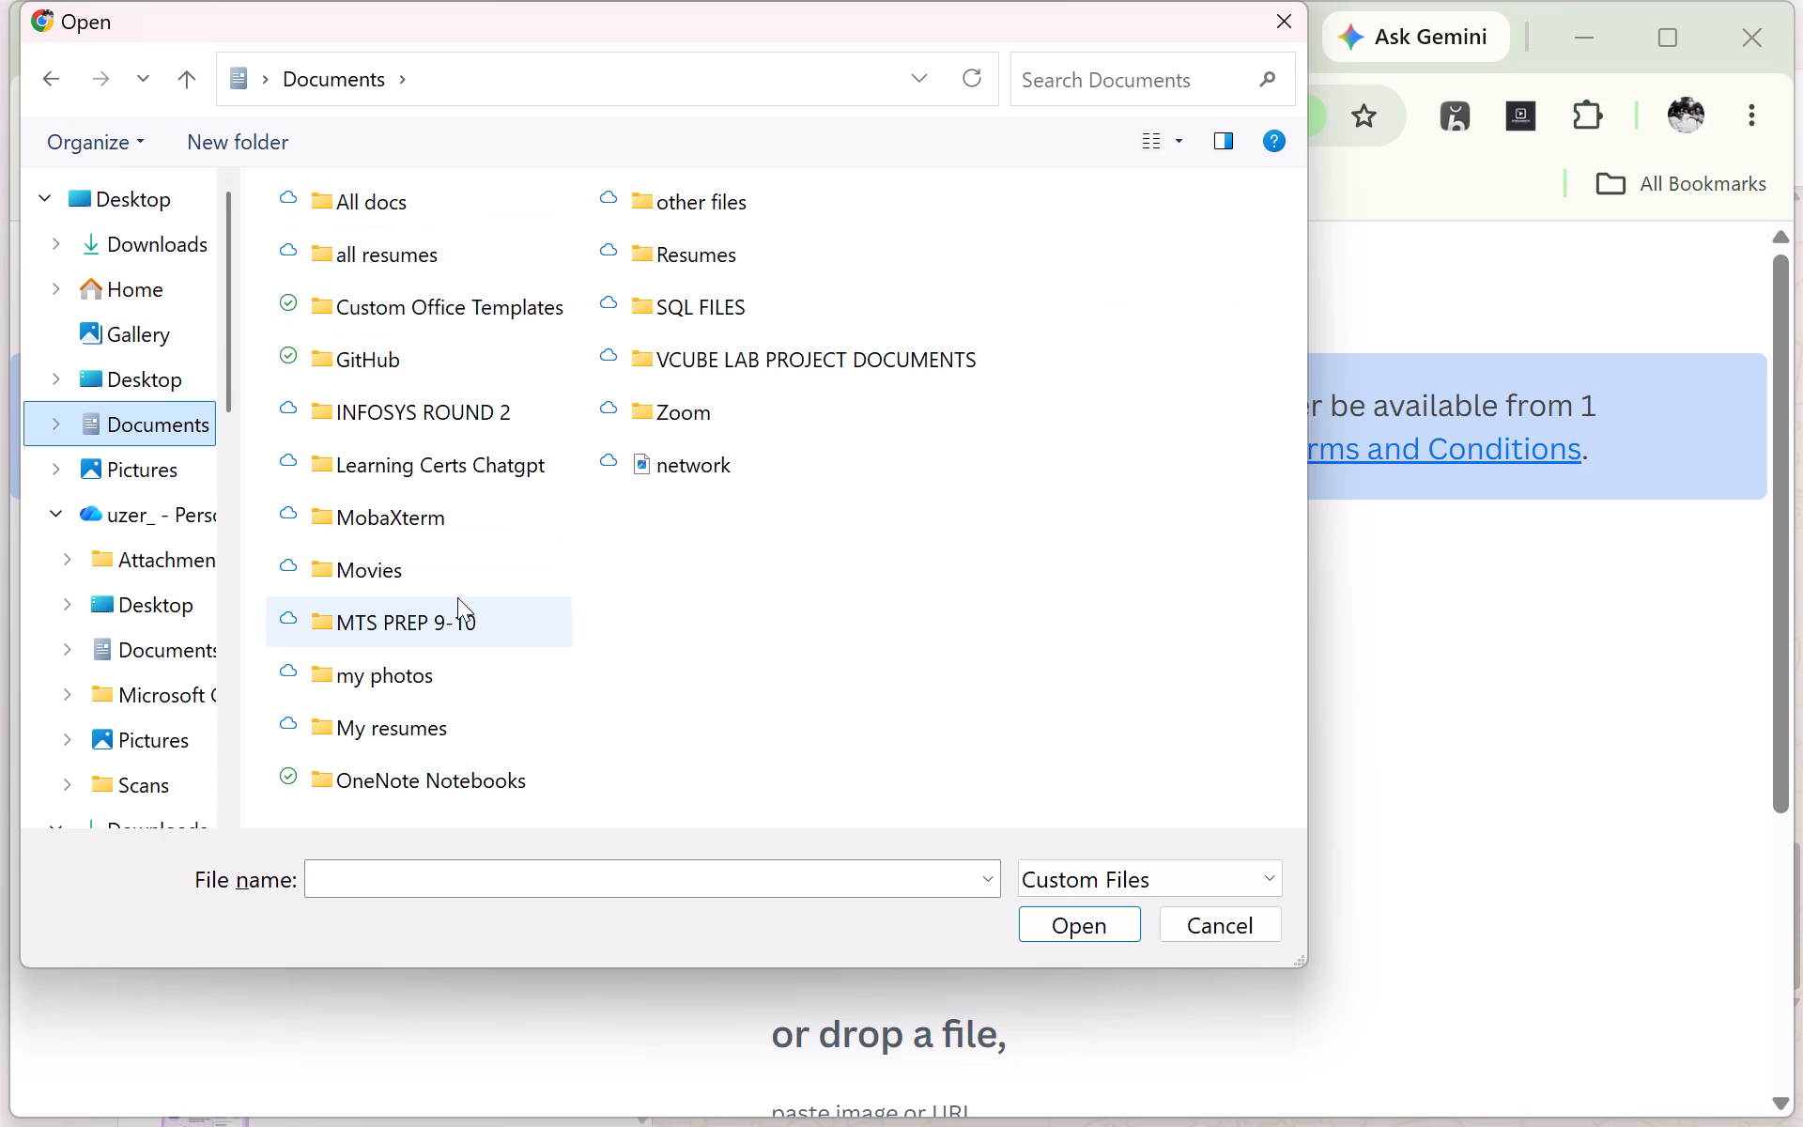
{"action": "double_click", "coordinate": [403, 267]}
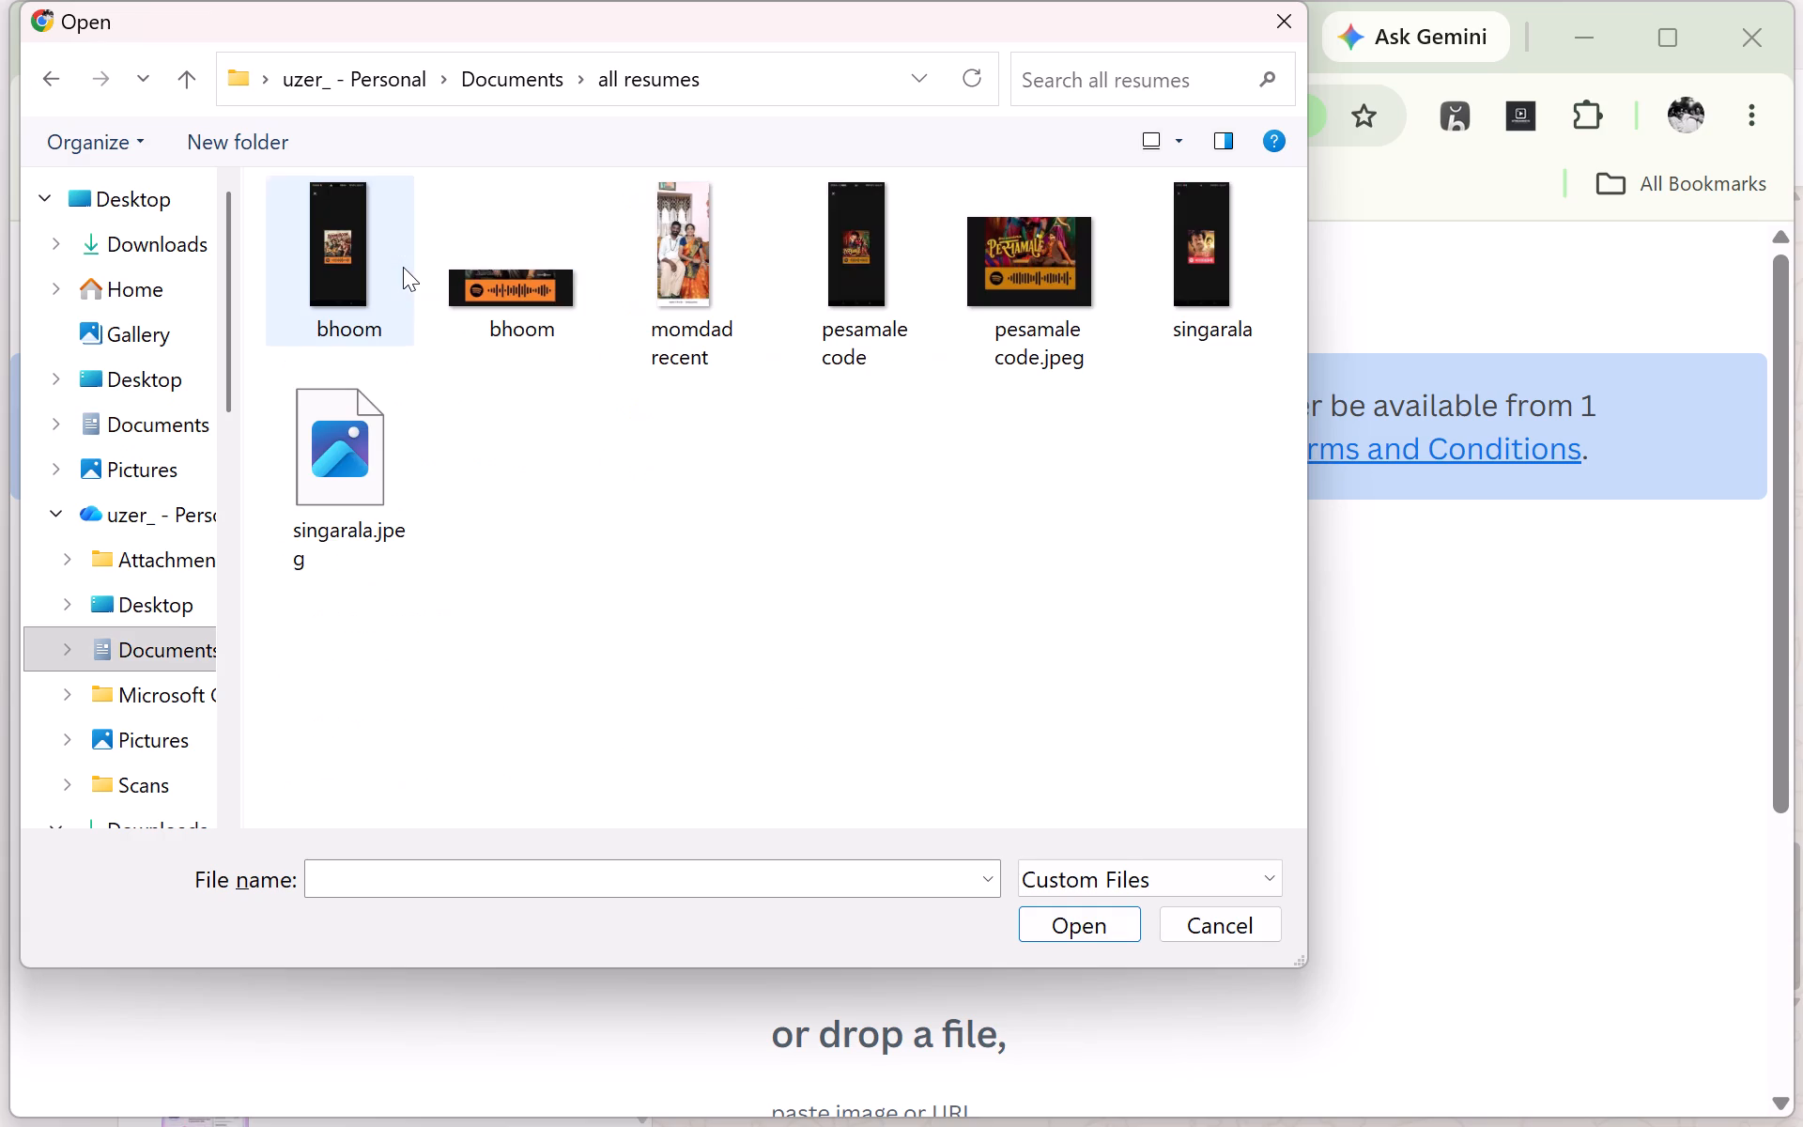
{"action": "left_click", "coordinate": [485, 322]}
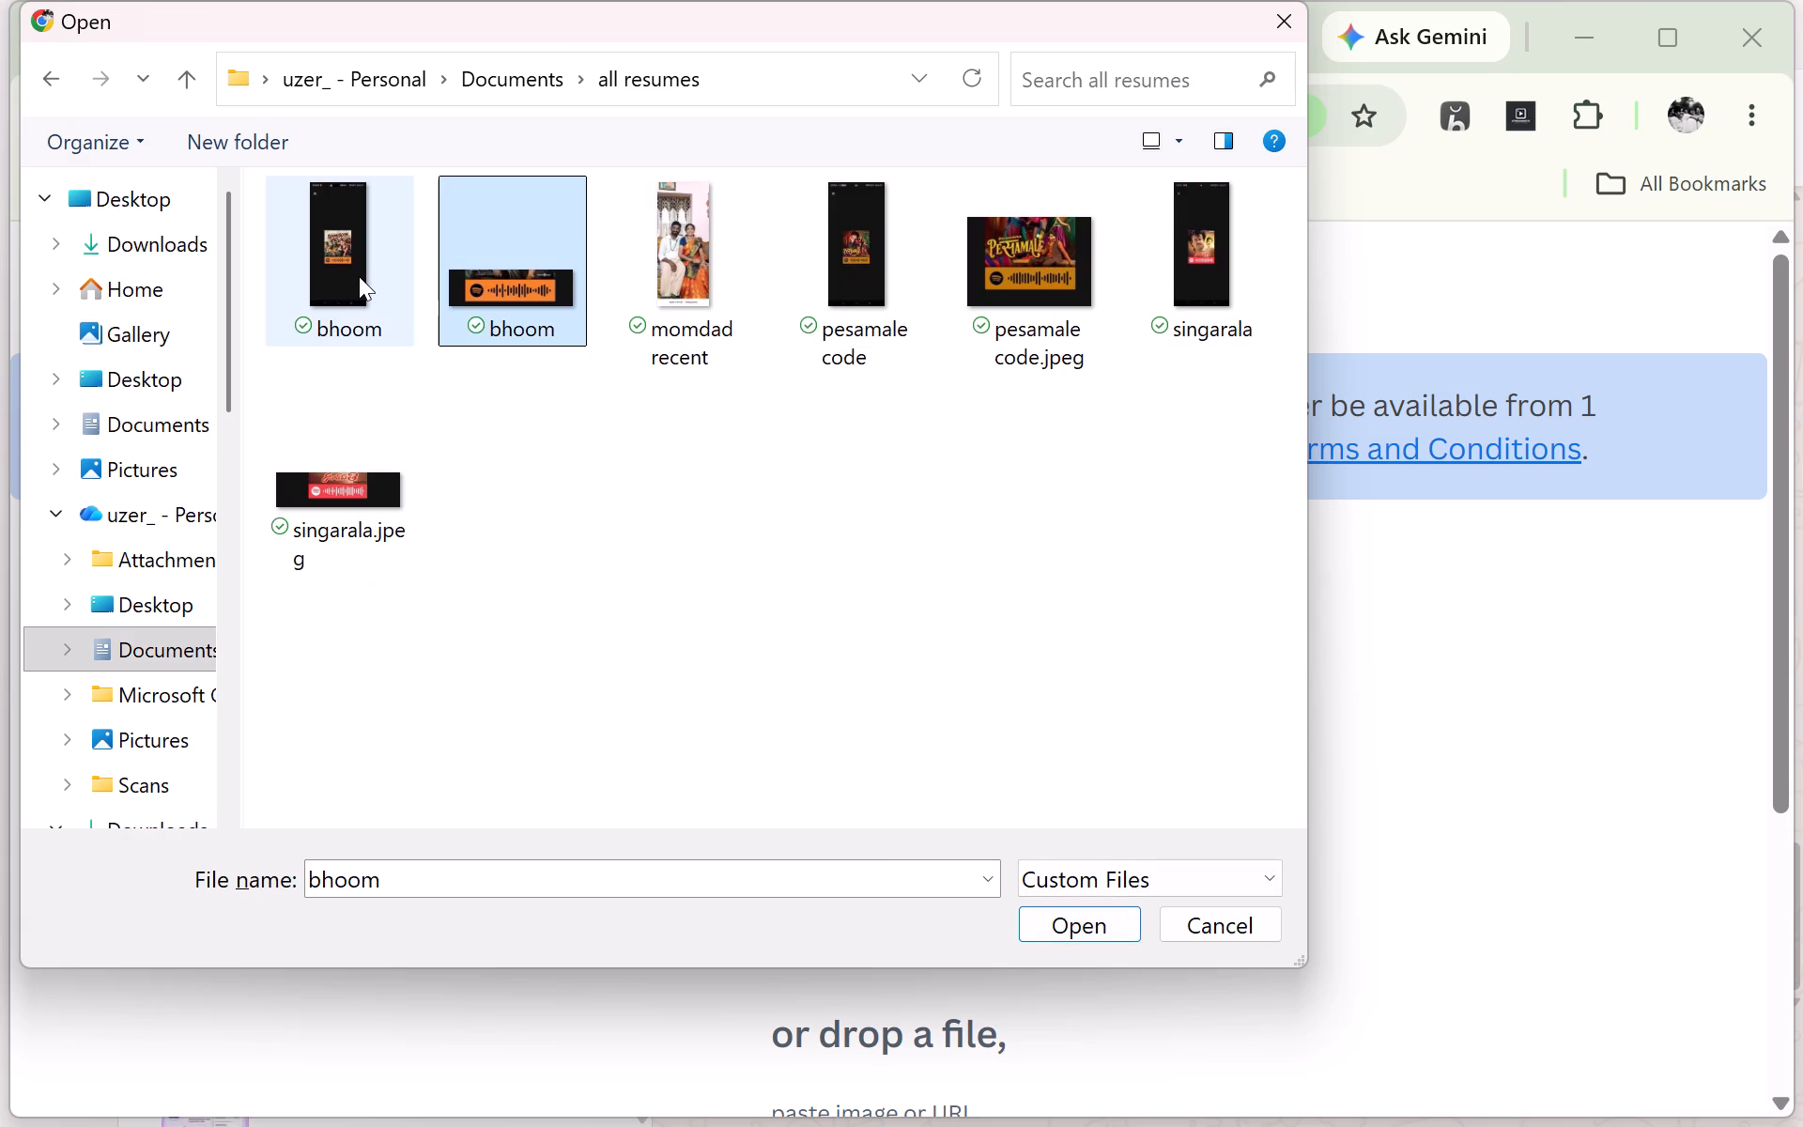
{"action": "left_click", "coordinate": [374, 476], "text": "ctrl"}
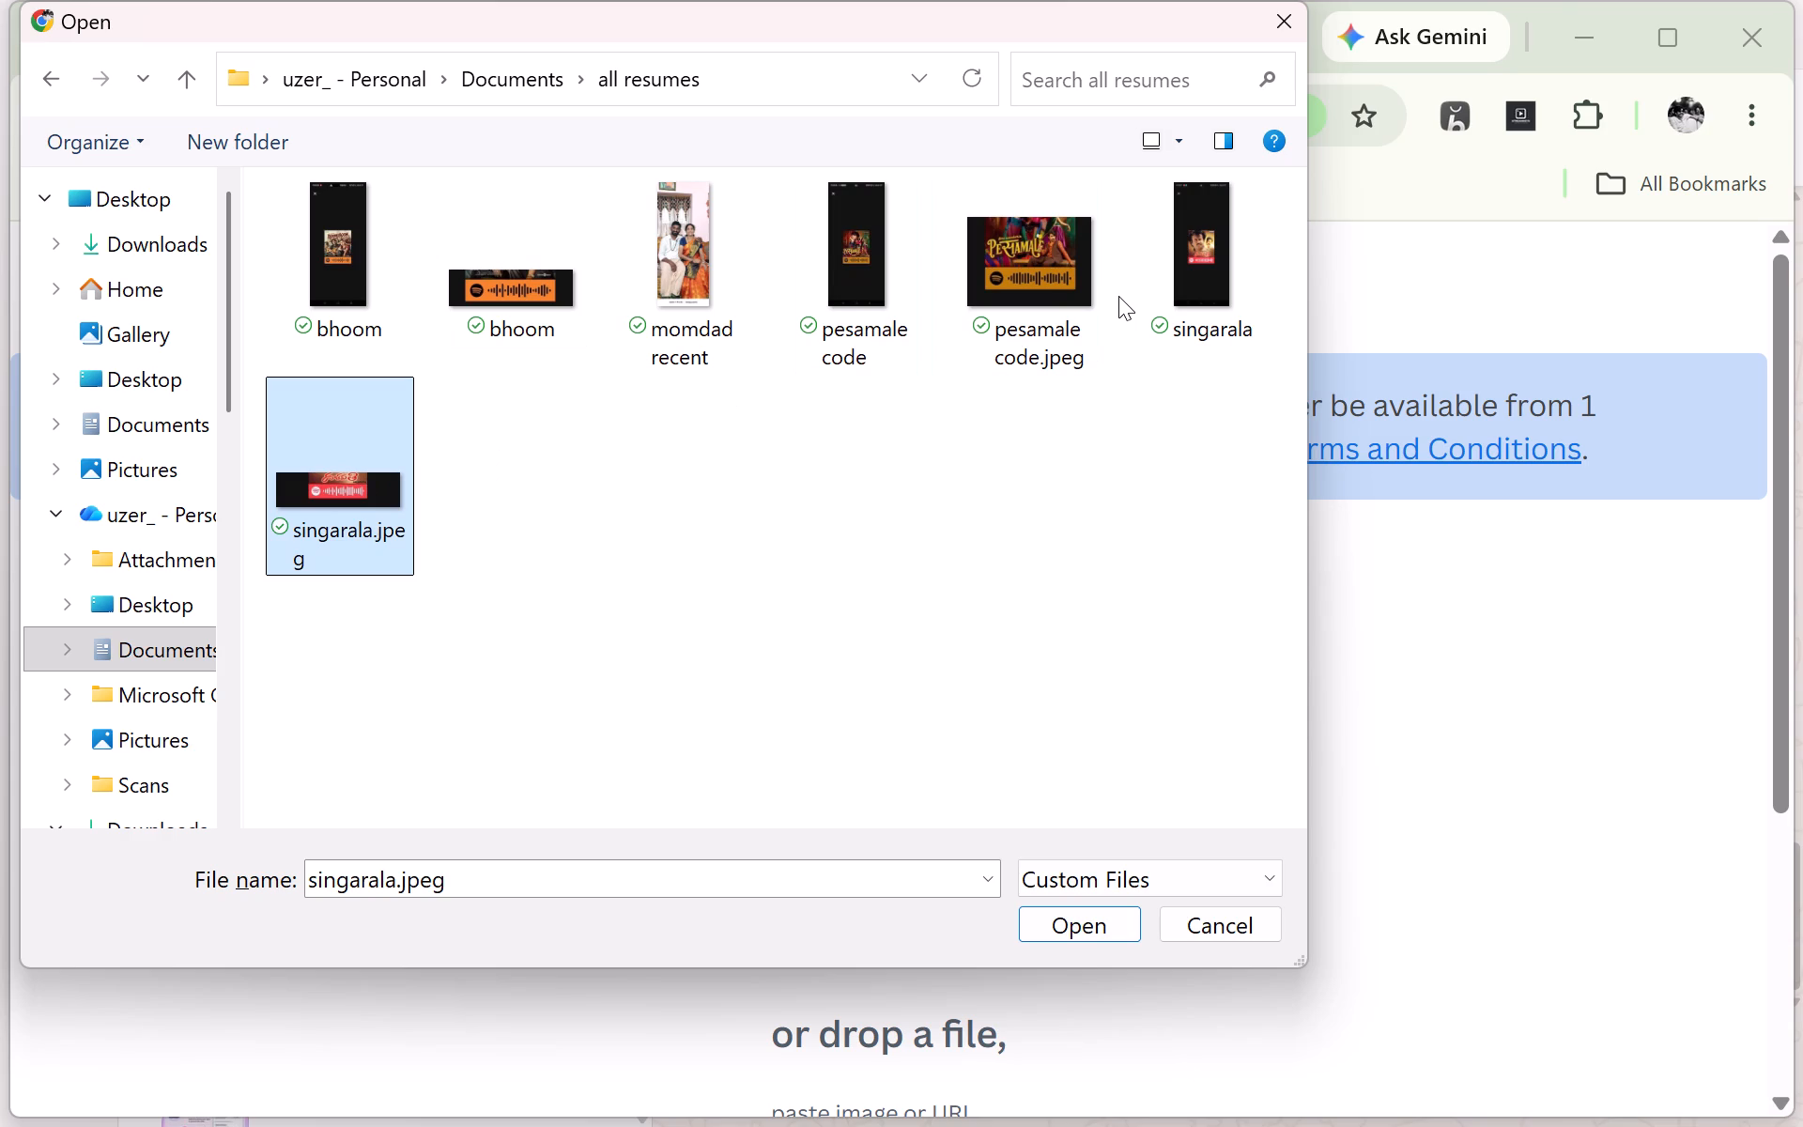
{"action": "left_click", "coordinate": [1021, 262], "text": "ctrl"}
{"action": "left_click", "coordinate": [529, 266], "text": "ctrl"}
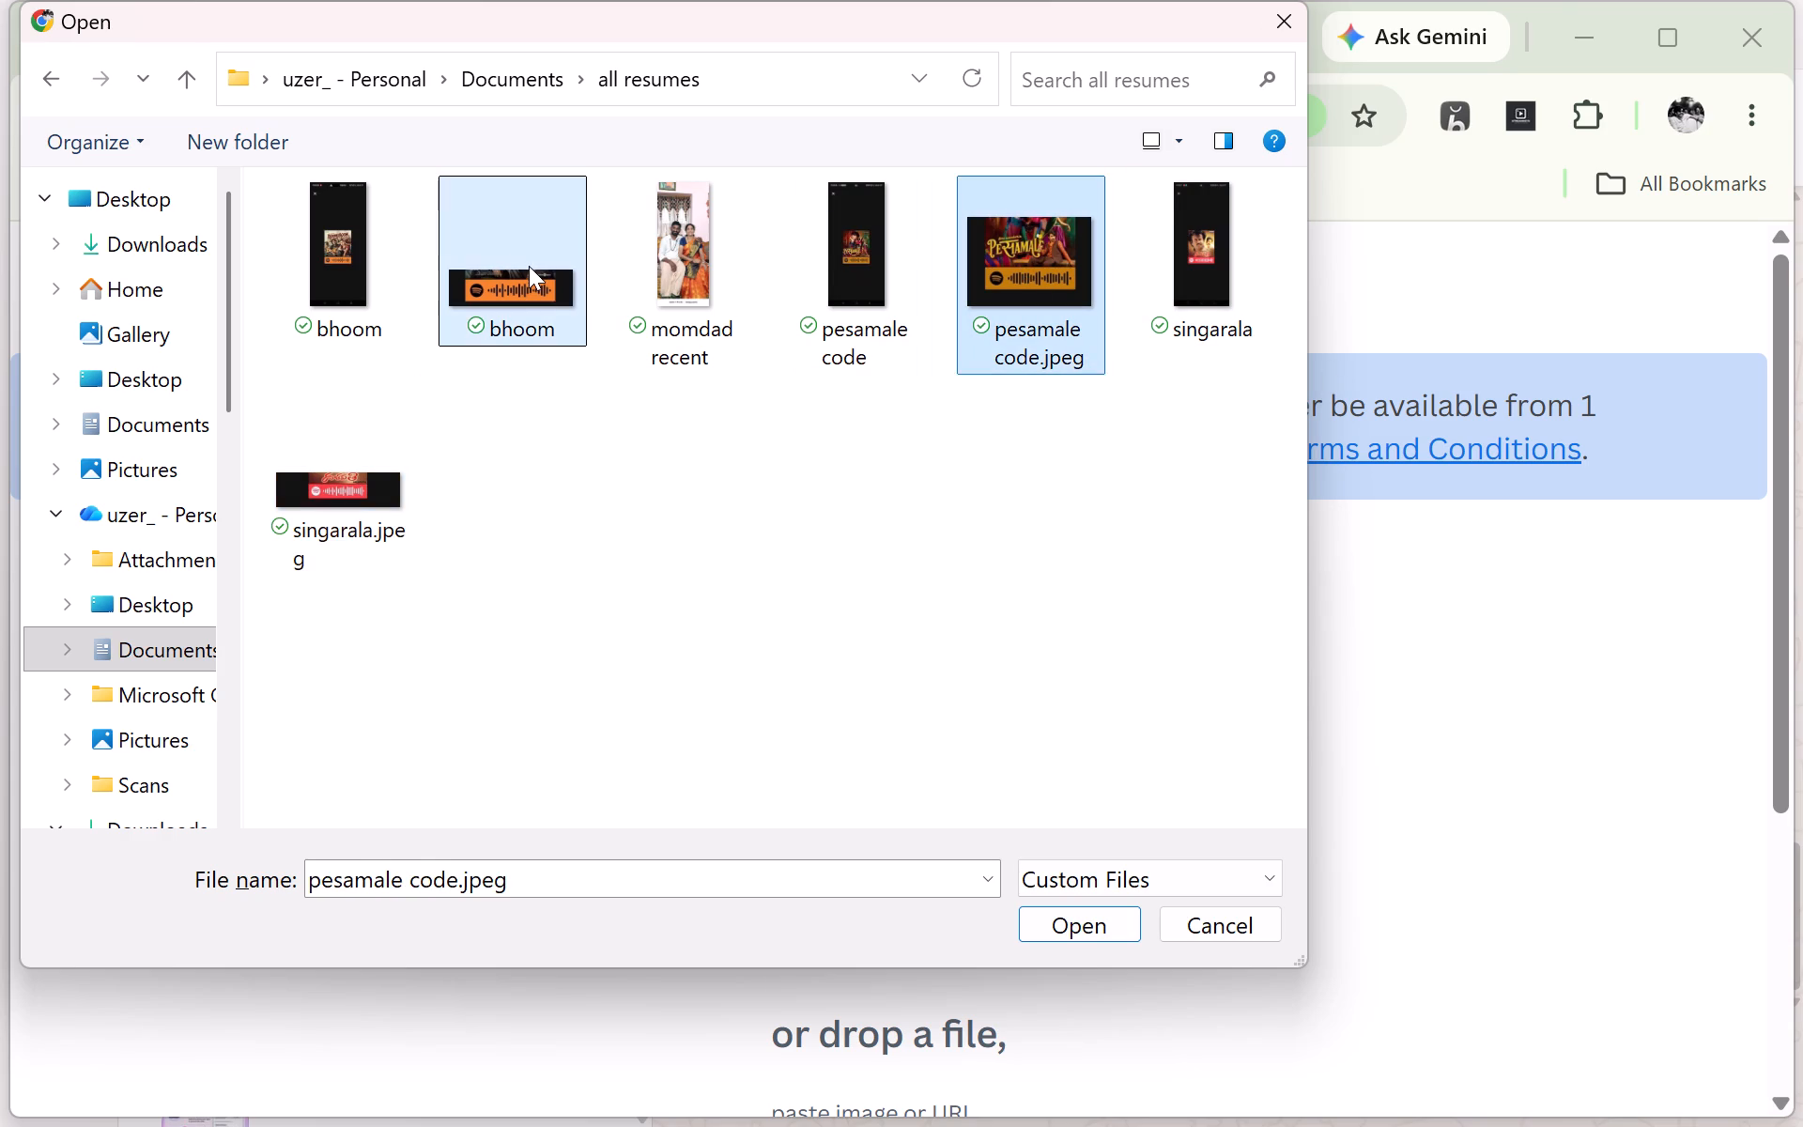
{"action": "left_click", "coordinate": [1100, 928]}
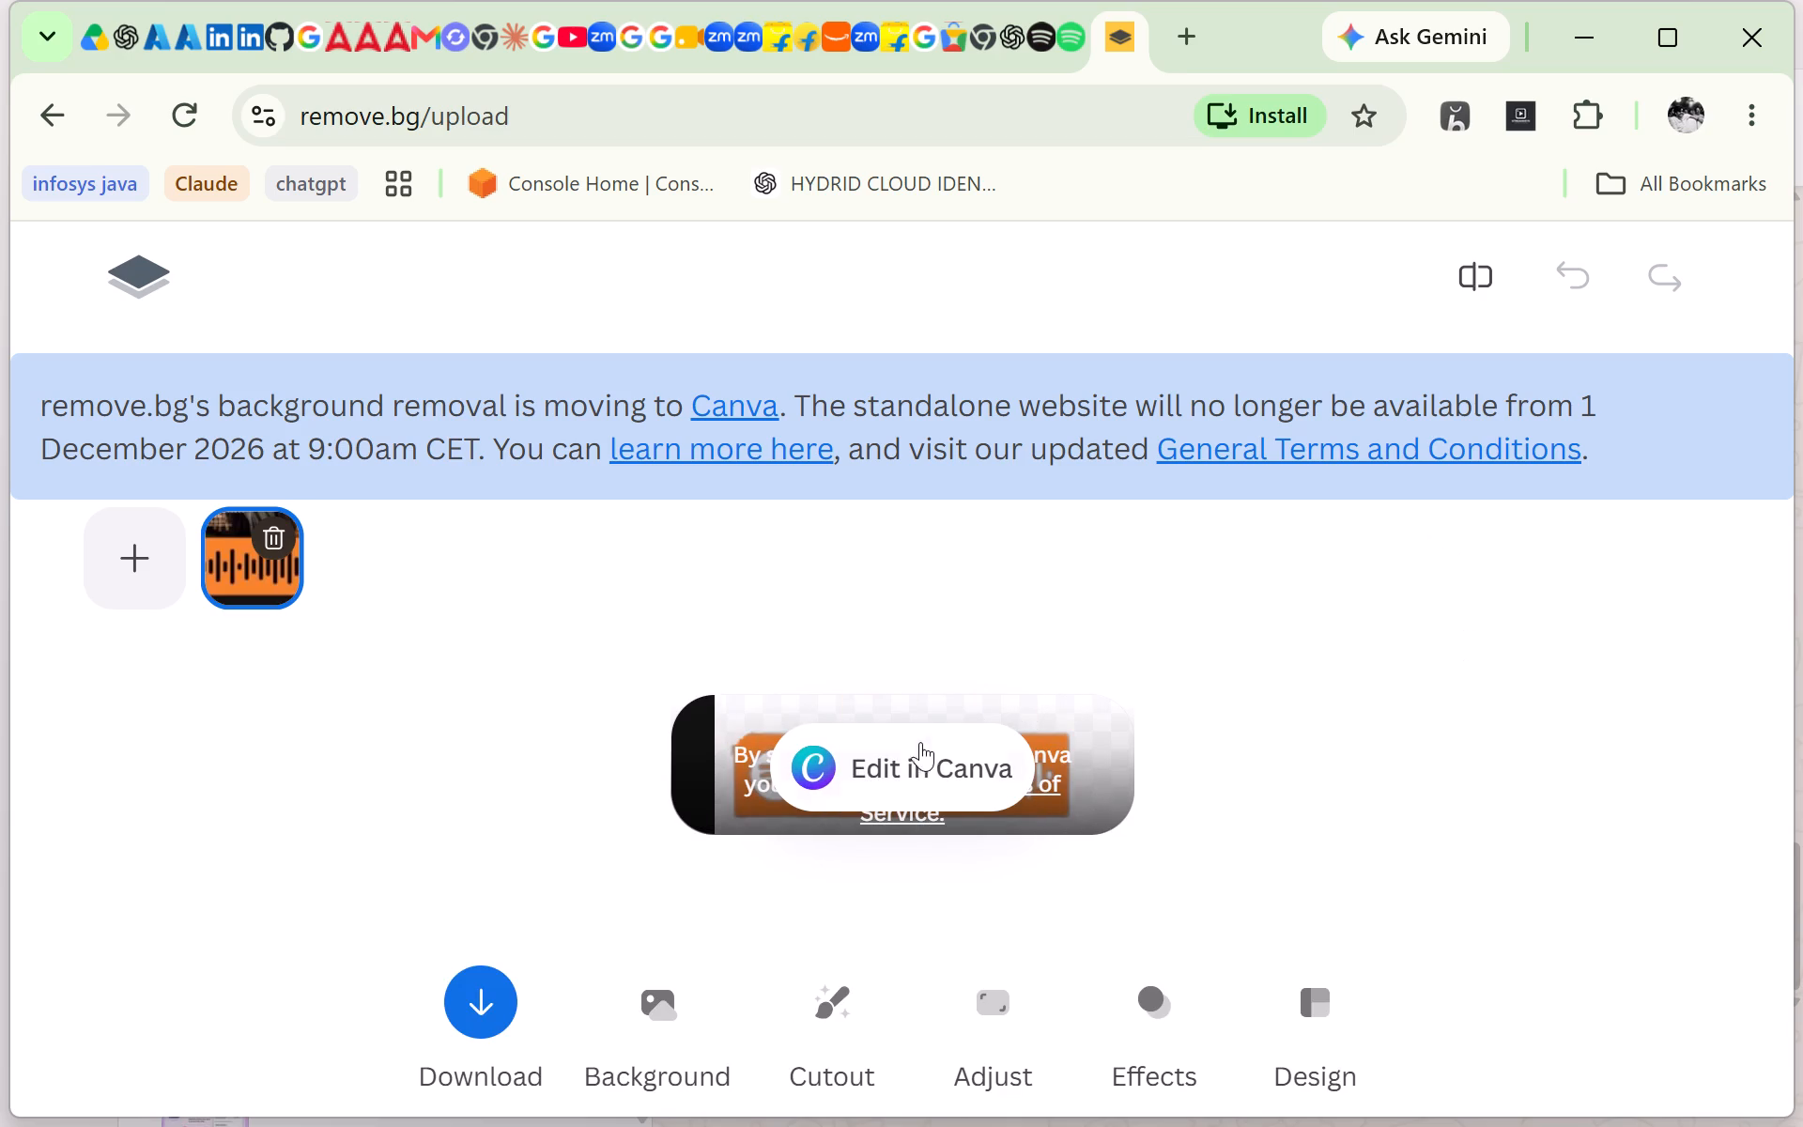
Give the orange Spotify code cutout a solid black background colour, with the page zoomed out to 80%.
{"action": "scroll", "coordinate": [1346, 589], "scroll_direction": "down", "scroll_amount": 1}
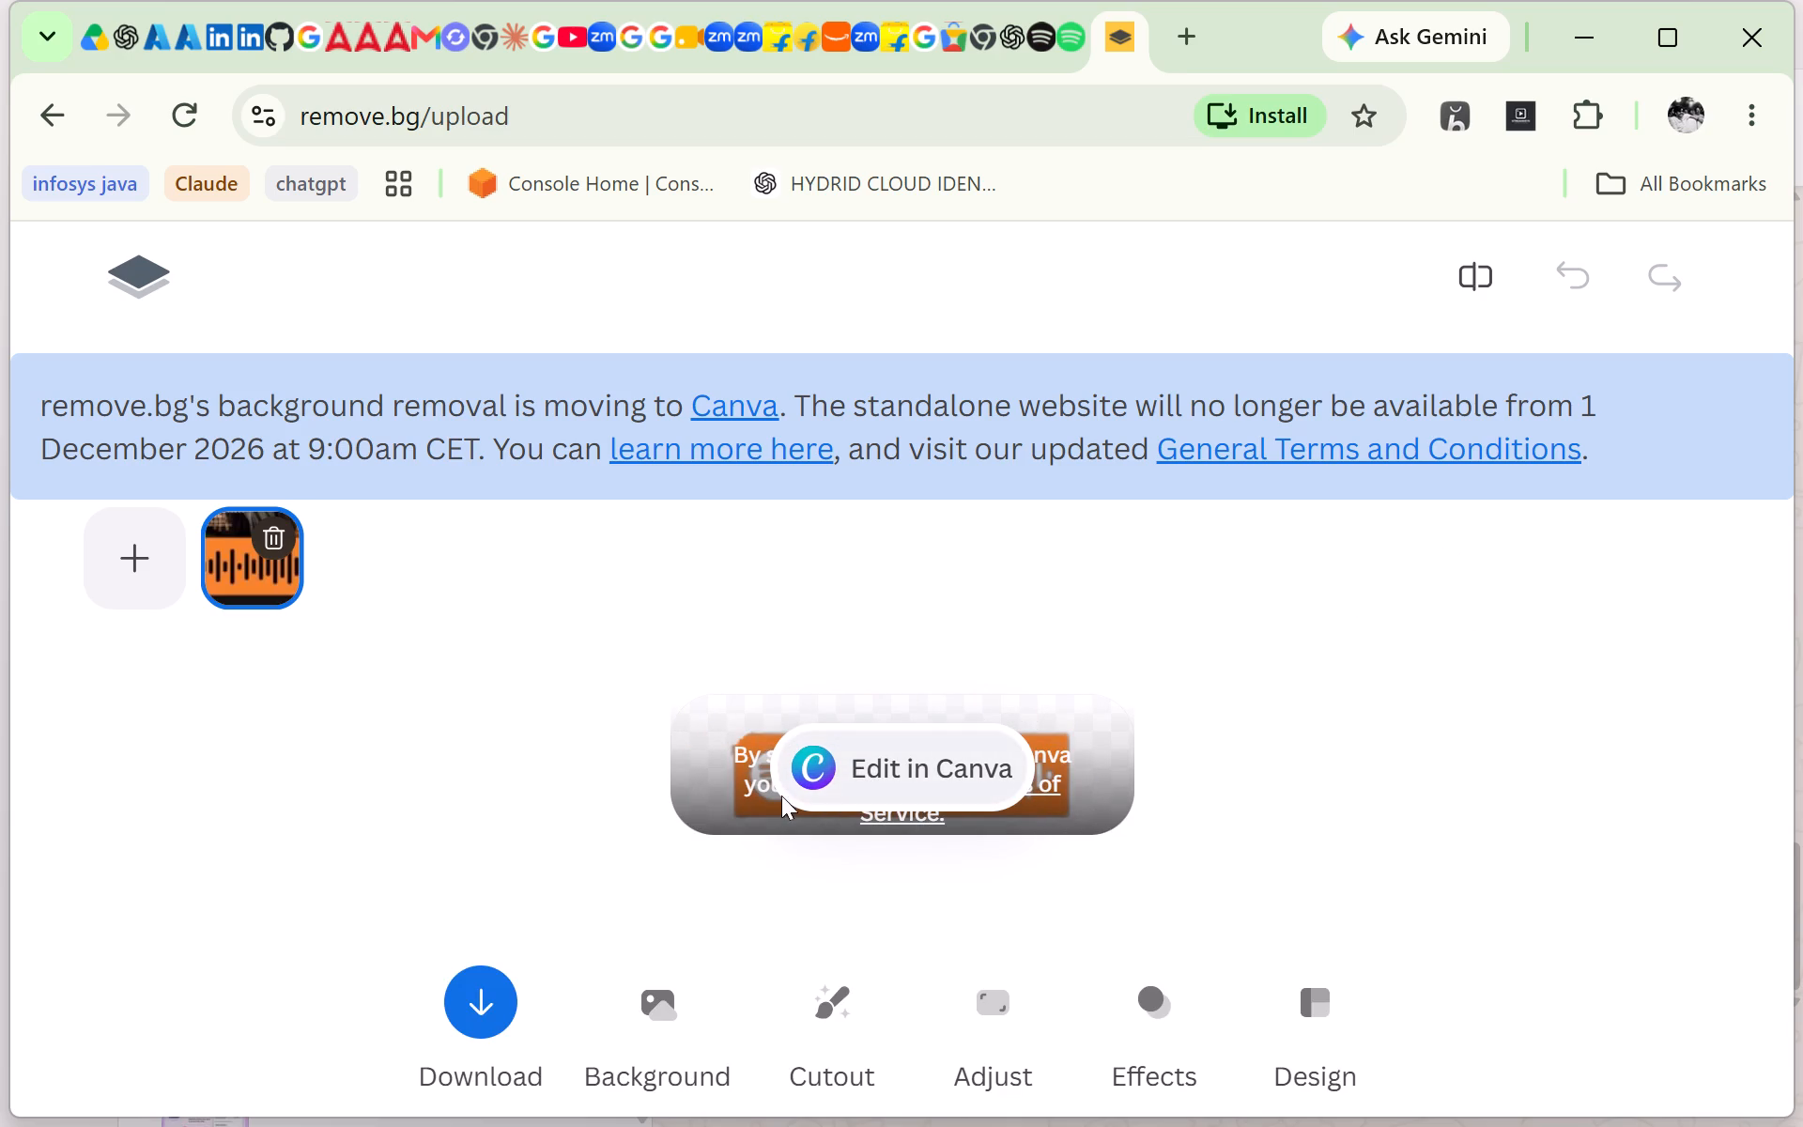
{"action": "left_click", "coordinate": [669, 1049]}
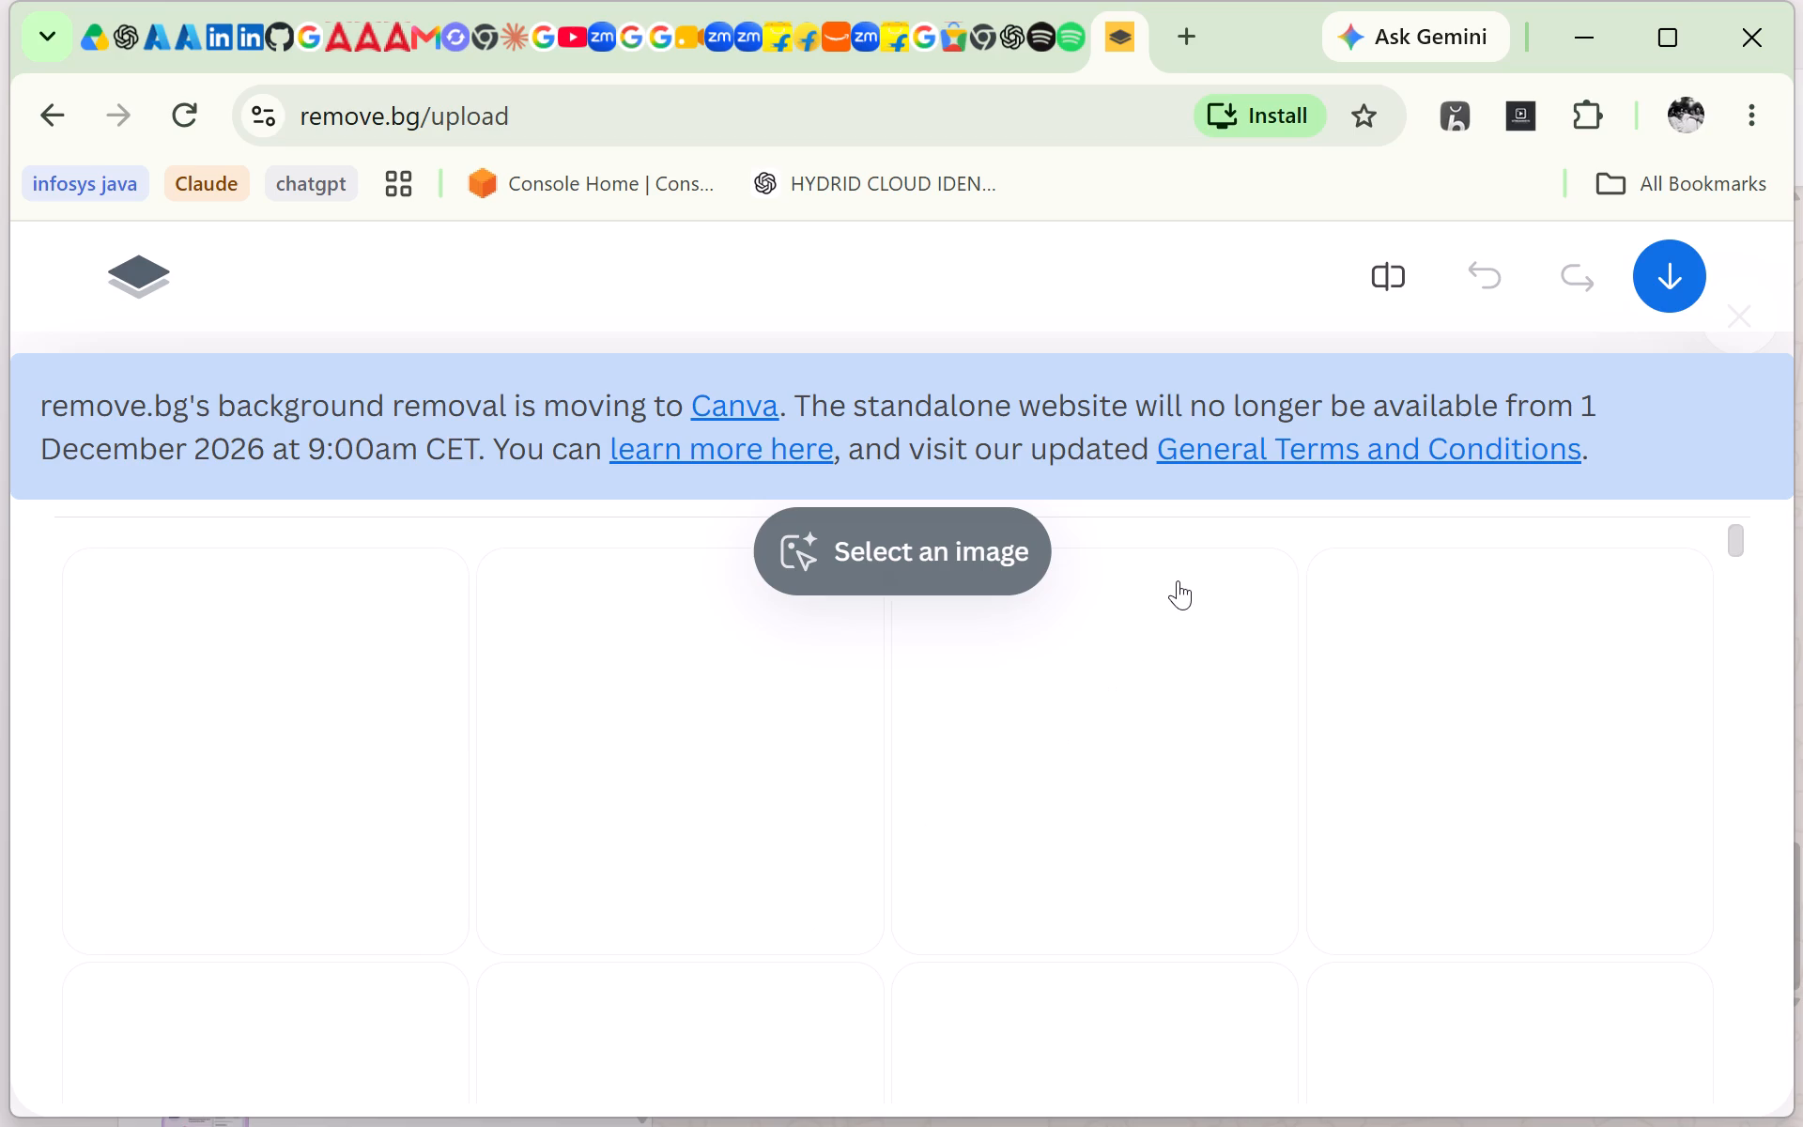
{"action": "scroll", "coordinate": [1178, 580], "scroll_direction": "down", "scroll_amount": 1}
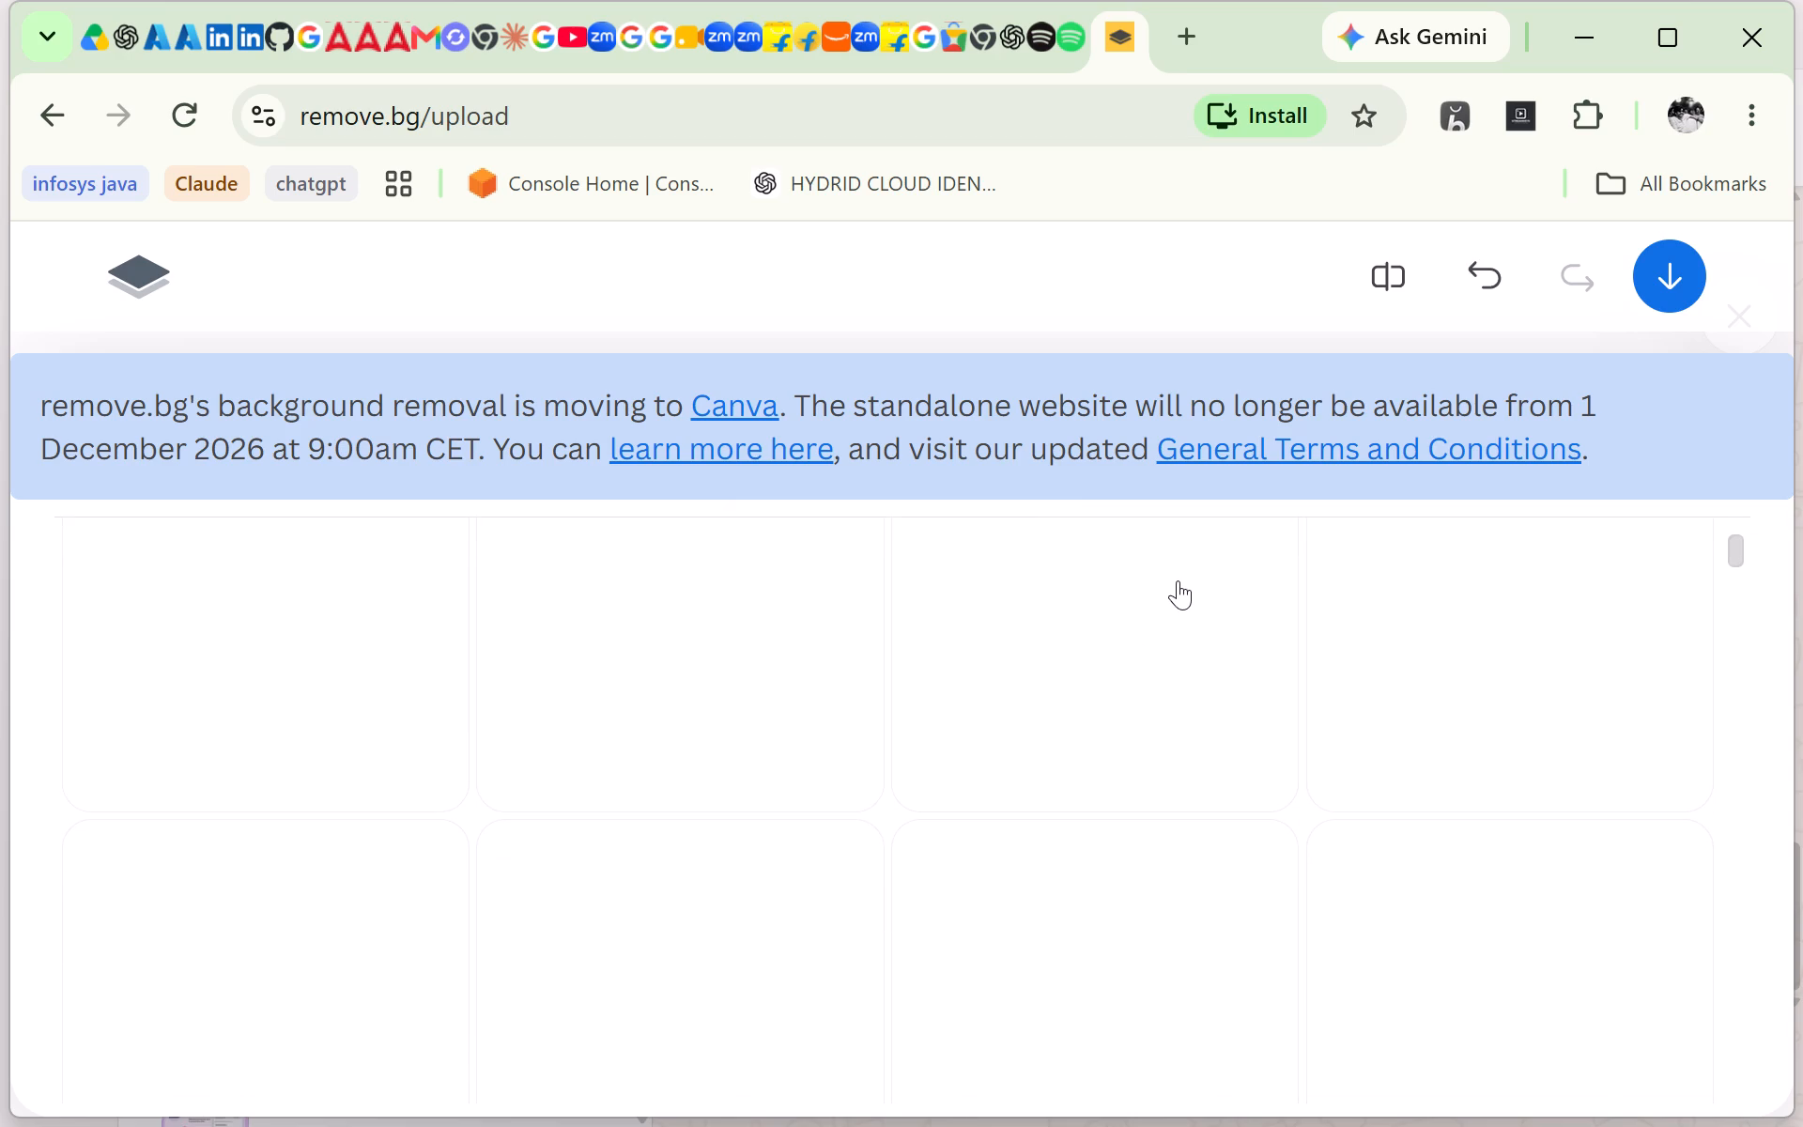
{"action": "key", "text": "ctrl+minus"}
{"action": "key", "text": "ctrl+minus"}
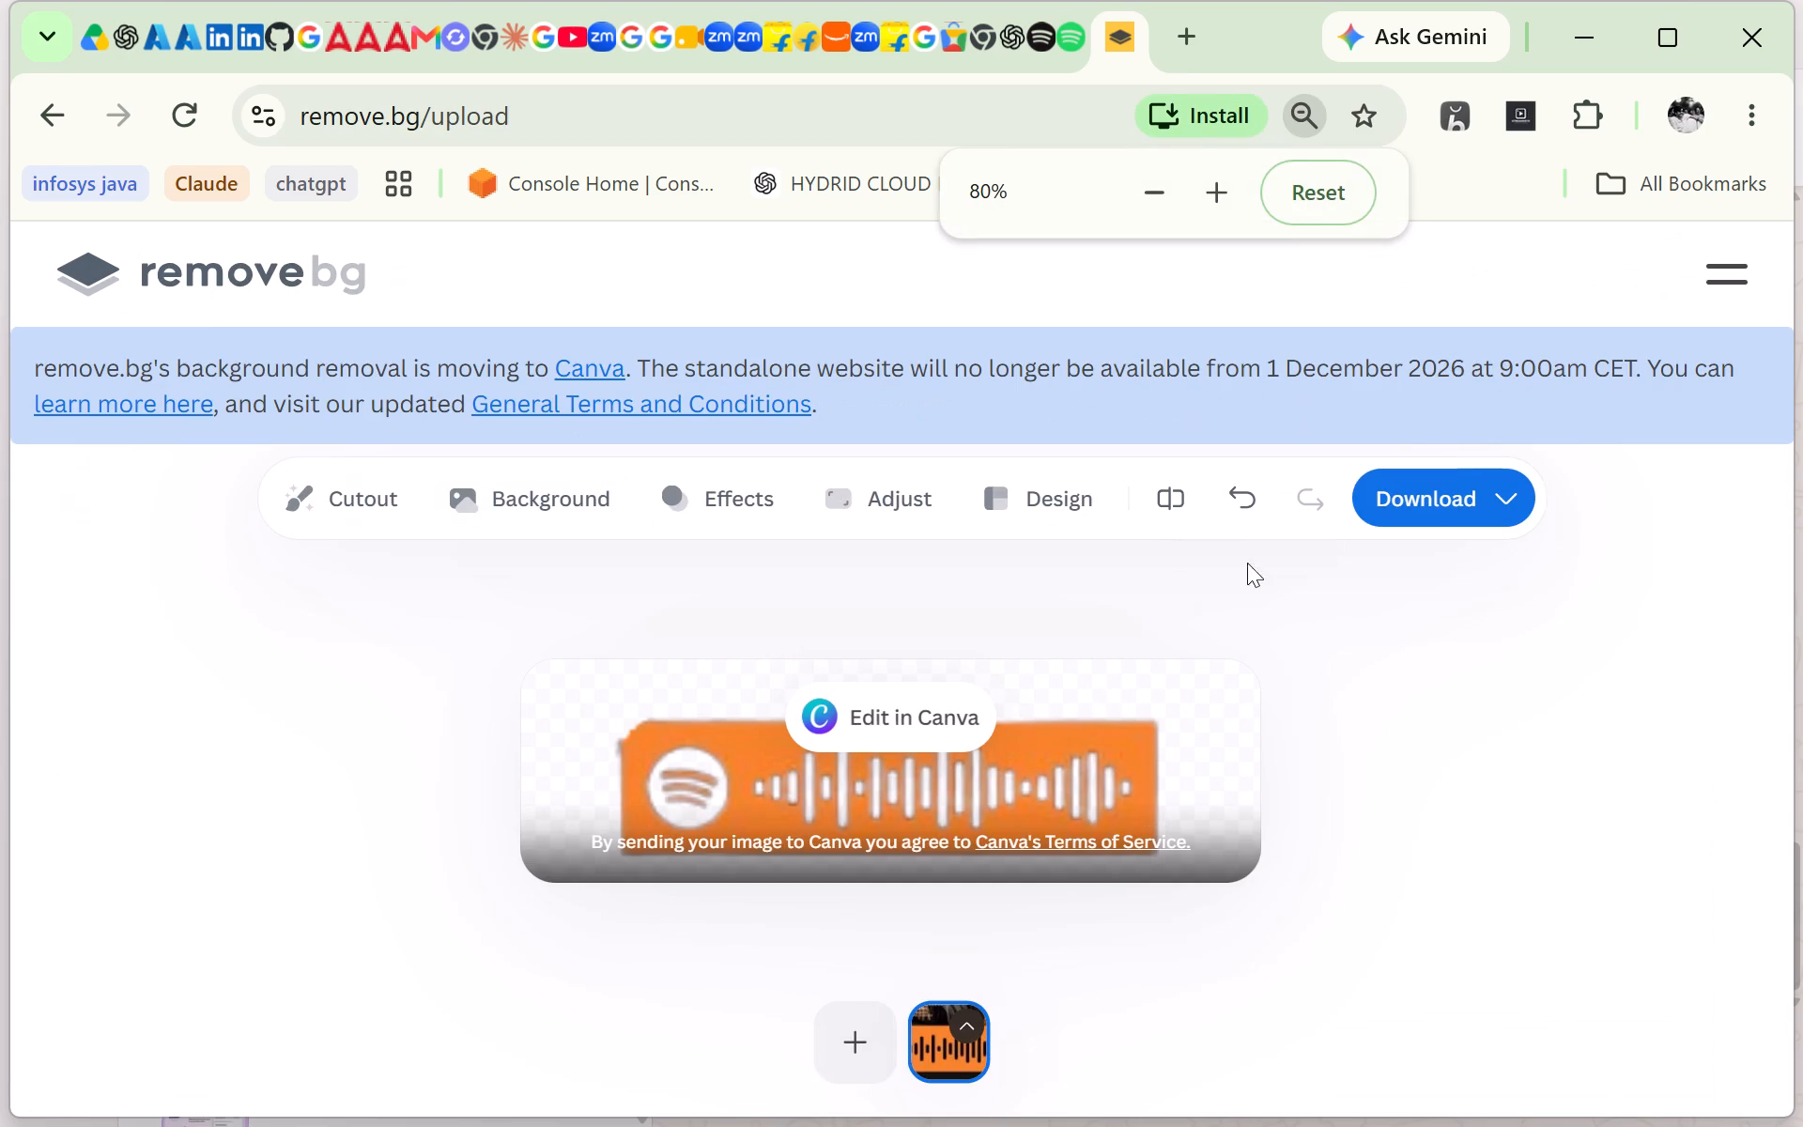
{"action": "scroll", "coordinate": [1247, 799], "scroll_direction": "down", "scroll_amount": 3}
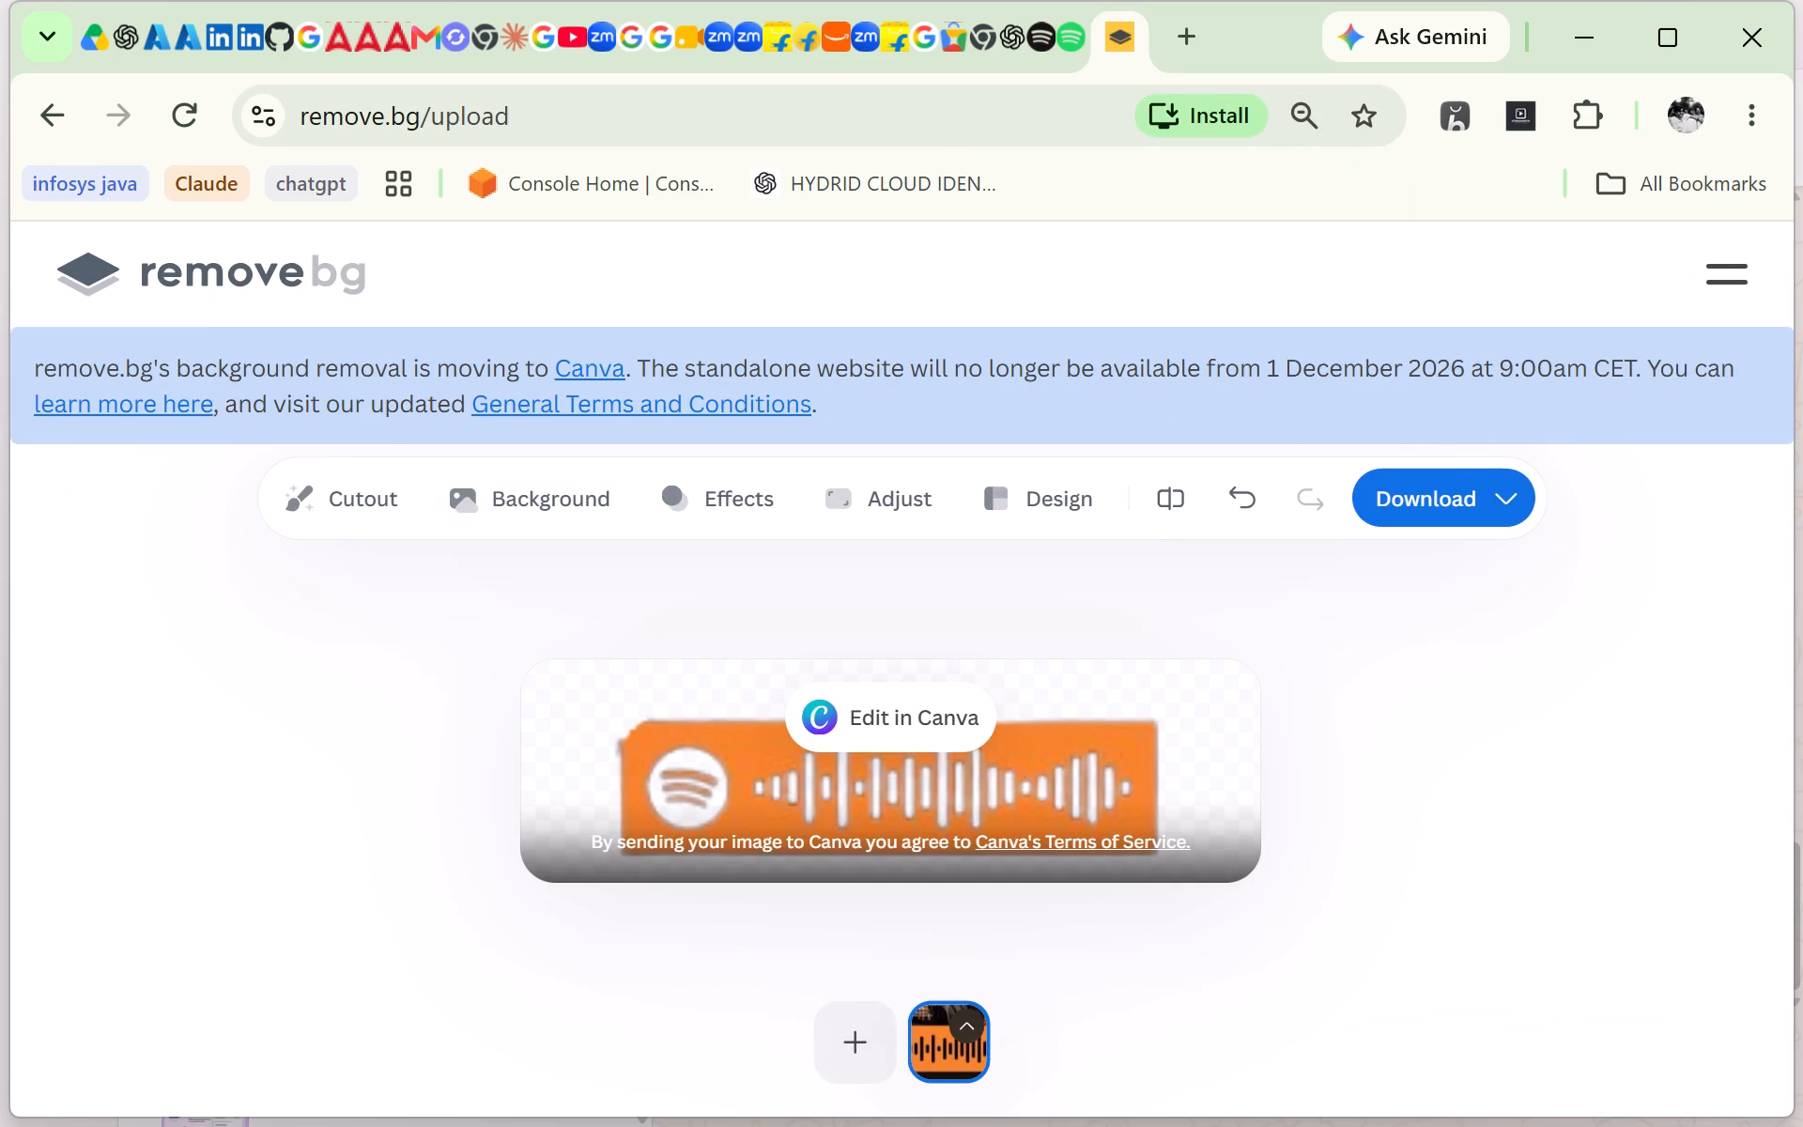
{"action": "left_click", "coordinate": [456, 490]}
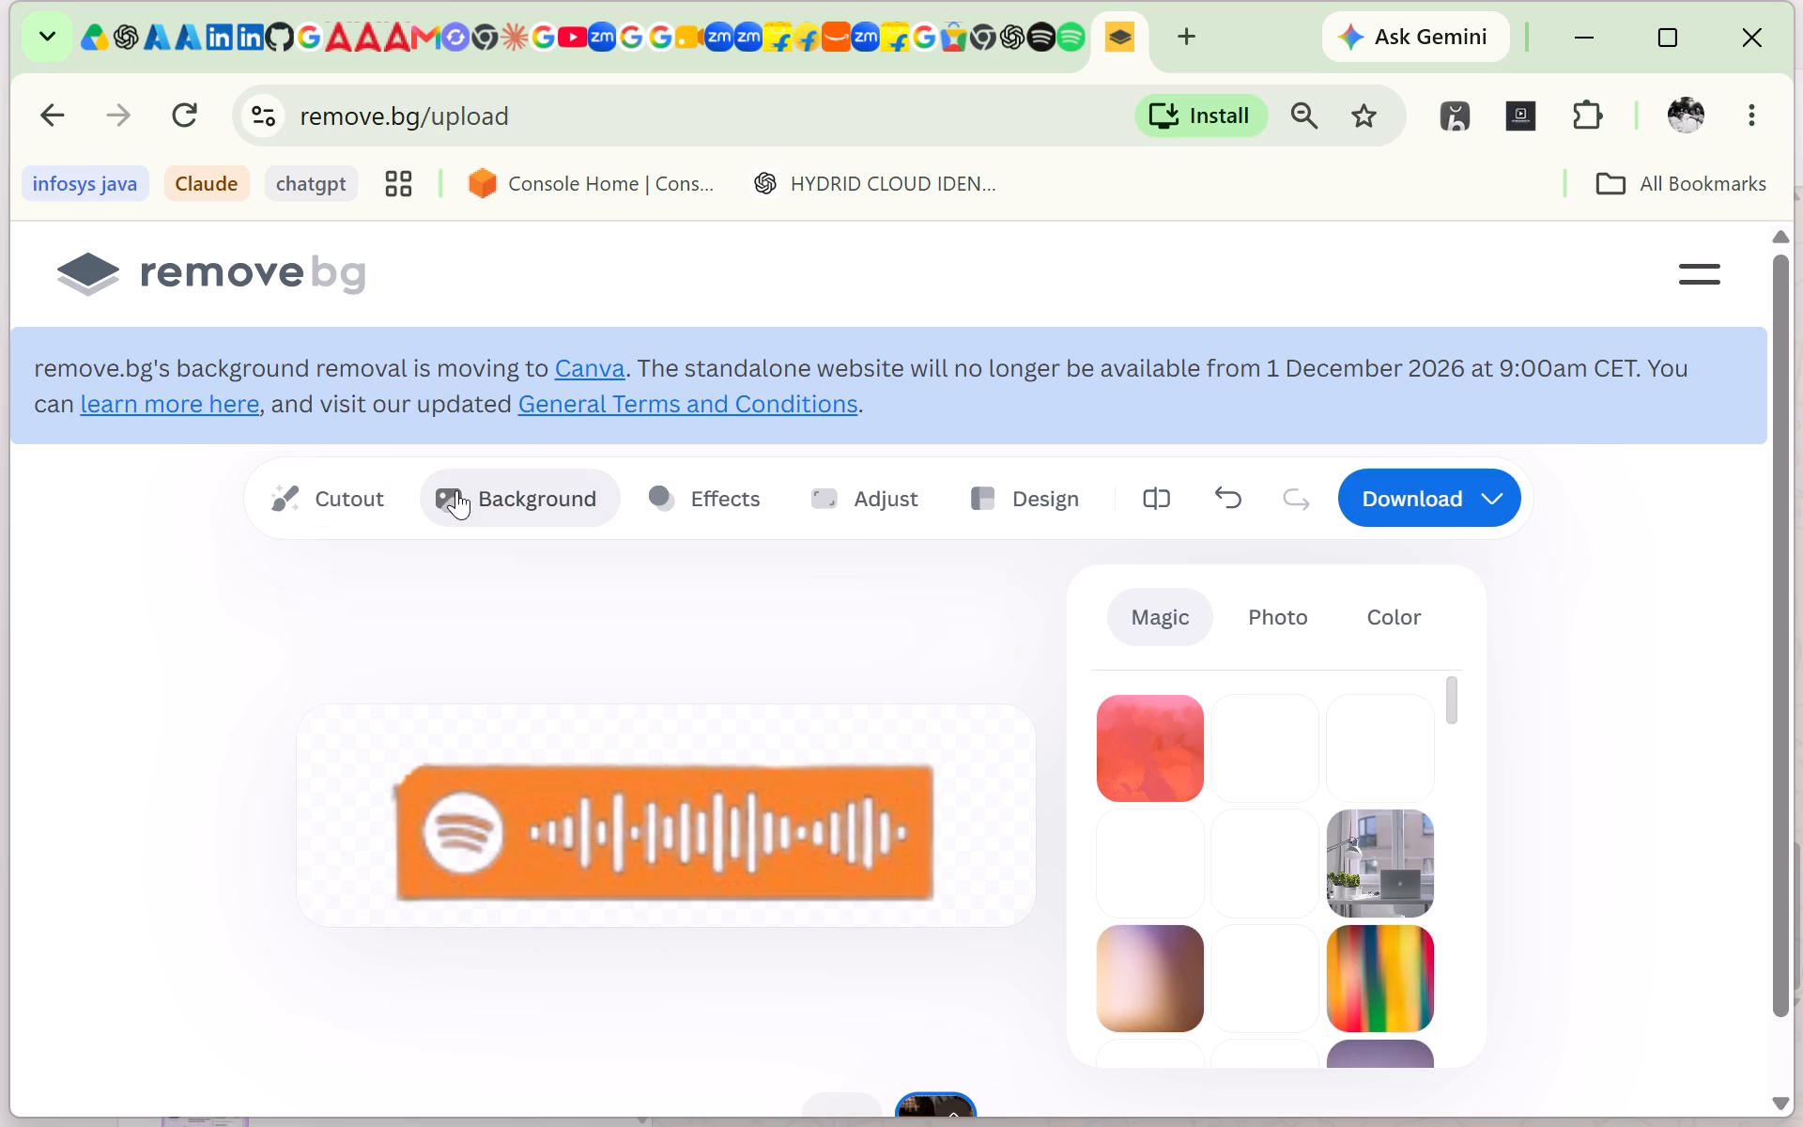
{"action": "left_click", "coordinate": [1436, 616]}
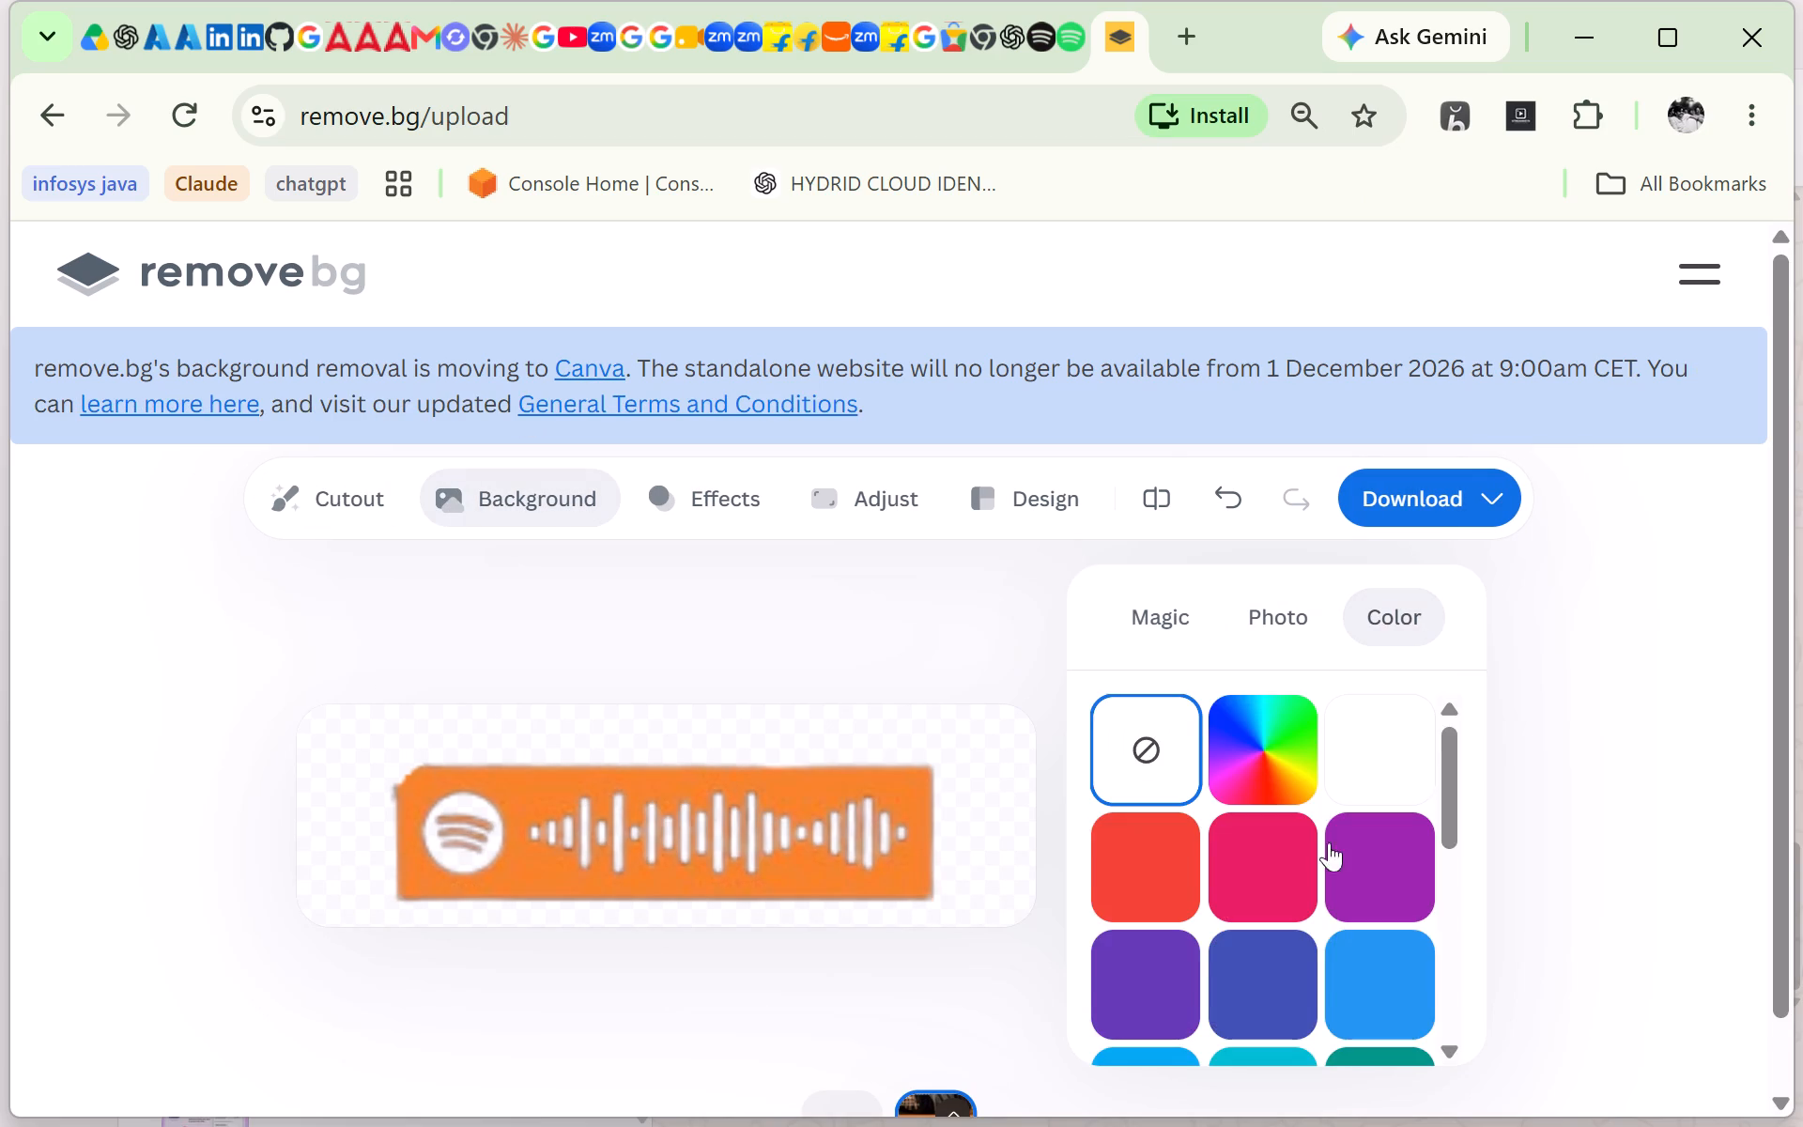
{"action": "scroll", "coordinate": [1302, 904], "scroll_direction": "down", "scroll_amount": 7}
{"action": "left_click", "coordinate": [1266, 1004]}
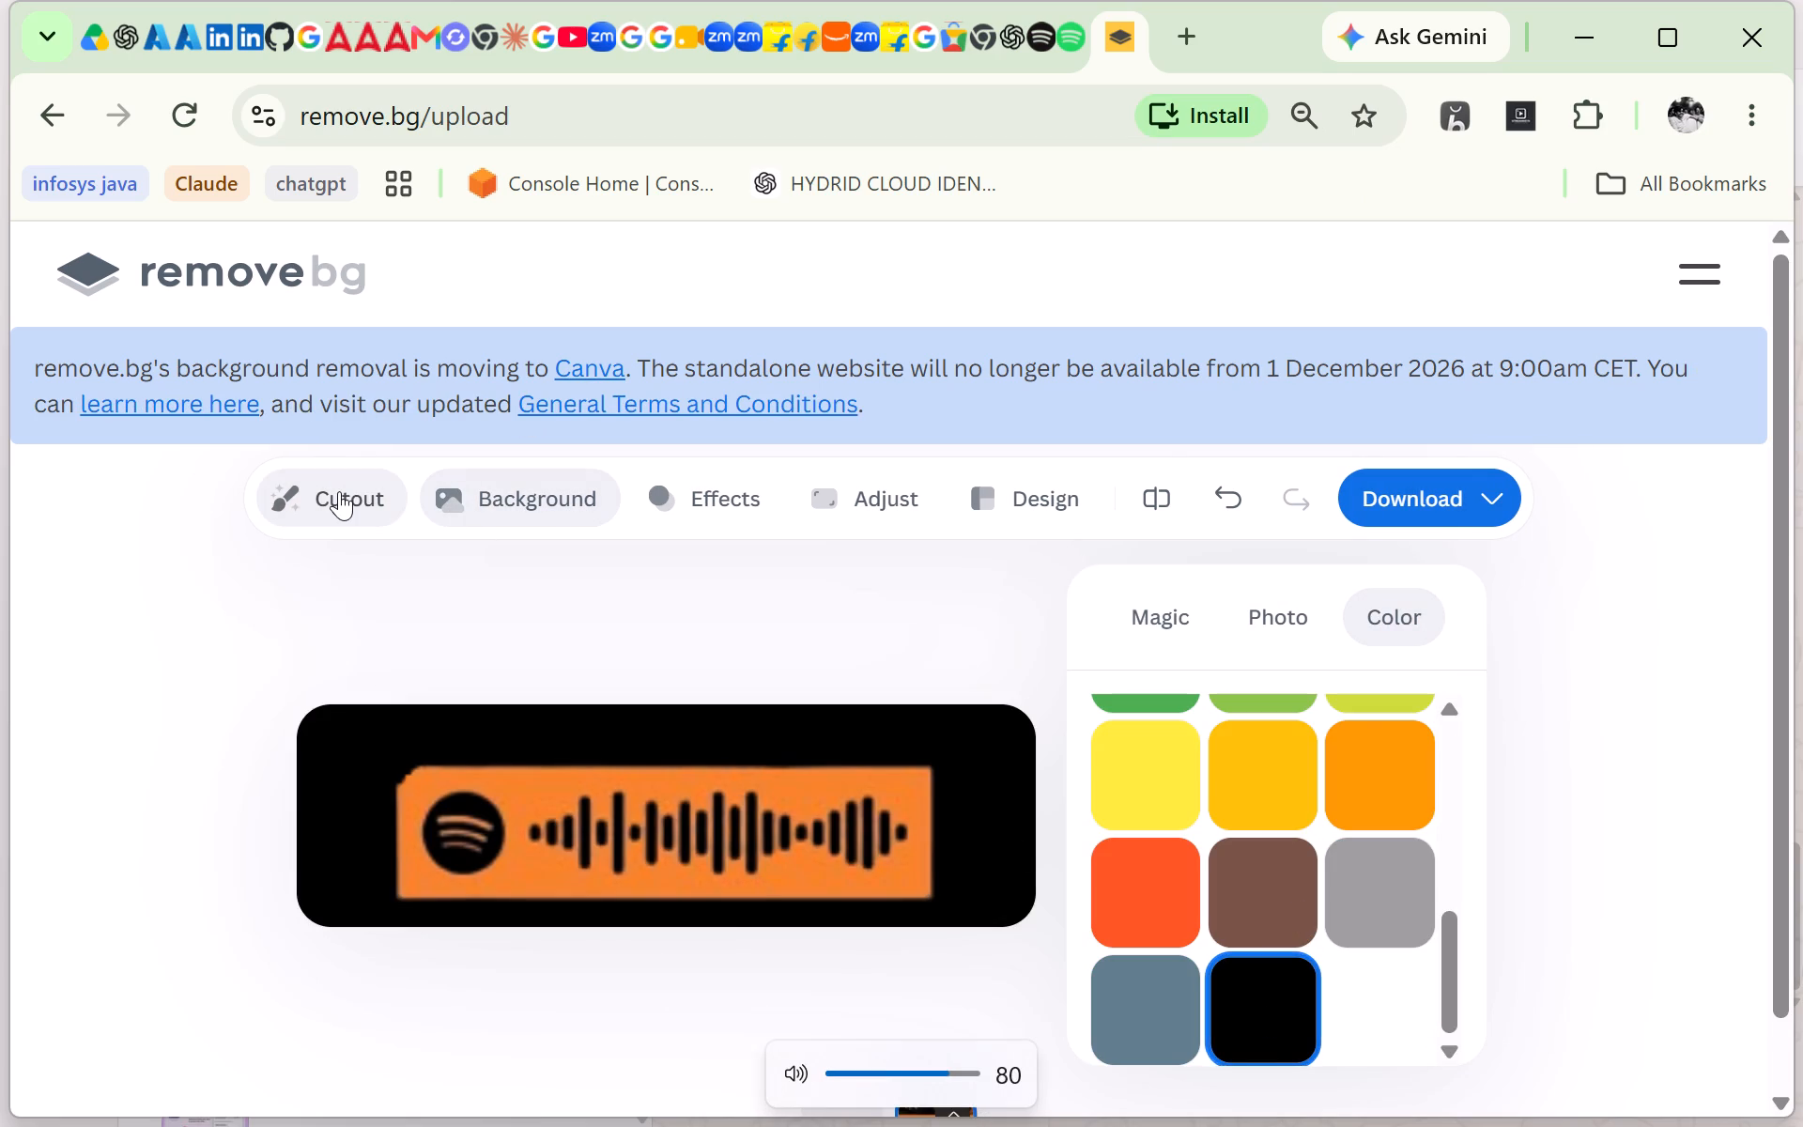
Erase across the whole orange Spotify code with the cutout's Magic Brush.
{"action": "left_click", "coordinate": [339, 491]}
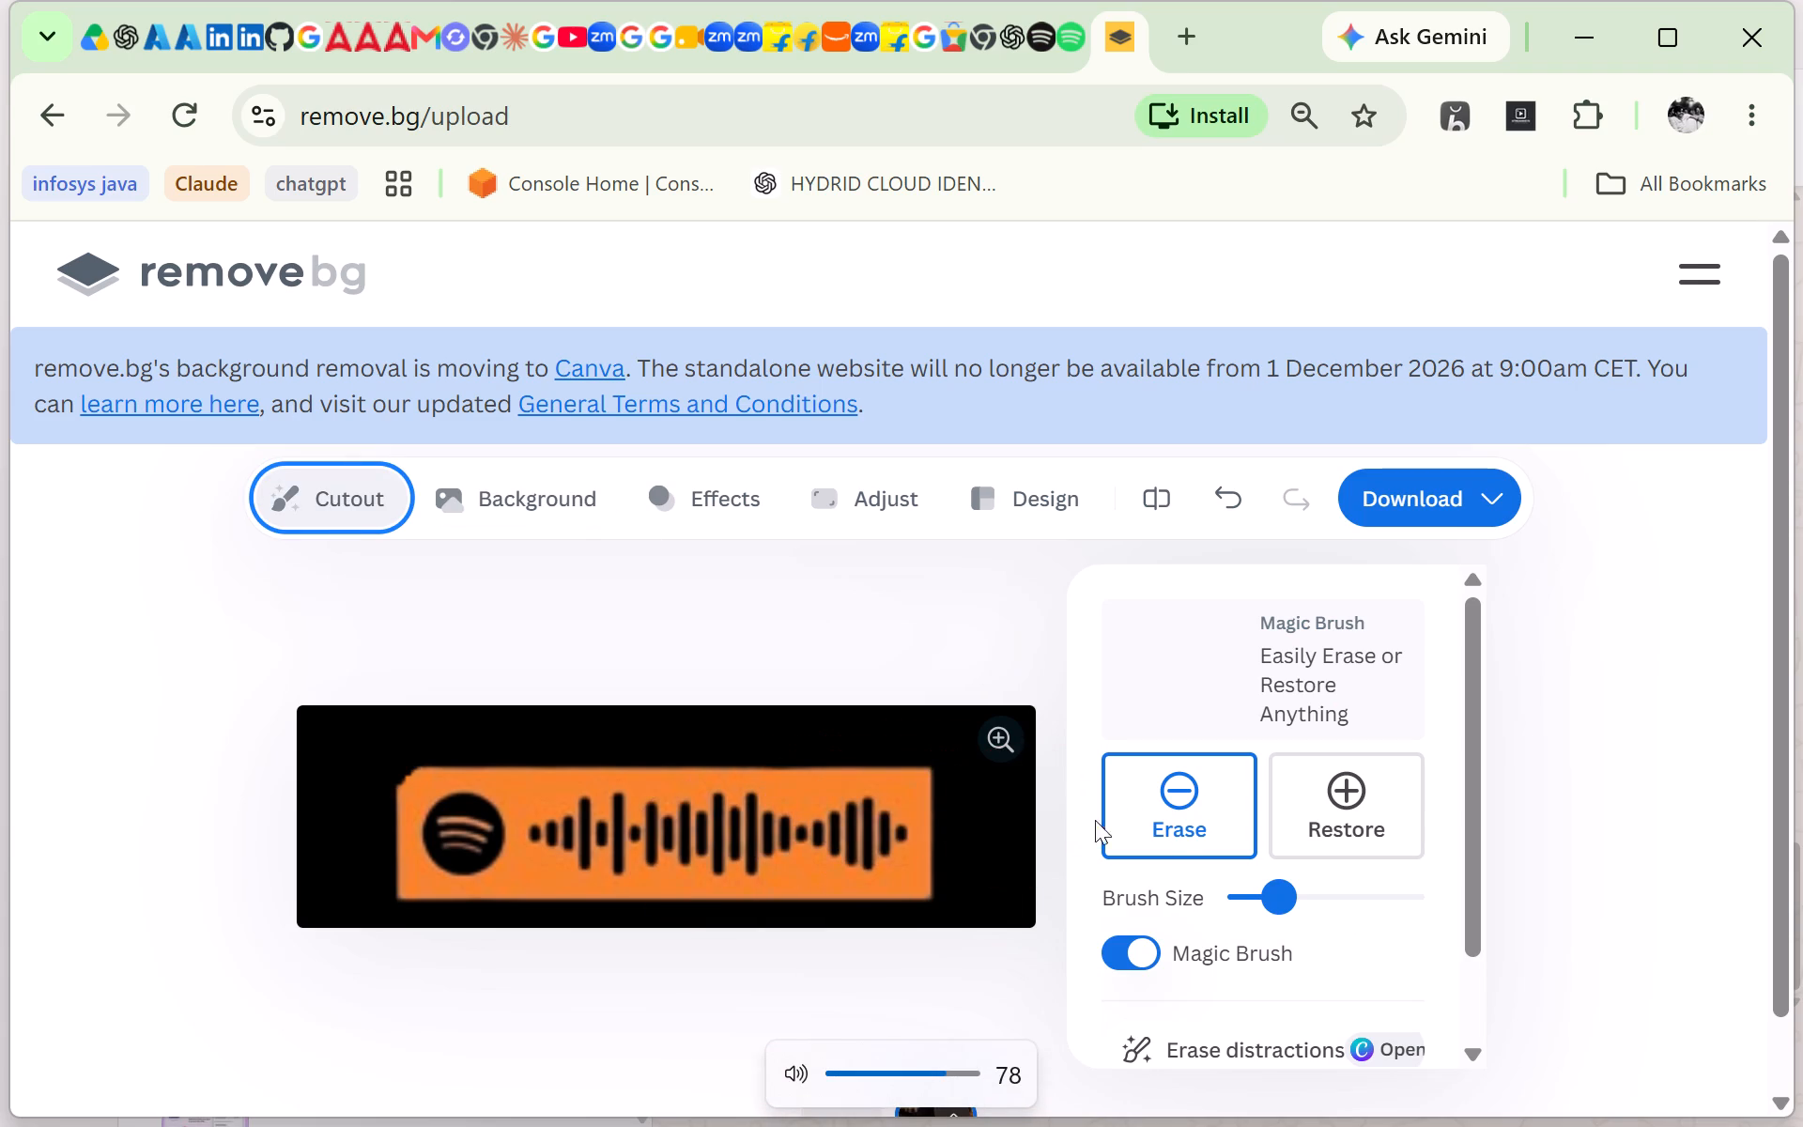
{"action": "scroll", "coordinate": [1215, 820], "scroll_direction": "down", "scroll_amount": 3}
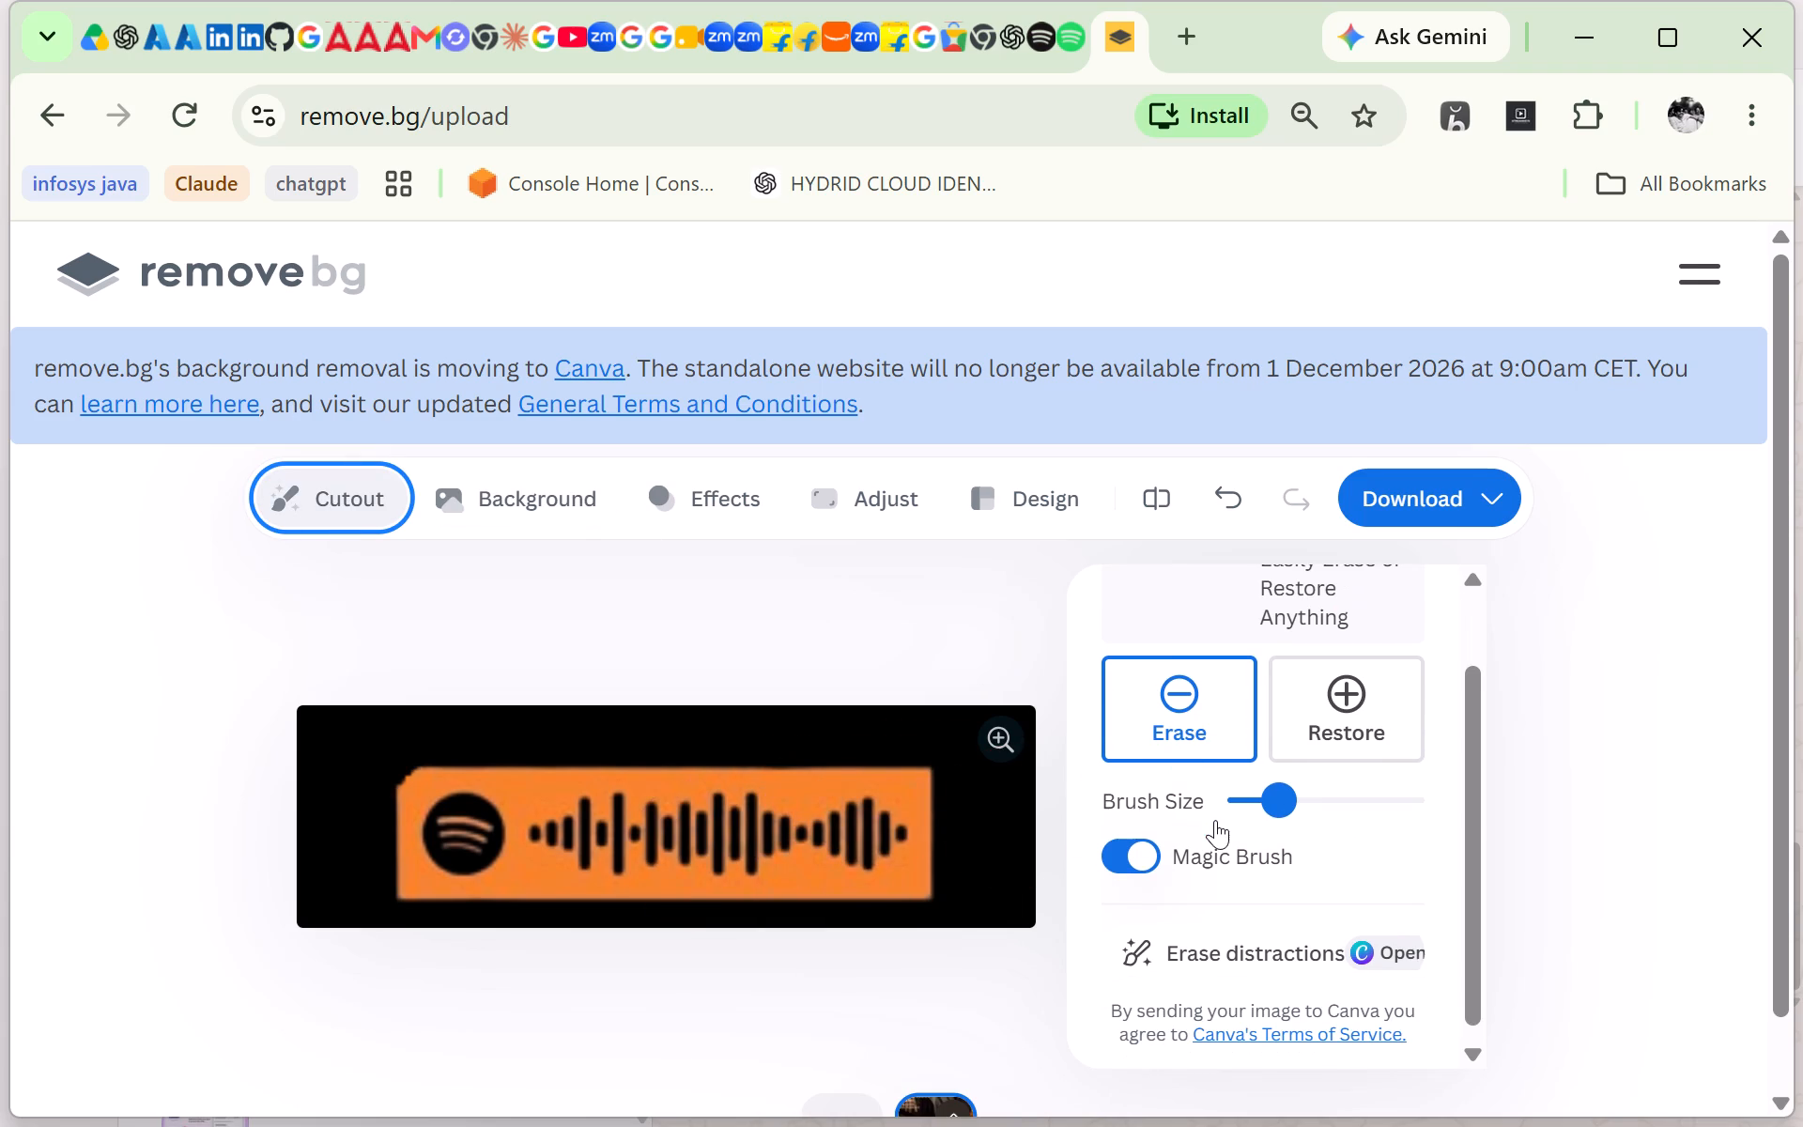
{"action": "scroll", "coordinate": [871, 1015], "scroll_direction": "down", "scroll_amount": 3}
{"action": "left_click", "coordinate": [777, 974]}
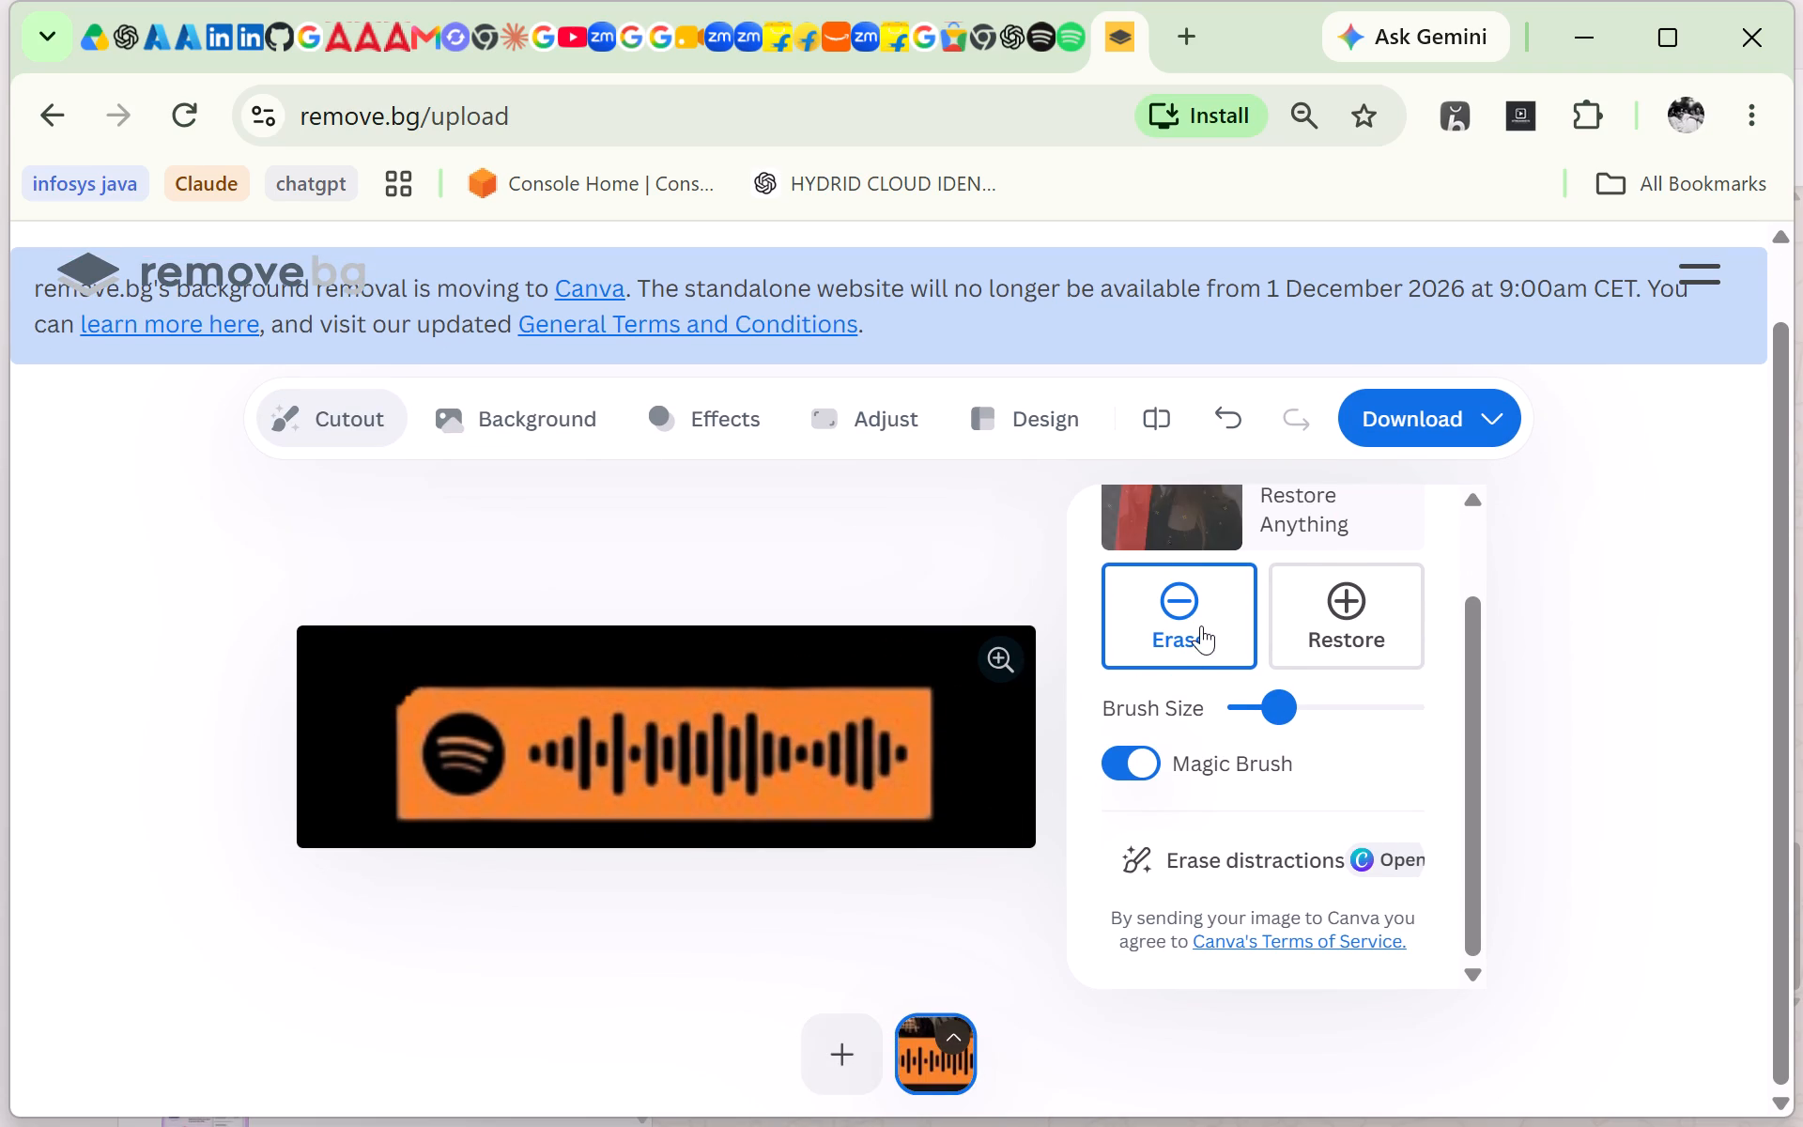
{"action": "left_click_drag", "start_coordinate": [775, 732], "coordinate": [505, 745]}
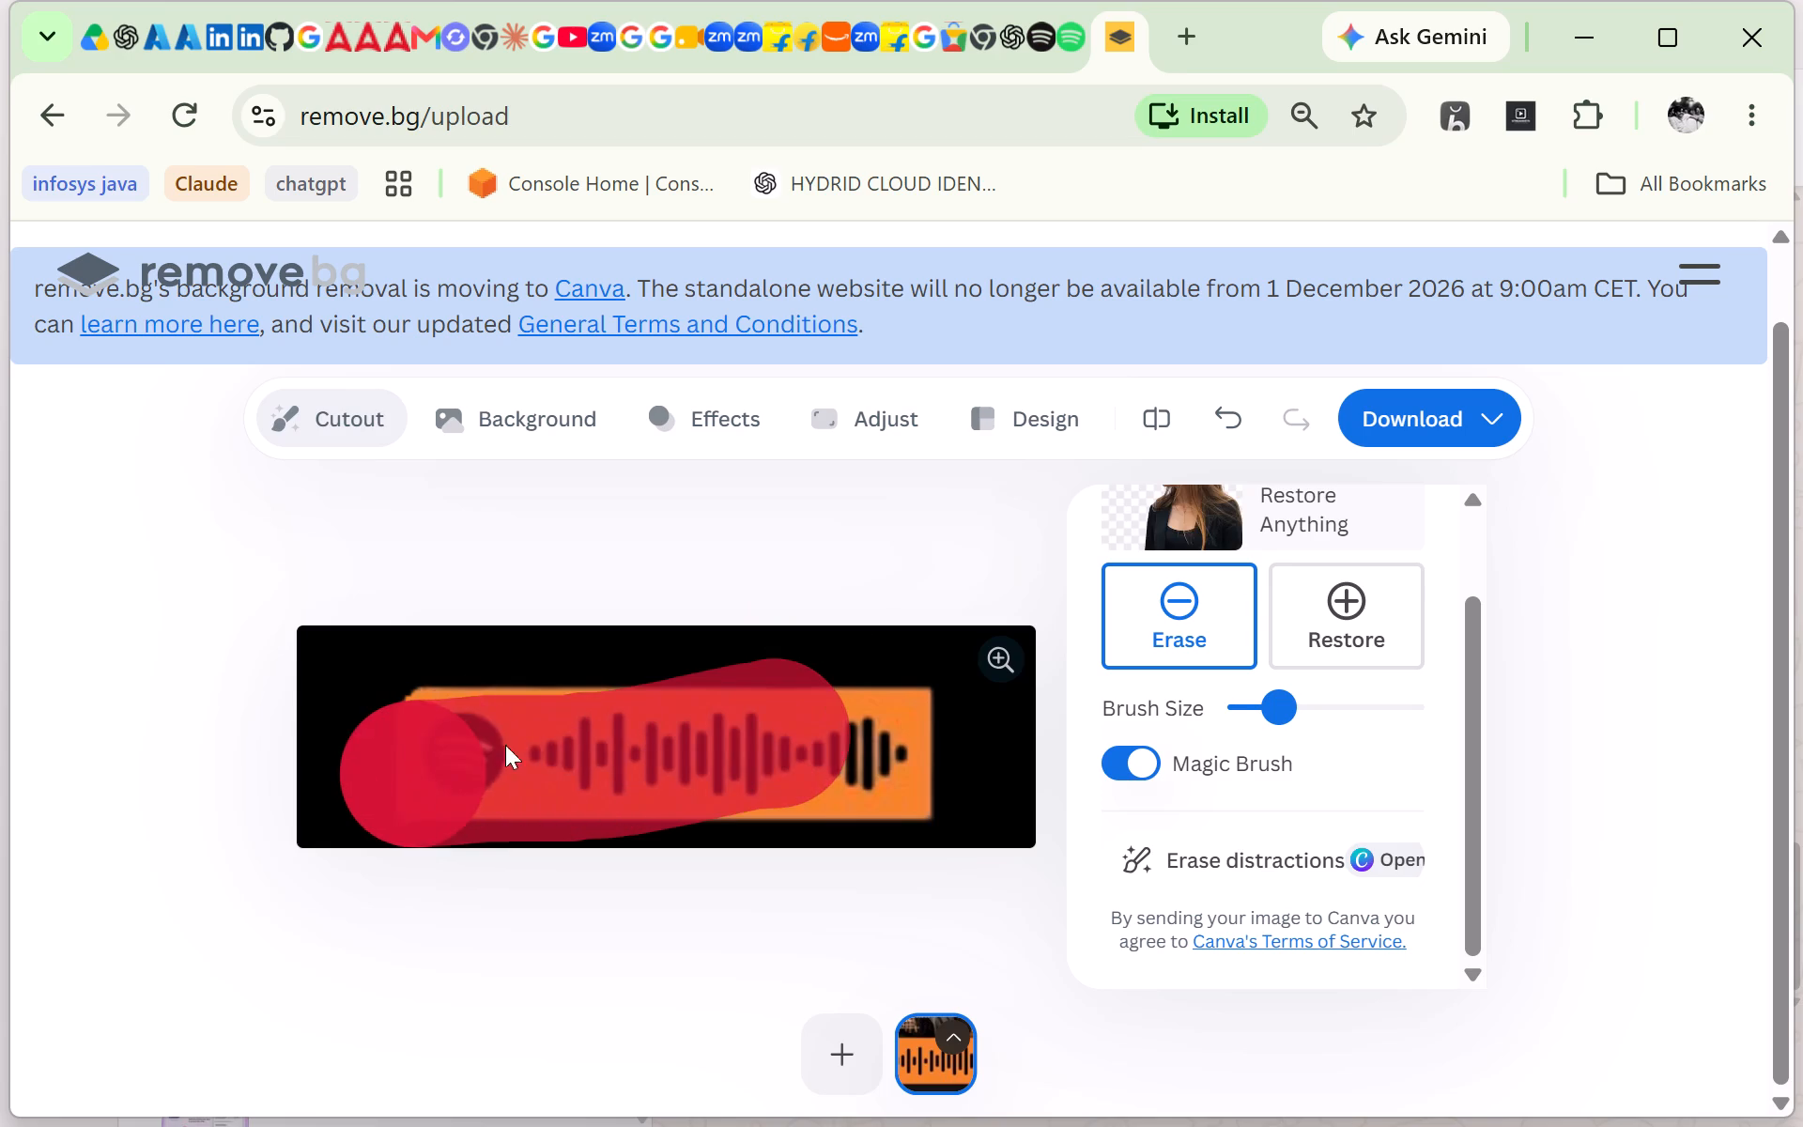
{"action": "left_click_drag", "start_coordinate": [505, 745], "coordinate": [826, 759]}
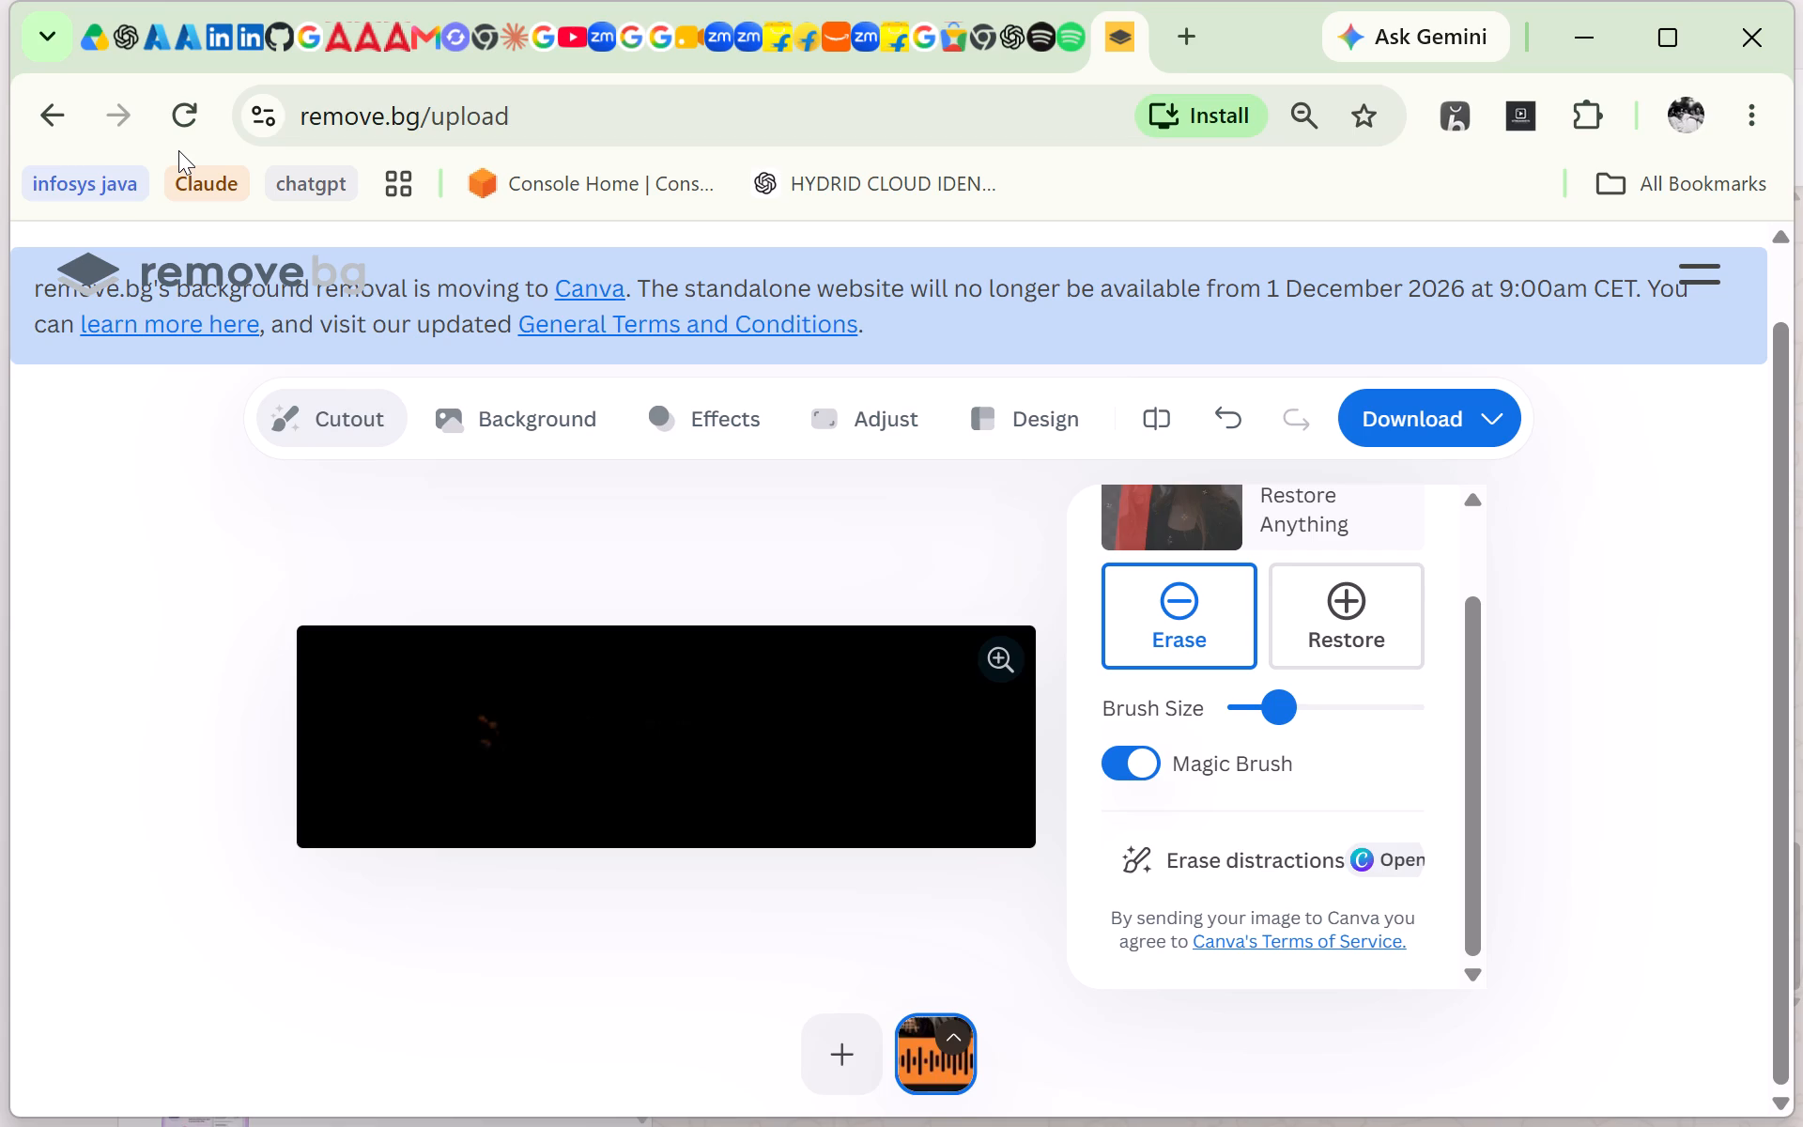
Switch to Word and crop the top picture tightly to its orange Spotify code, about 1.13 cm by 4.8 cm.
{"action": "key", "text": "alt+Tab"}
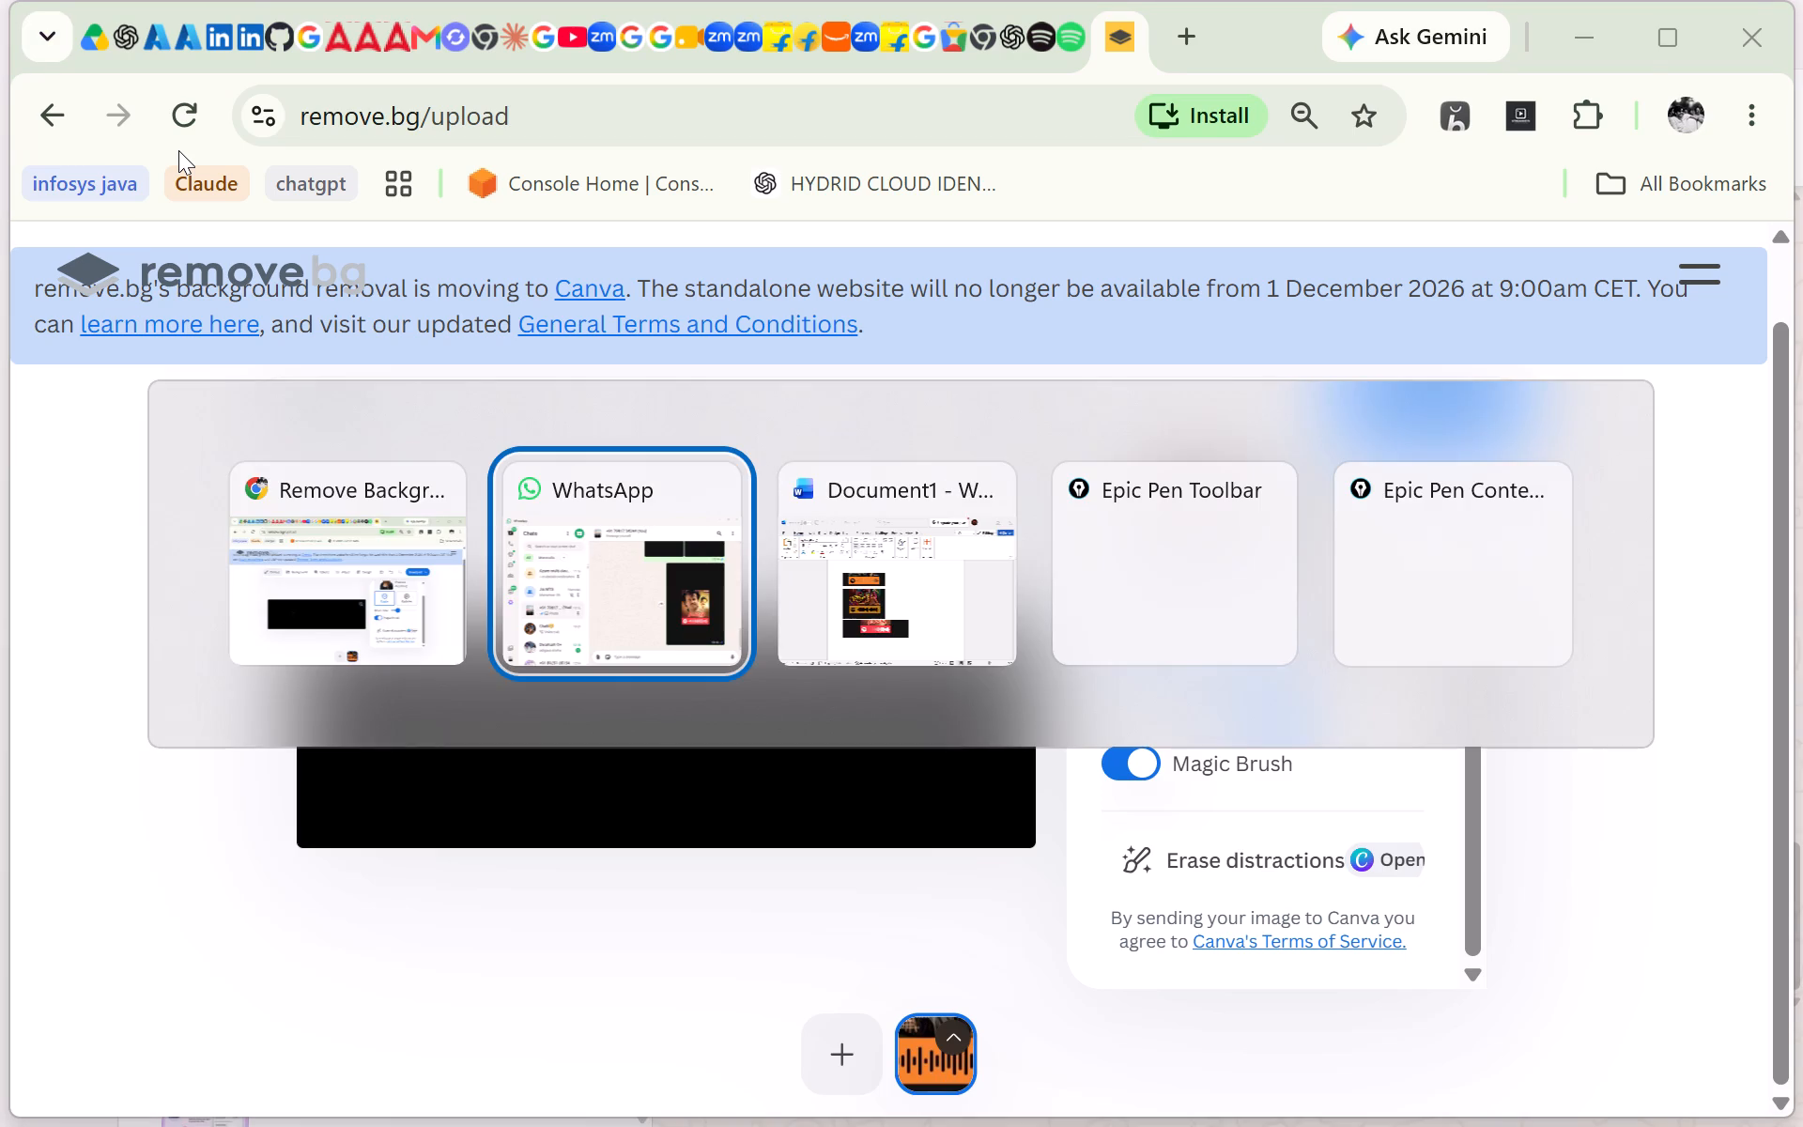
{"action": "key", "text": "alt+Tab"}
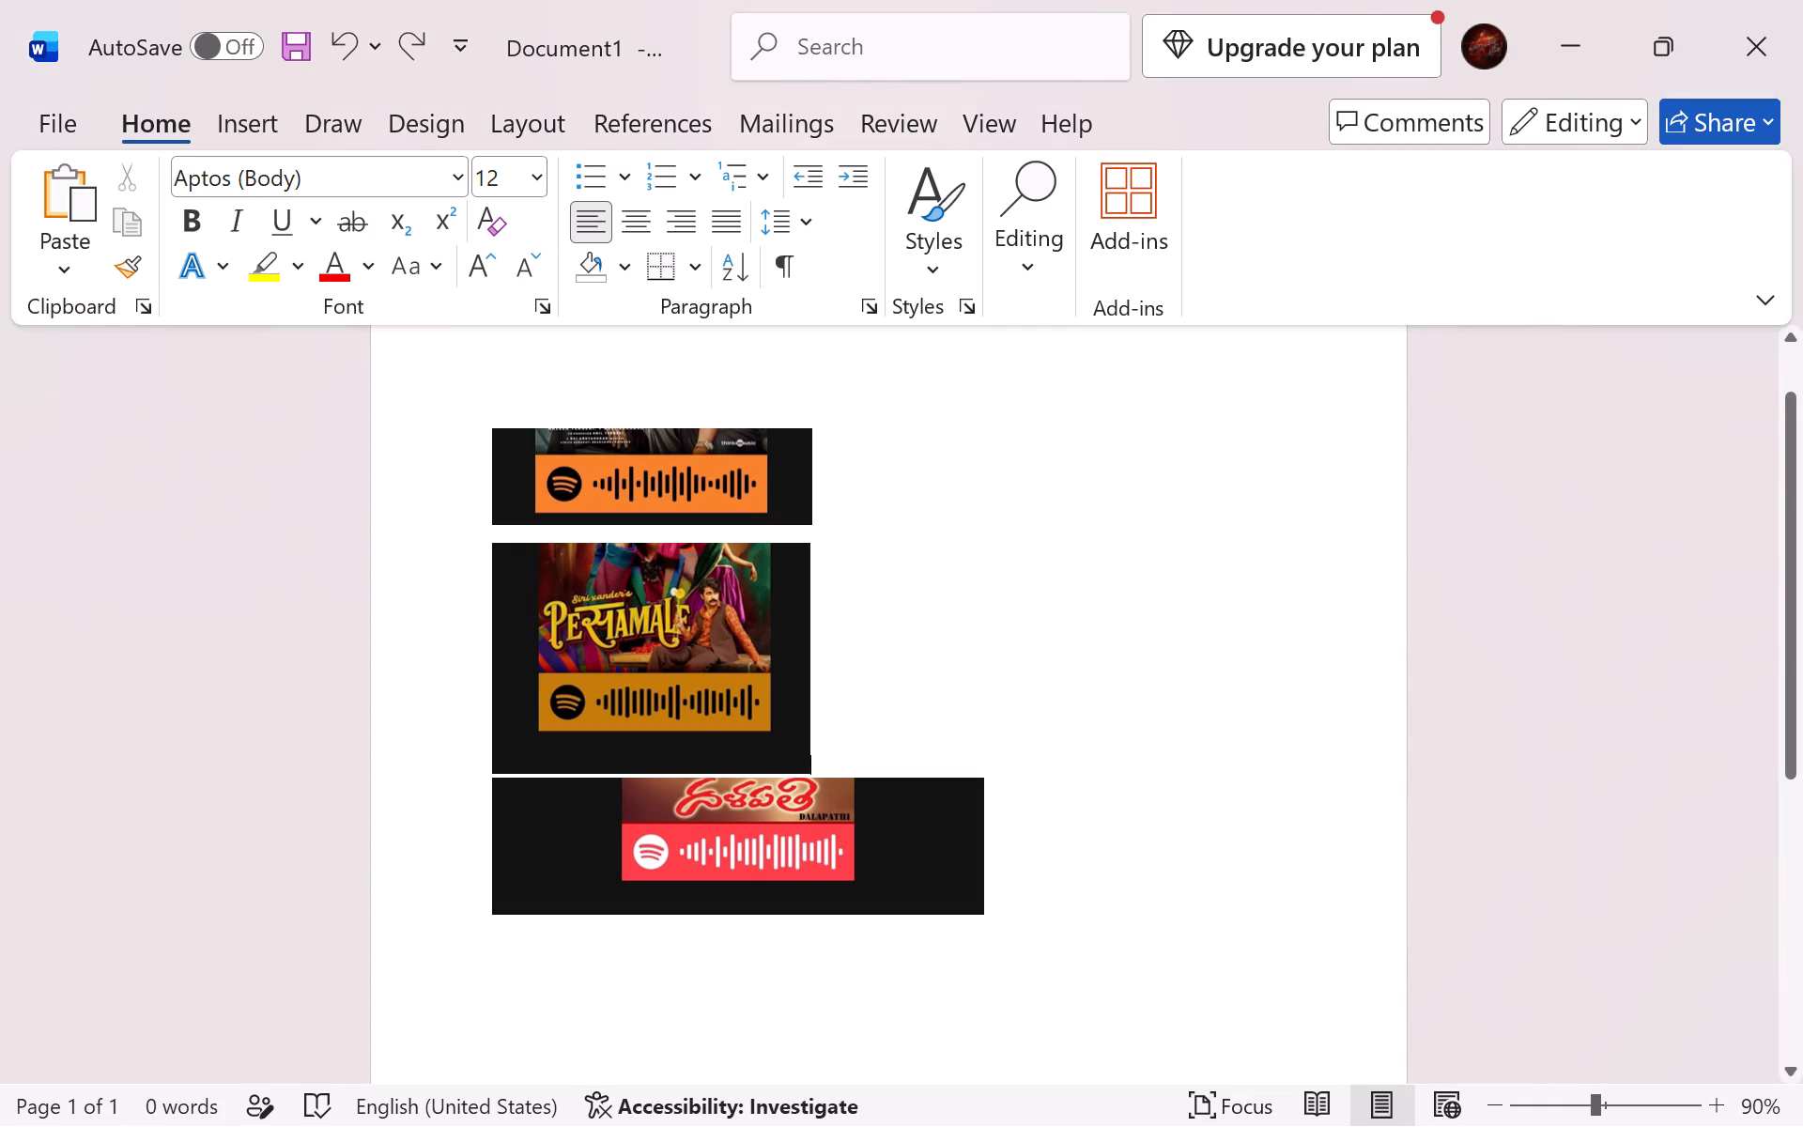
{"action": "left_click", "coordinate": [583, 486]}
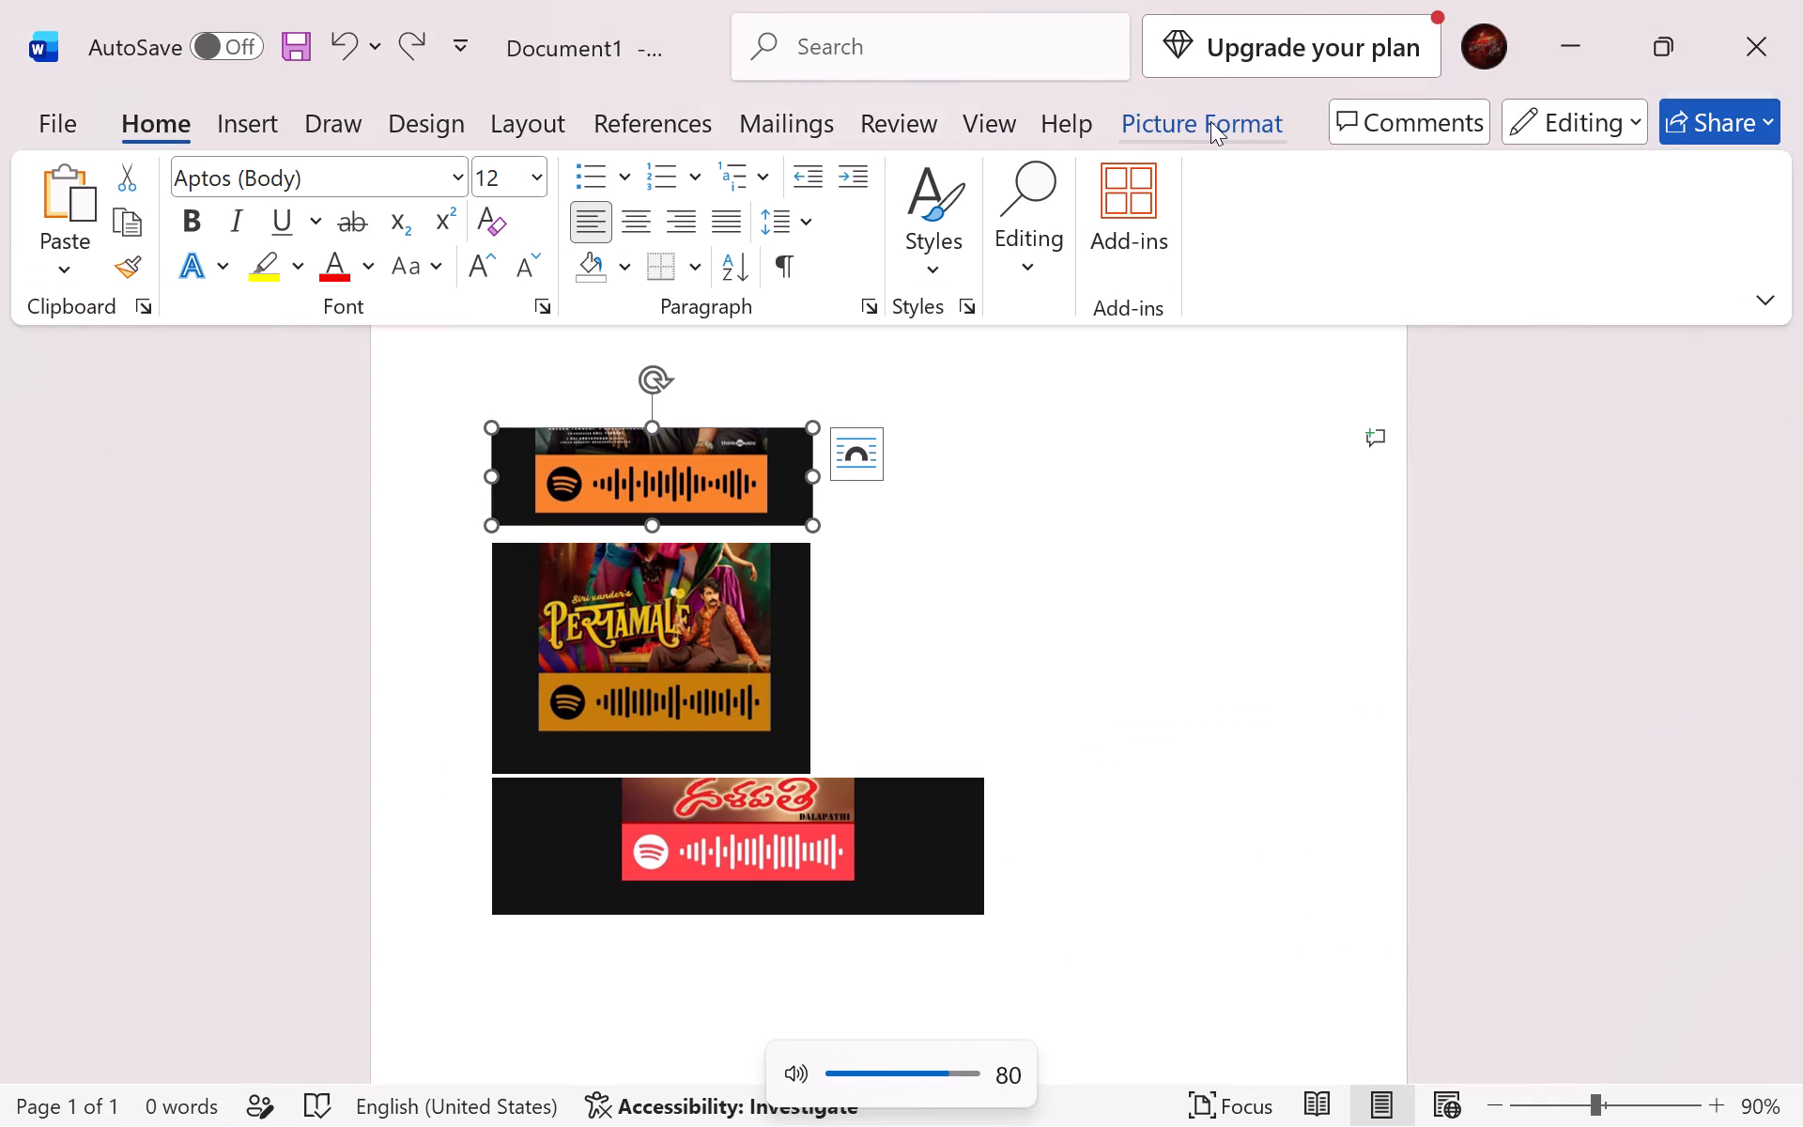
{"action": "left_click", "coordinate": [1208, 122]}
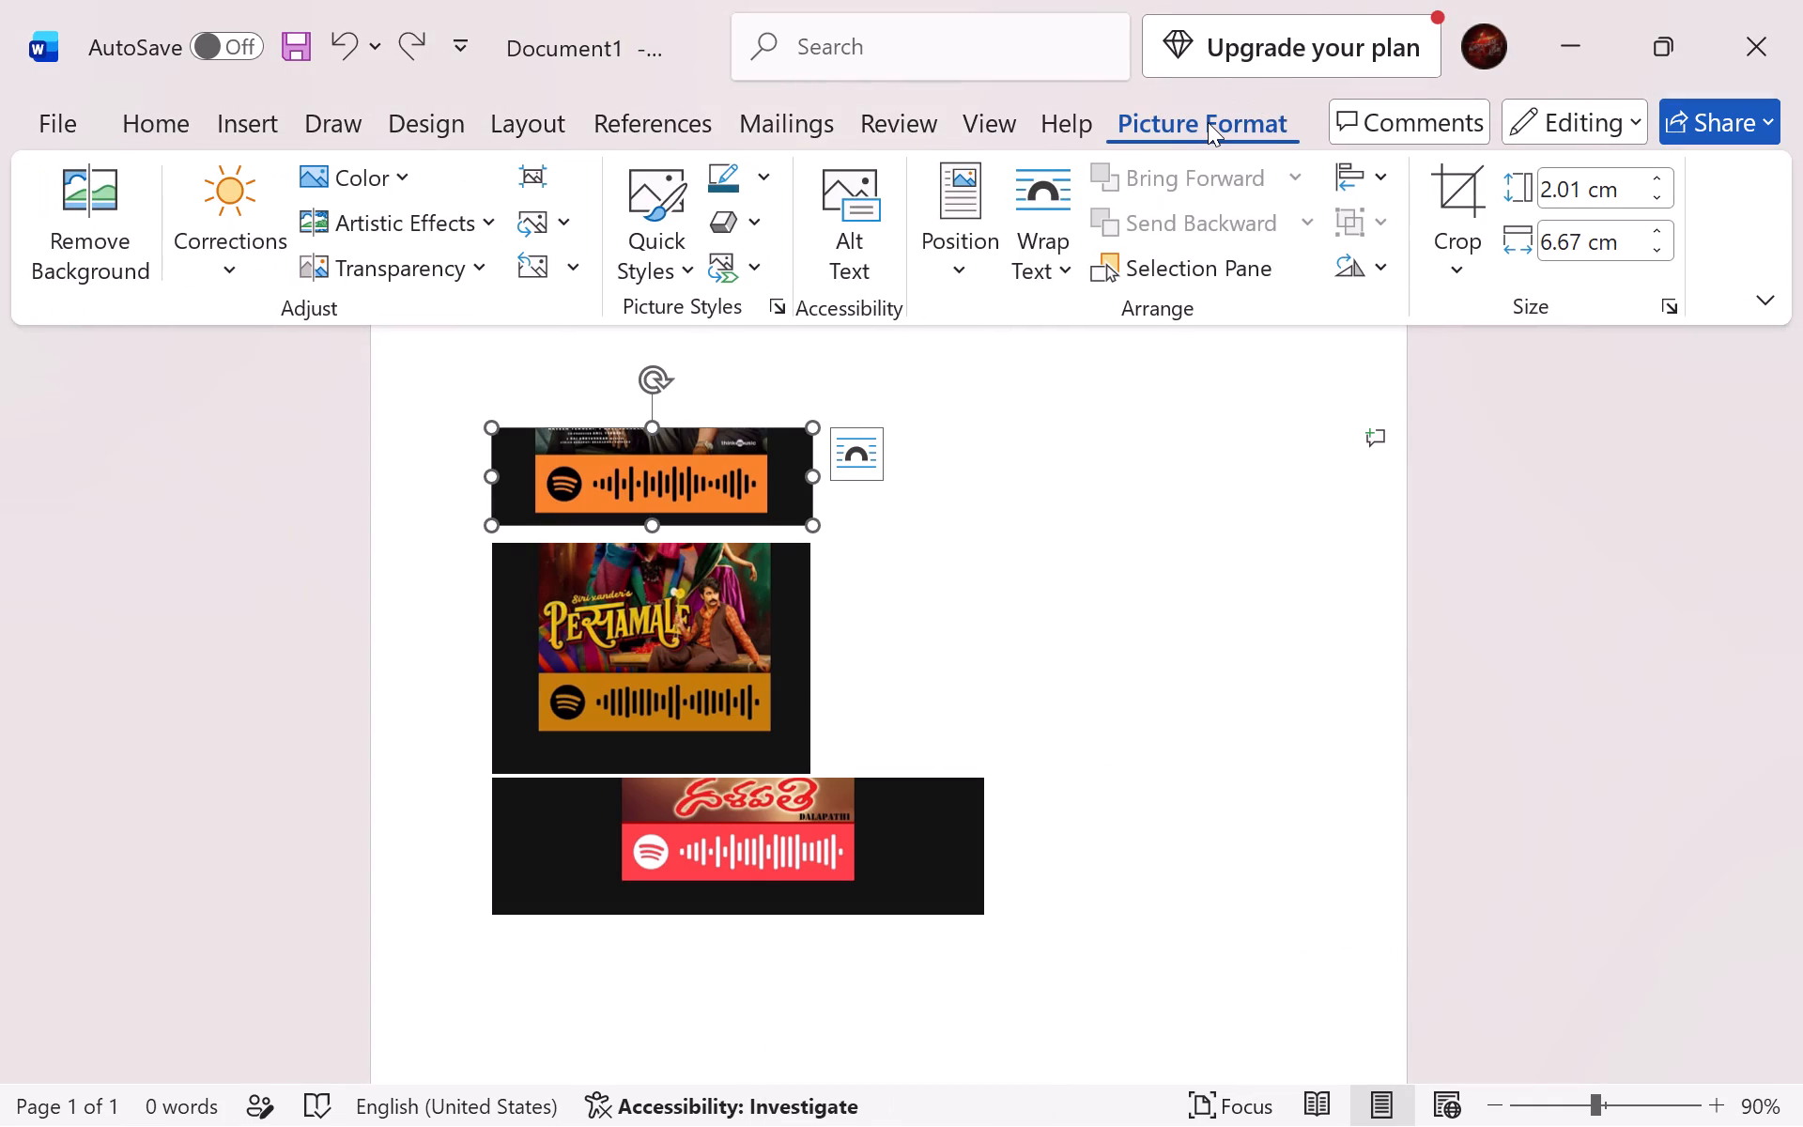
{"action": "left_click", "coordinate": [1459, 214]}
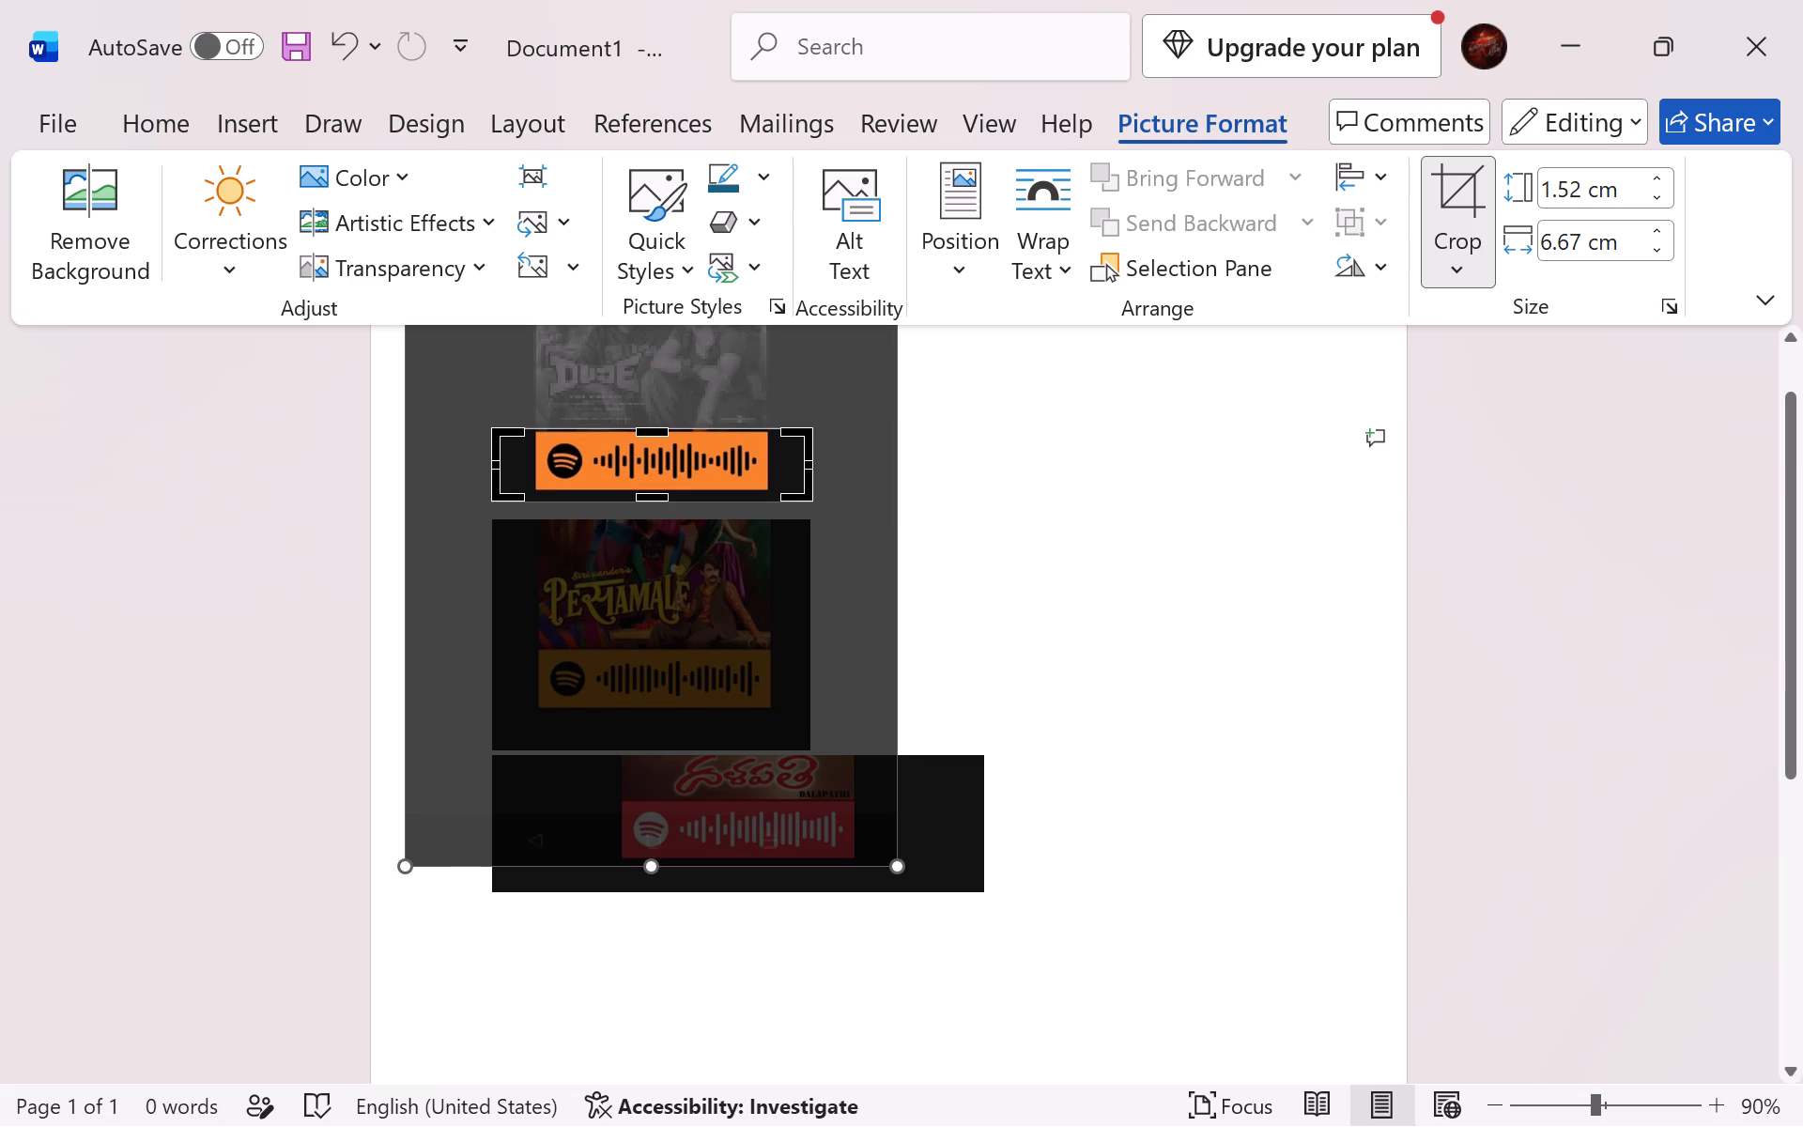
{"action": "left_click_drag", "start_coordinate": [494, 465], "coordinate": [550, 462]}
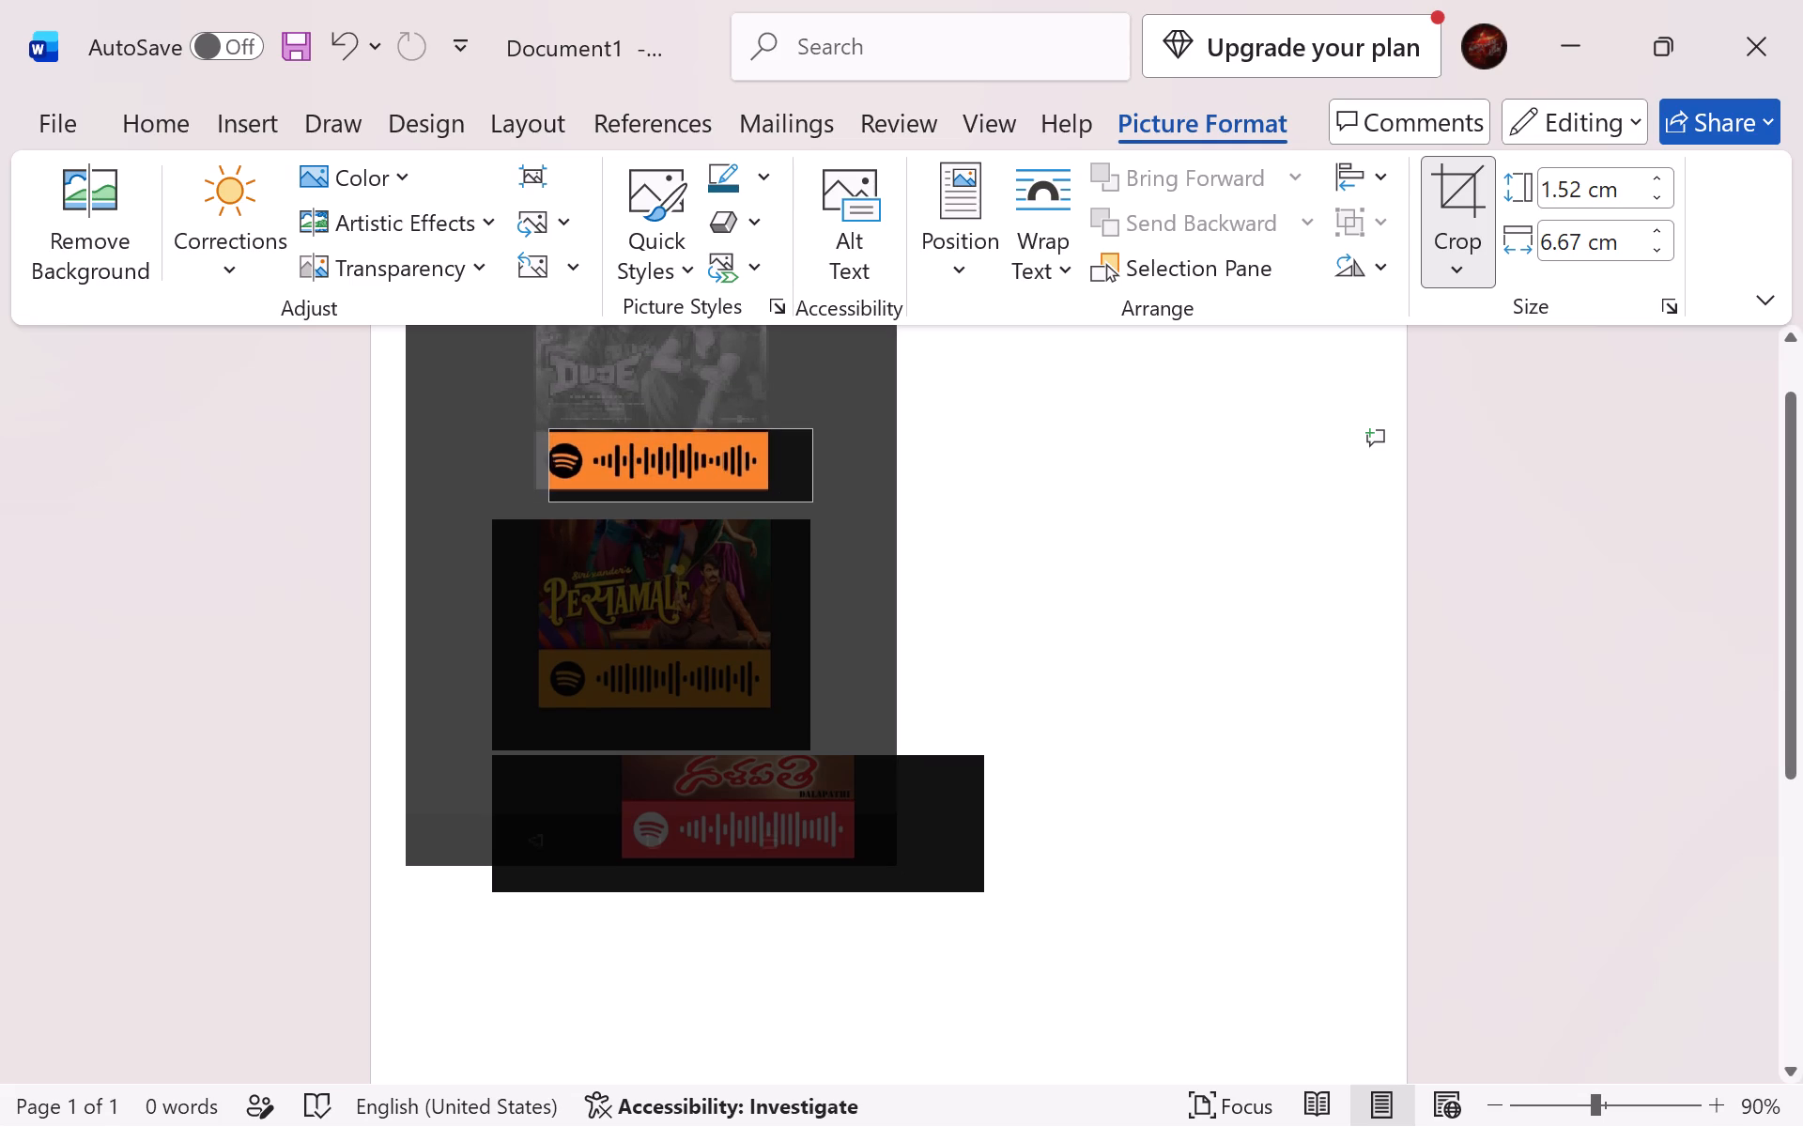
{"action": "left_click_drag", "start_coordinate": [550, 462], "coordinate": [534, 459]}
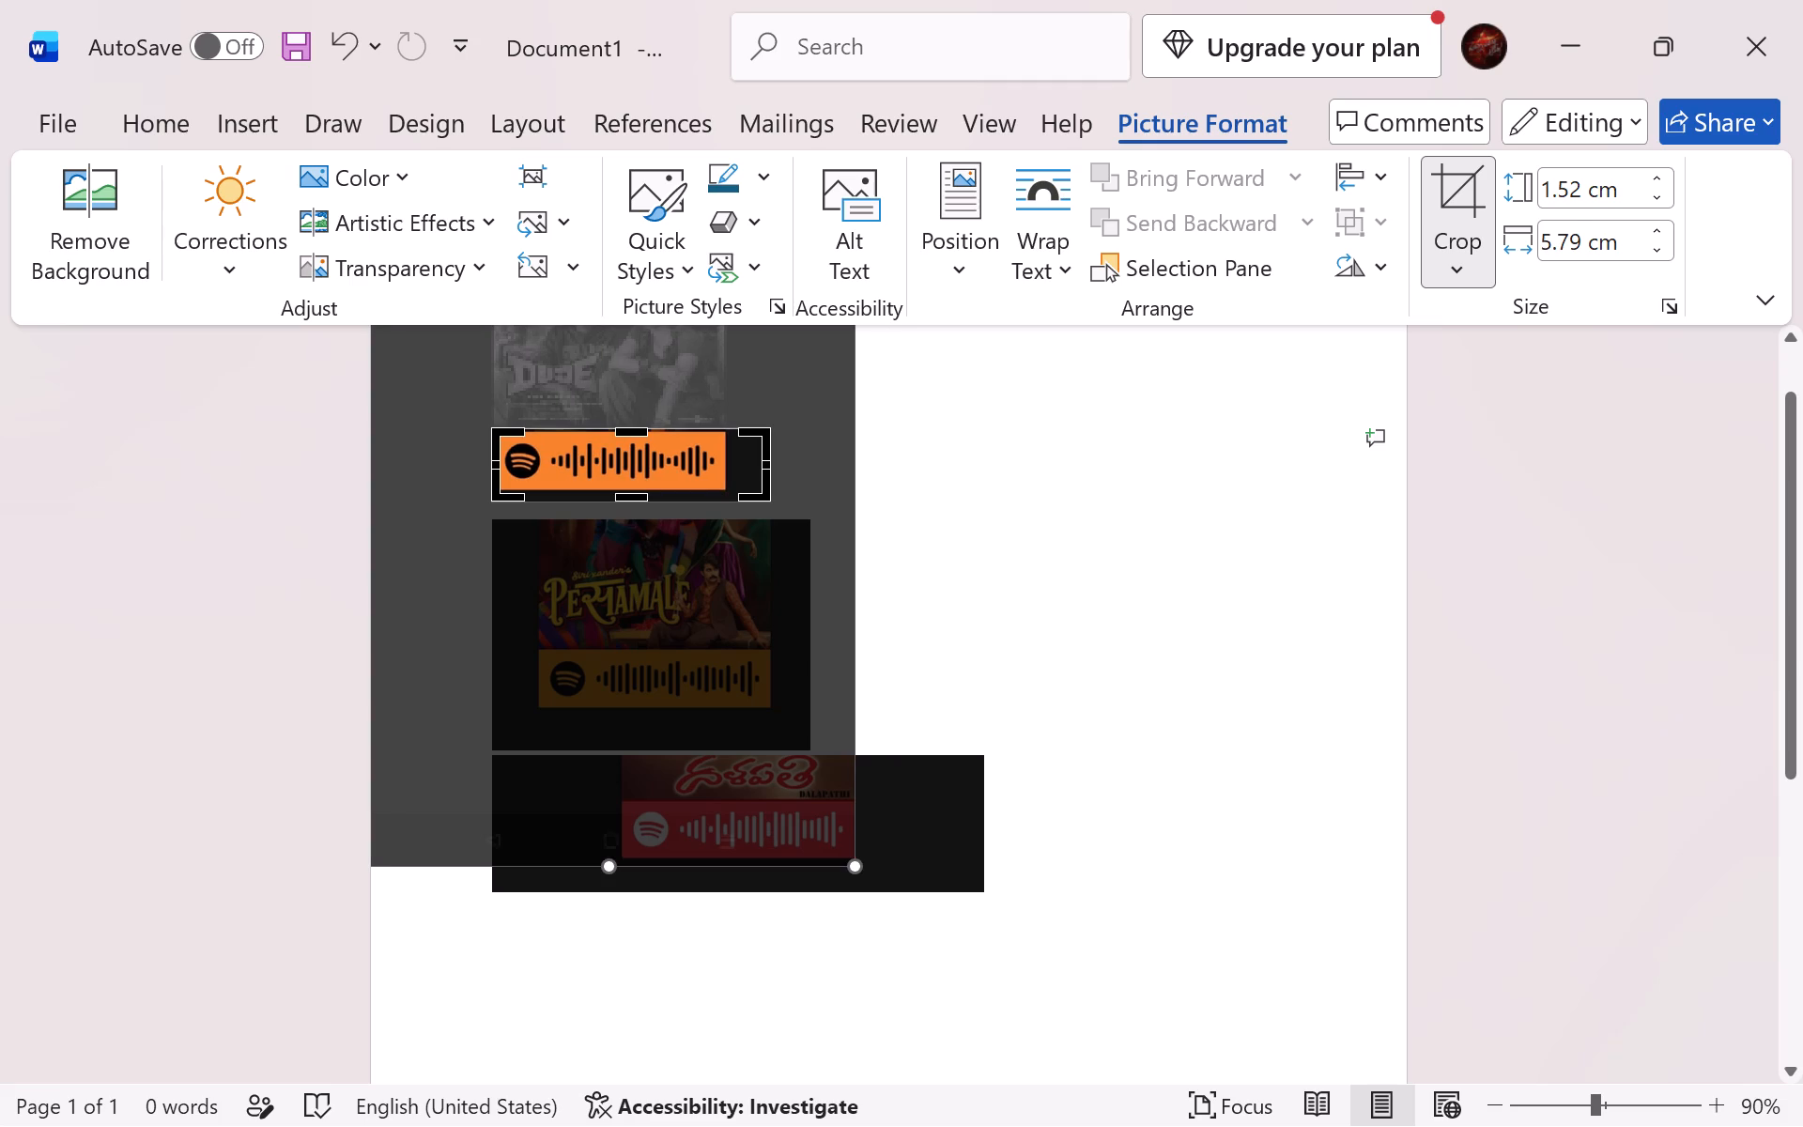
{"action": "left_click_drag", "start_coordinate": [763, 501], "coordinate": [723, 490]}
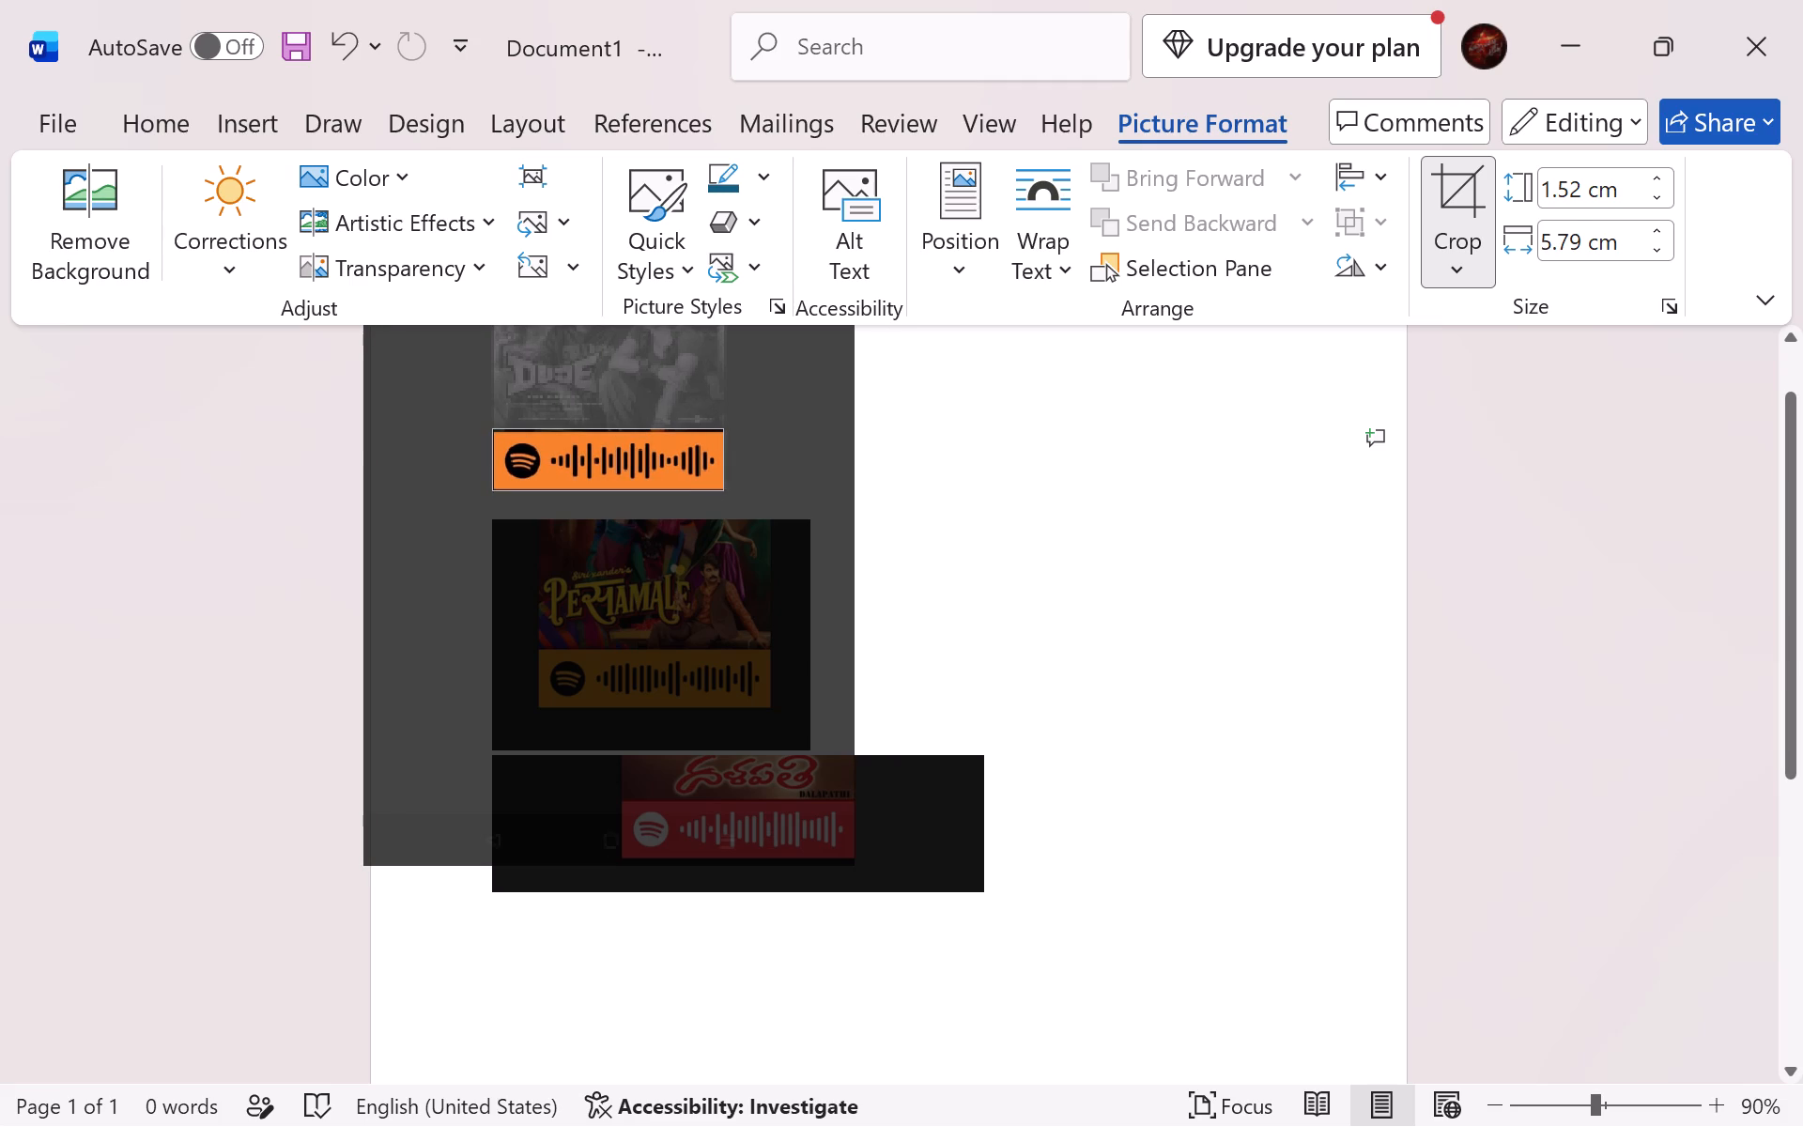
{"action": "left_click_drag", "start_coordinate": [723, 490], "coordinate": [723, 487]}
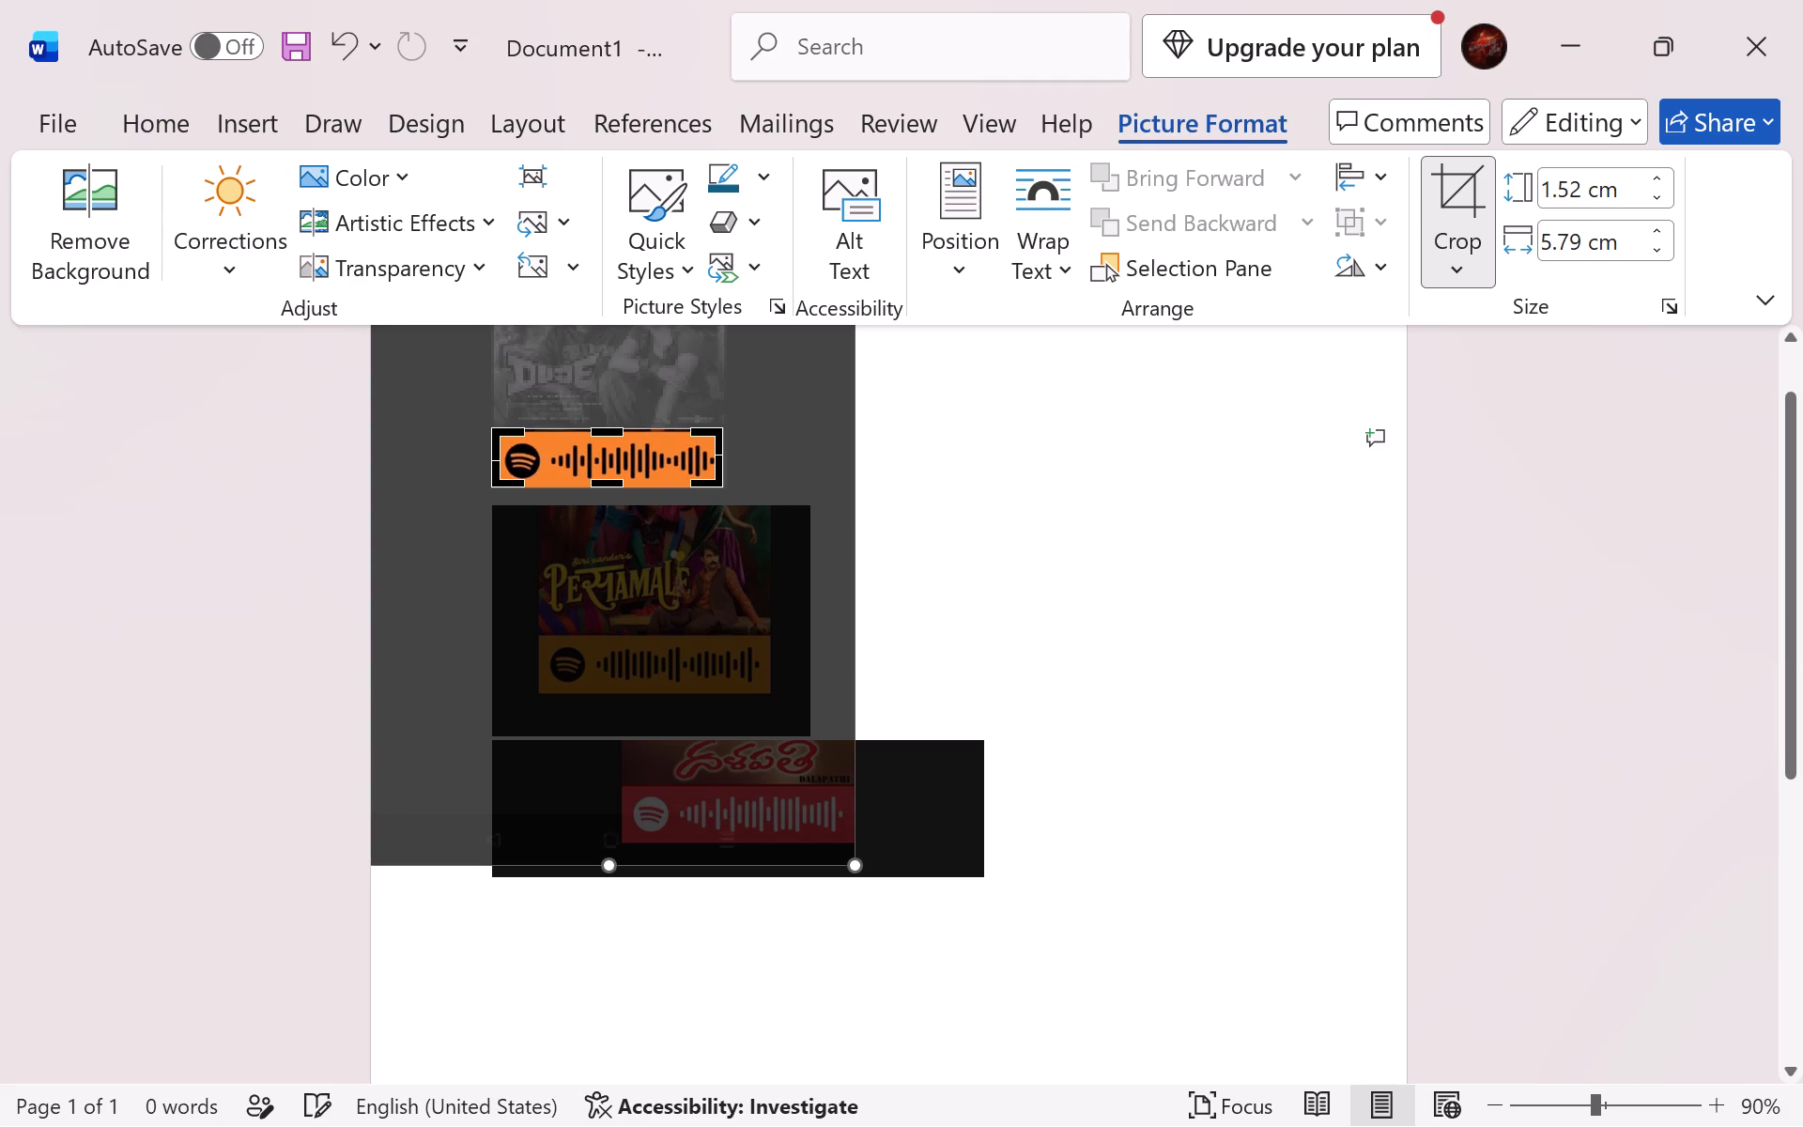
{"action": "left_click", "coordinate": [610, 433]}
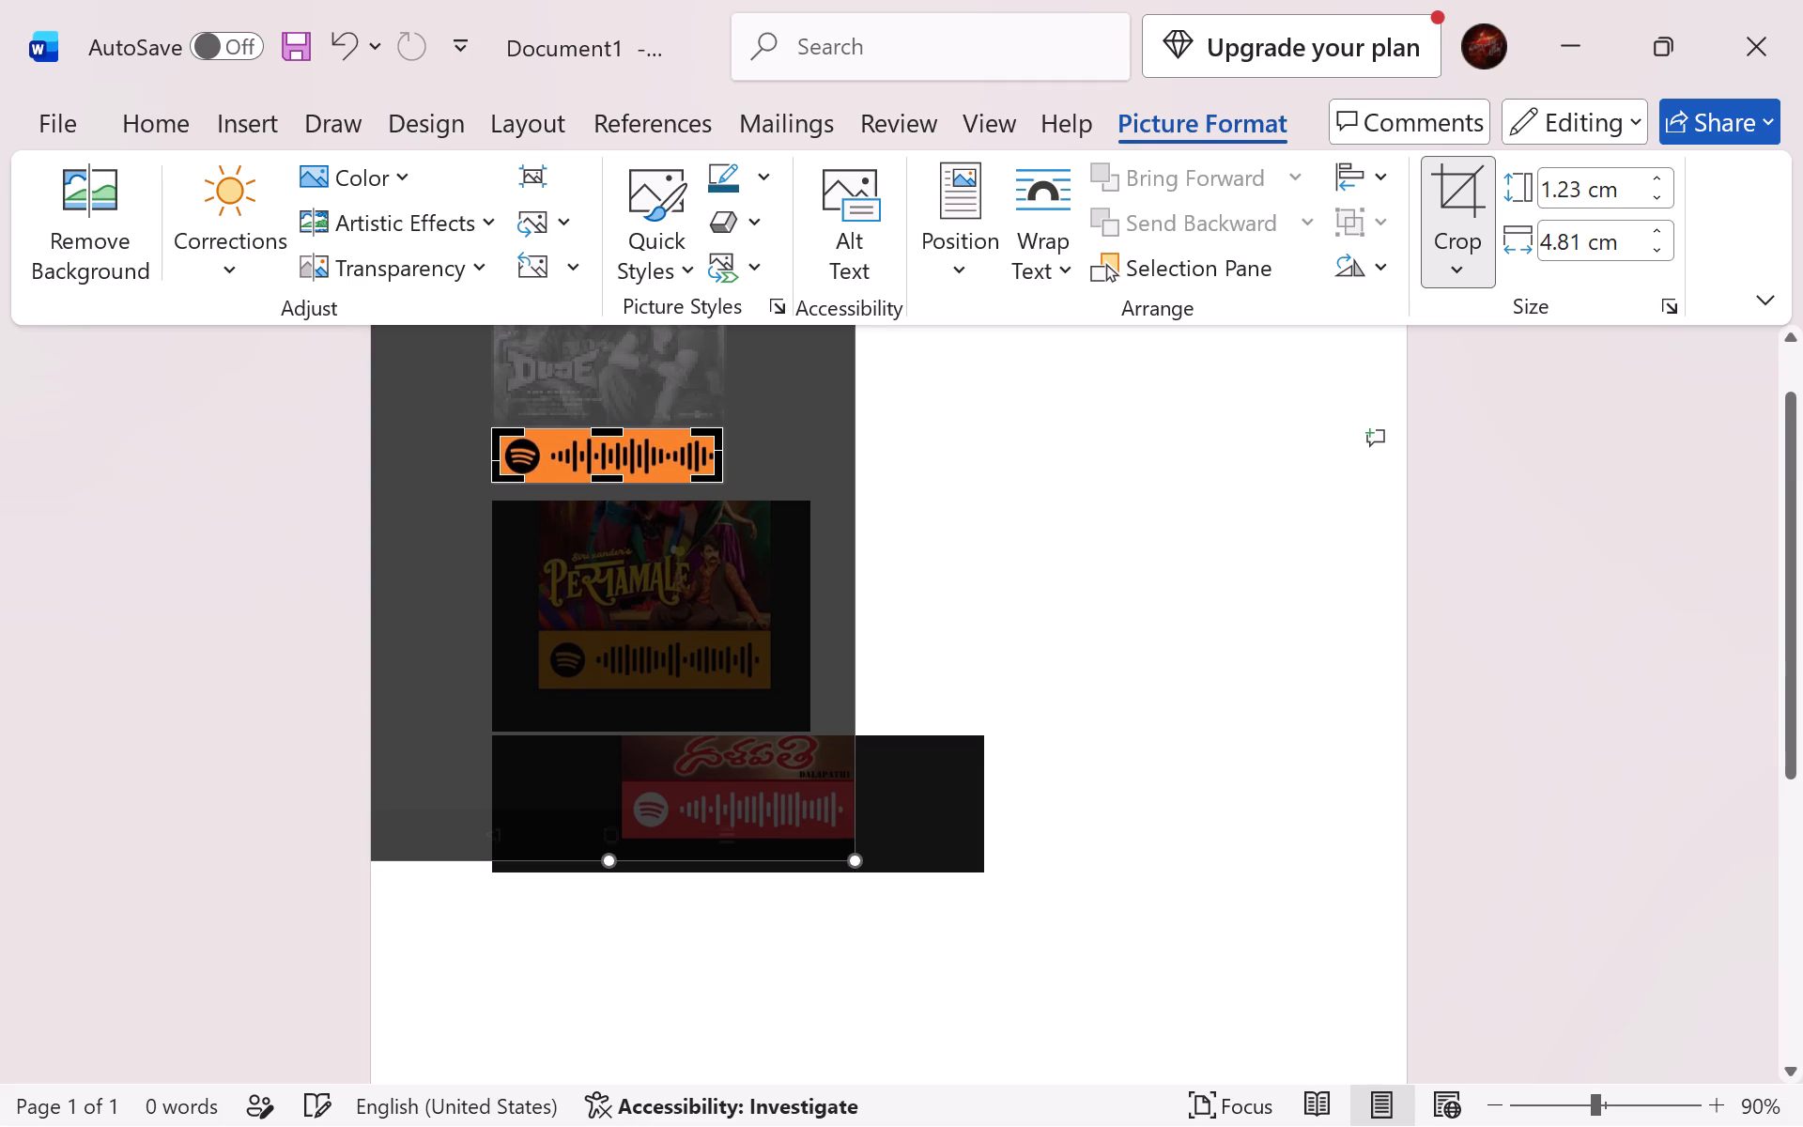
{"action": "key", "text": "Return"}
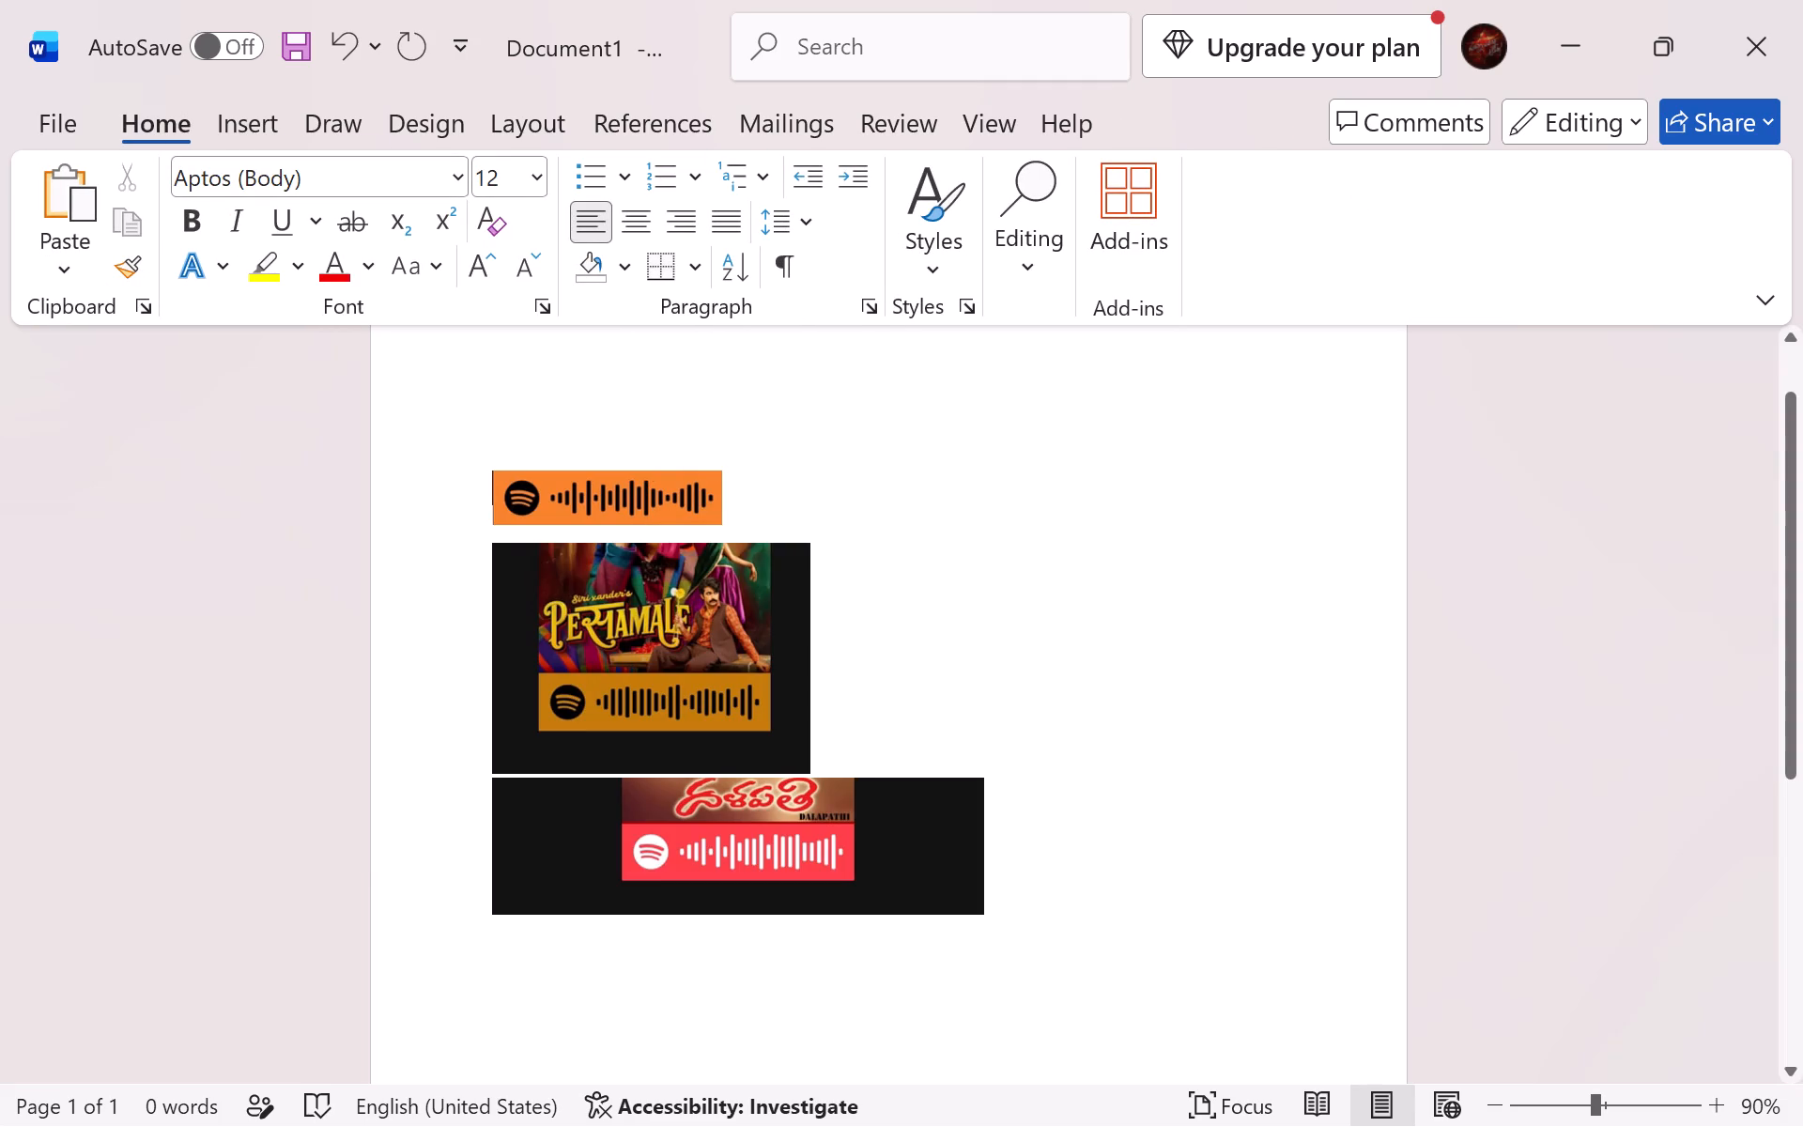
Crop a thin extra strip off the left edge of the orange Spotify code picture.
{"action": "left_click", "coordinate": [559, 512]}
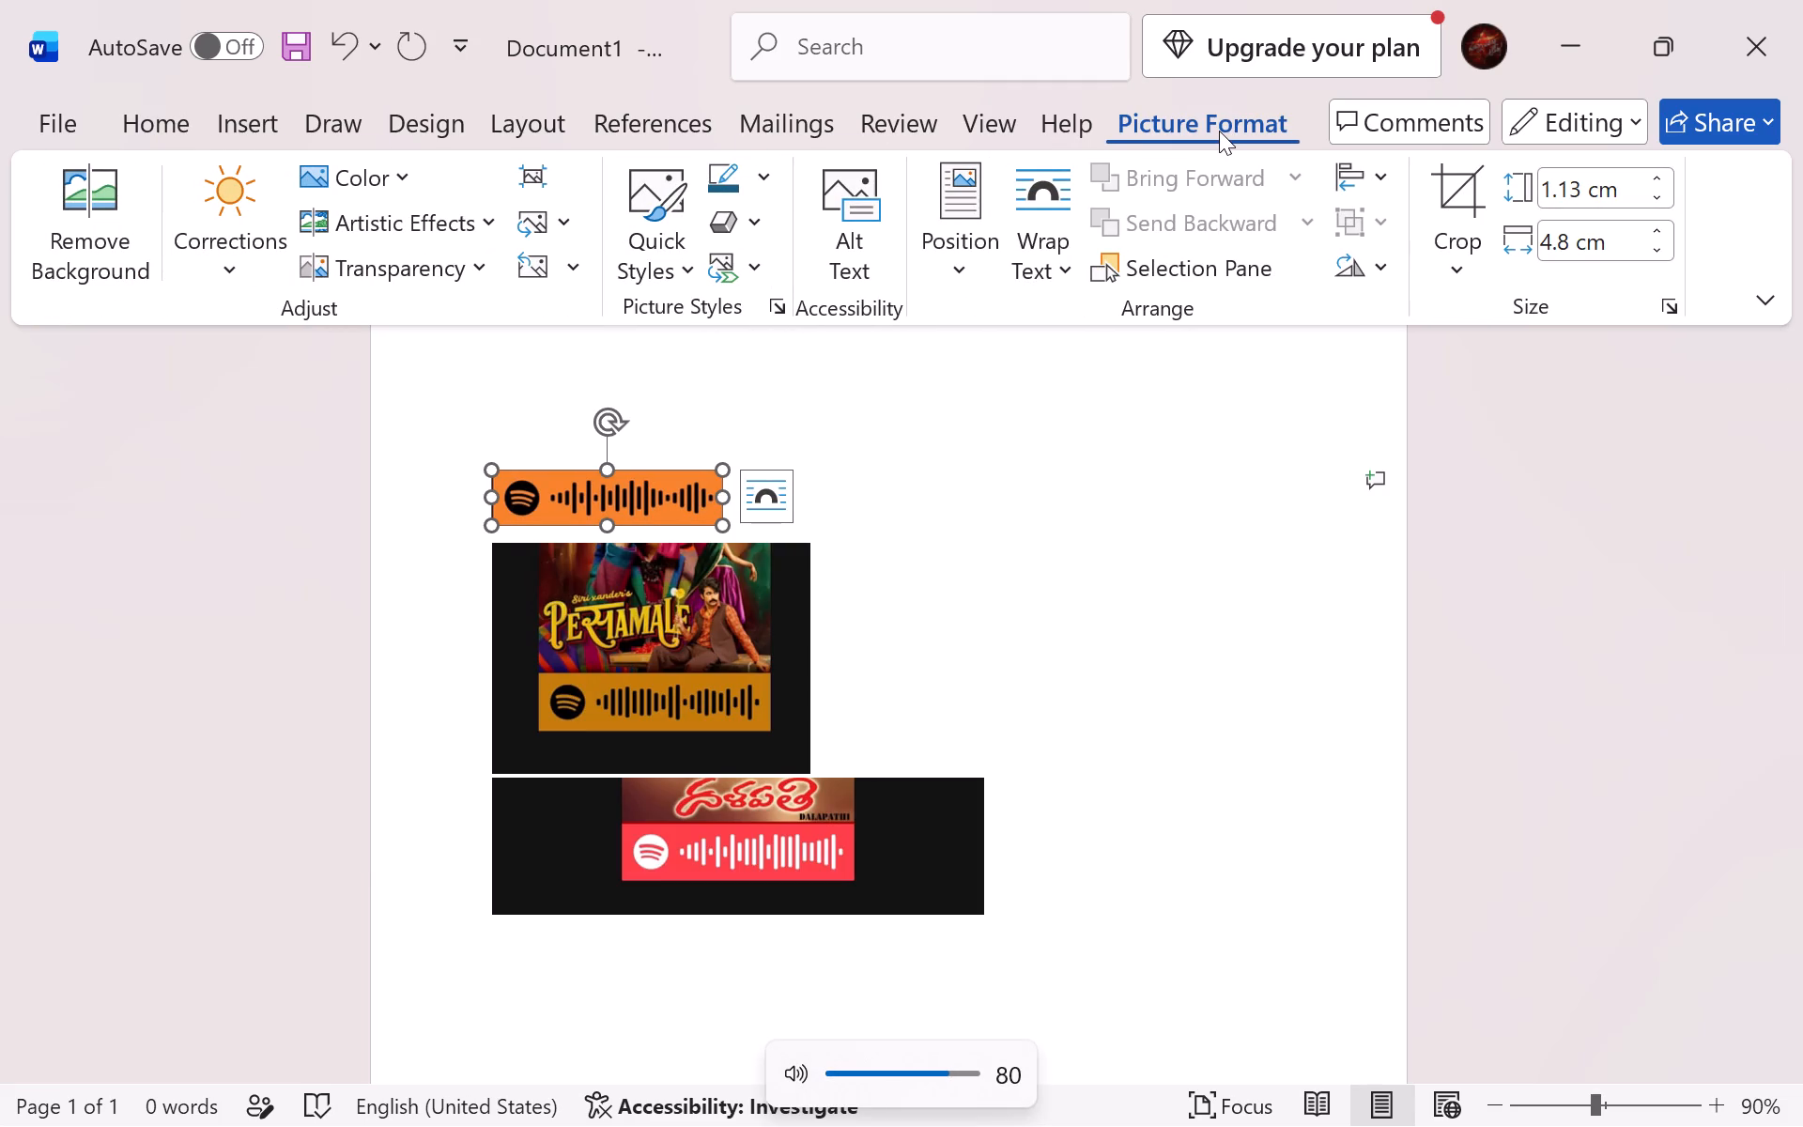
{"action": "left_click", "coordinate": [1219, 131]}
{"action": "left_click_drag", "start_coordinate": [1196, 112], "coordinate": [1415, 220]}
{"action": "left_click", "coordinate": [1440, 207]}
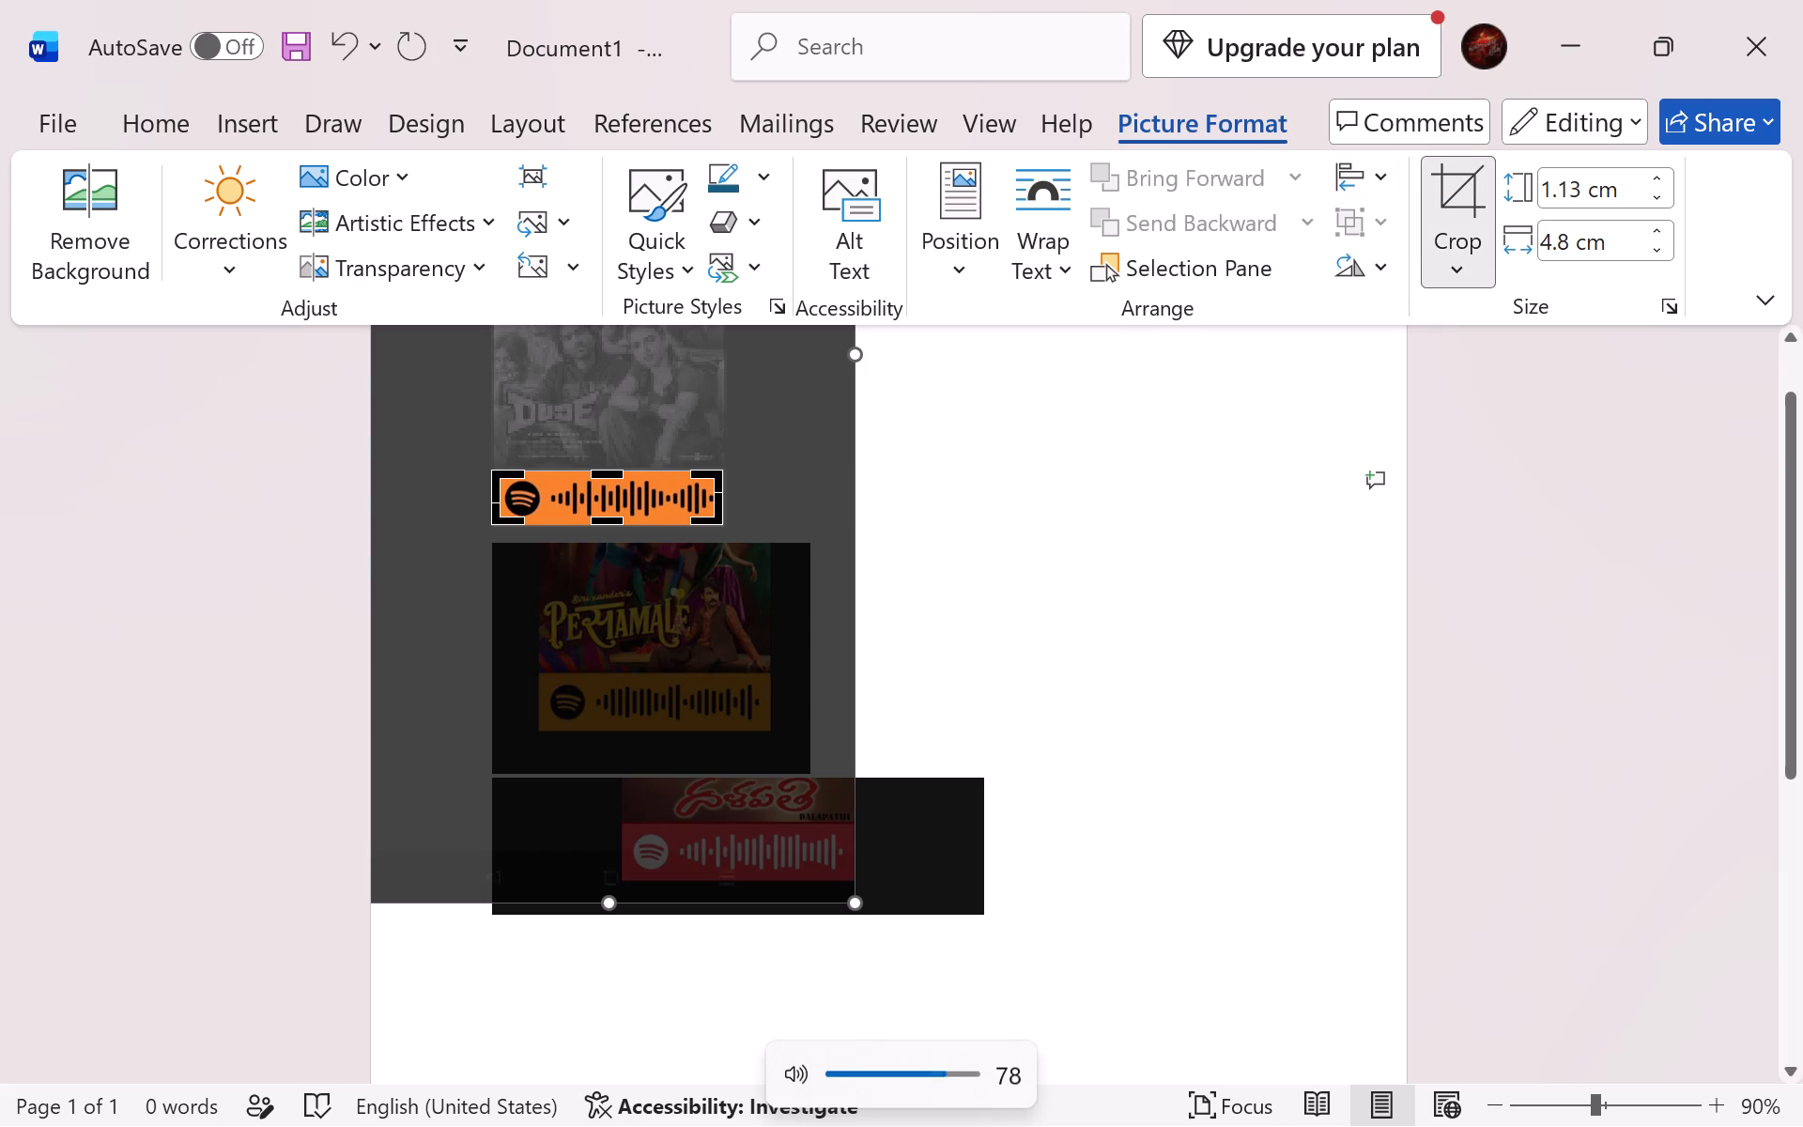
{"action": "left_click_drag", "start_coordinate": [491, 505], "coordinate": [497, 511]}
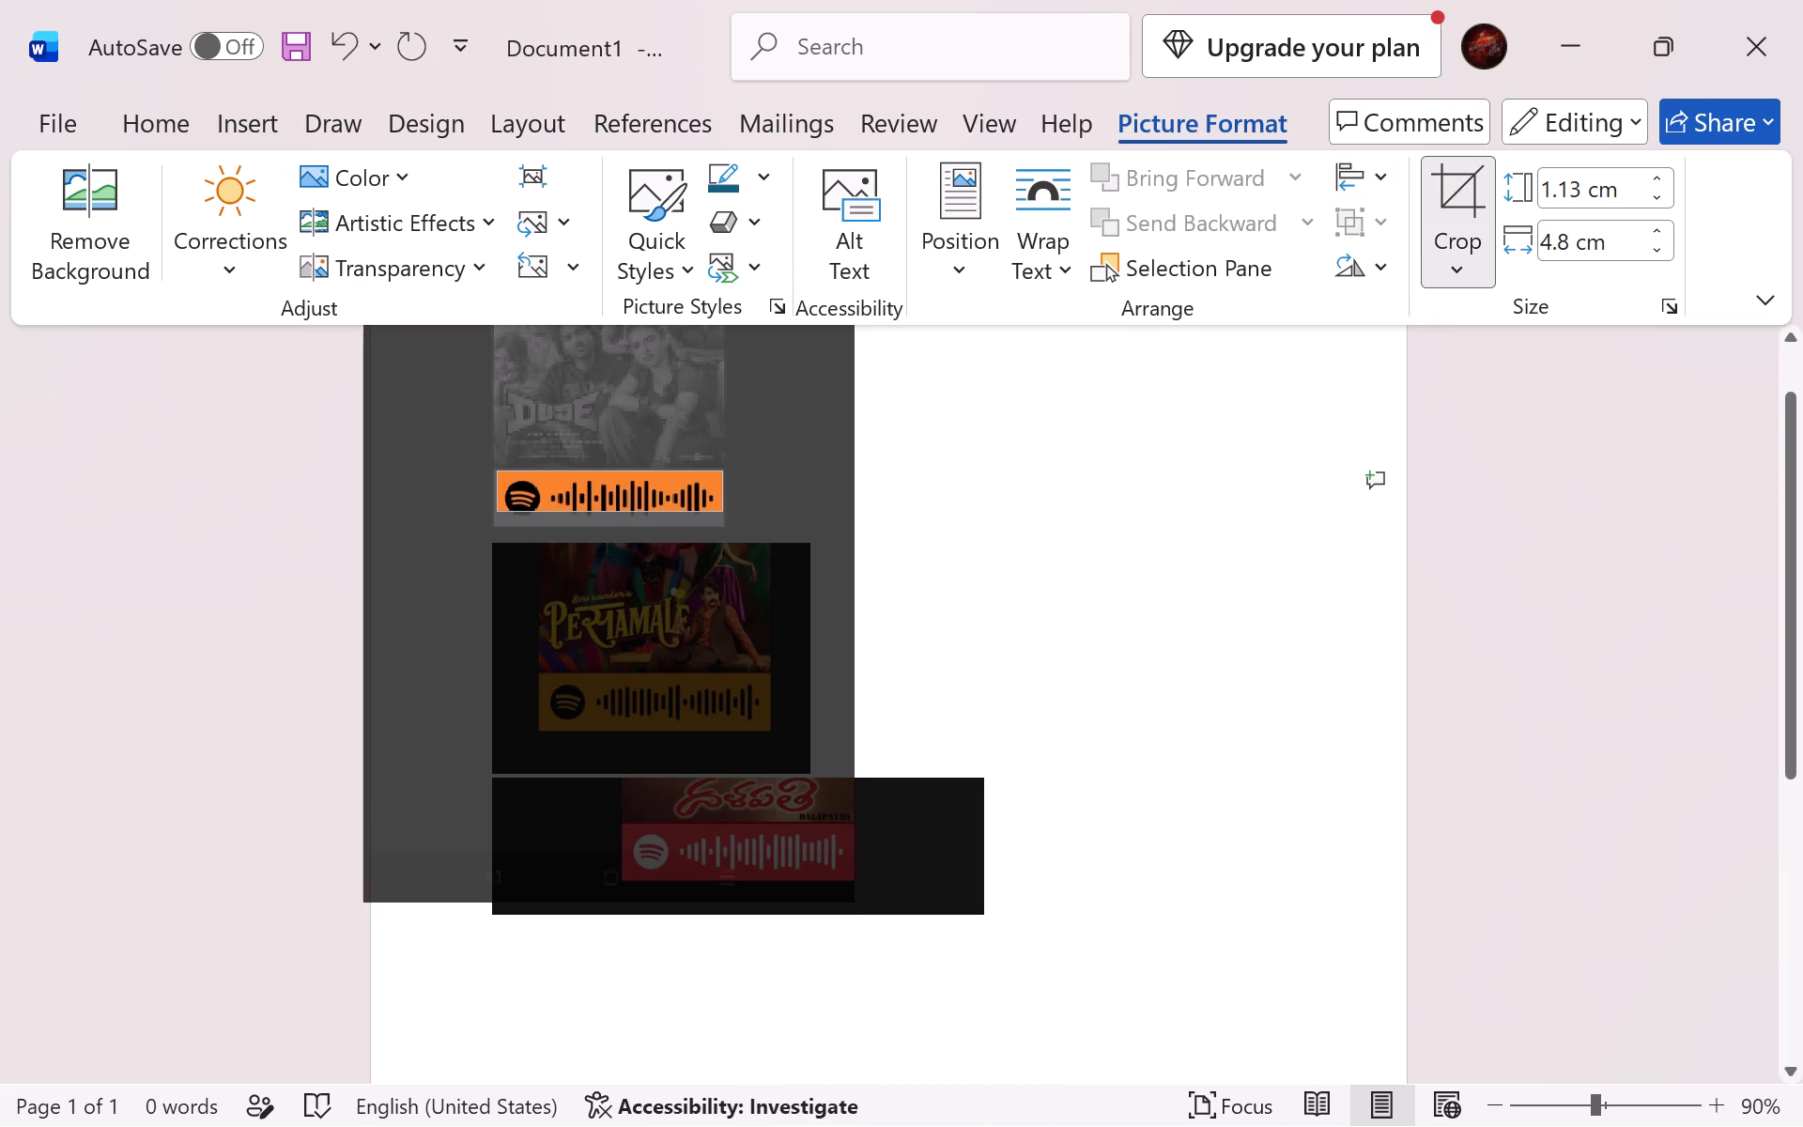
{"action": "left_click_drag", "start_coordinate": [497, 511], "coordinate": [497, 523]}
{"action": "key", "text": "Return"}
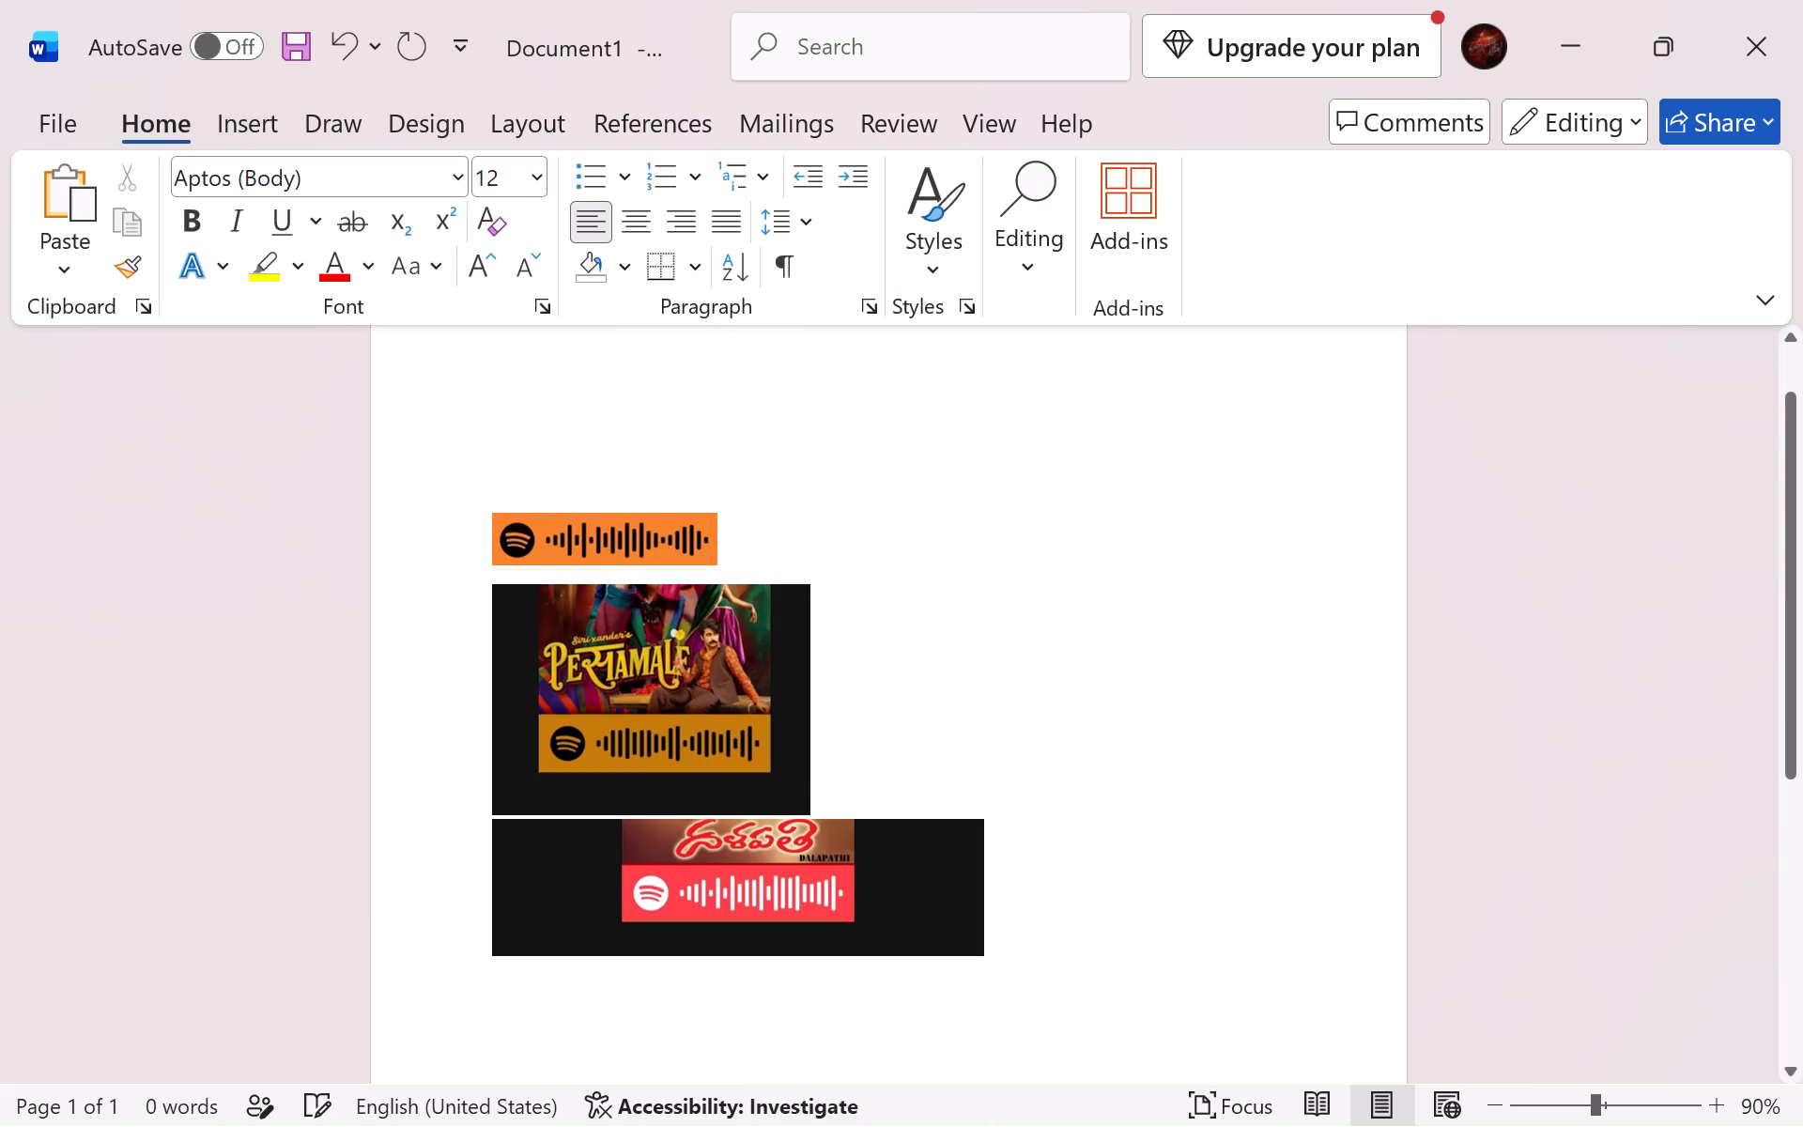
Save the cropped orange Spotify code picture as the JPEG file bhoom in the all resumes folder, replacing the existing file.
{"action": "left_click", "coordinate": [568, 548]}
{"action": "right_click", "coordinate": [568, 548]}
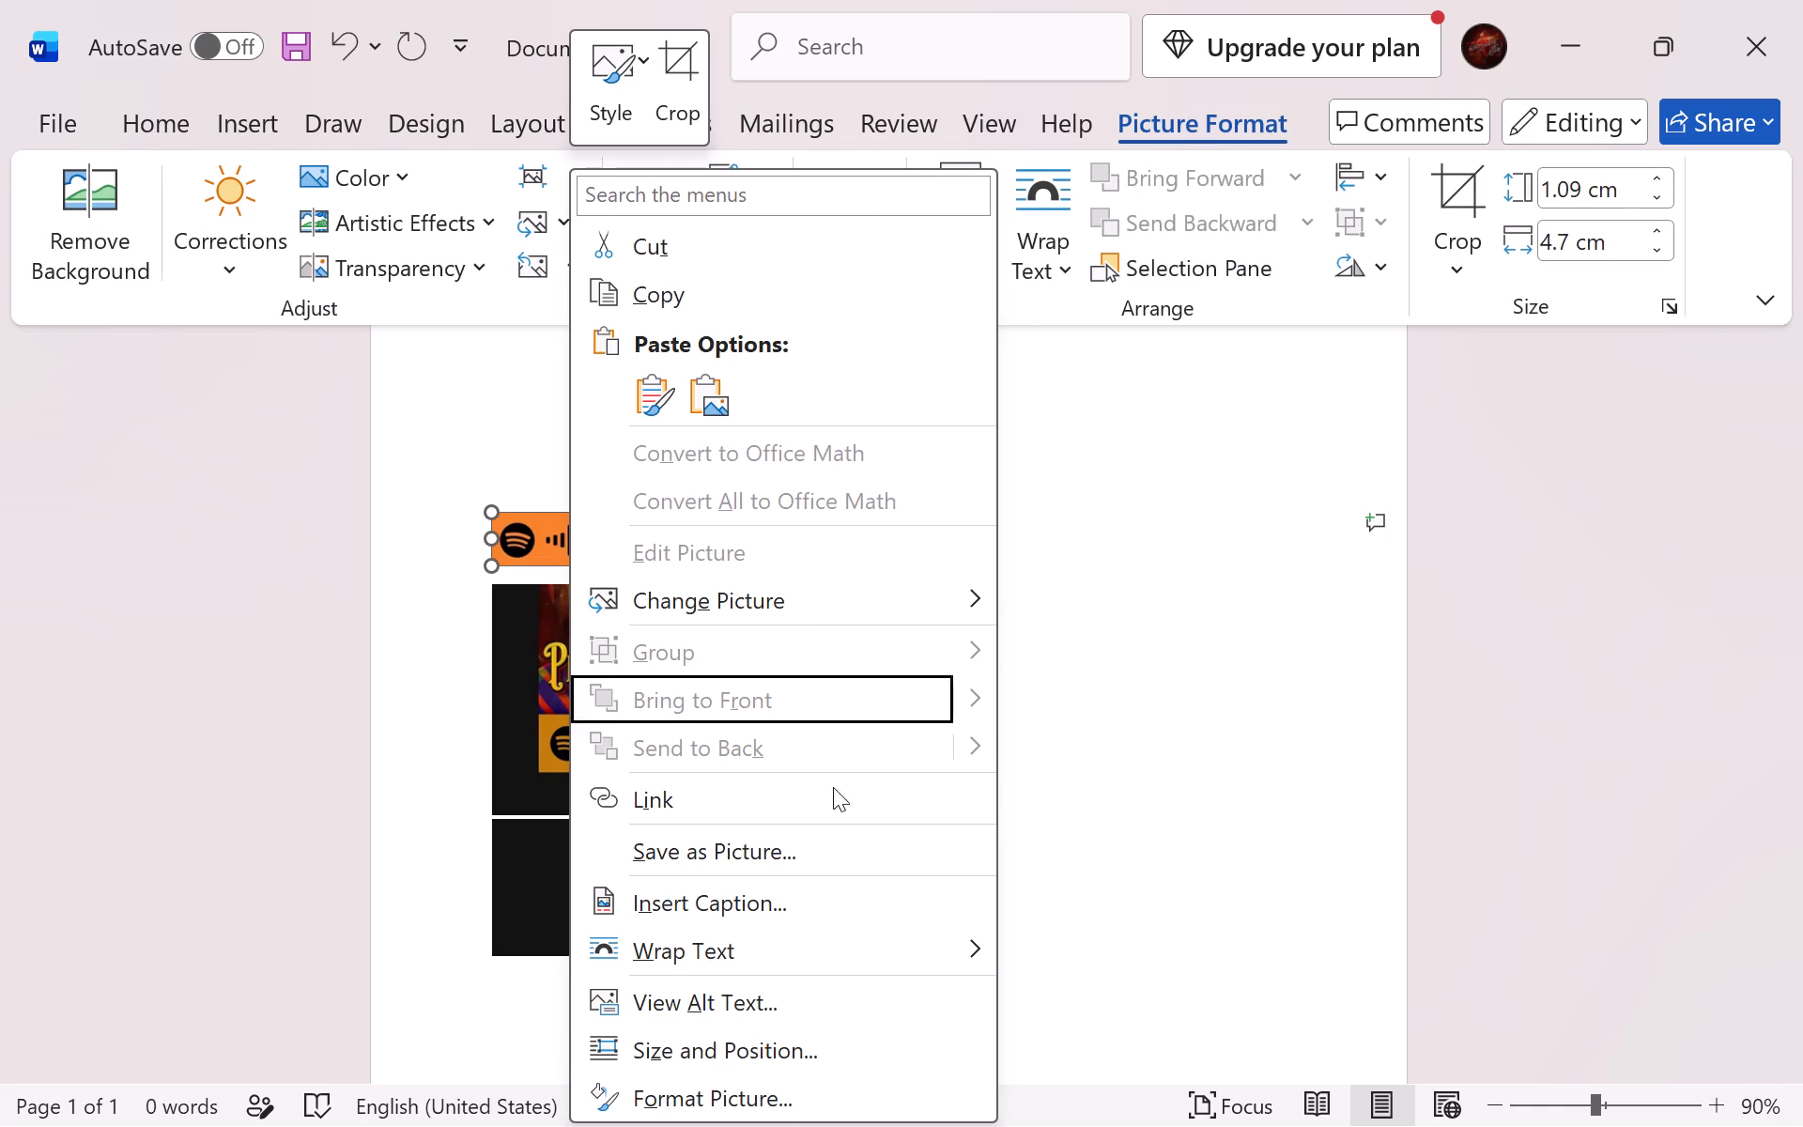
{"action": "left_click", "coordinate": [762, 853]}
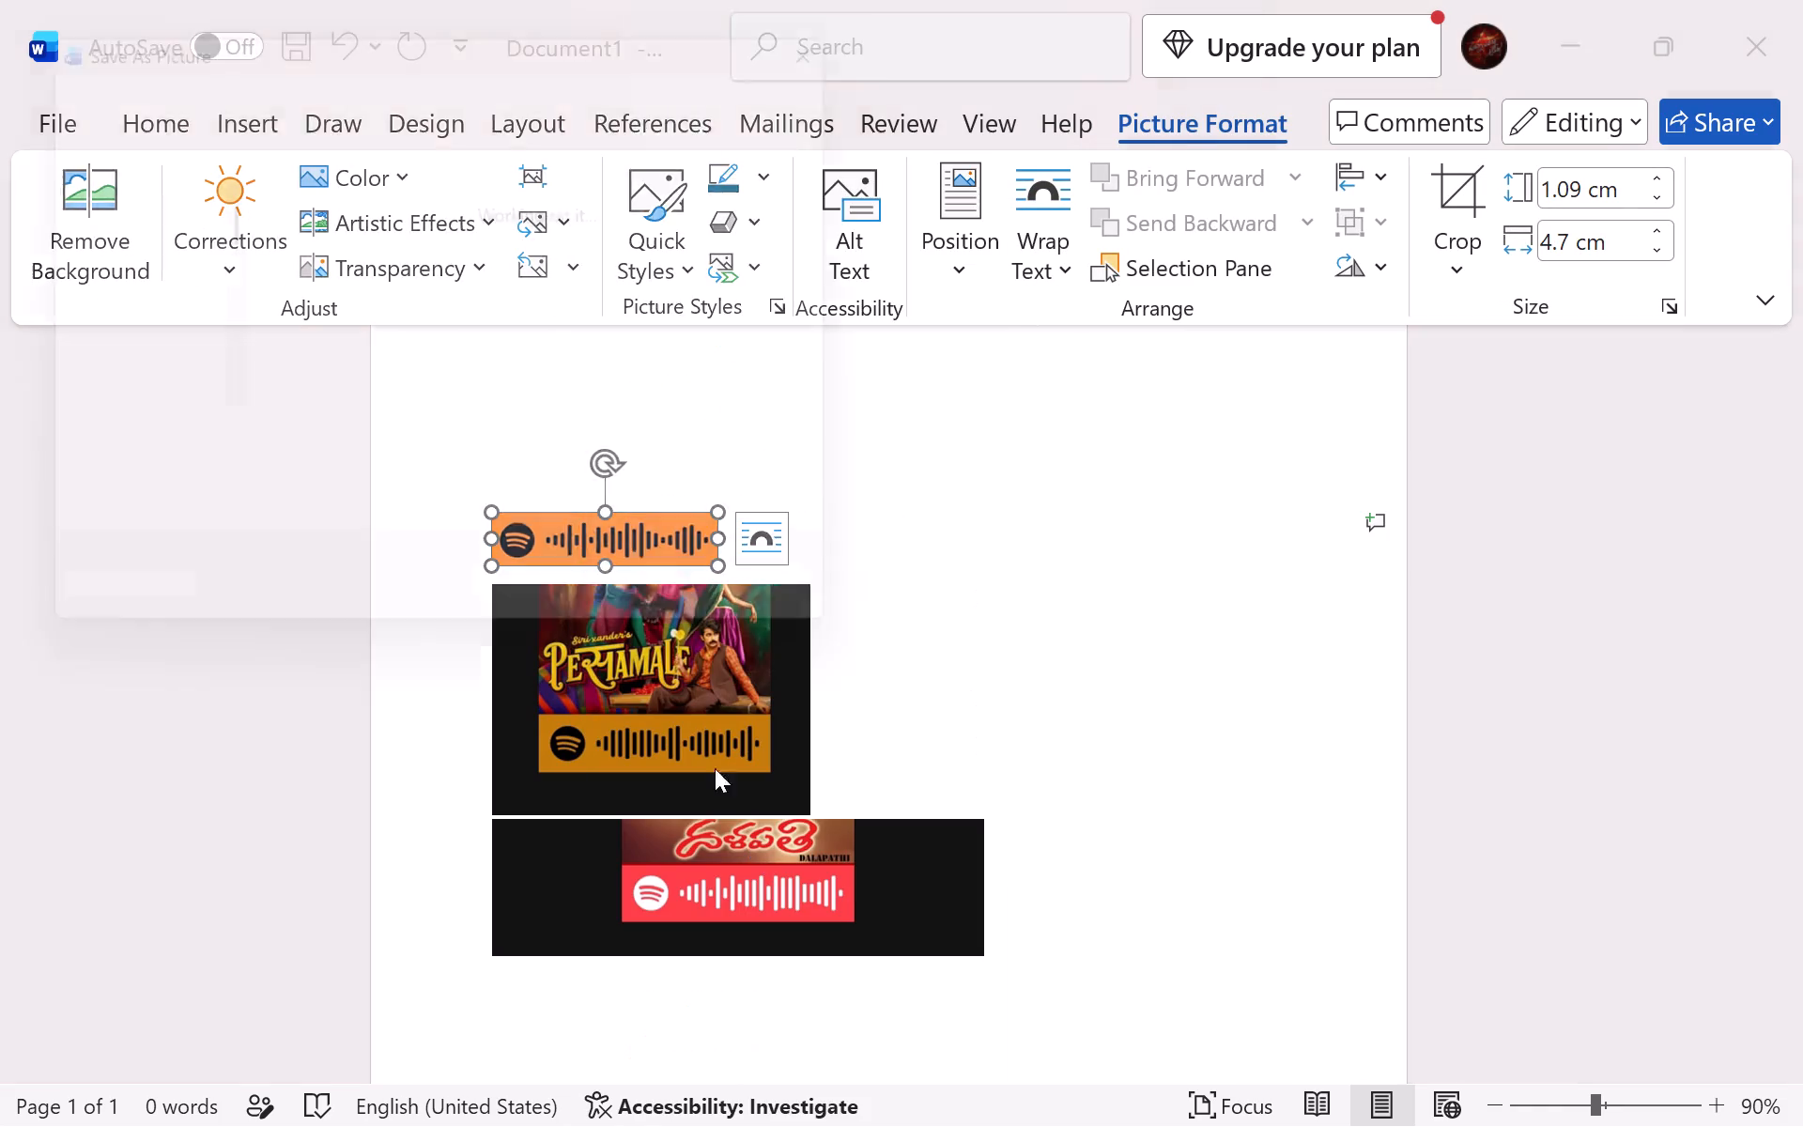
{"action": "left_click", "coordinate": [318, 269]}
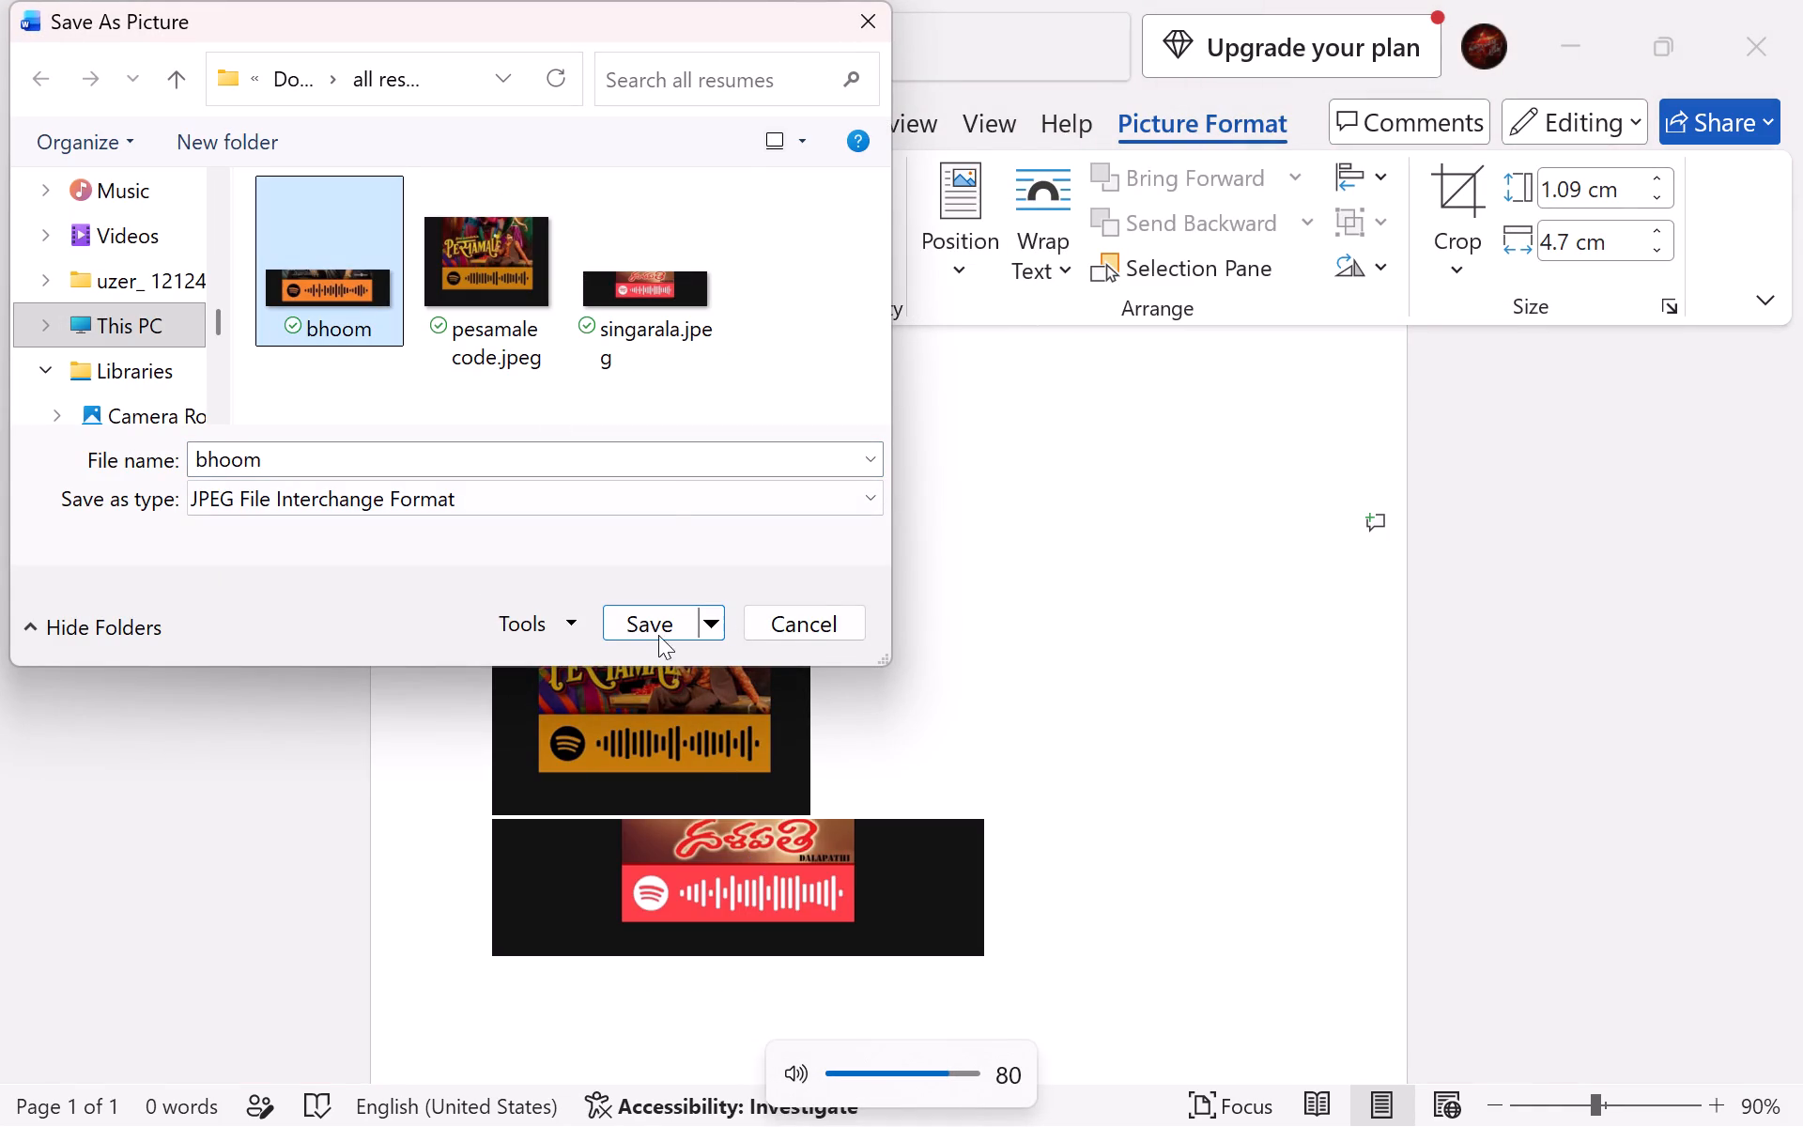
{"action": "left_click", "coordinate": [649, 619]}
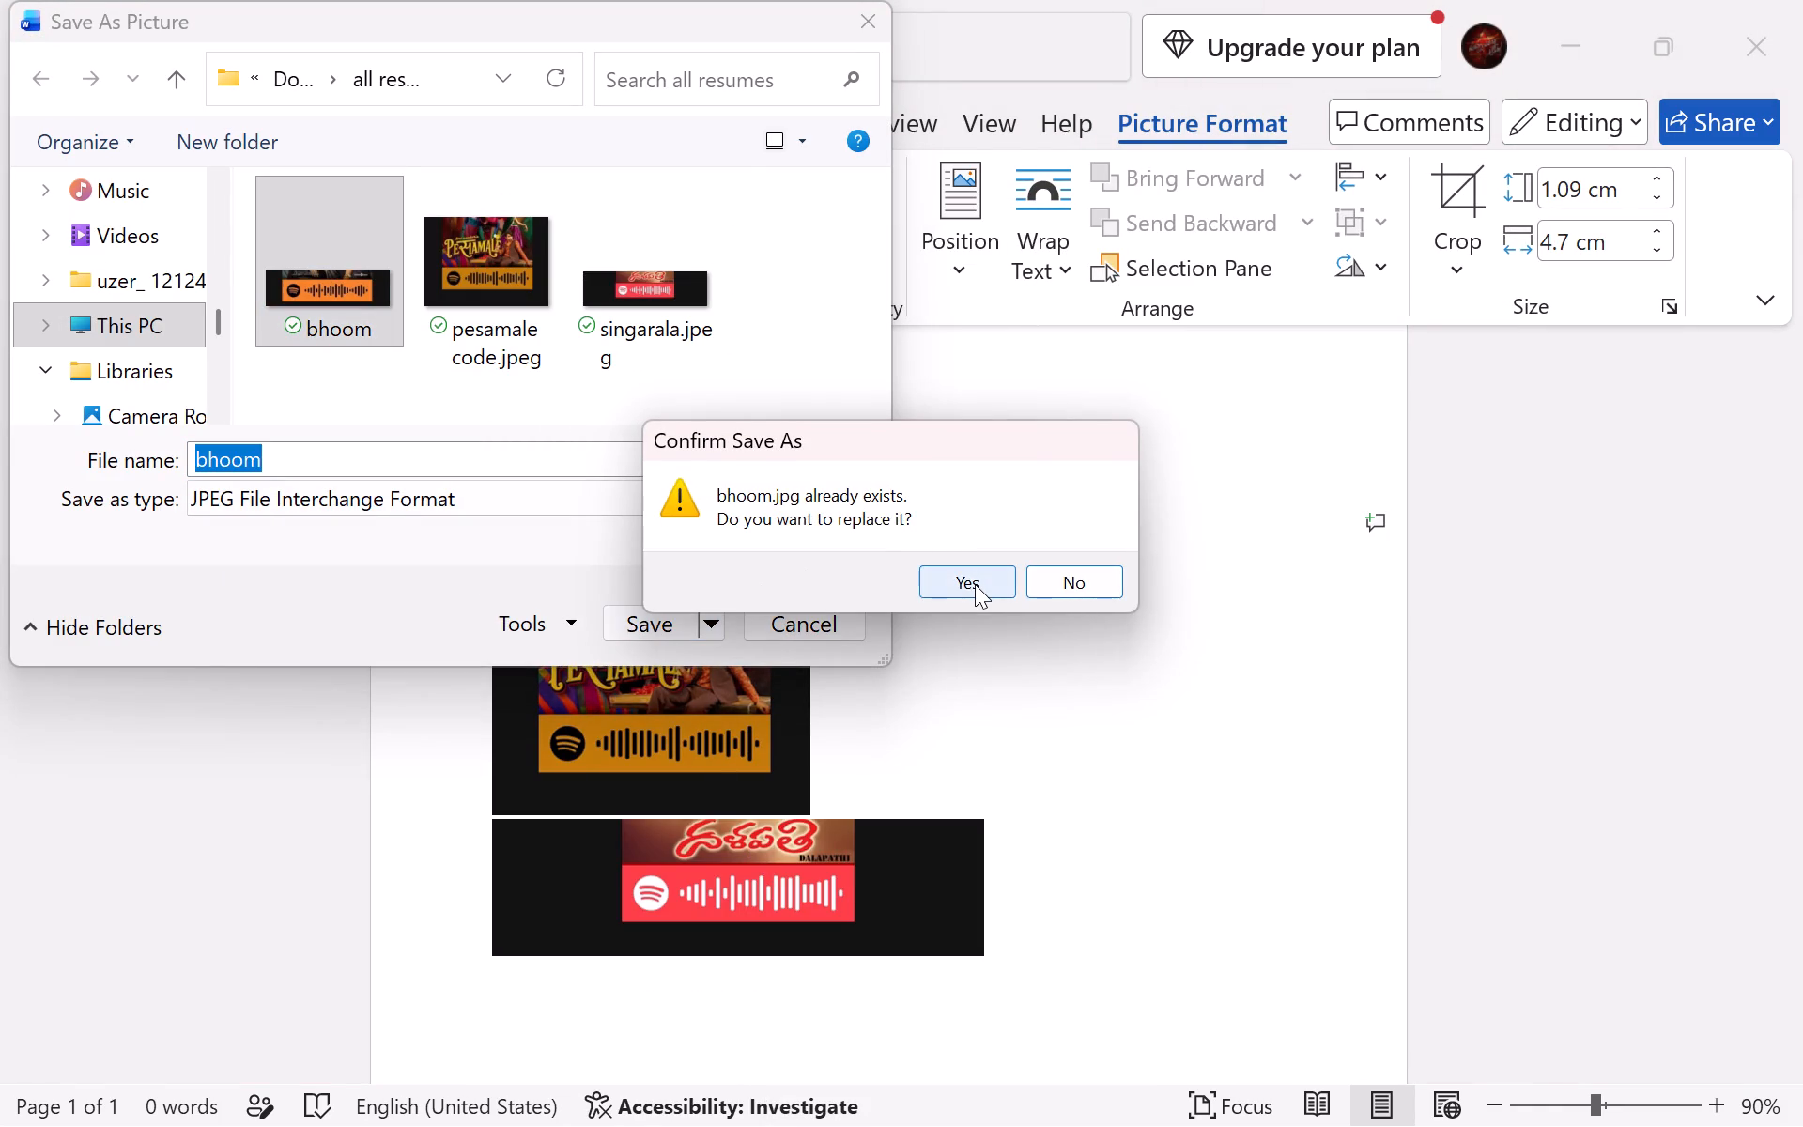
{"action": "left_click", "coordinate": [975, 584]}
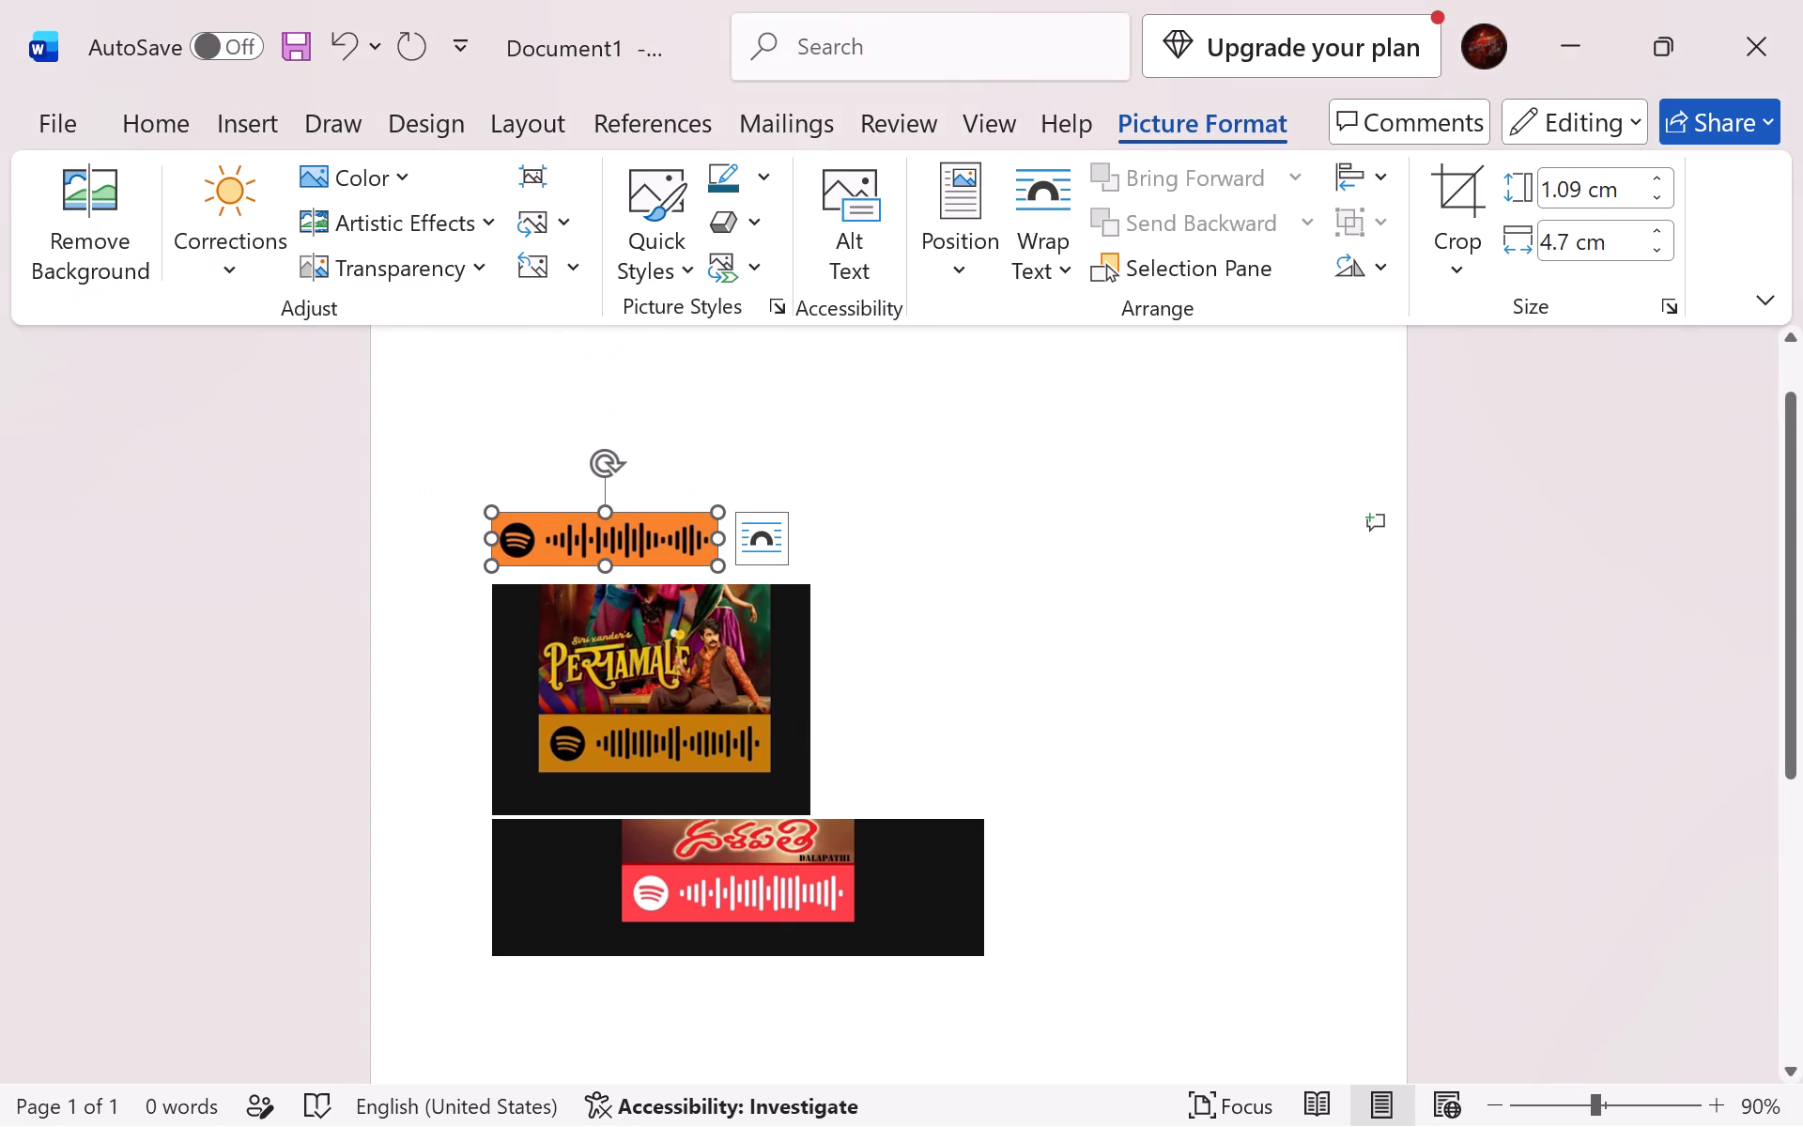
Switch to remove.bg in Chrome and upload the newly cropped bhoom image of the orange Spotify code.
{"action": "key", "text": "alt+Tab"}
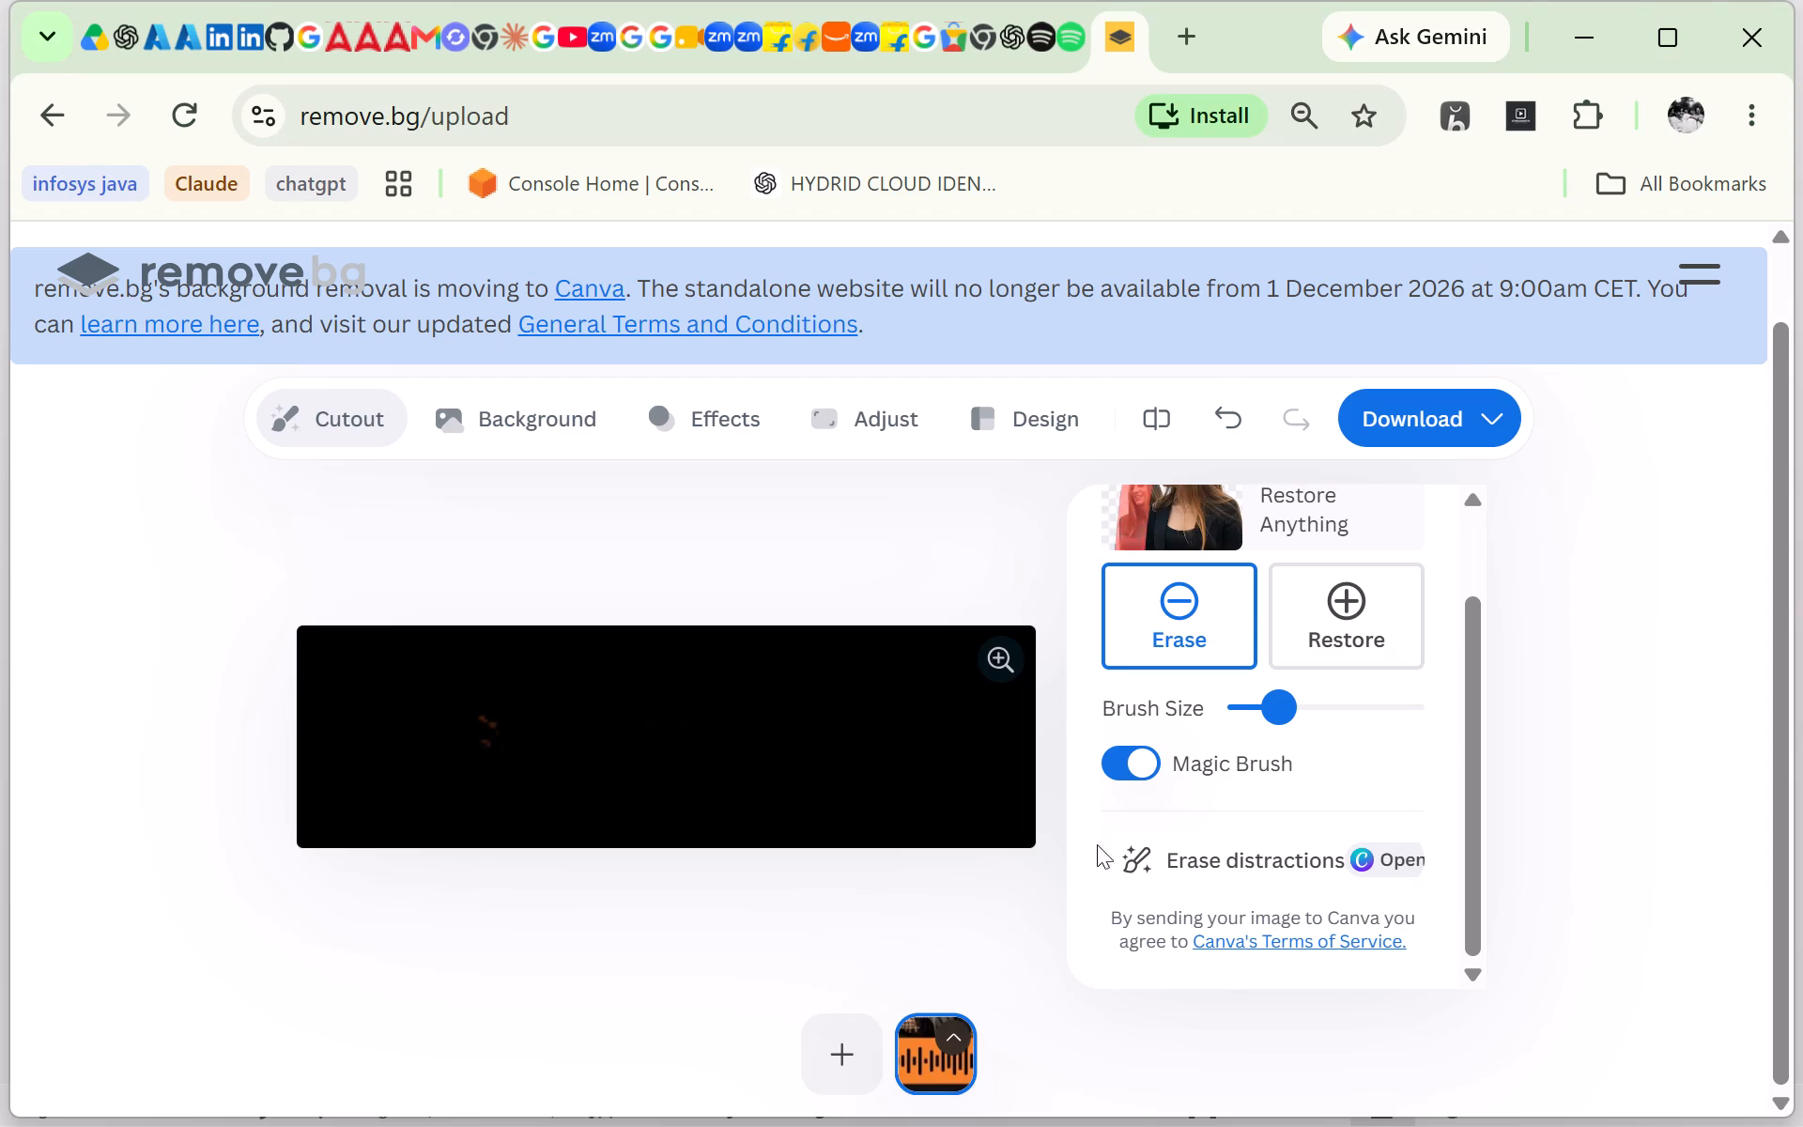
{"action": "left_click", "coordinate": [831, 1057]}
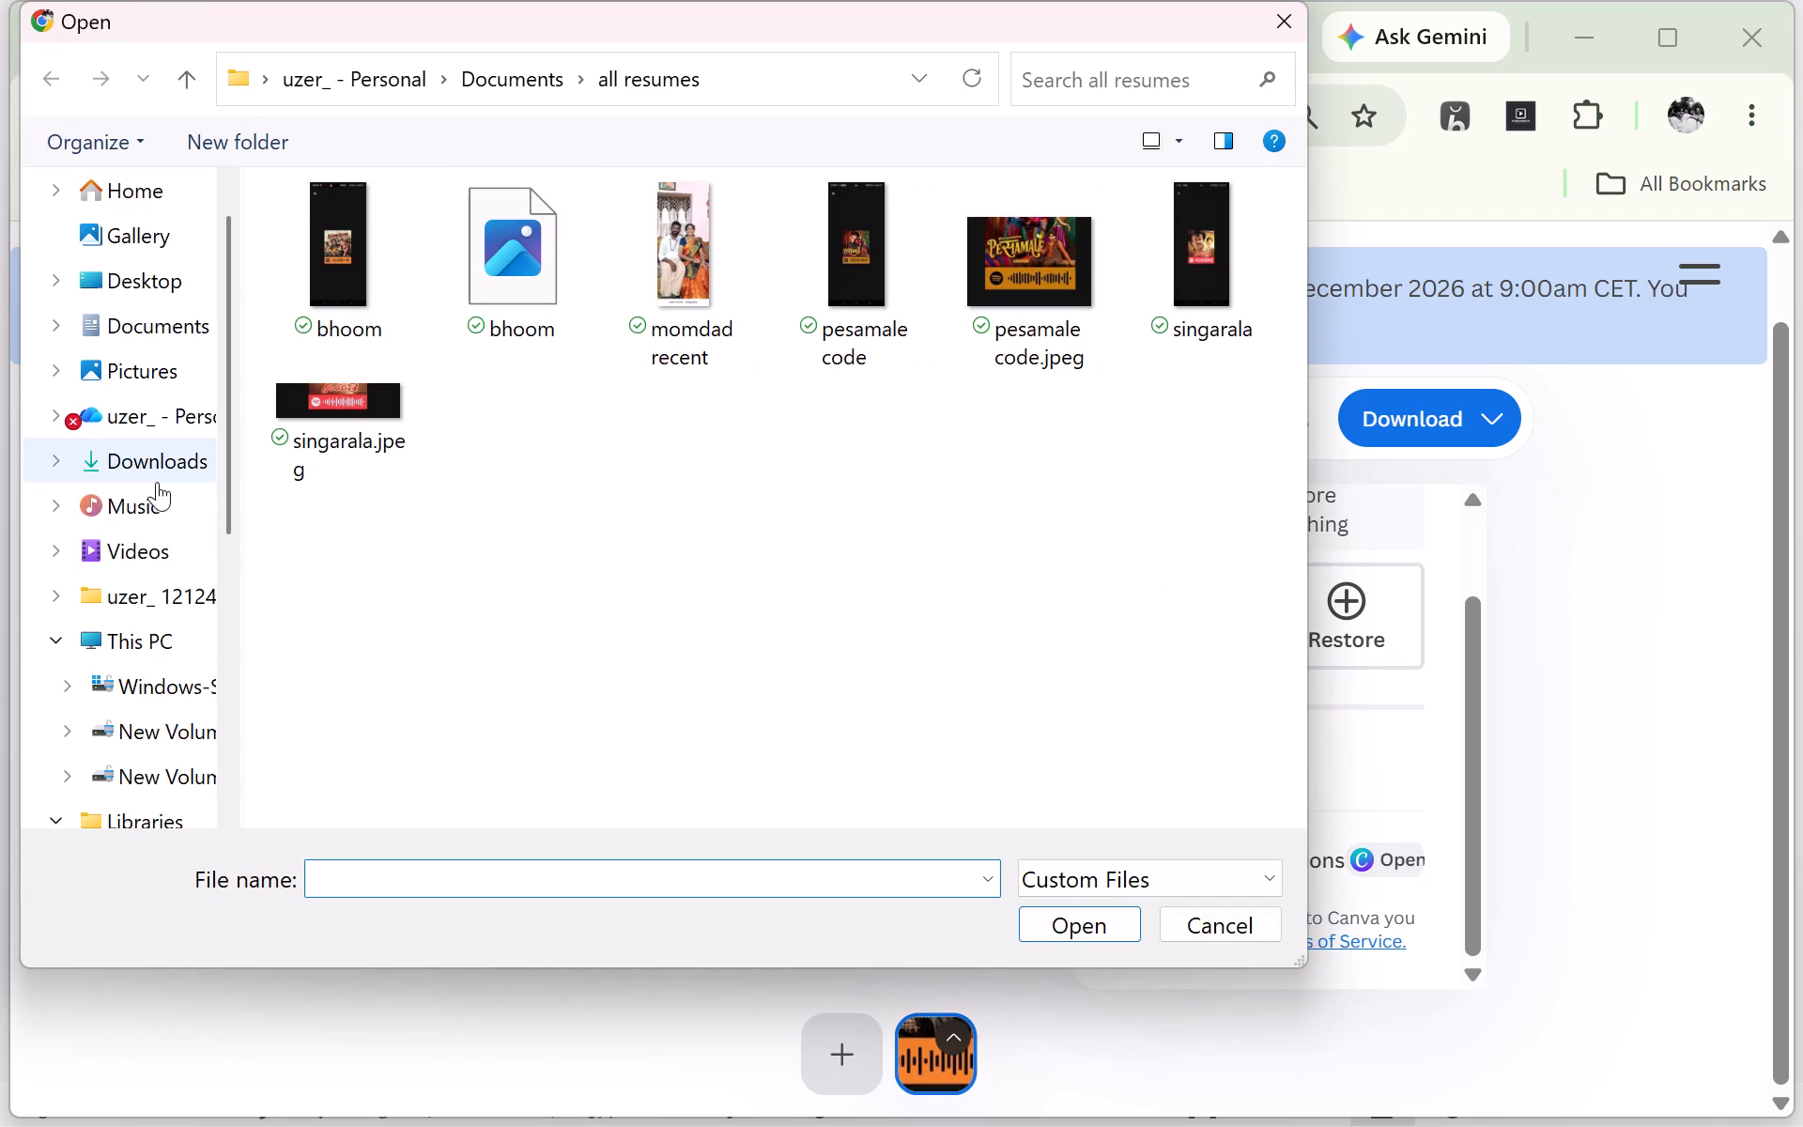
{"action": "left_click", "coordinate": [544, 294]}
{"action": "left_click", "coordinate": [1059, 926]}
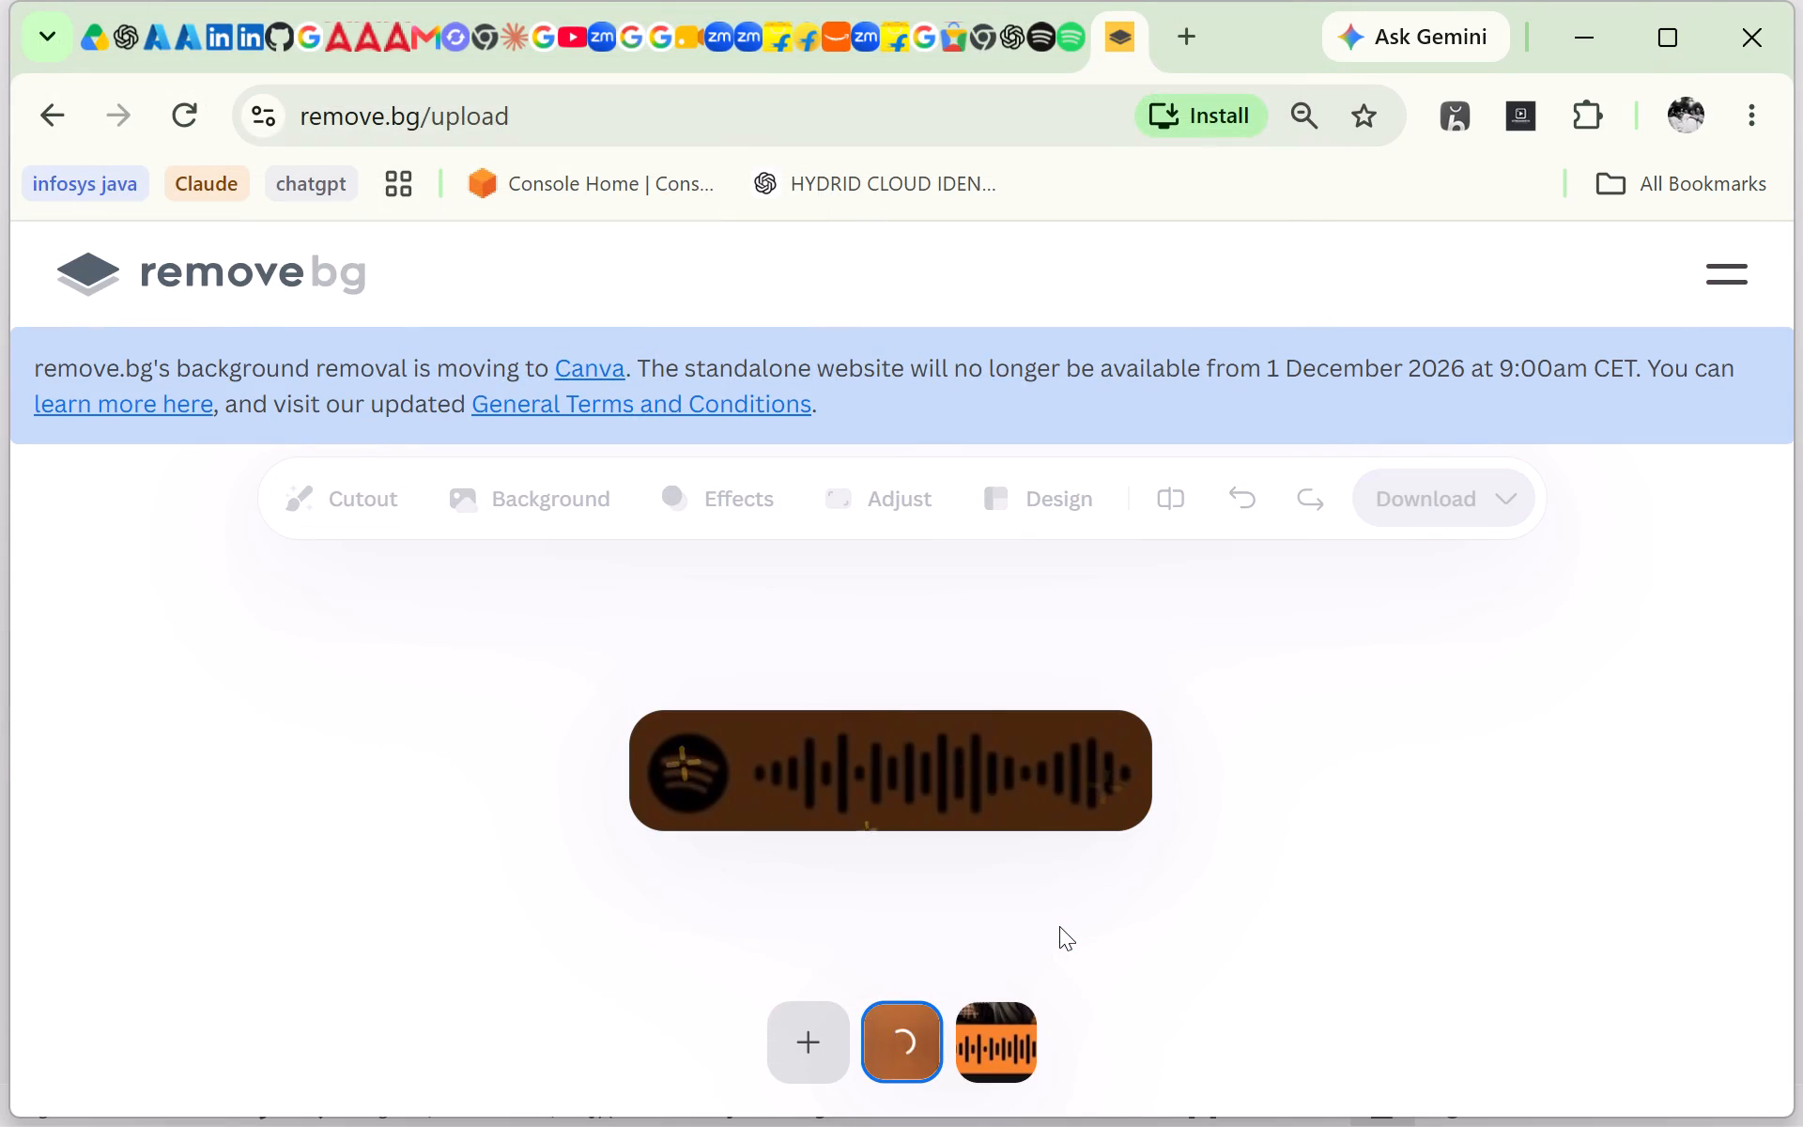
Switch to Word and crop the middle picture tightly to its dark yellow Spotify code.
{"action": "key", "text": "alt+Tab"}
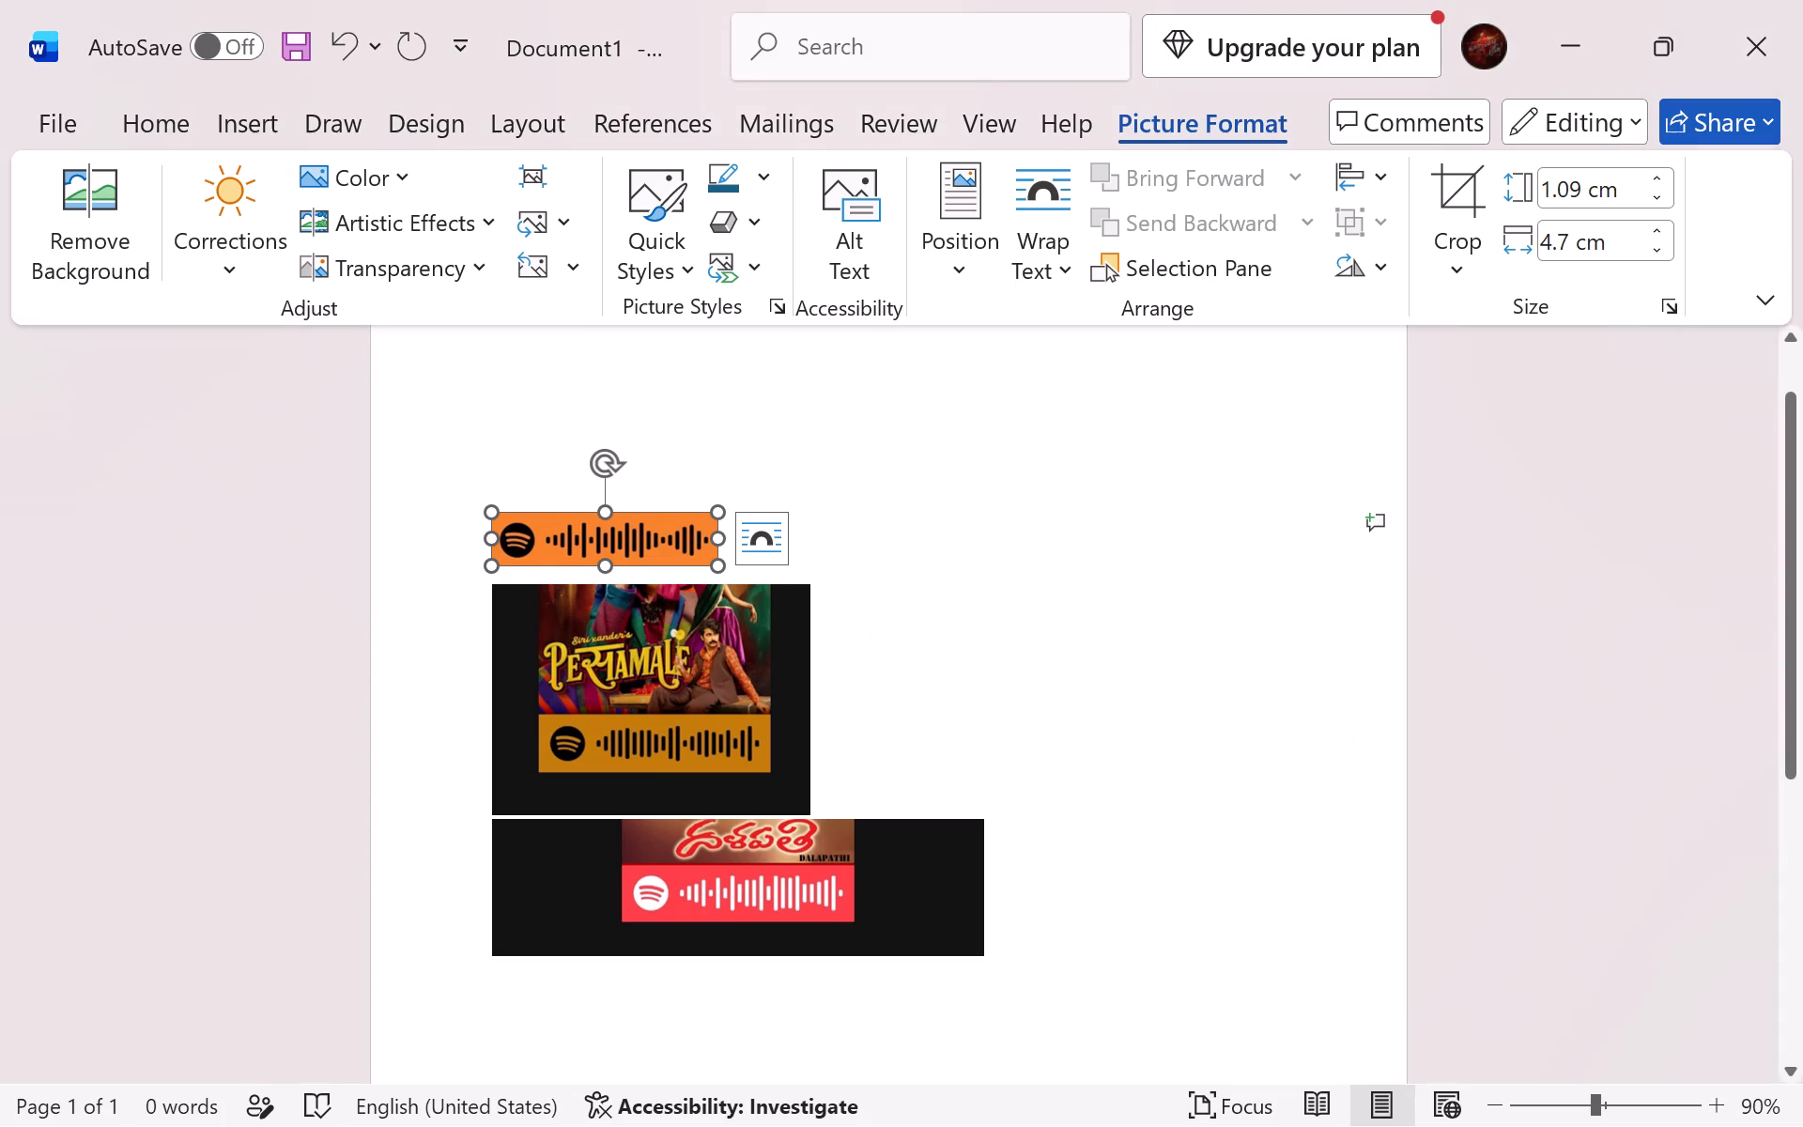
{"action": "left_click", "coordinate": [690, 681]}
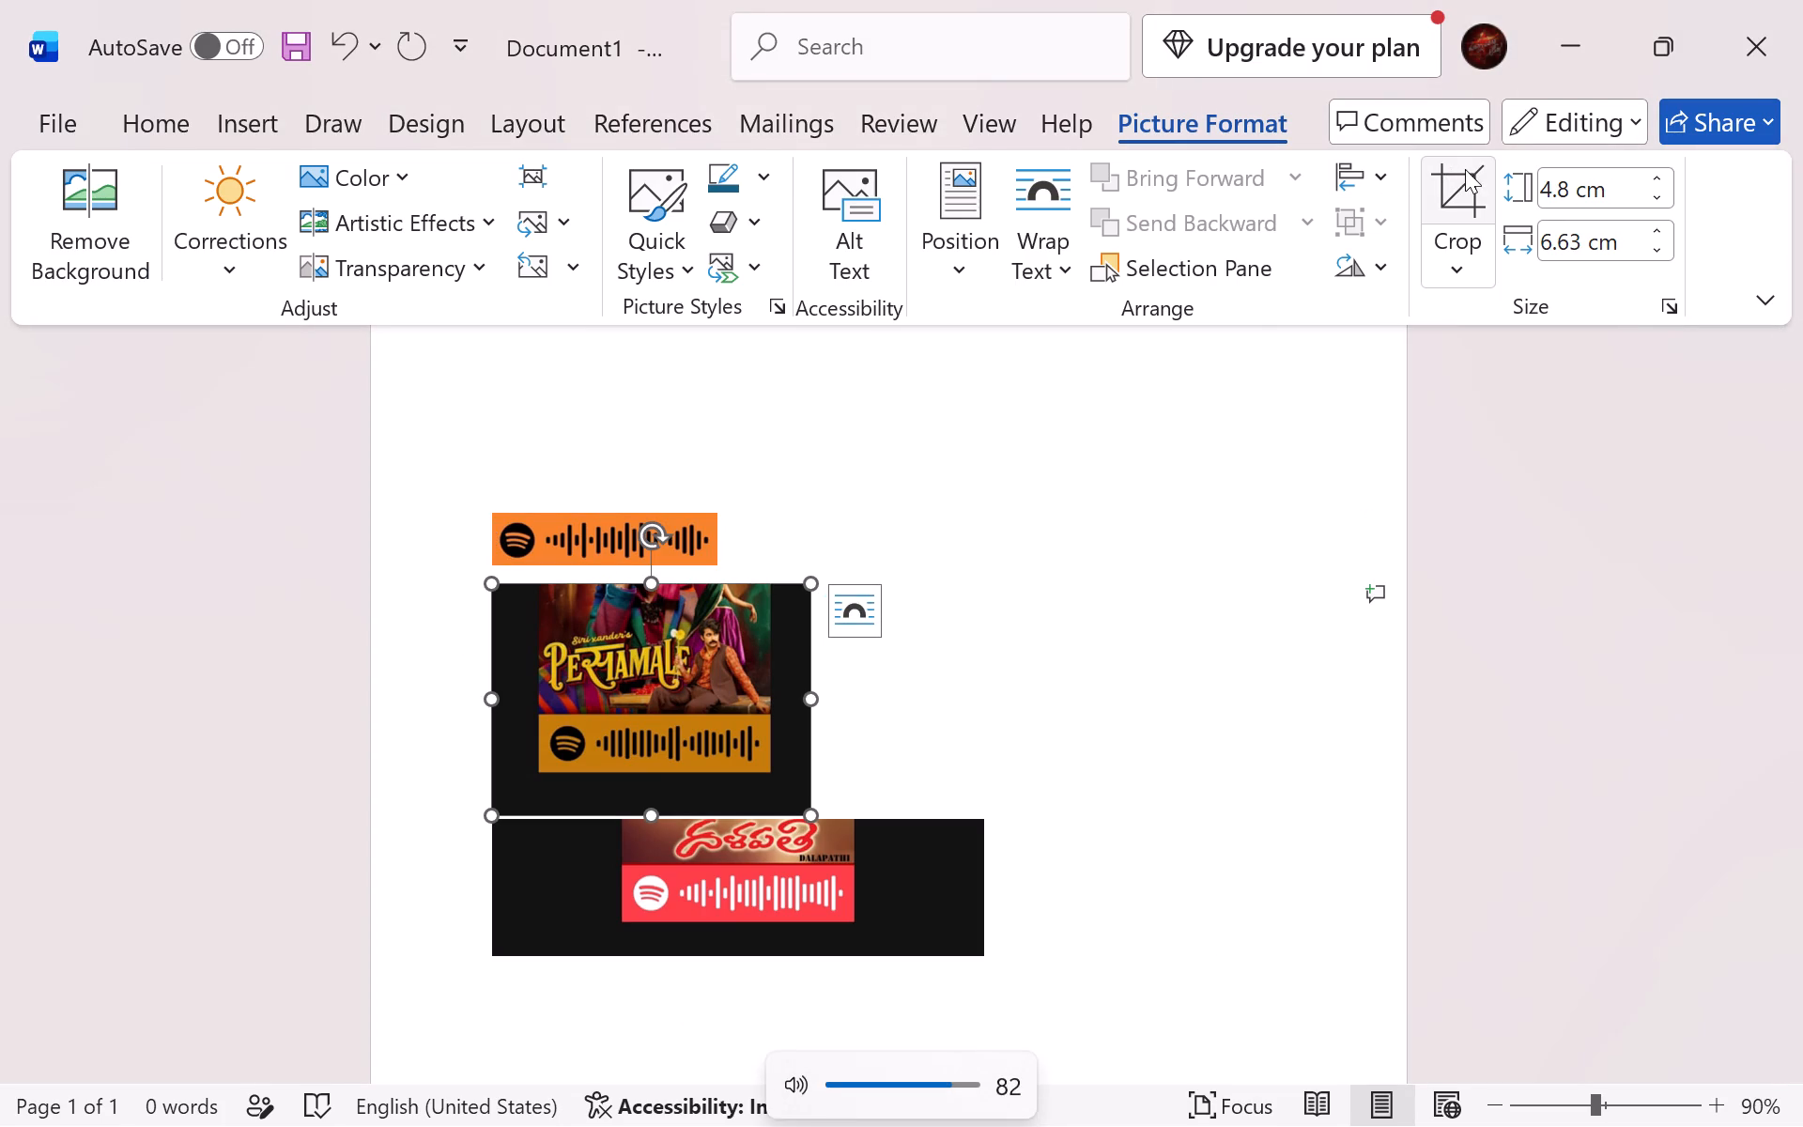
{"action": "left_click", "coordinate": [1465, 169]}
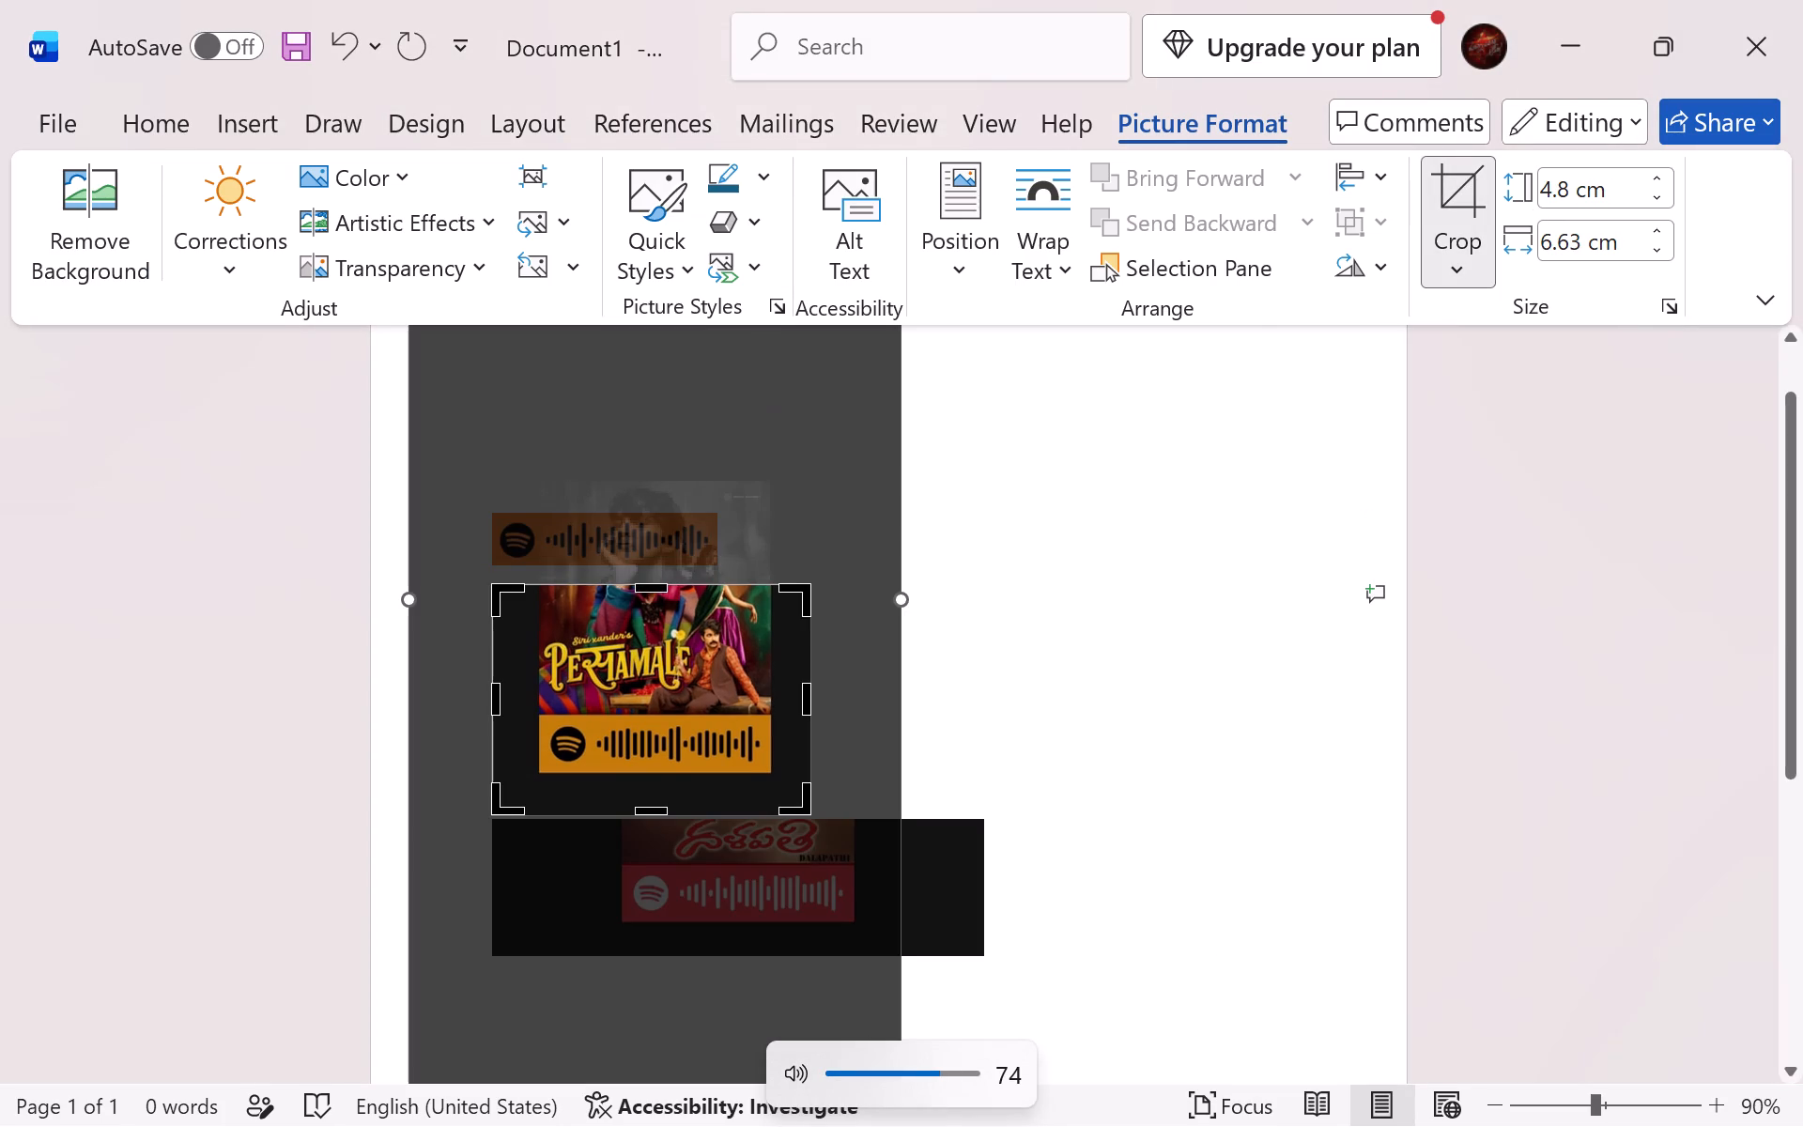
{"action": "left_click_drag", "start_coordinate": [809, 587], "coordinate": [784, 631]}
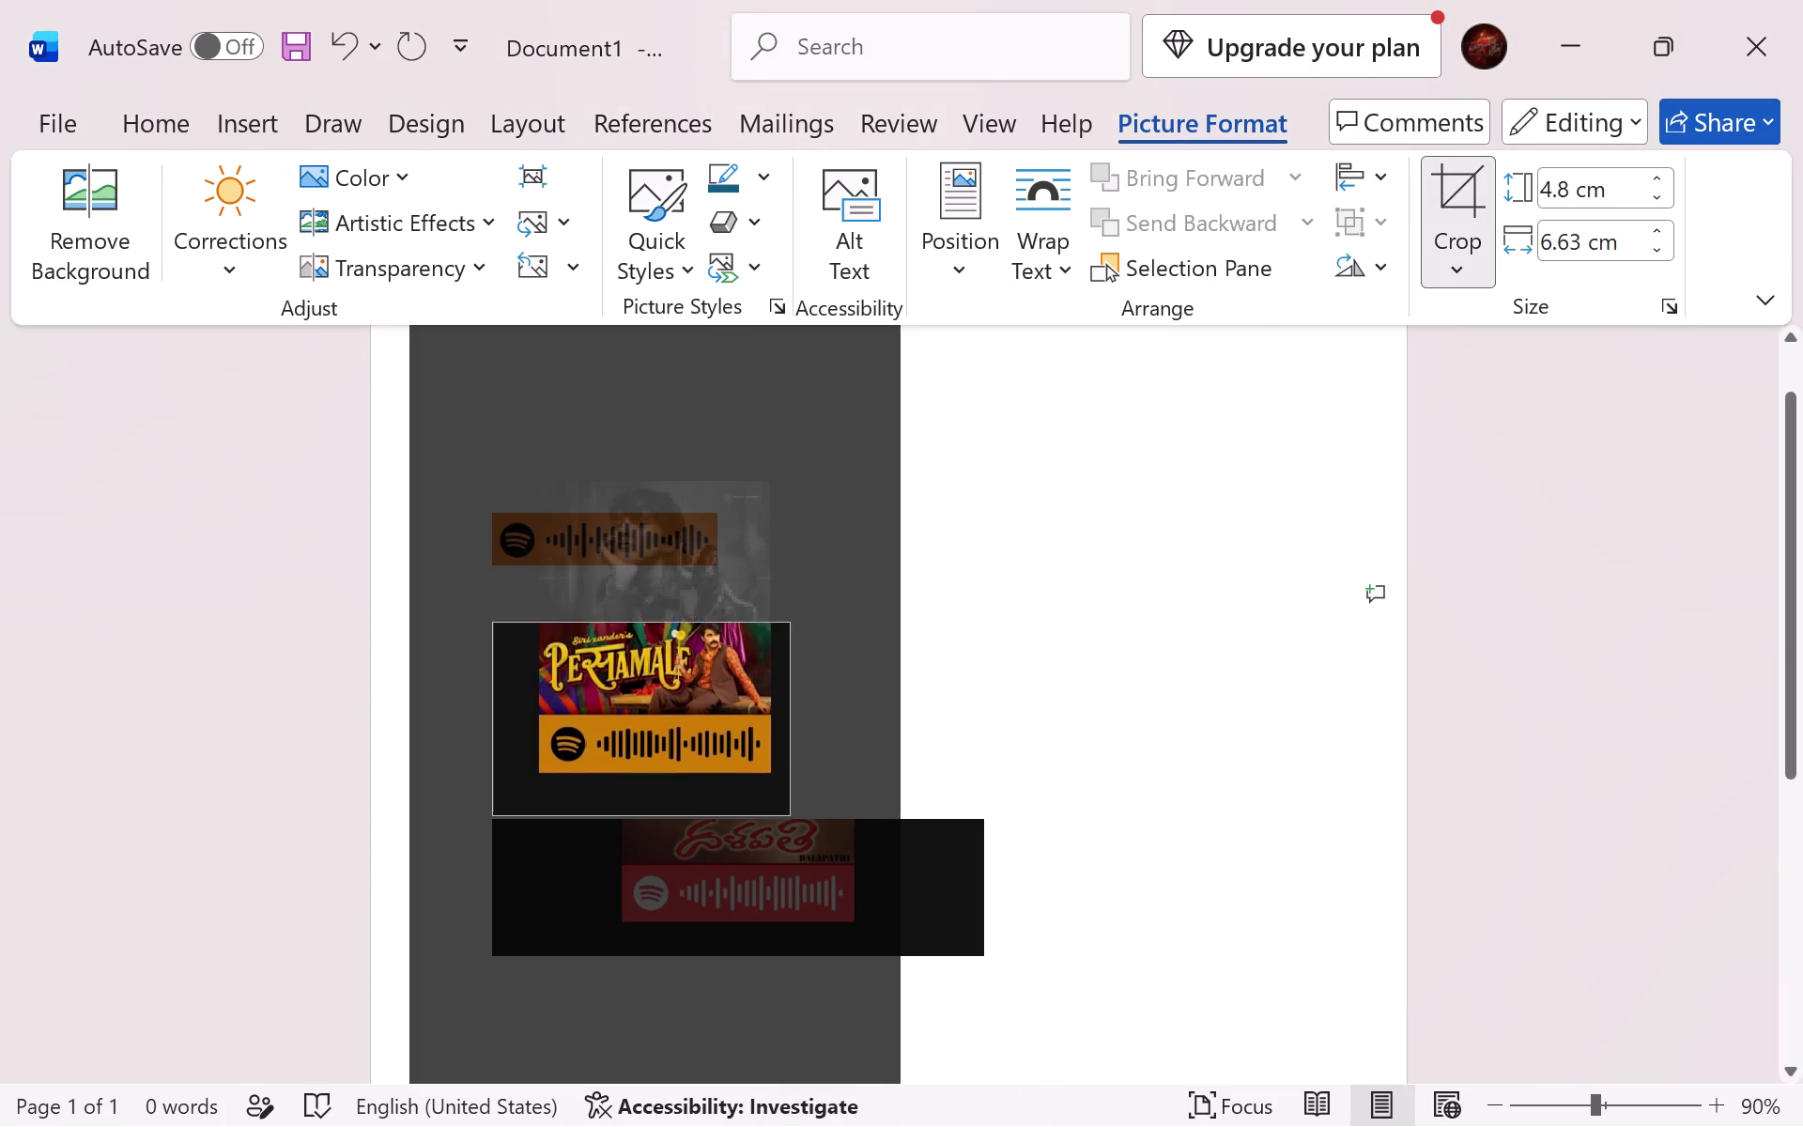
{"action": "left_click_drag", "start_coordinate": [784, 631], "coordinate": [767, 715]}
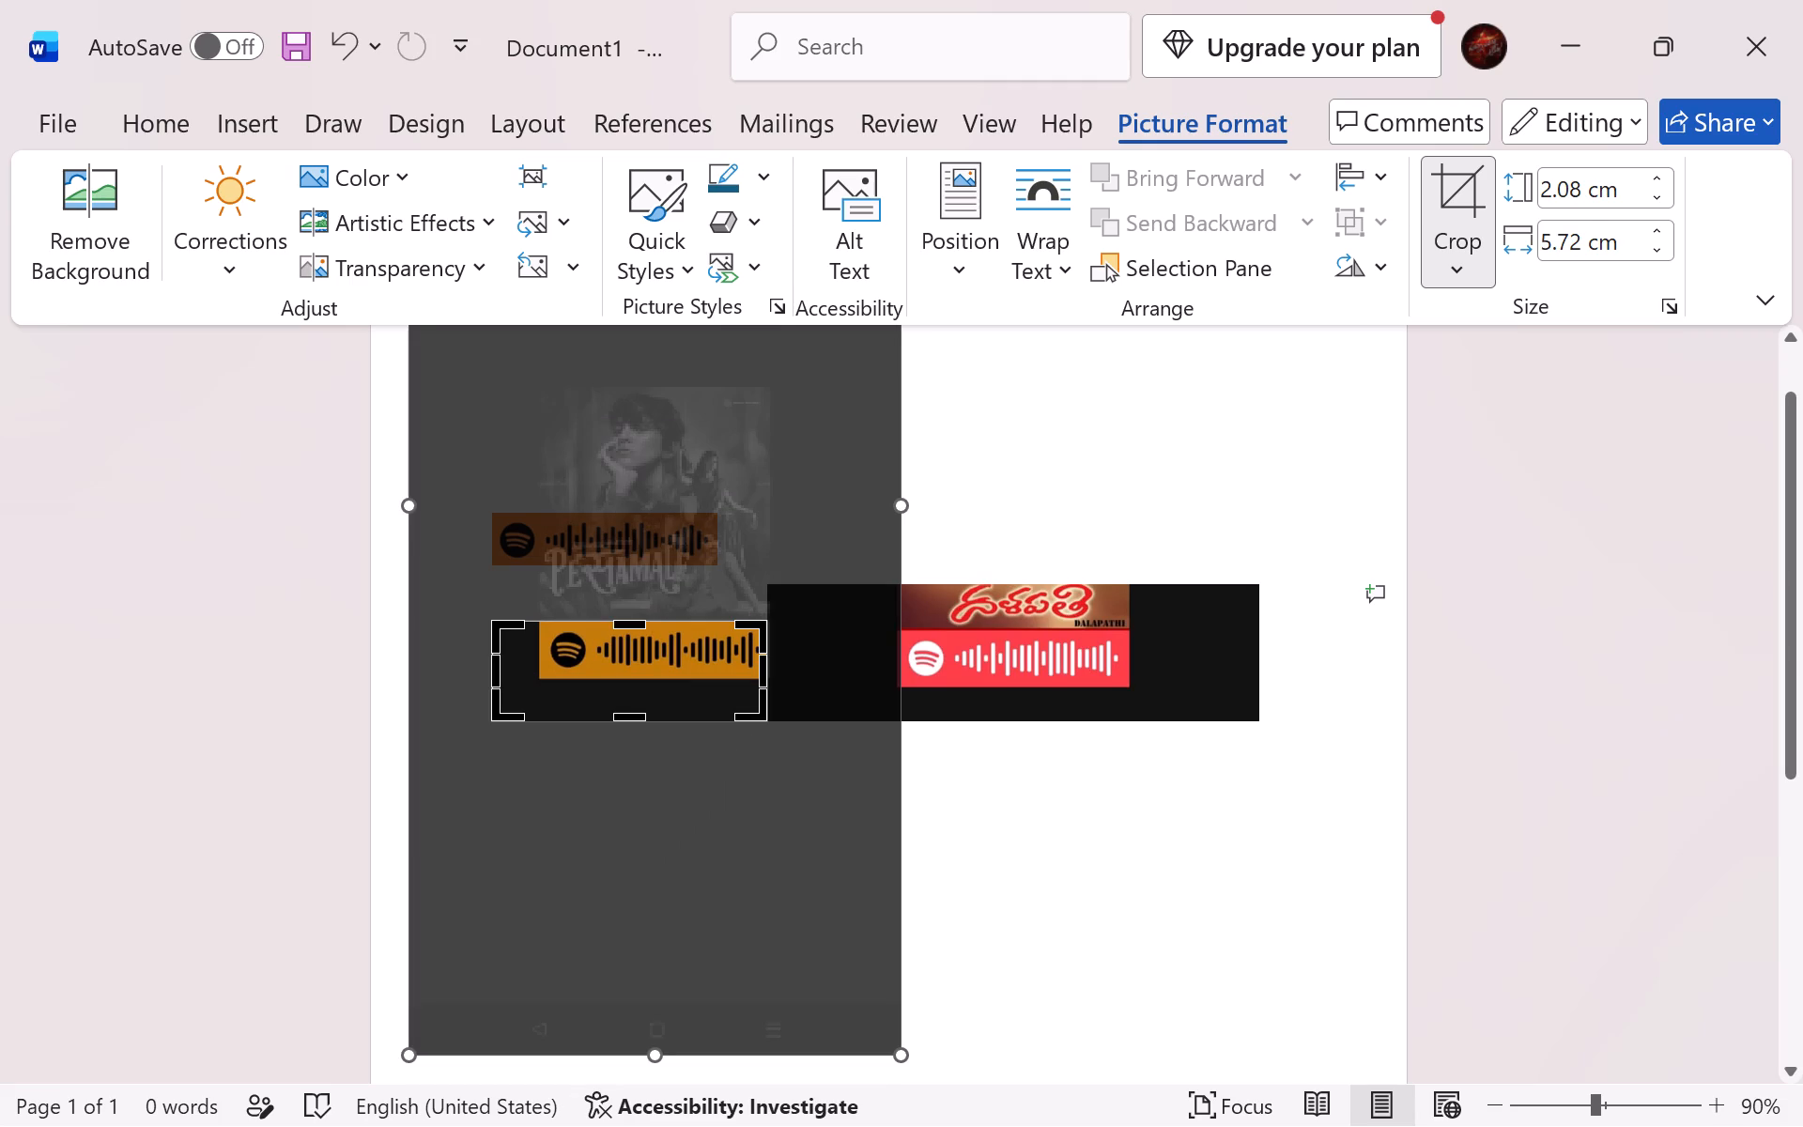
{"action": "left_click_drag", "start_coordinate": [498, 715], "coordinate": [534, 678]}
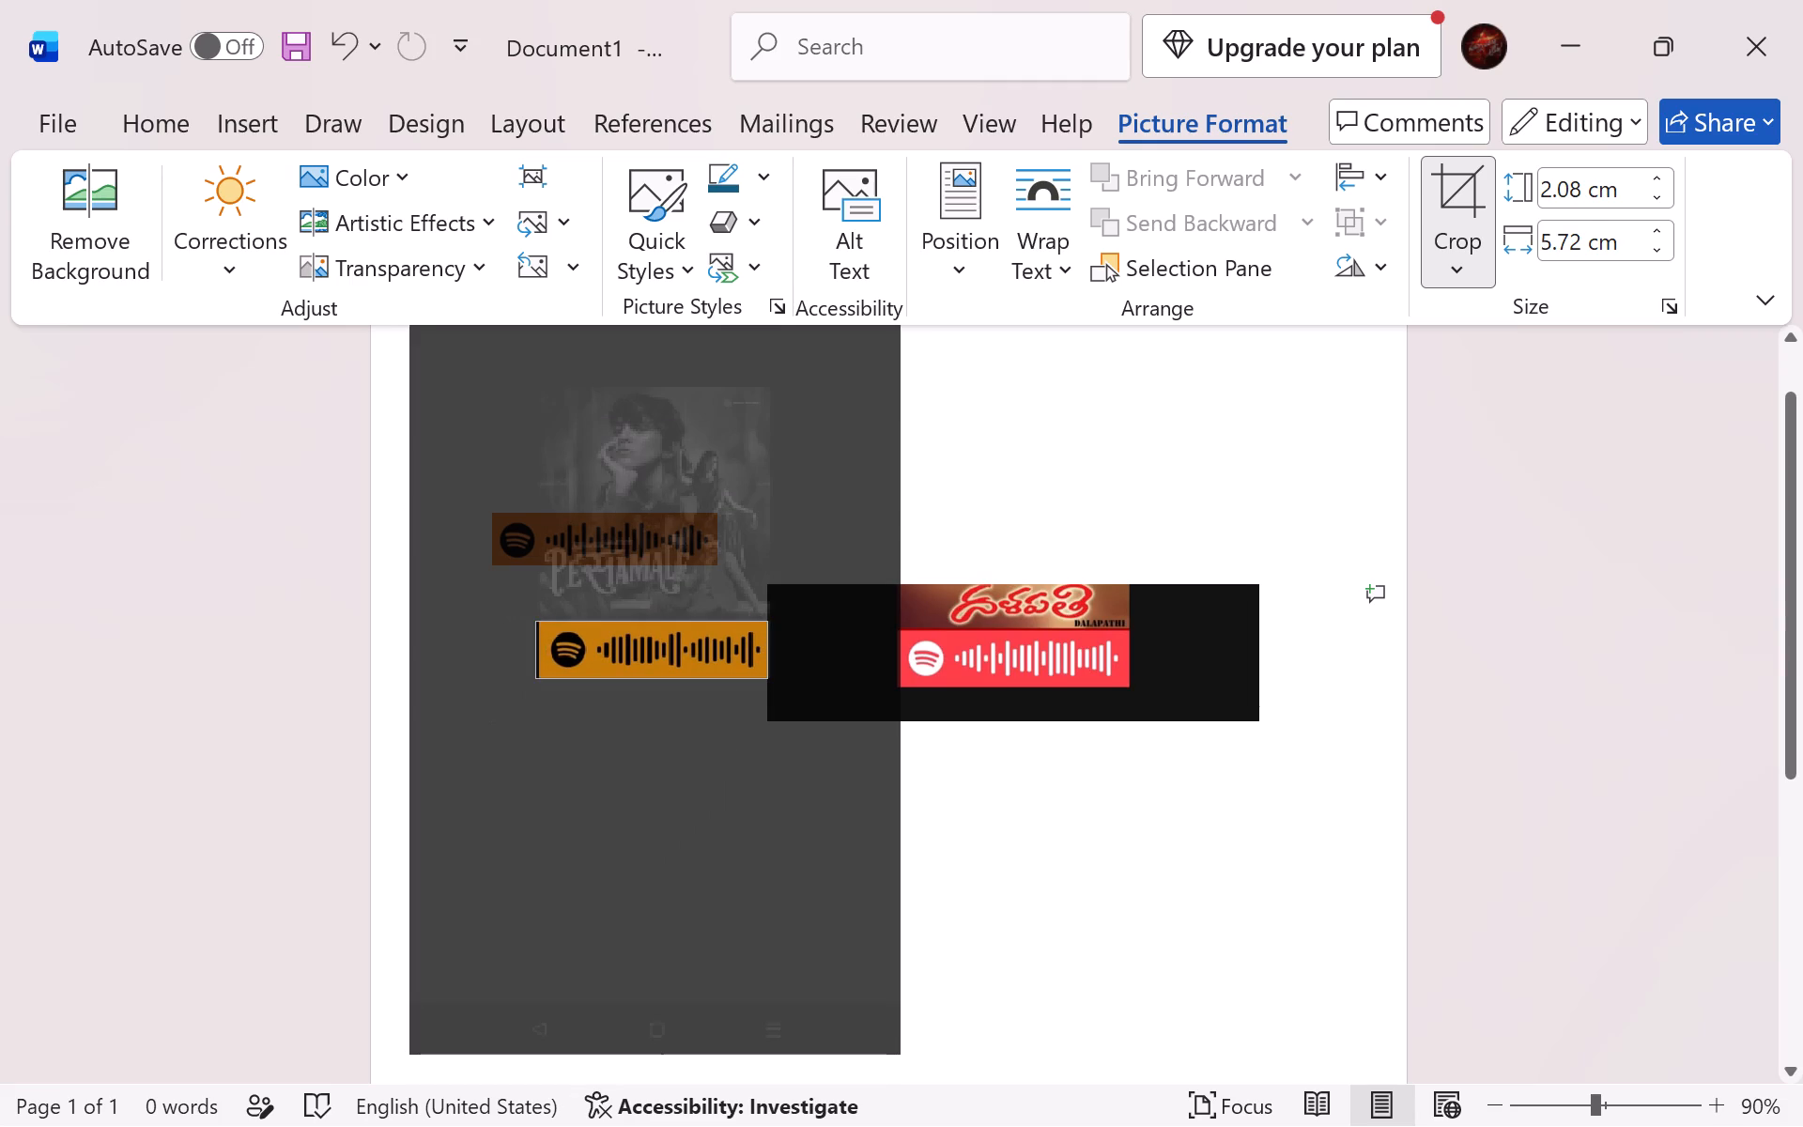
{"action": "left_click_drag", "start_coordinate": [534, 678], "coordinate": [542, 677]}
{"action": "key", "text": "Return"}
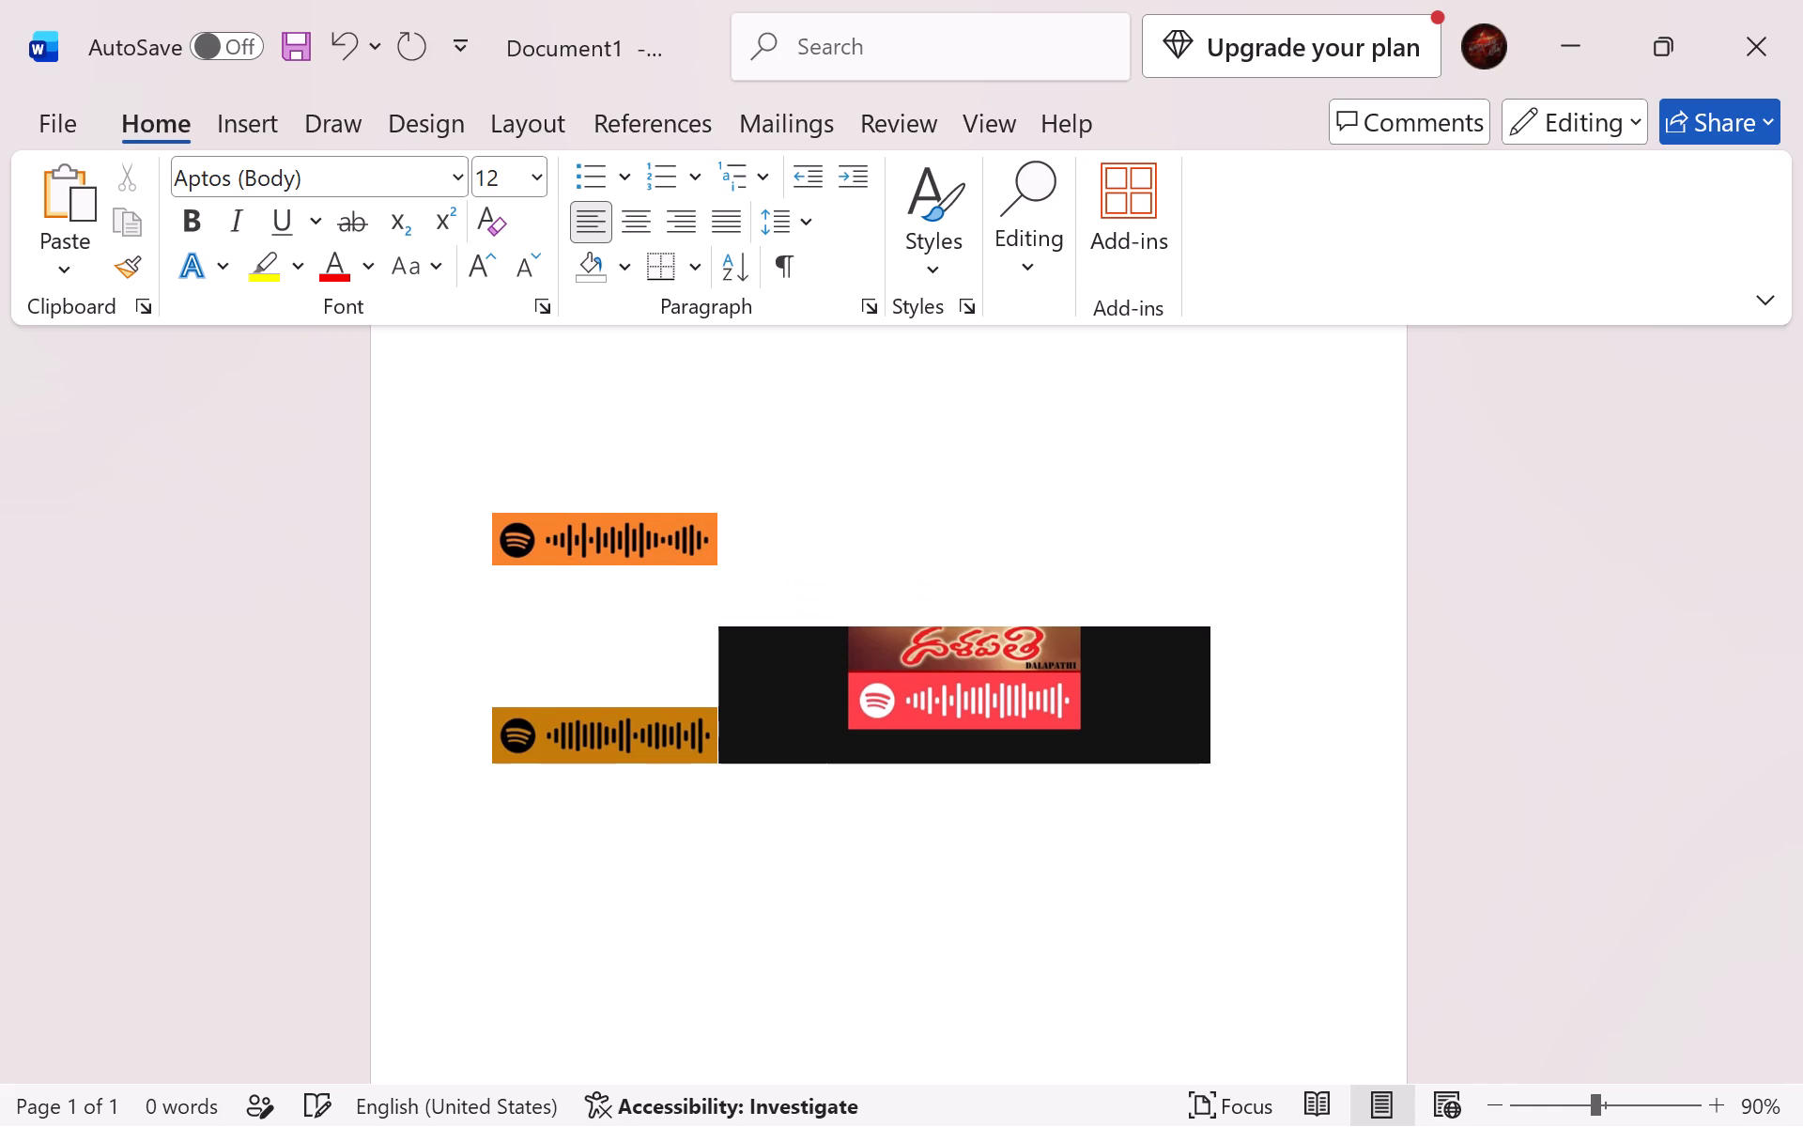
Crop the third picture tightly to its red Spotify code.
{"action": "left_click", "coordinate": [877, 684]}
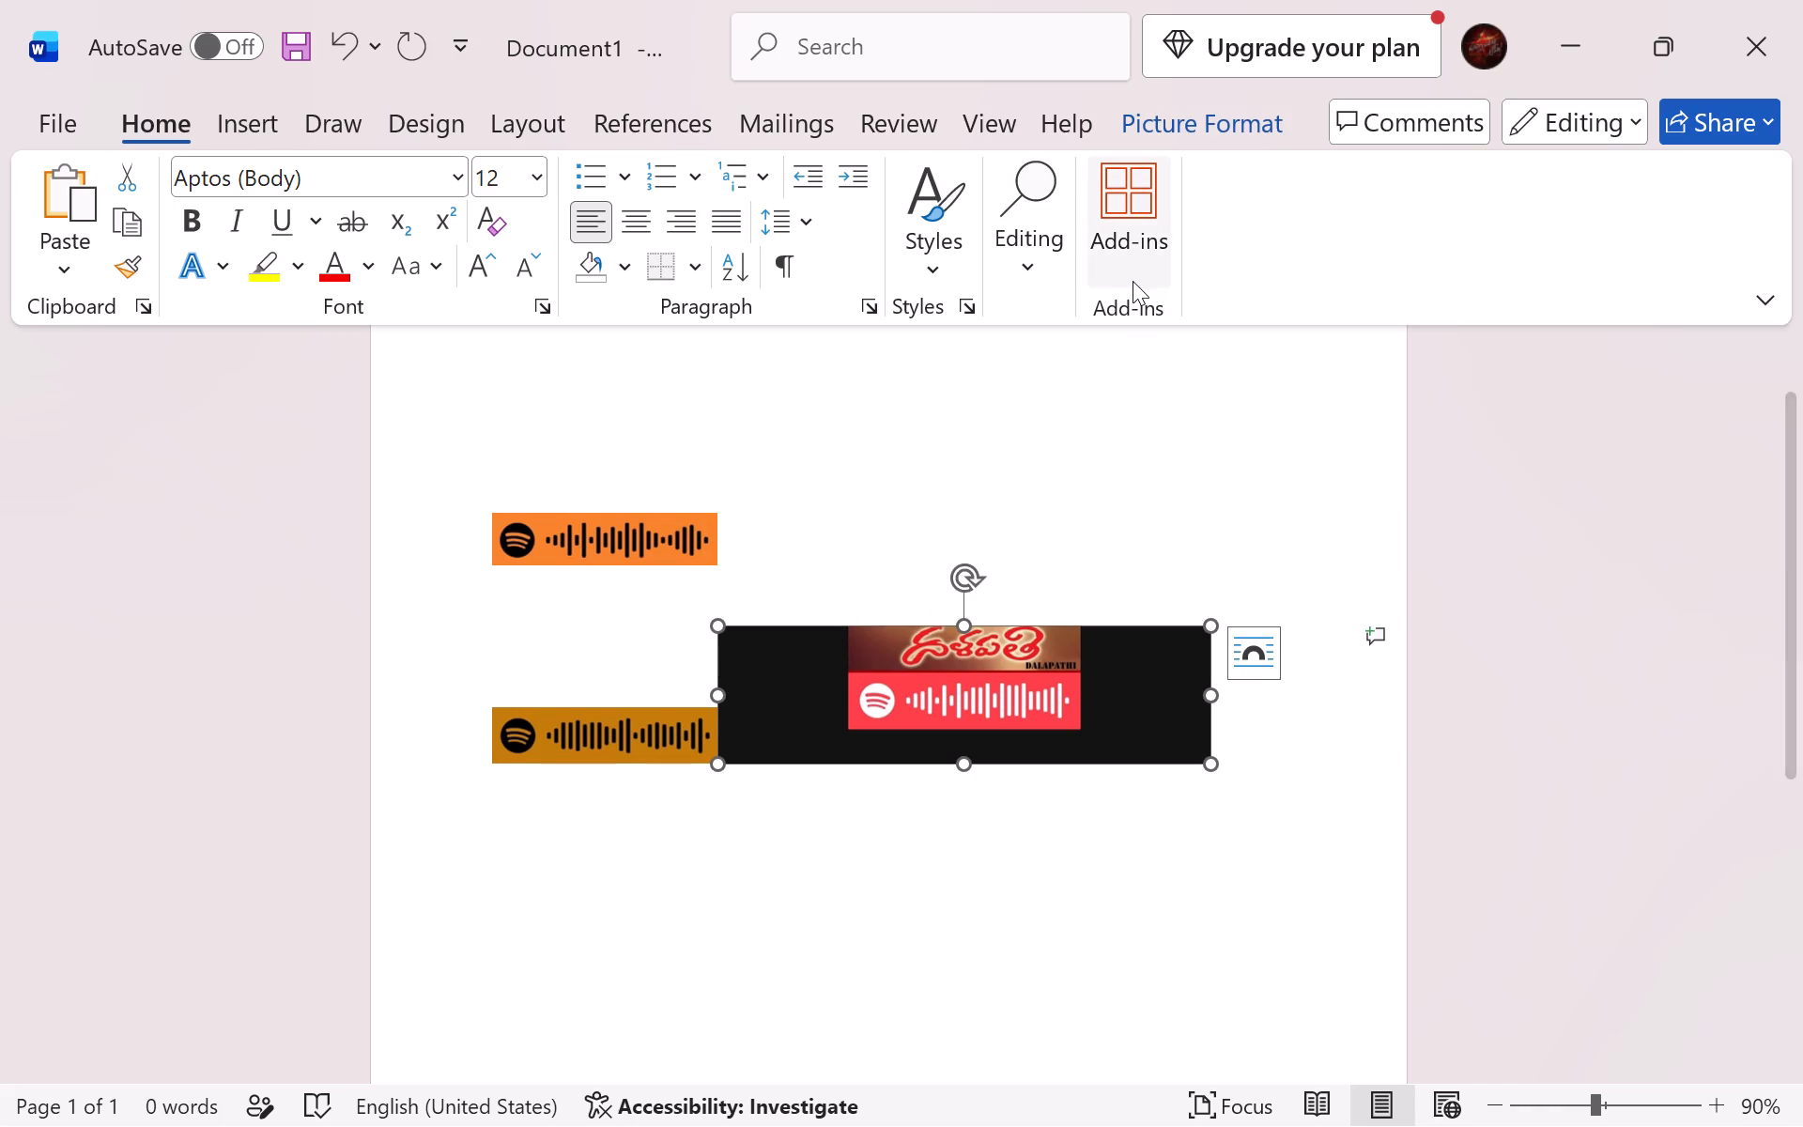
{"action": "left_click", "coordinate": [1177, 123]}
{"action": "left_click", "coordinate": [1479, 191]}
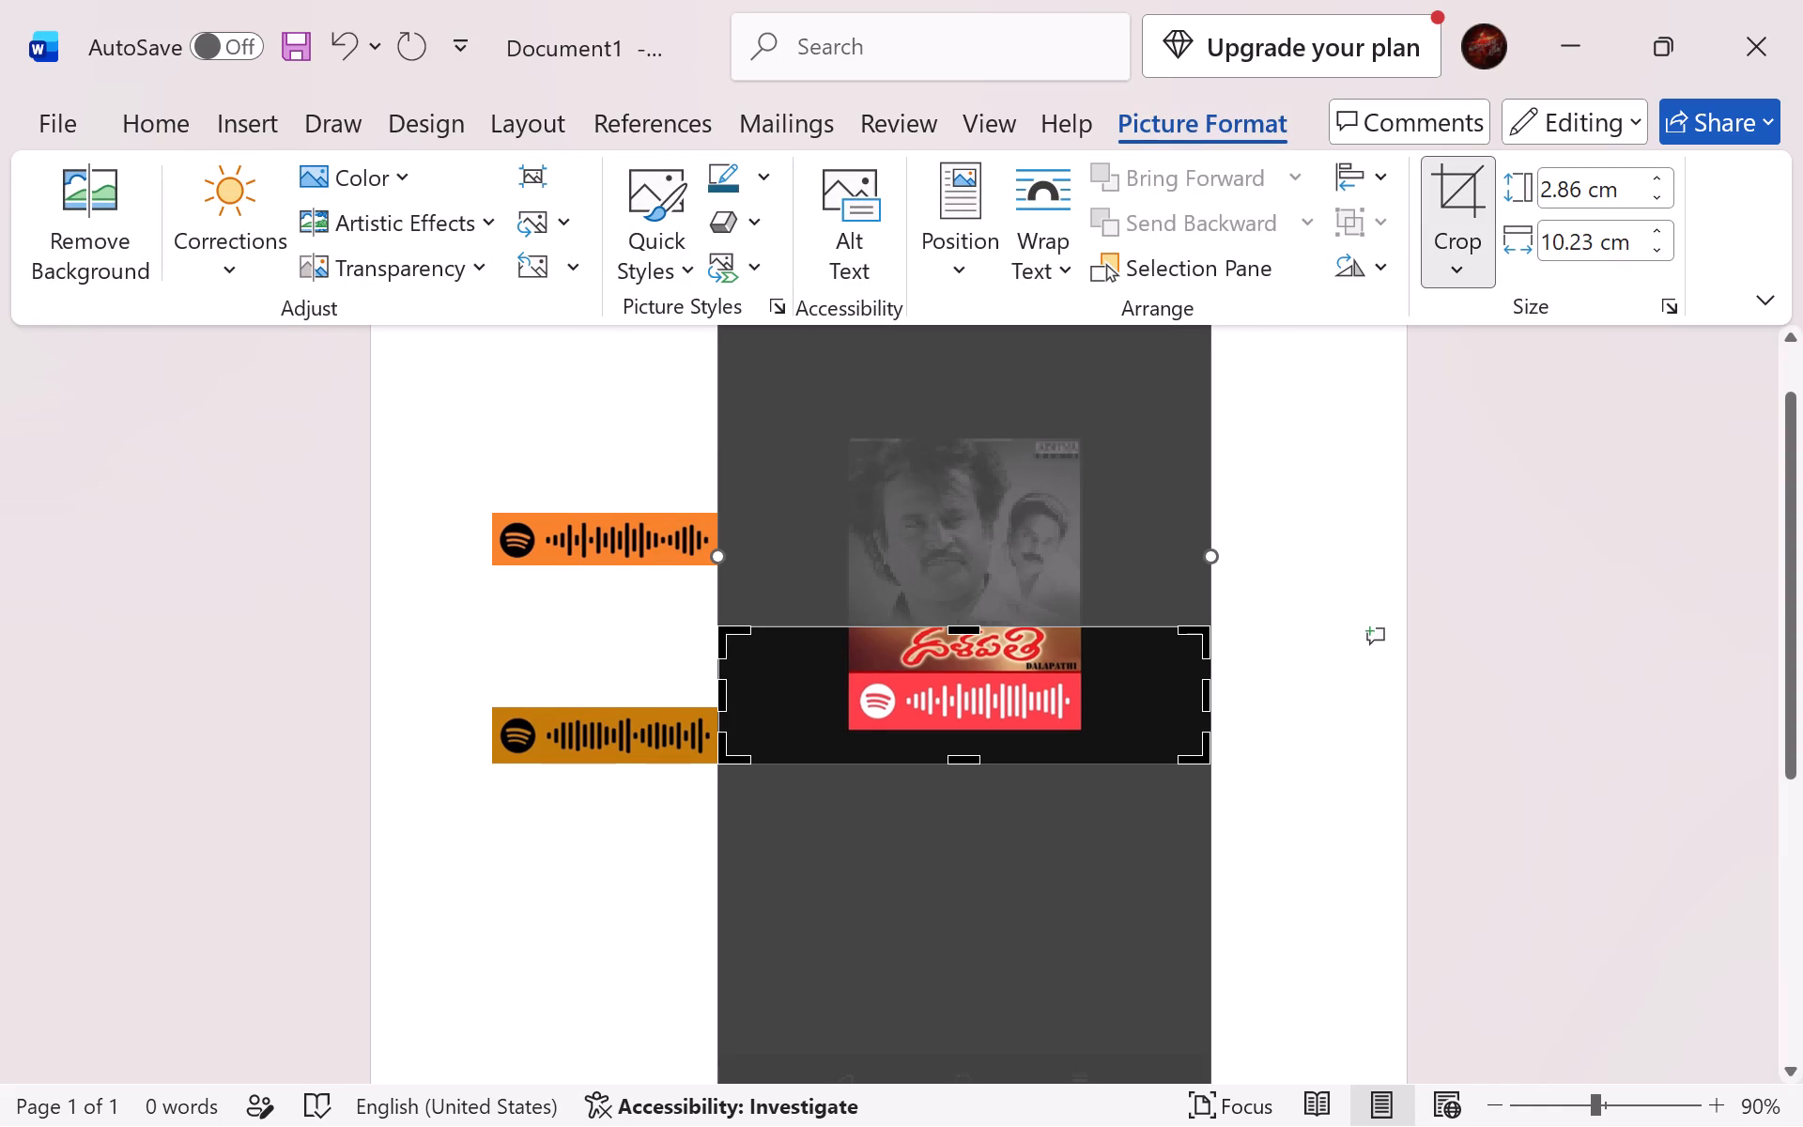
{"action": "left_click_drag", "start_coordinate": [721, 626], "coordinate": [994, 672]}
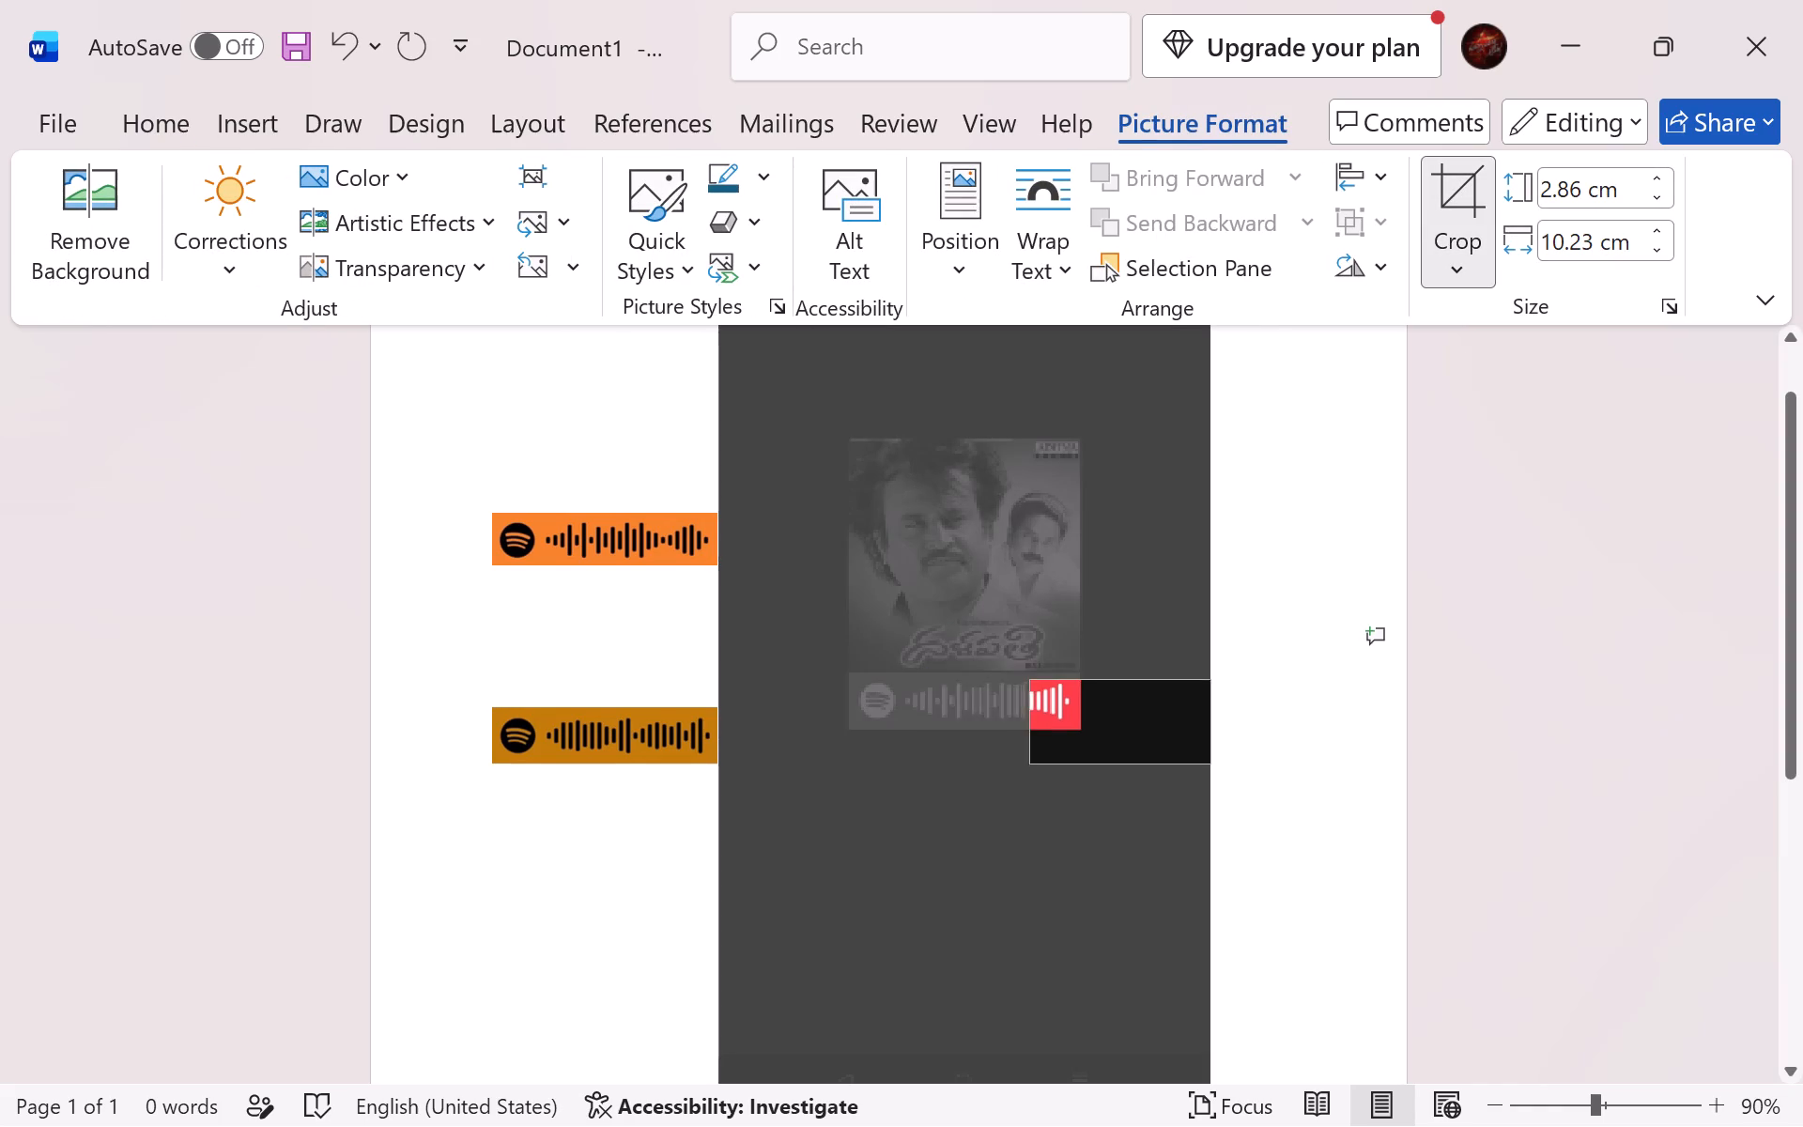
{"action": "left_click_drag", "start_coordinate": [994, 672], "coordinate": [848, 672]}
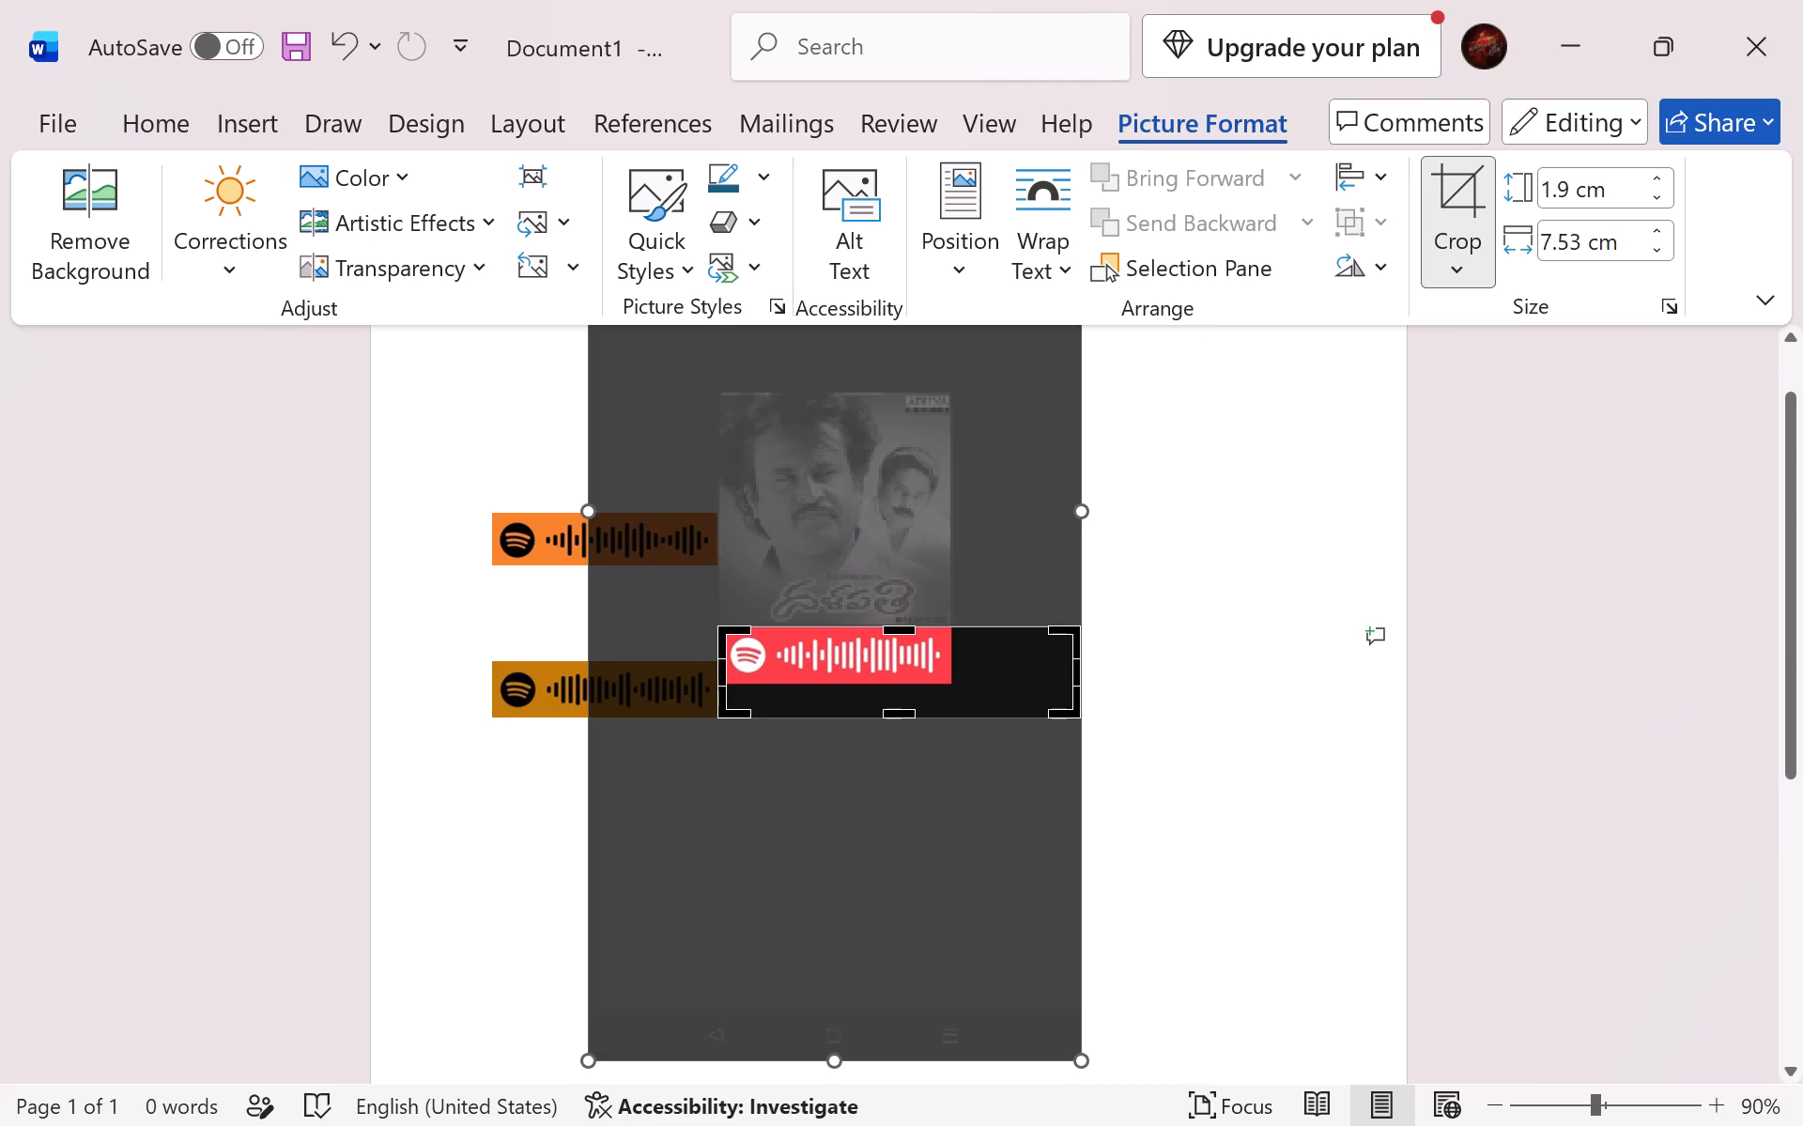
{"action": "left_click_drag", "start_coordinate": [1076, 715], "coordinate": [886, 678]}
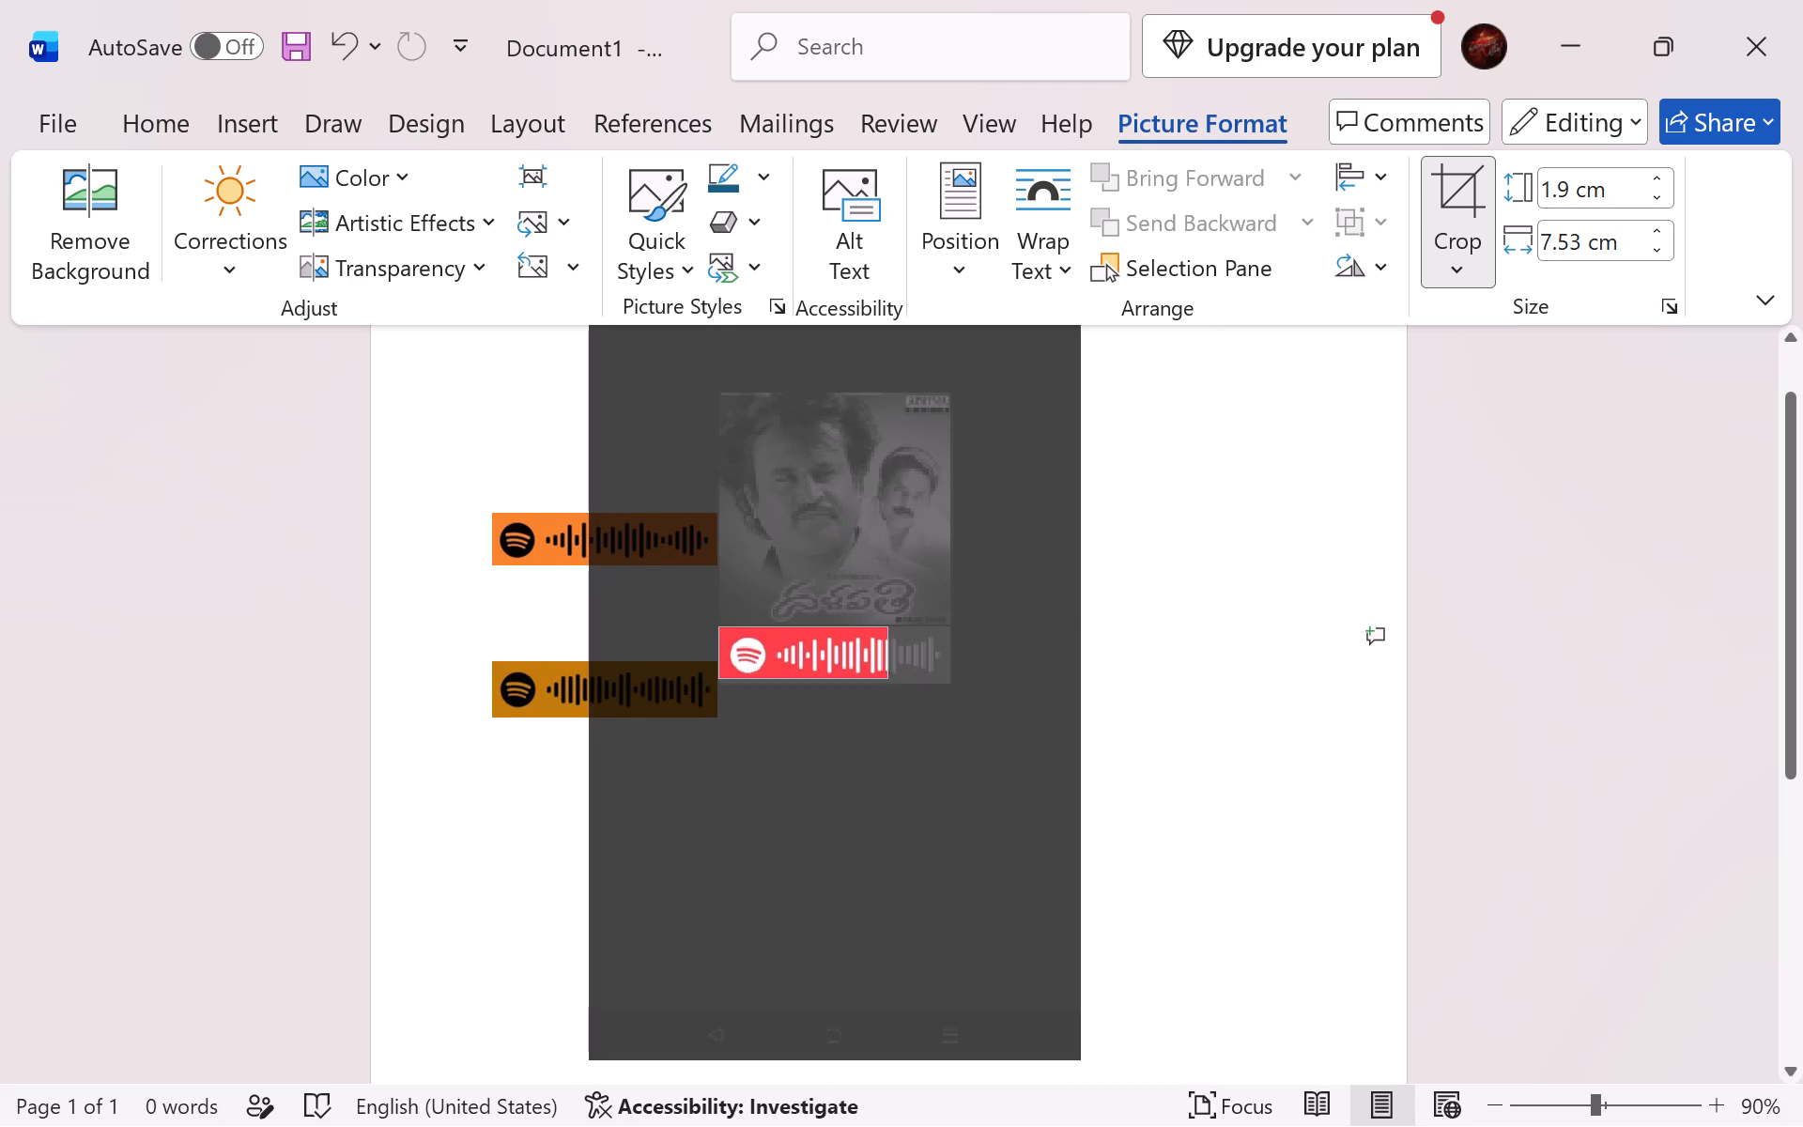
{"action": "left_click_drag", "start_coordinate": [886, 678], "coordinate": [944, 685]}
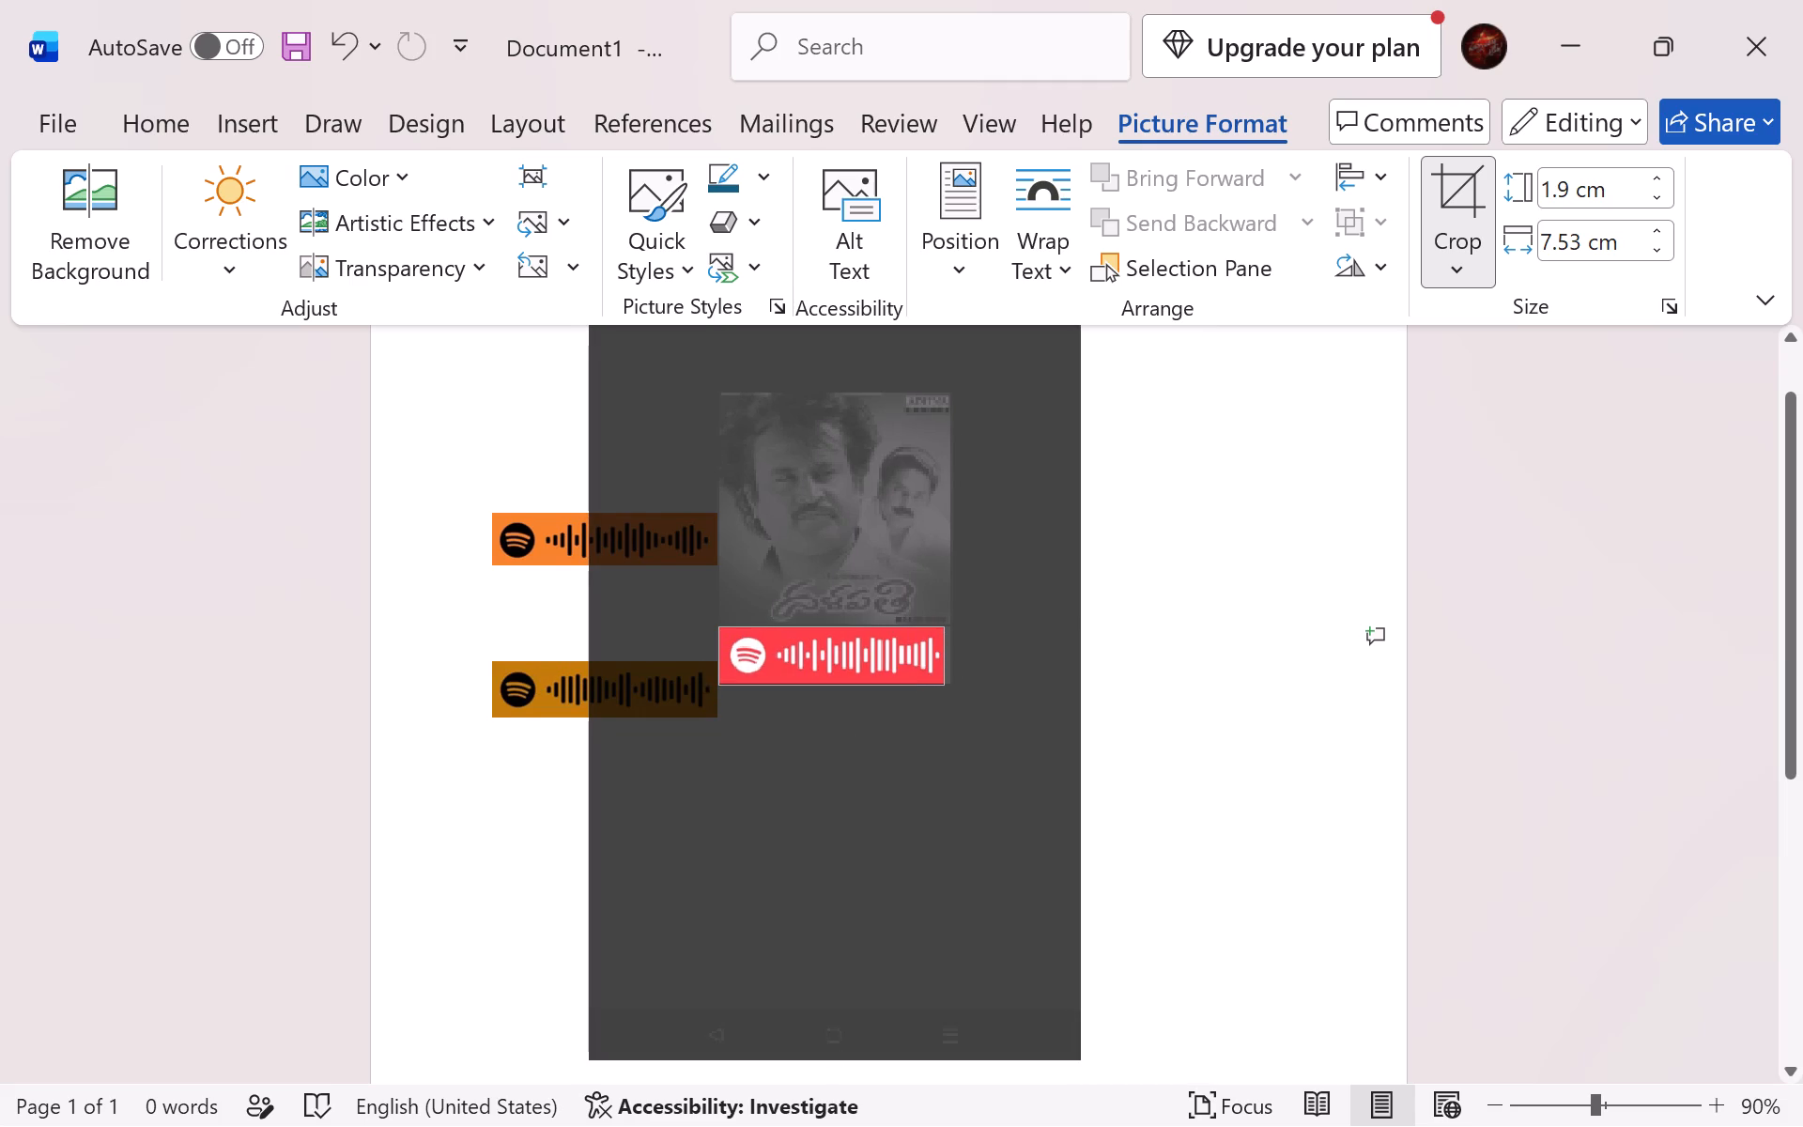
{"action": "left_click_drag", "start_coordinate": [944, 685], "coordinate": [948, 680]}
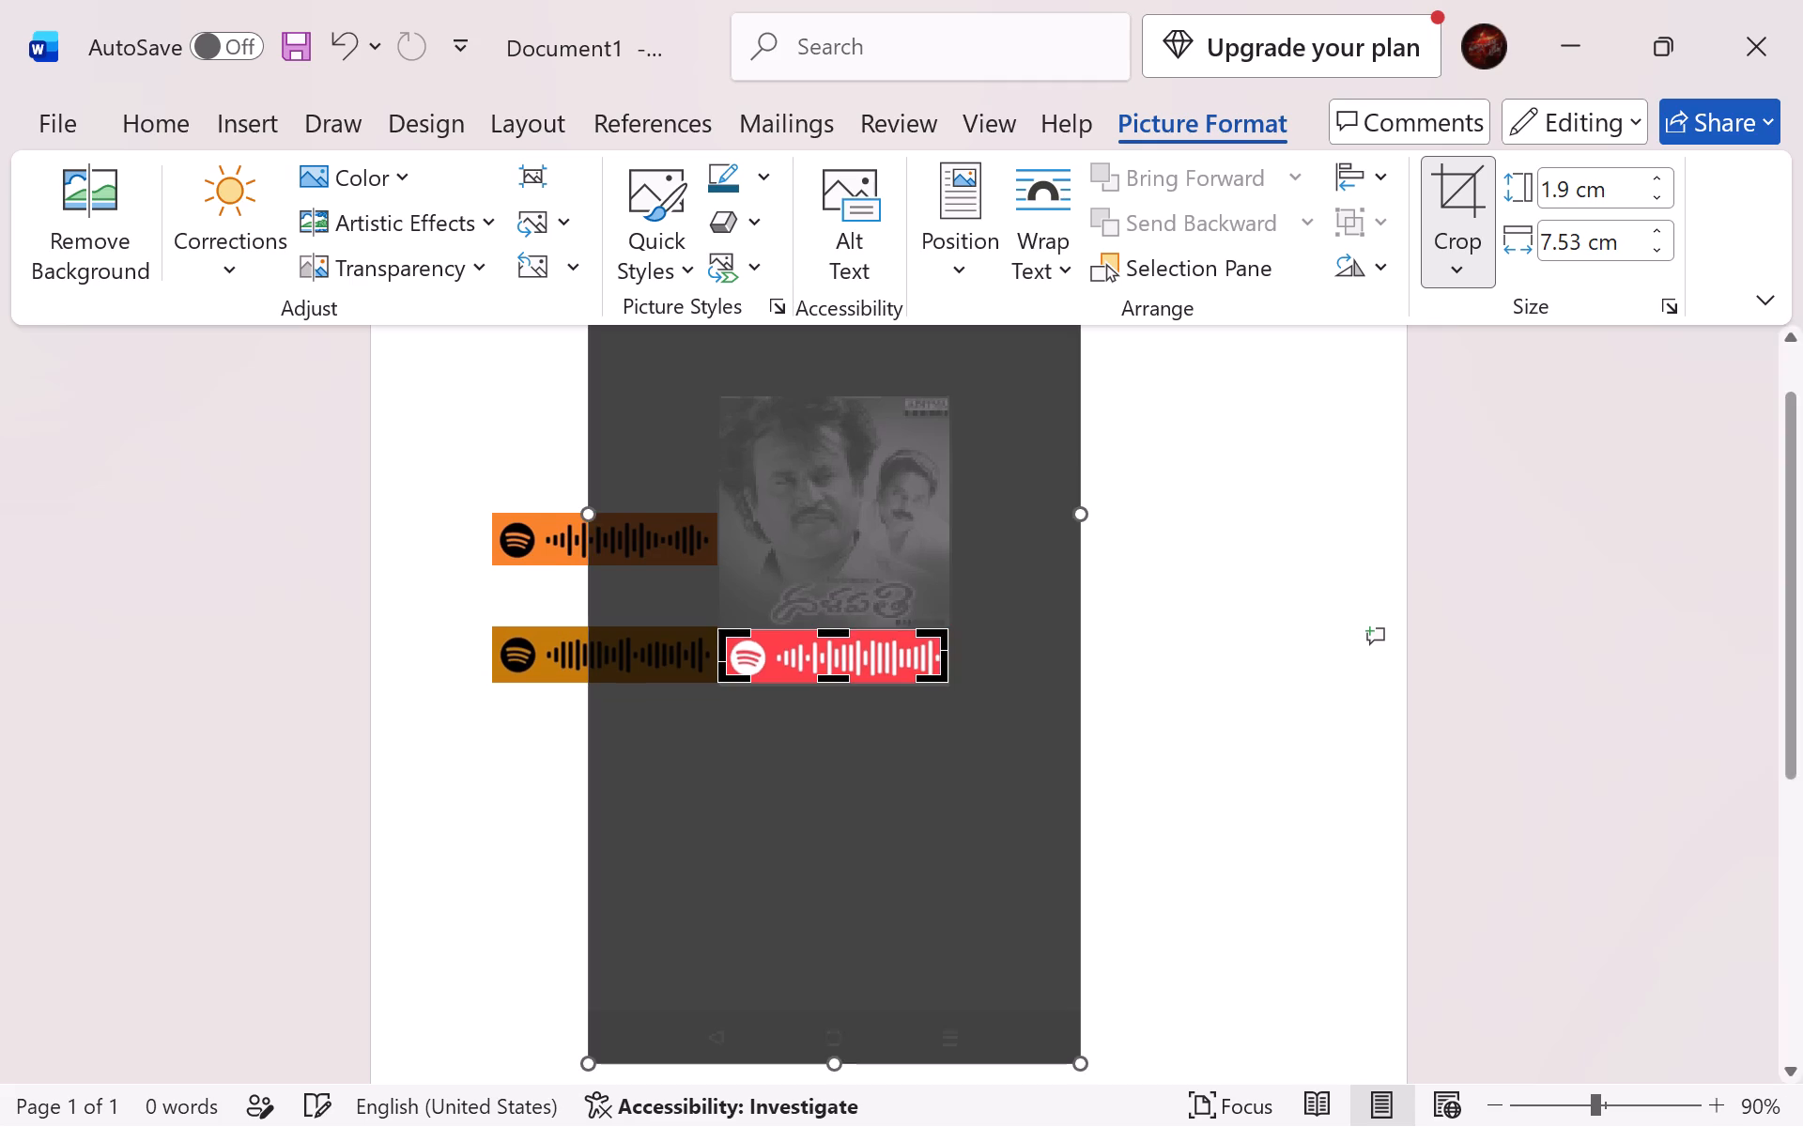
{"action": "key", "text": "Return"}
{"action": "left_click", "coordinate": [602, 651]}
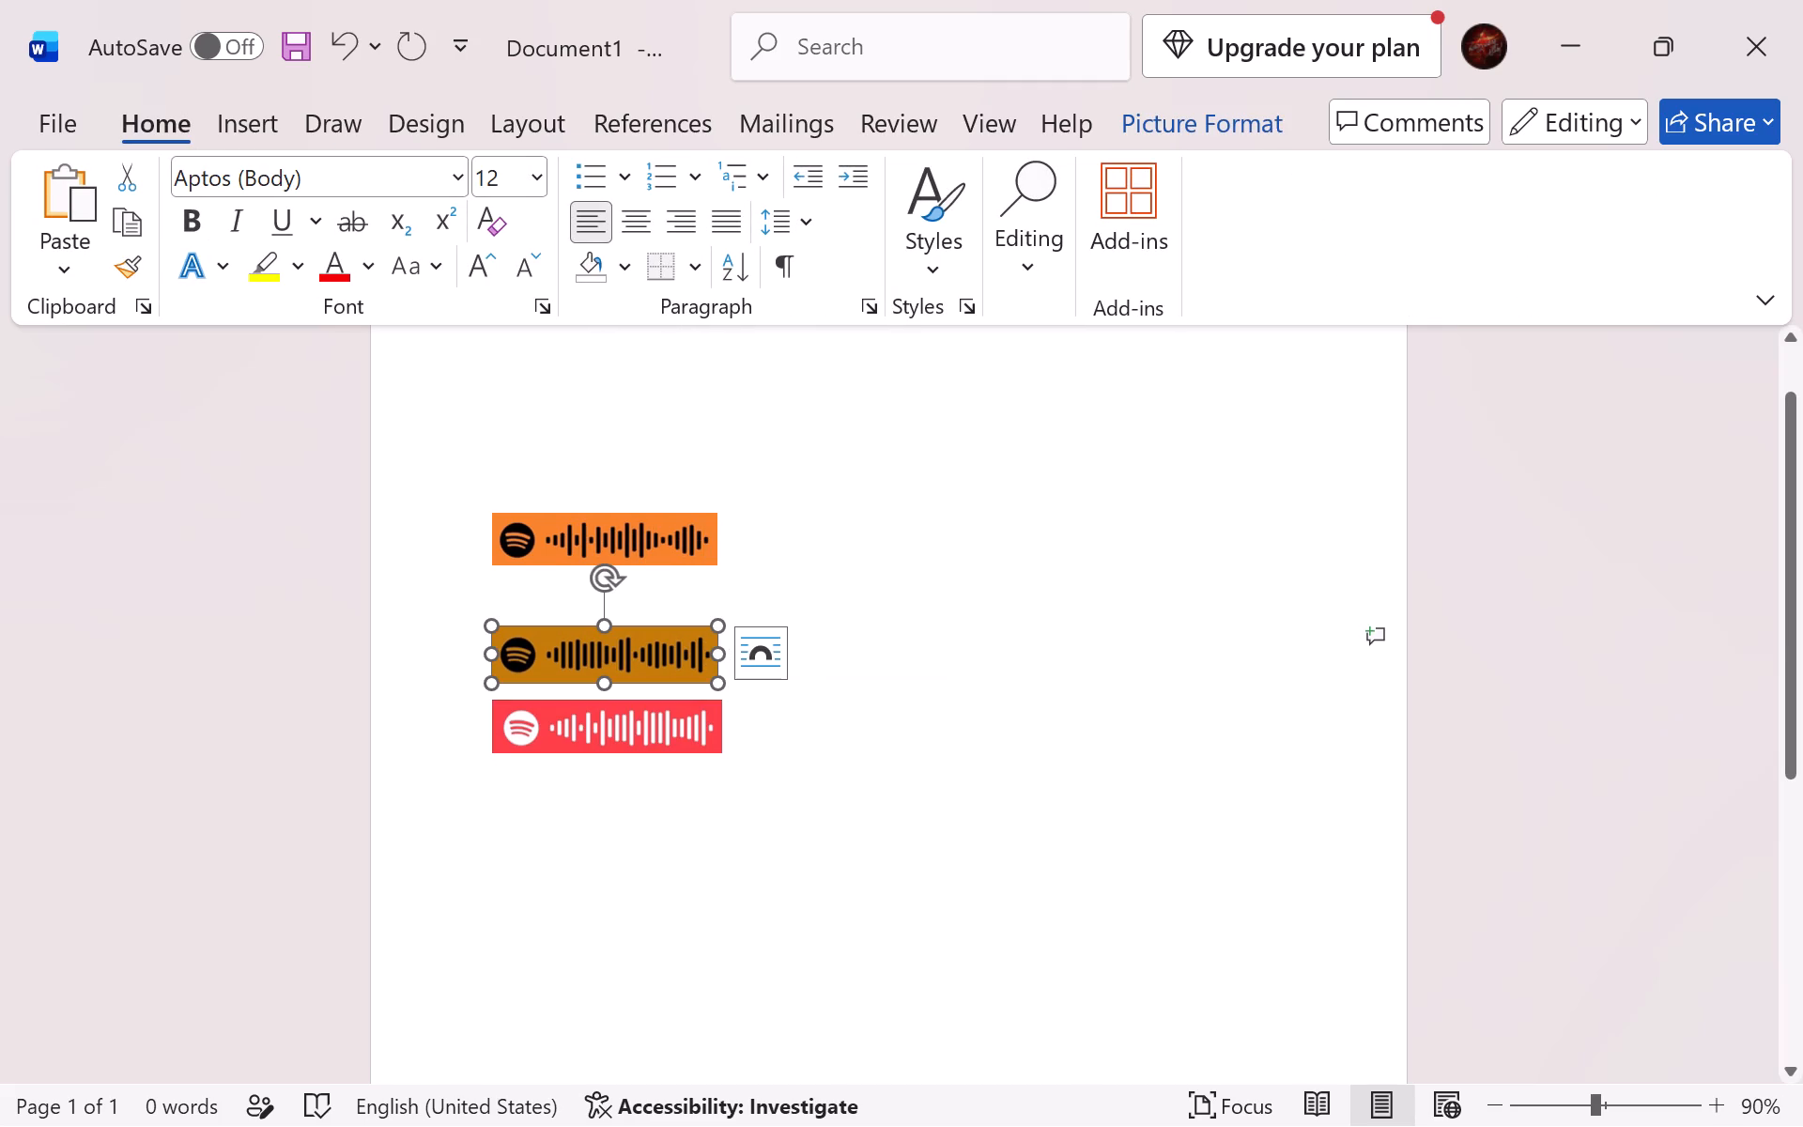
Switch to remove.bg in Chrome and give the new Spotify code cutout a solid white background colour after trying black.
{"action": "key", "text": "alt+Tab"}
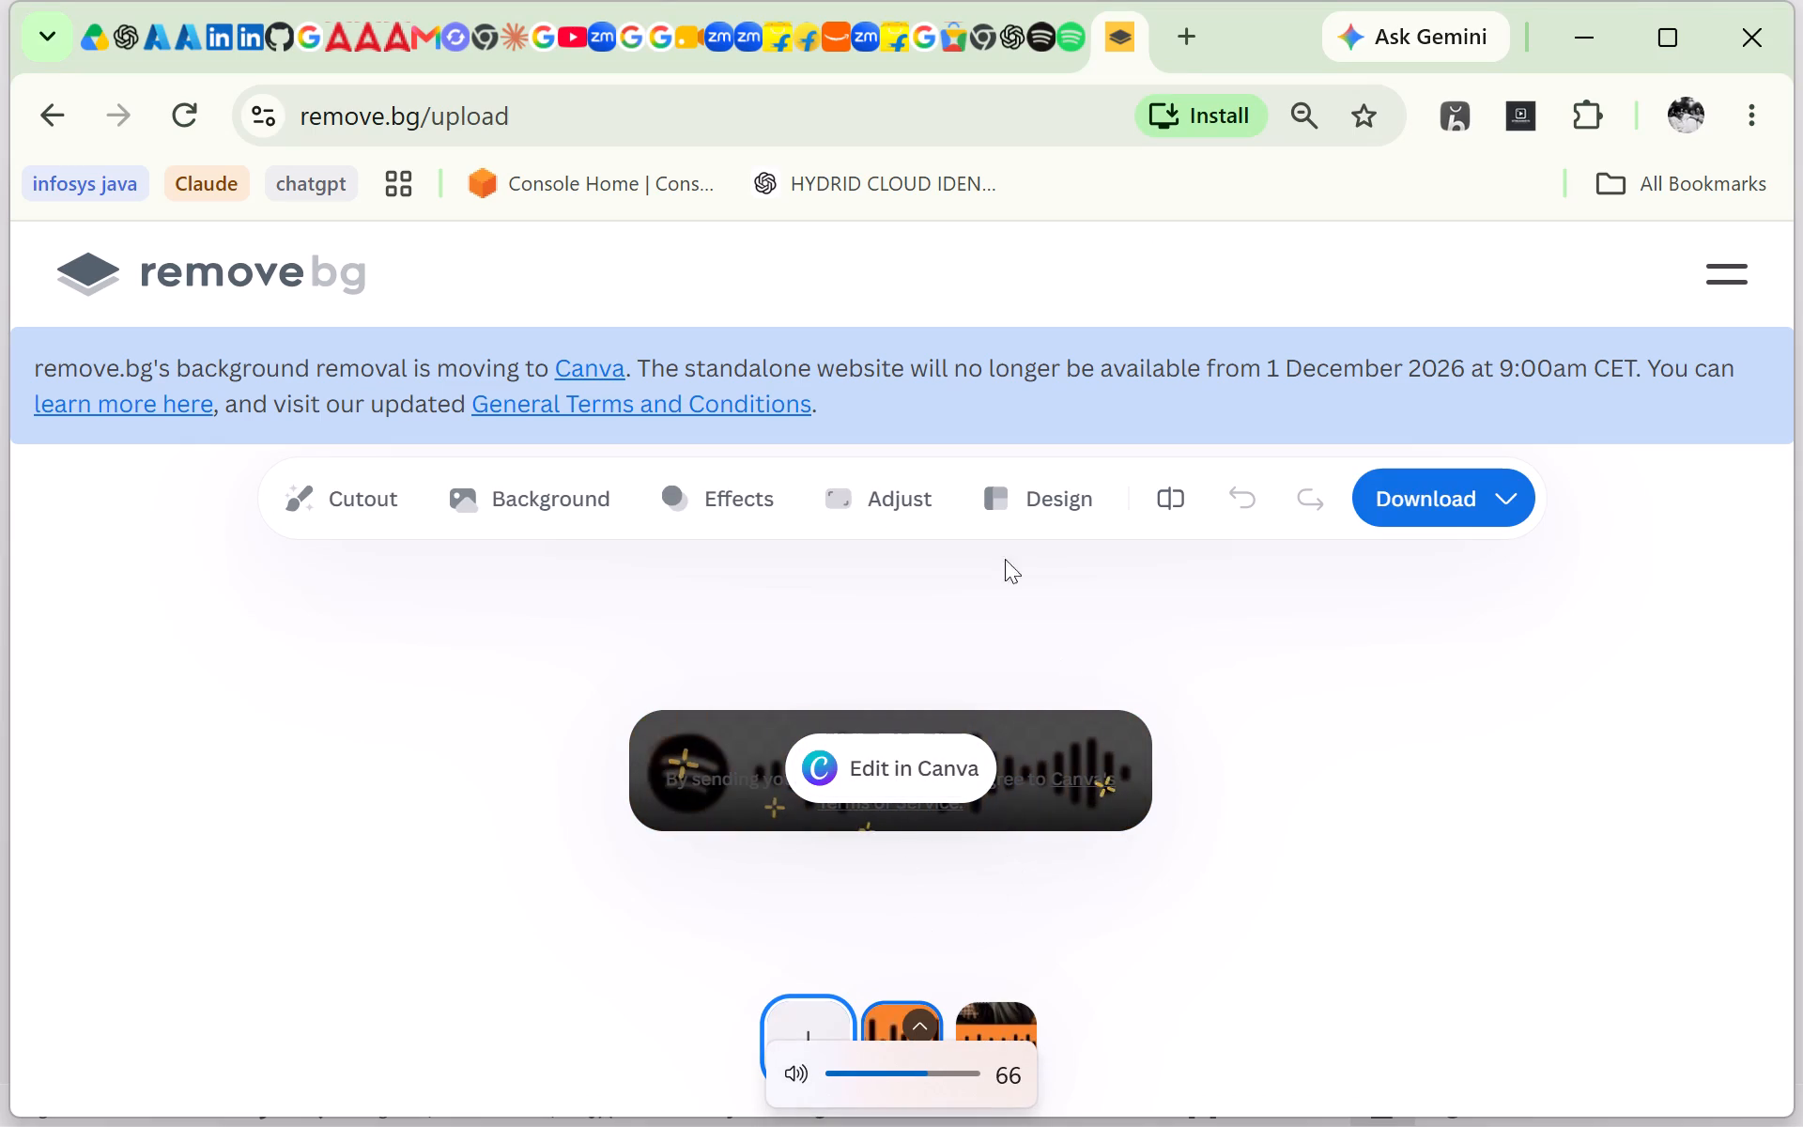
{"action": "left_click", "coordinate": [536, 504]}
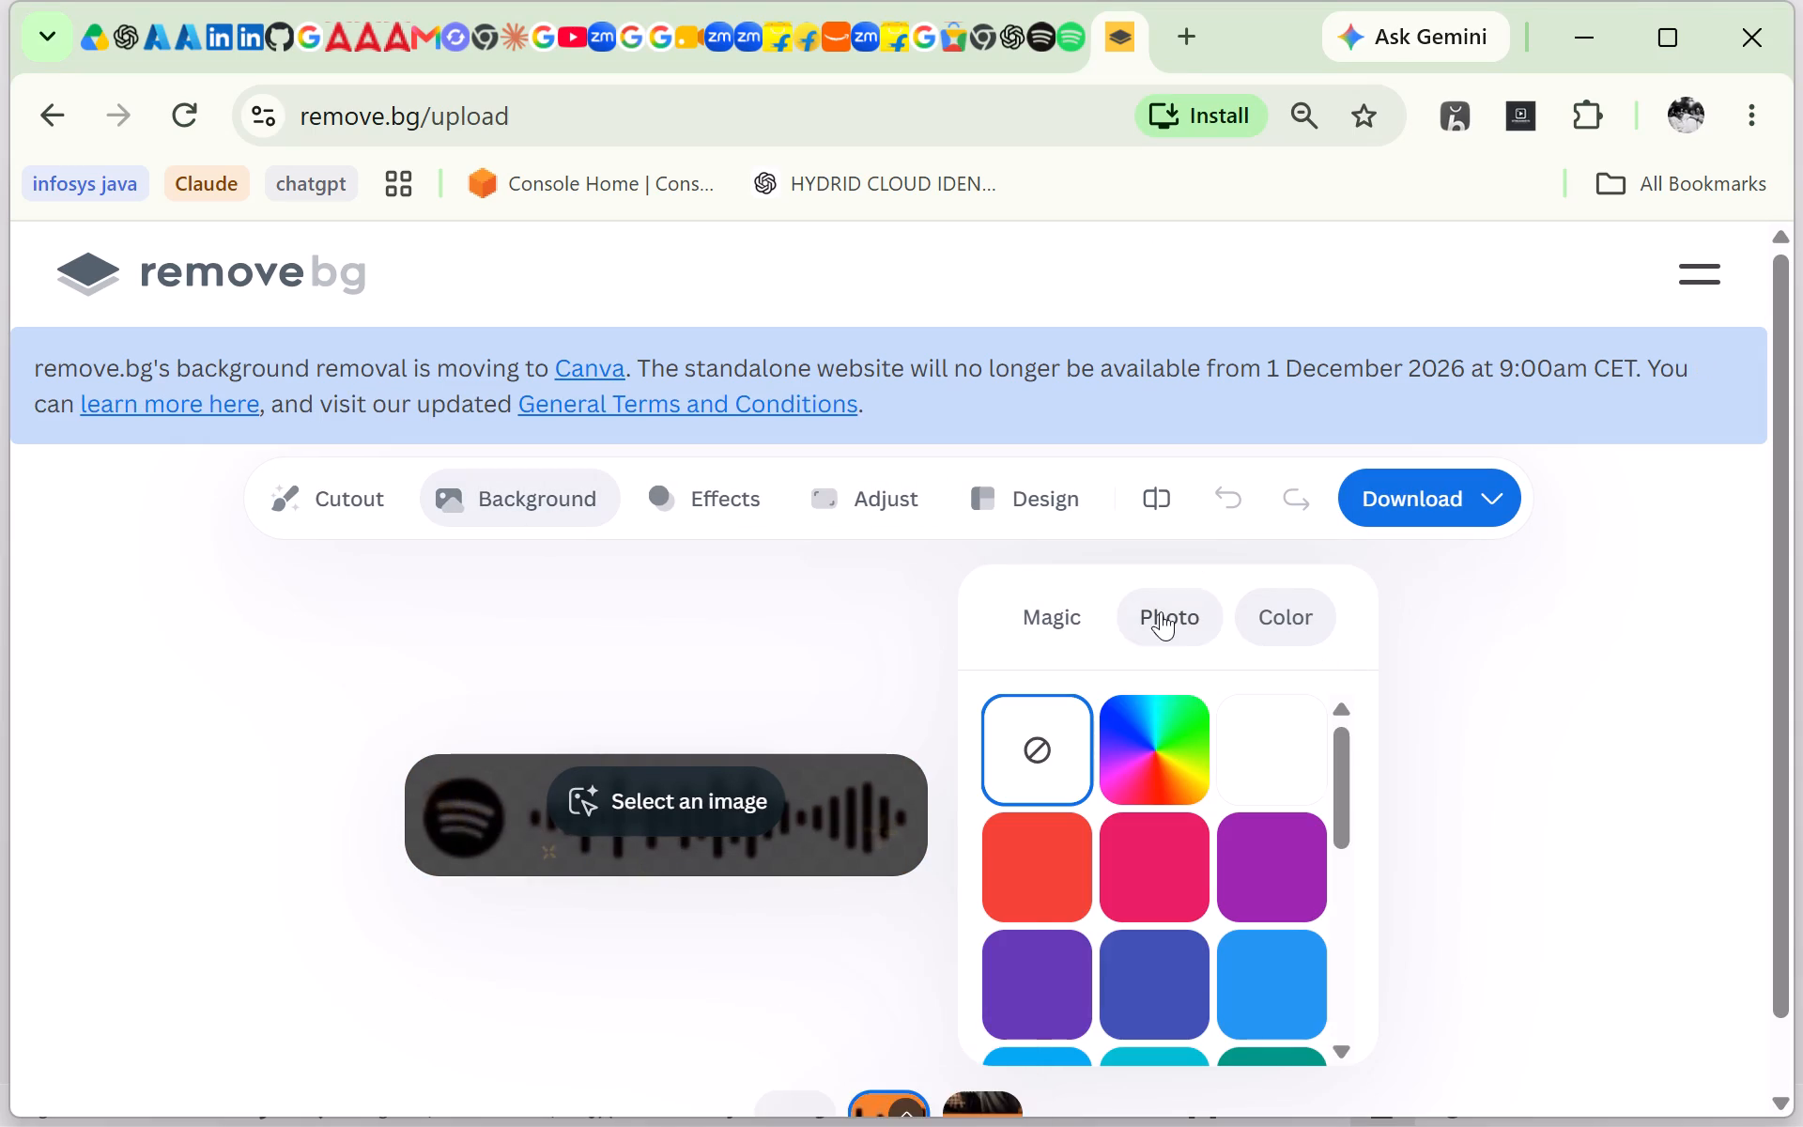
{"action": "scroll", "coordinate": [1189, 945], "scroll_direction": "down", "scroll_amount": 6}
{"action": "left_click", "coordinate": [1163, 988]}
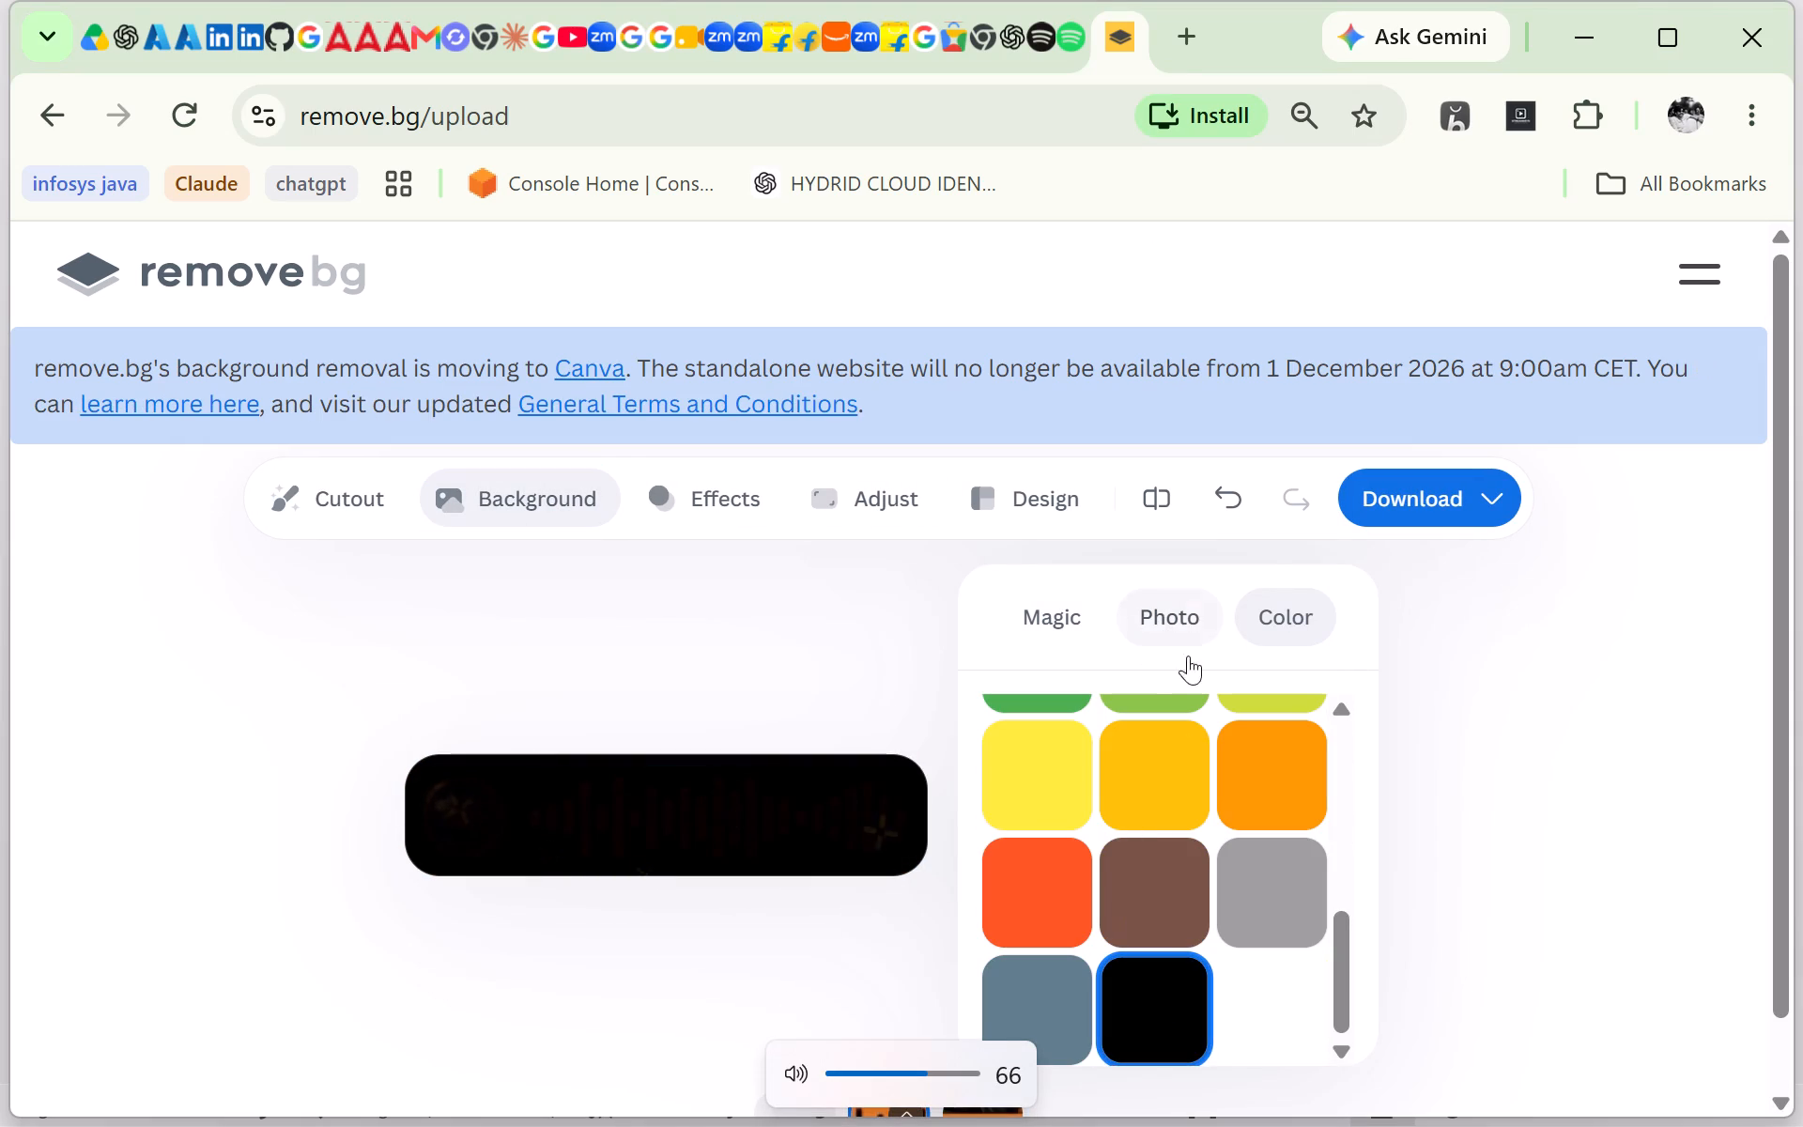
{"action": "scroll", "coordinate": [1152, 916], "scroll_direction": "up", "scroll_amount": 7}
{"action": "left_click", "coordinate": [1320, 756]}
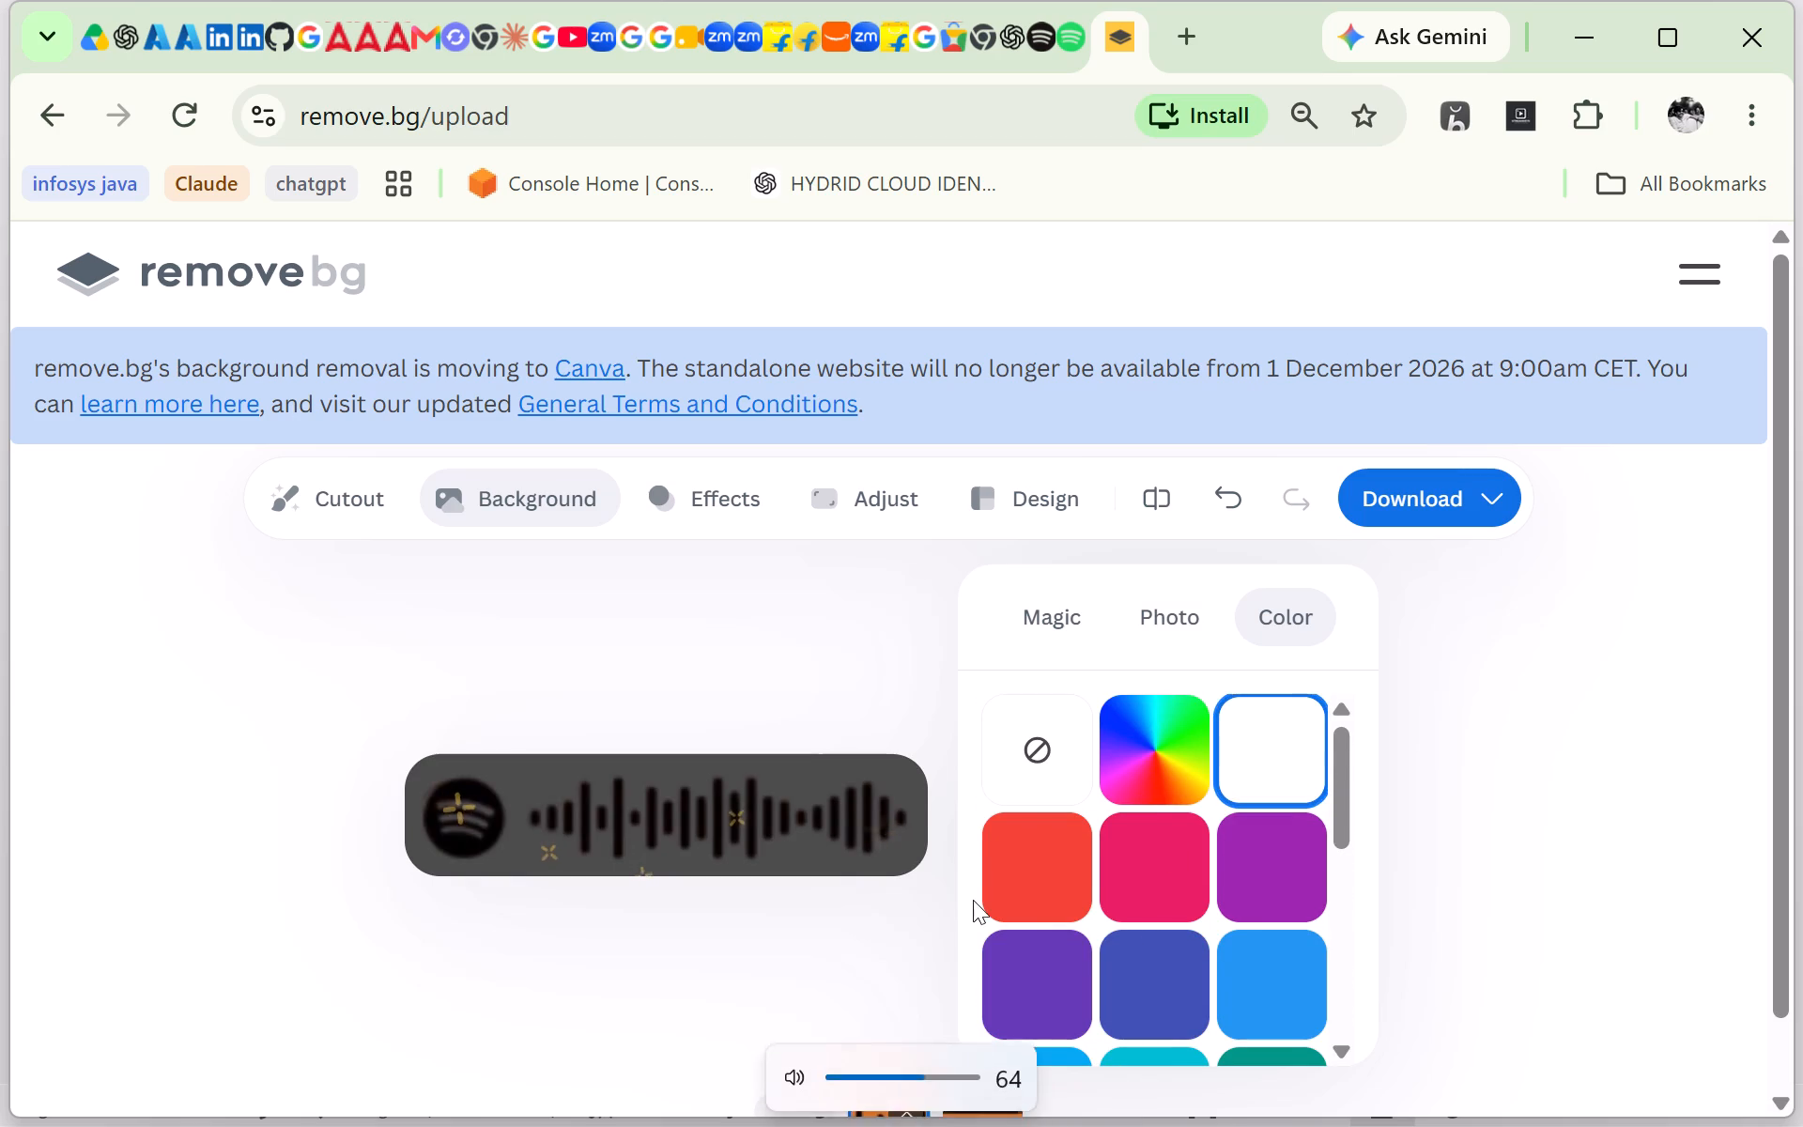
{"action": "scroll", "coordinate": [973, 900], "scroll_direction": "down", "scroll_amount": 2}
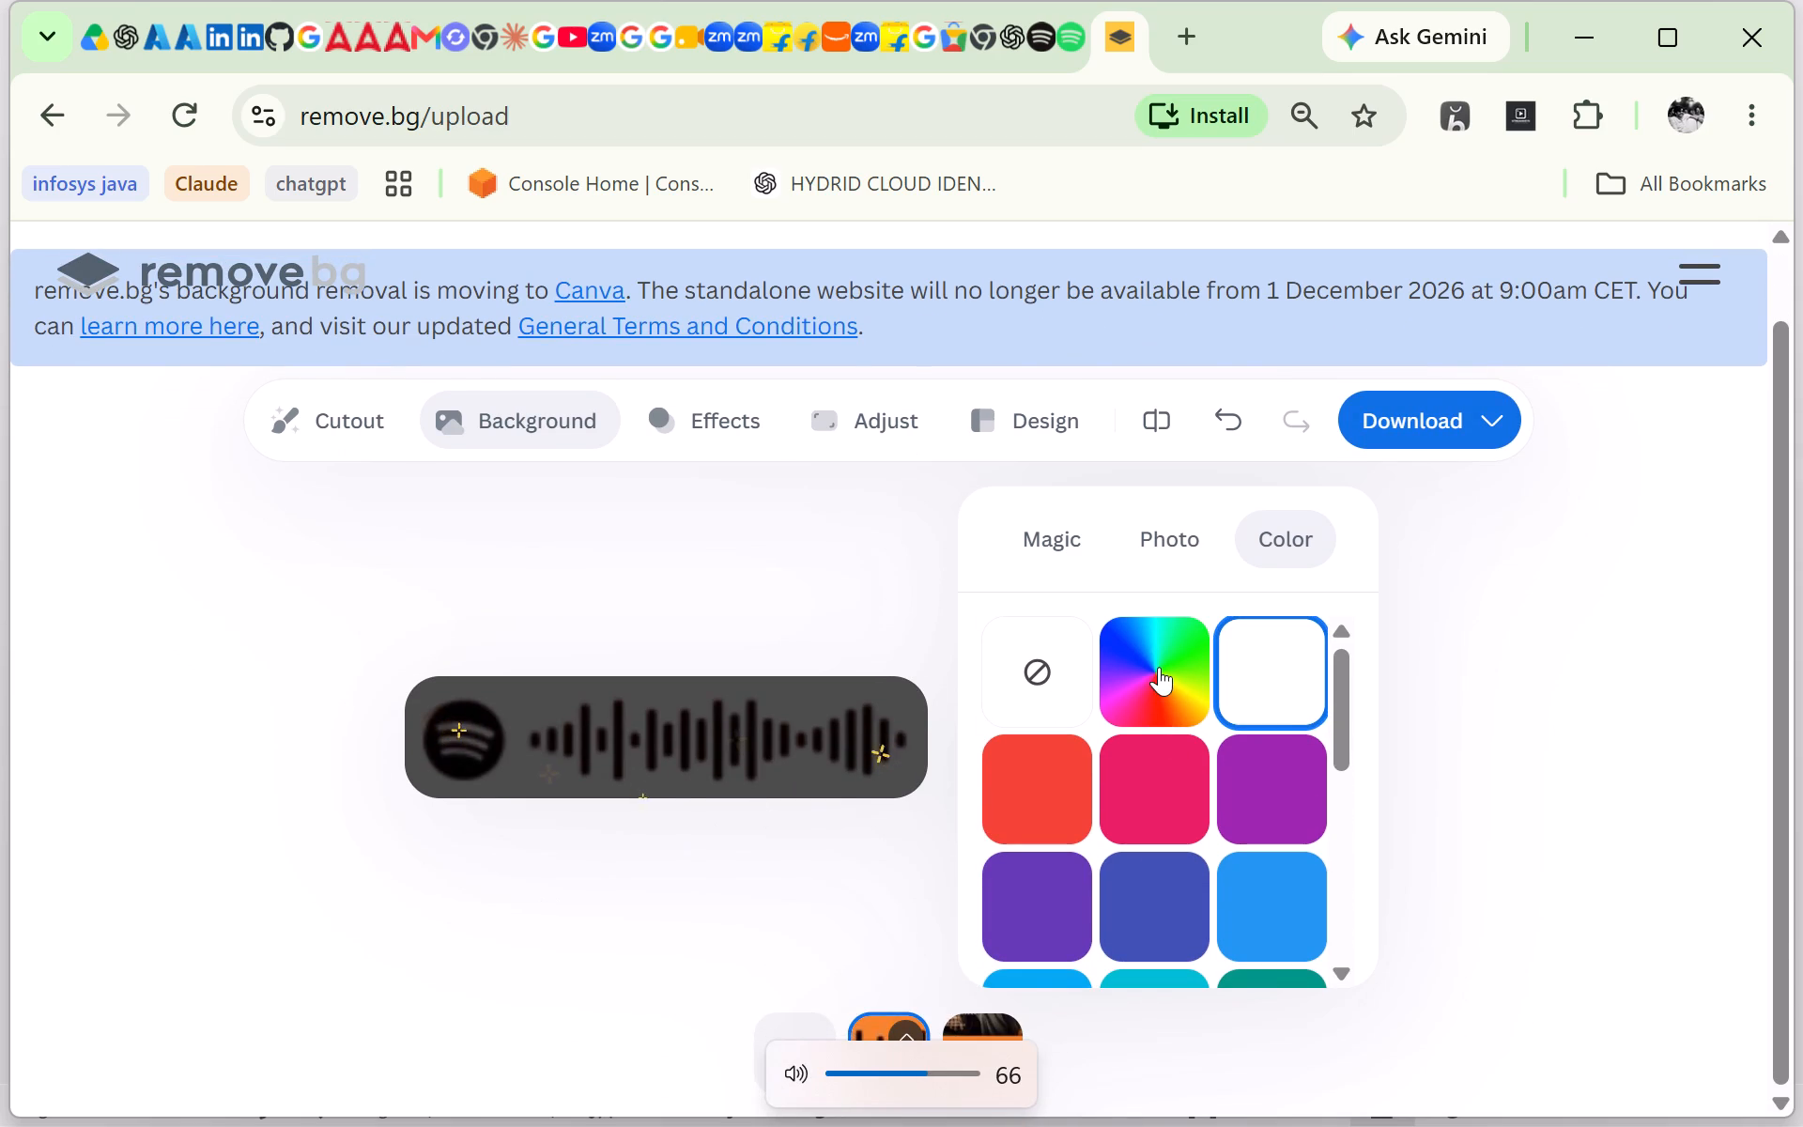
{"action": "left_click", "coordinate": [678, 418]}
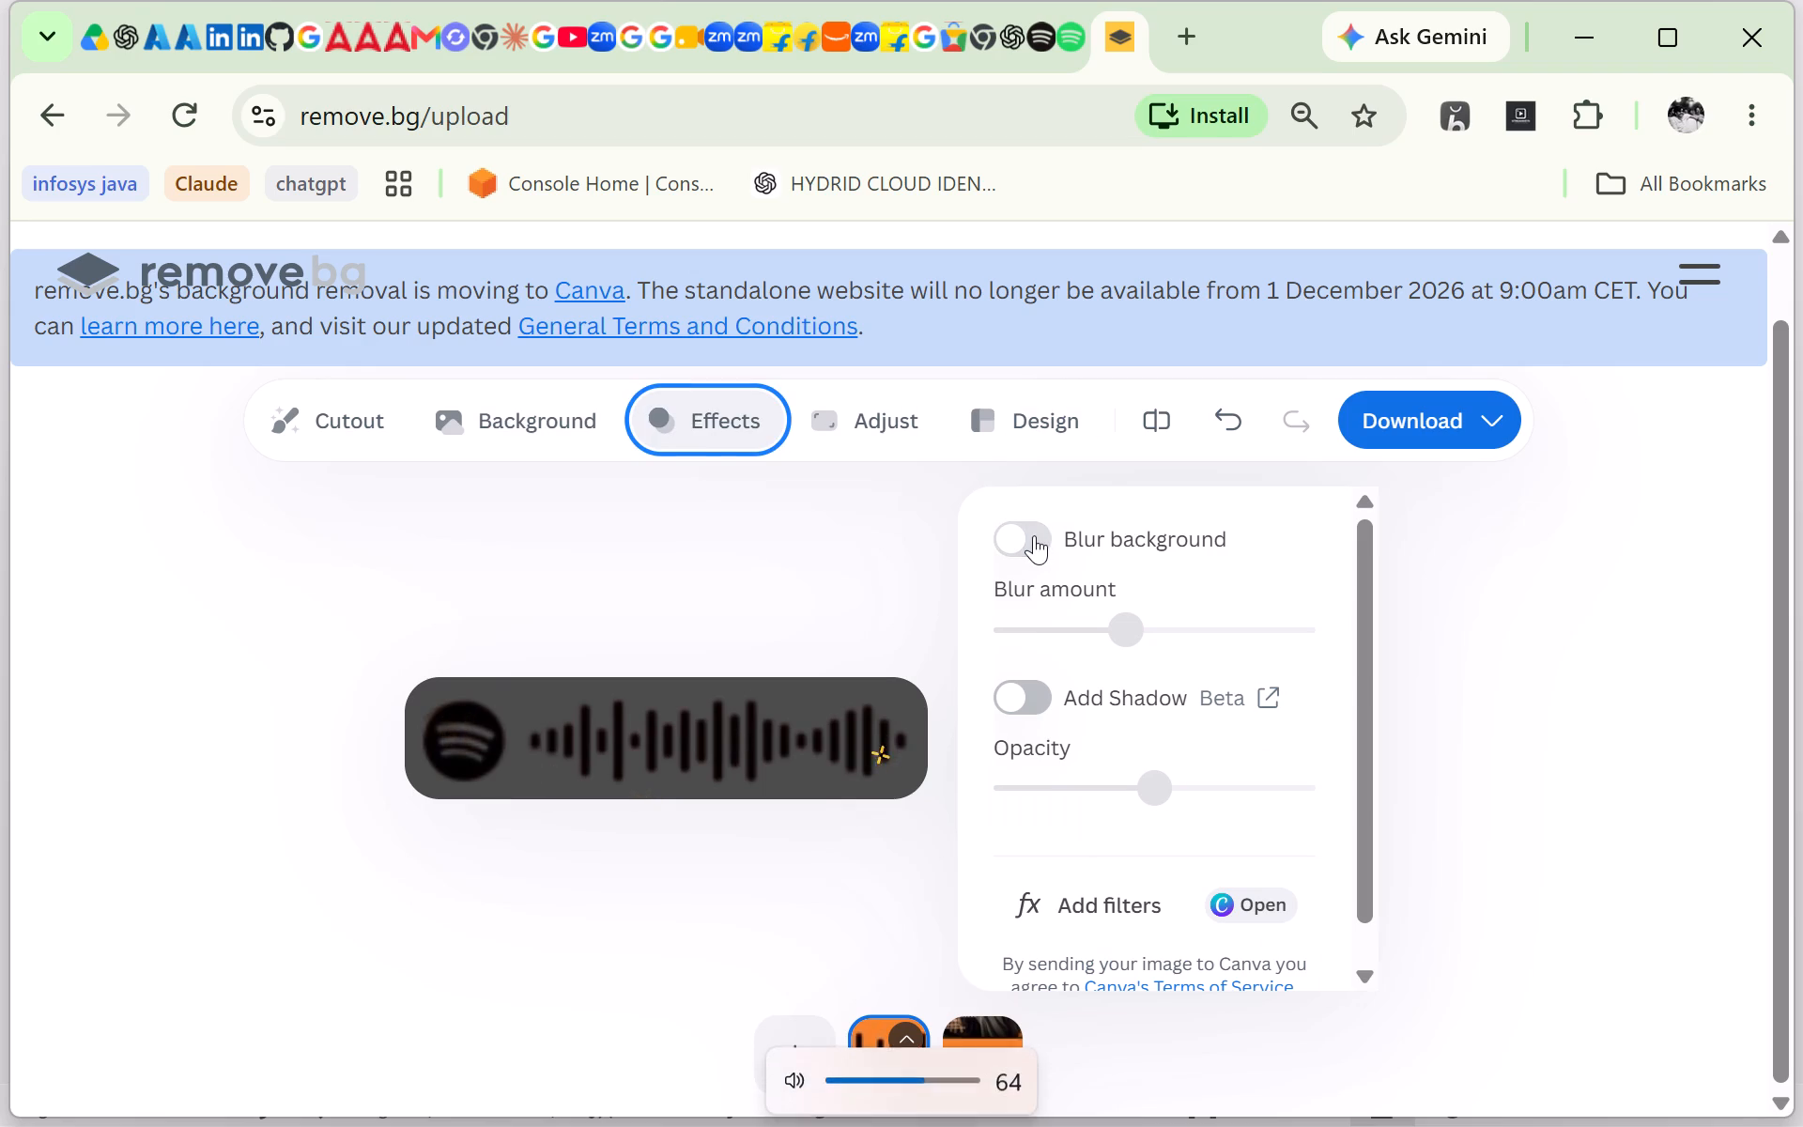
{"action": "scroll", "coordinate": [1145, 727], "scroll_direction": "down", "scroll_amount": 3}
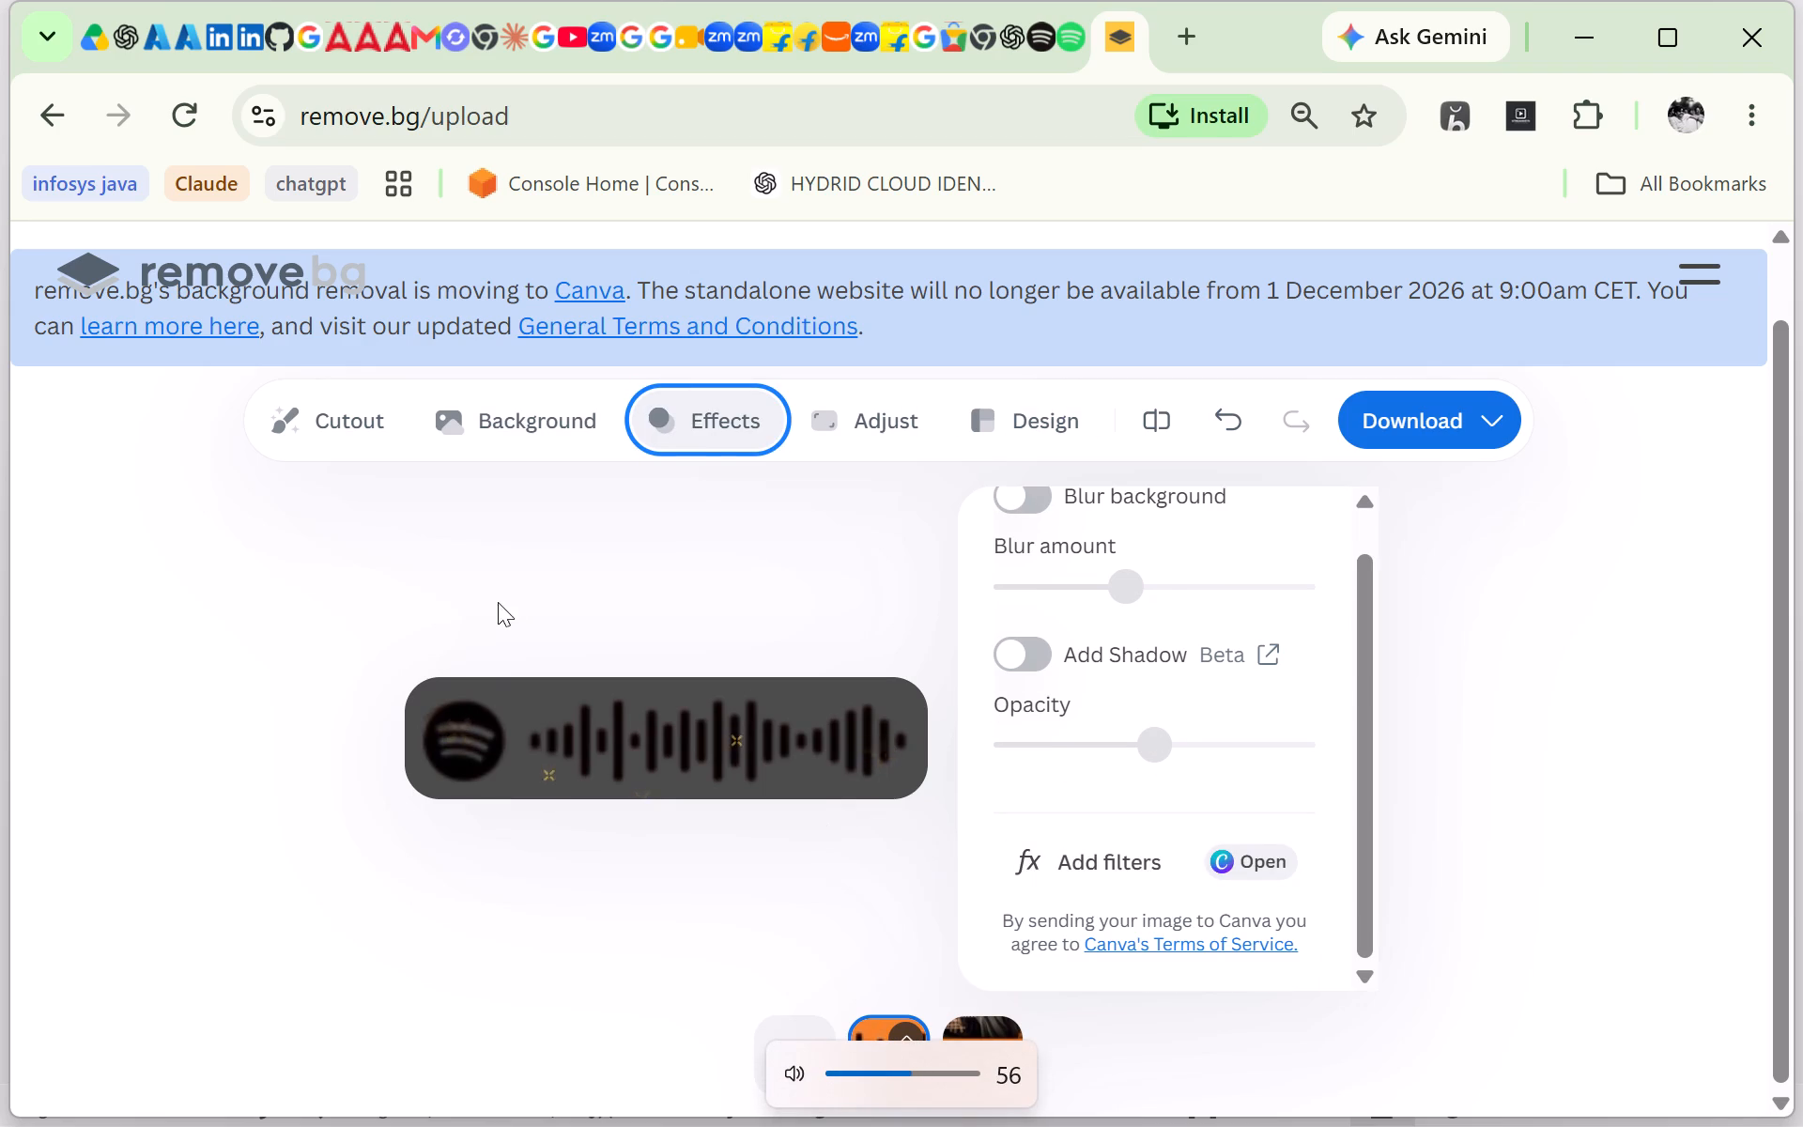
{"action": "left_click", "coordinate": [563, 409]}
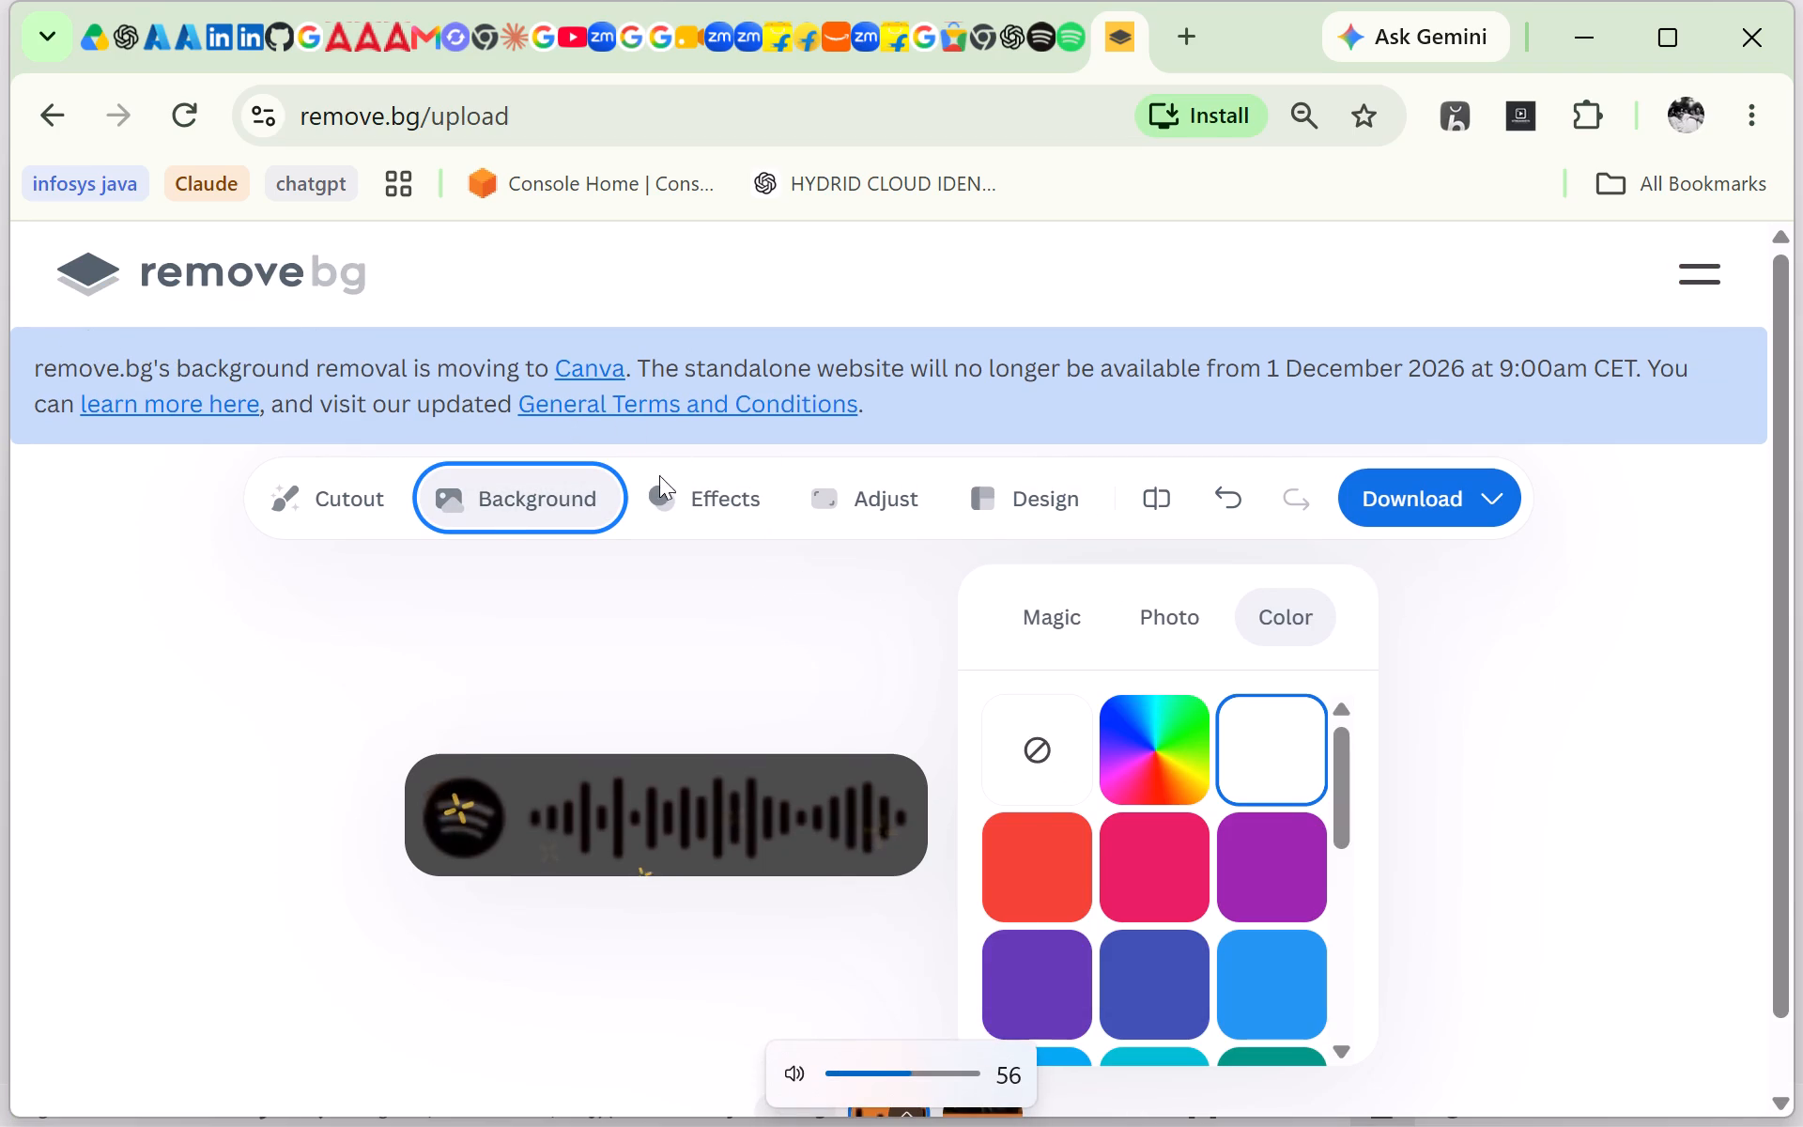
Examine the Spotify code cutout up close in the Cutout editor with the Magic Brush erase tool active.
{"action": "left_click", "coordinate": [355, 498]}
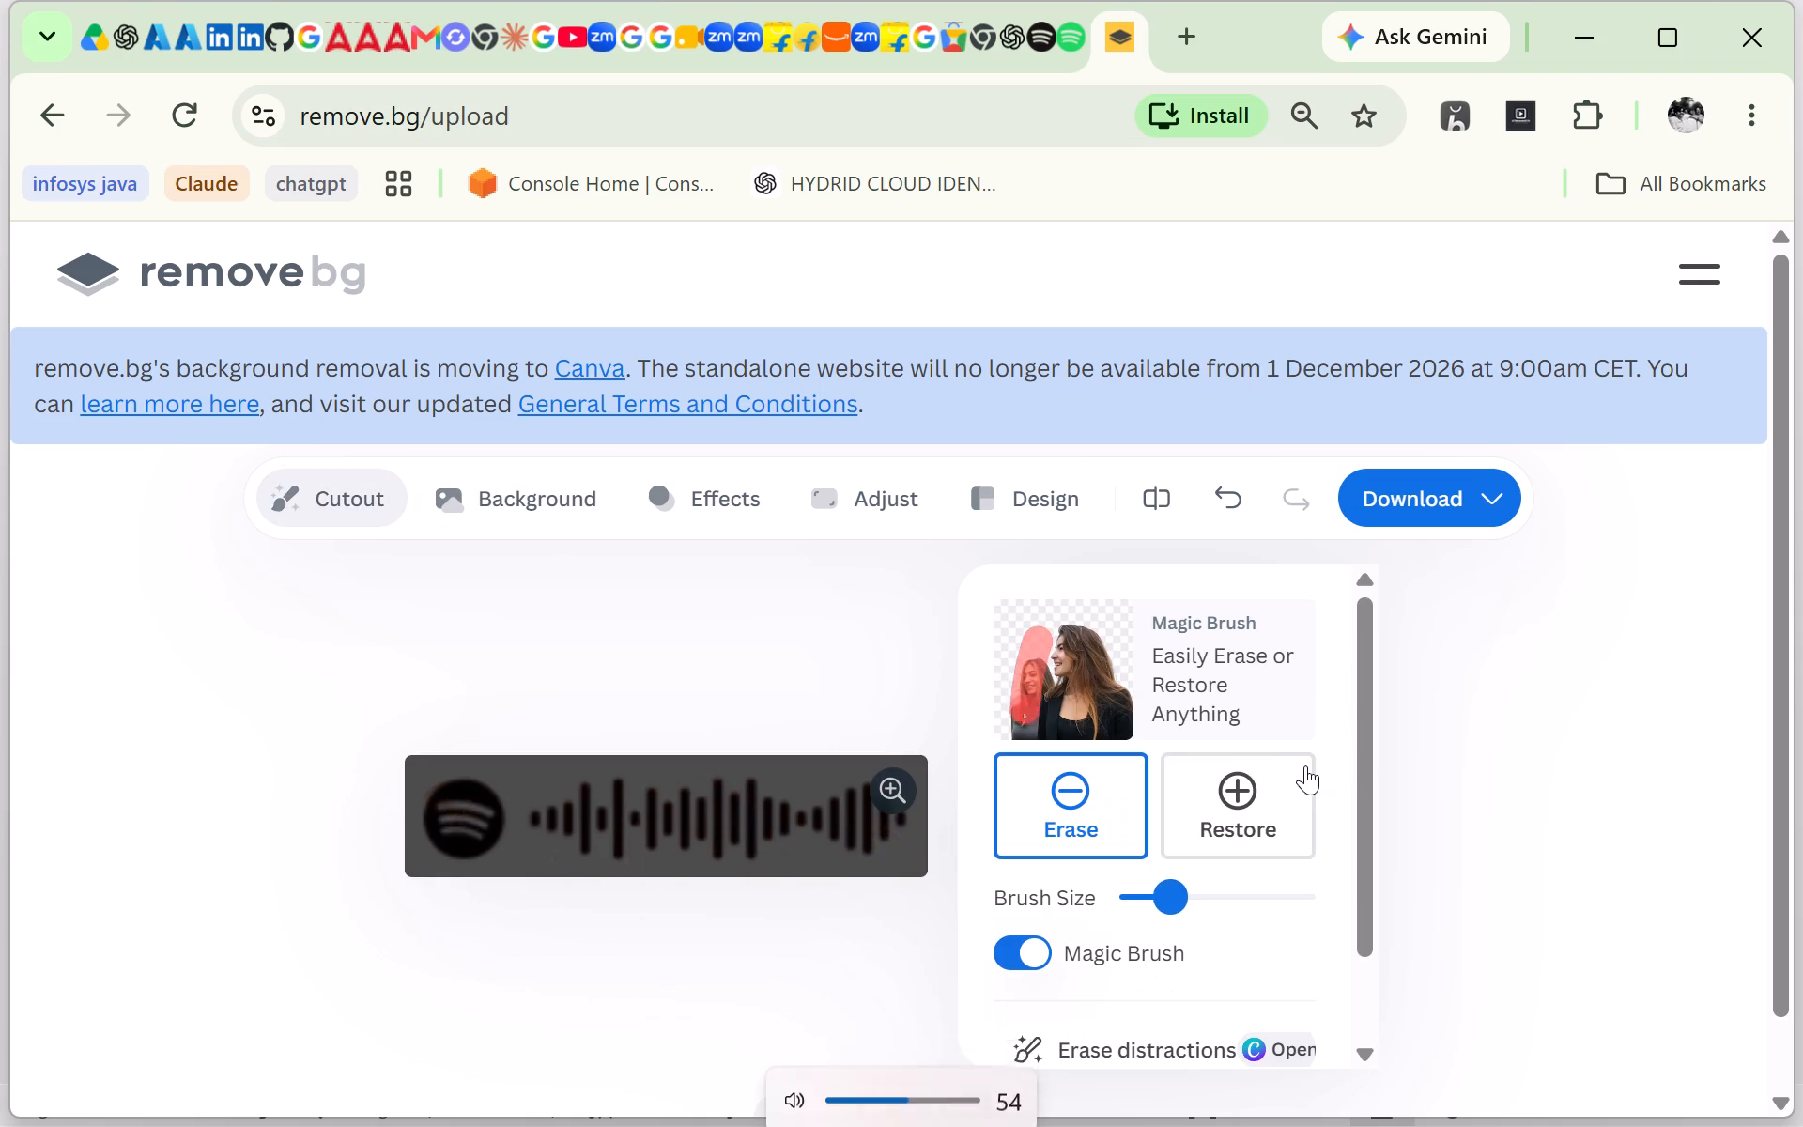
{"action": "scroll", "coordinate": [1151, 872], "scroll_direction": "down", "scroll_amount": 3}
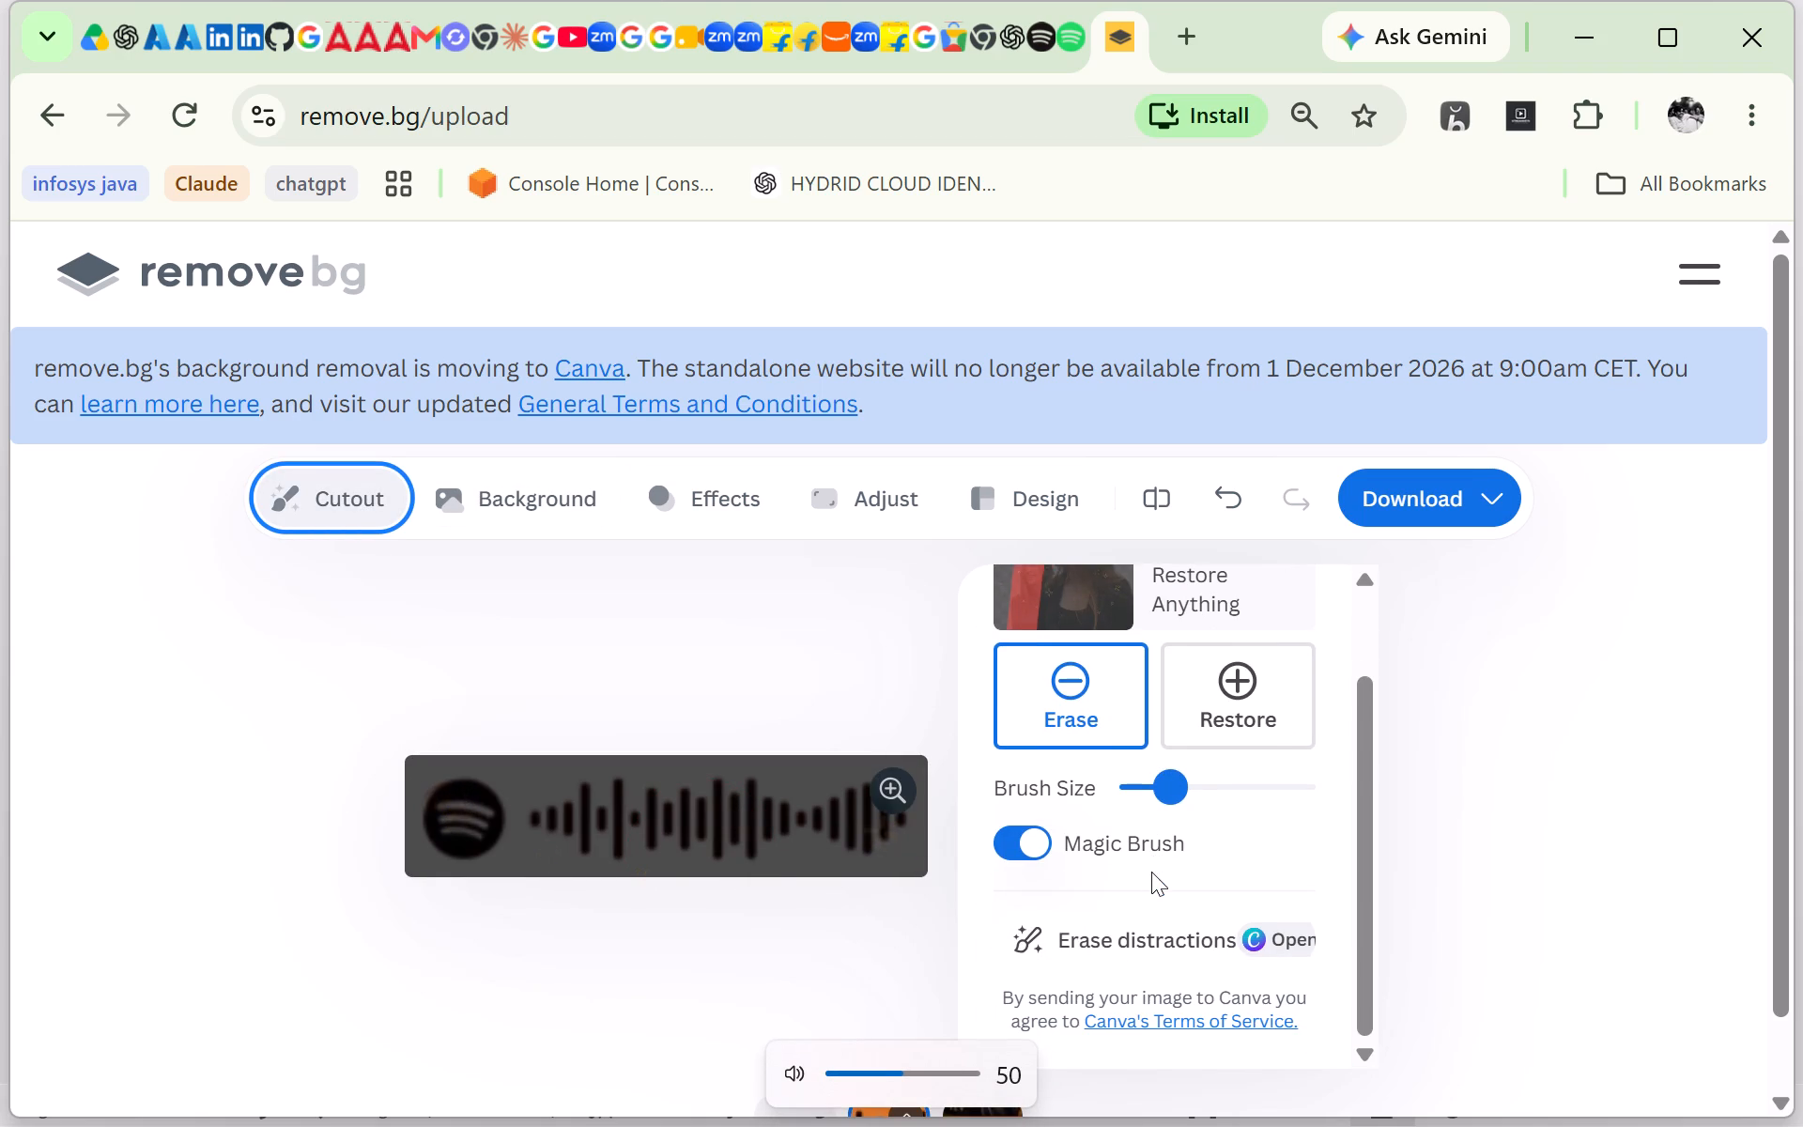
{"action": "left_click", "coordinate": [774, 969]}
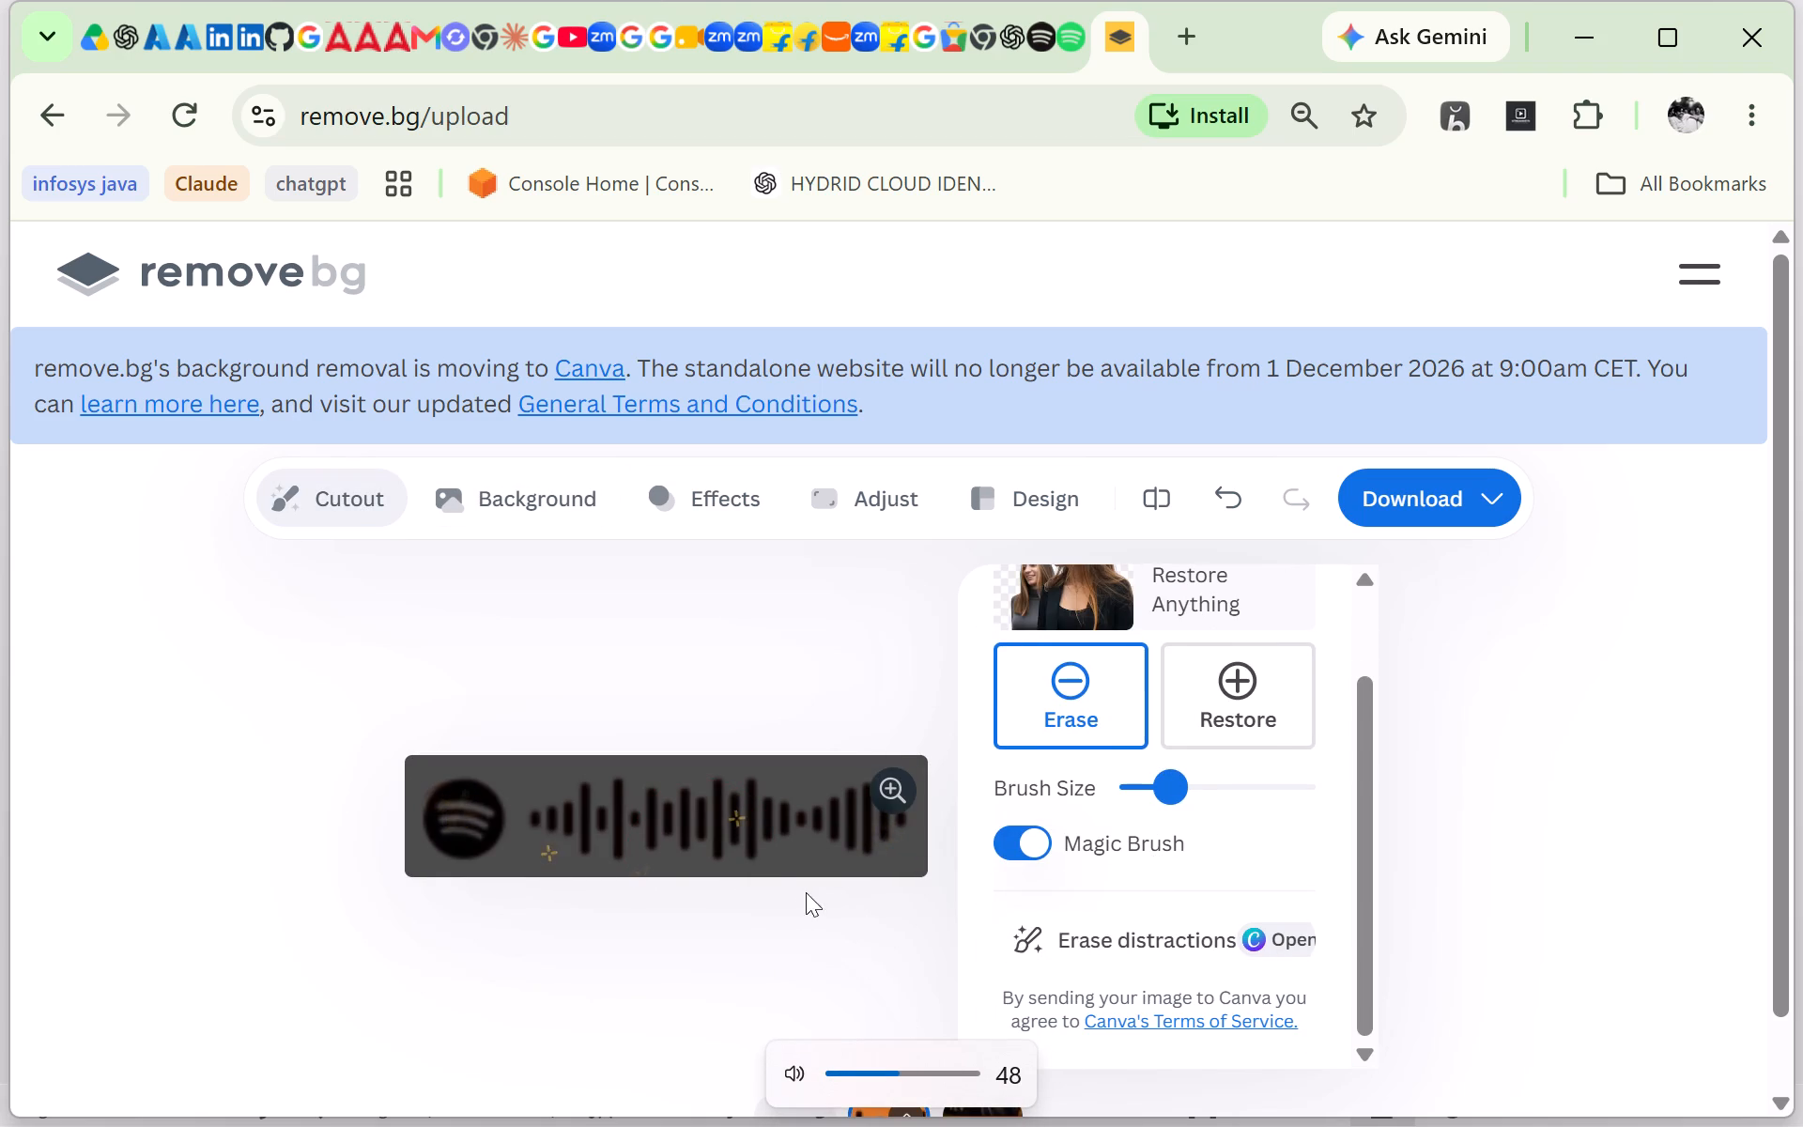
{"action": "left_click", "coordinate": [883, 793]}
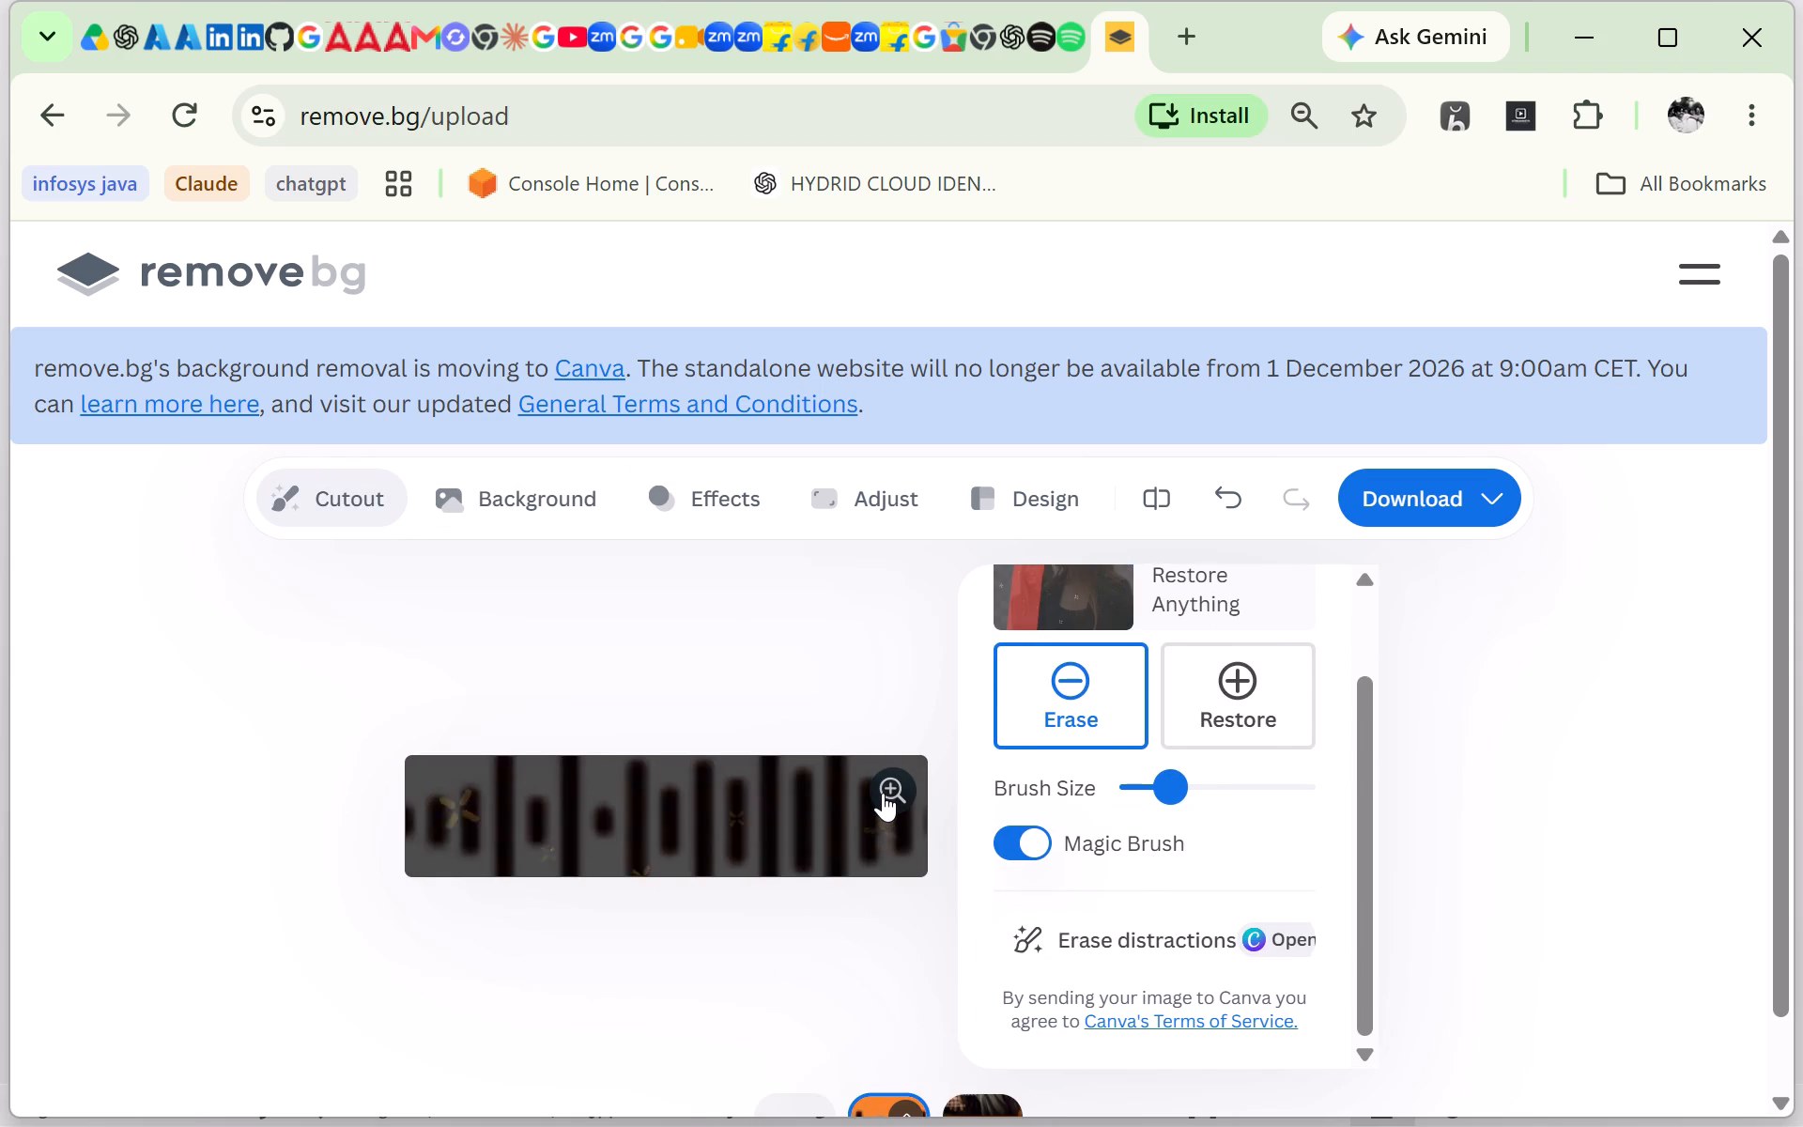
{"action": "double_click", "coordinate": [883, 793]}
{"action": "left_click", "coordinate": [883, 793]}
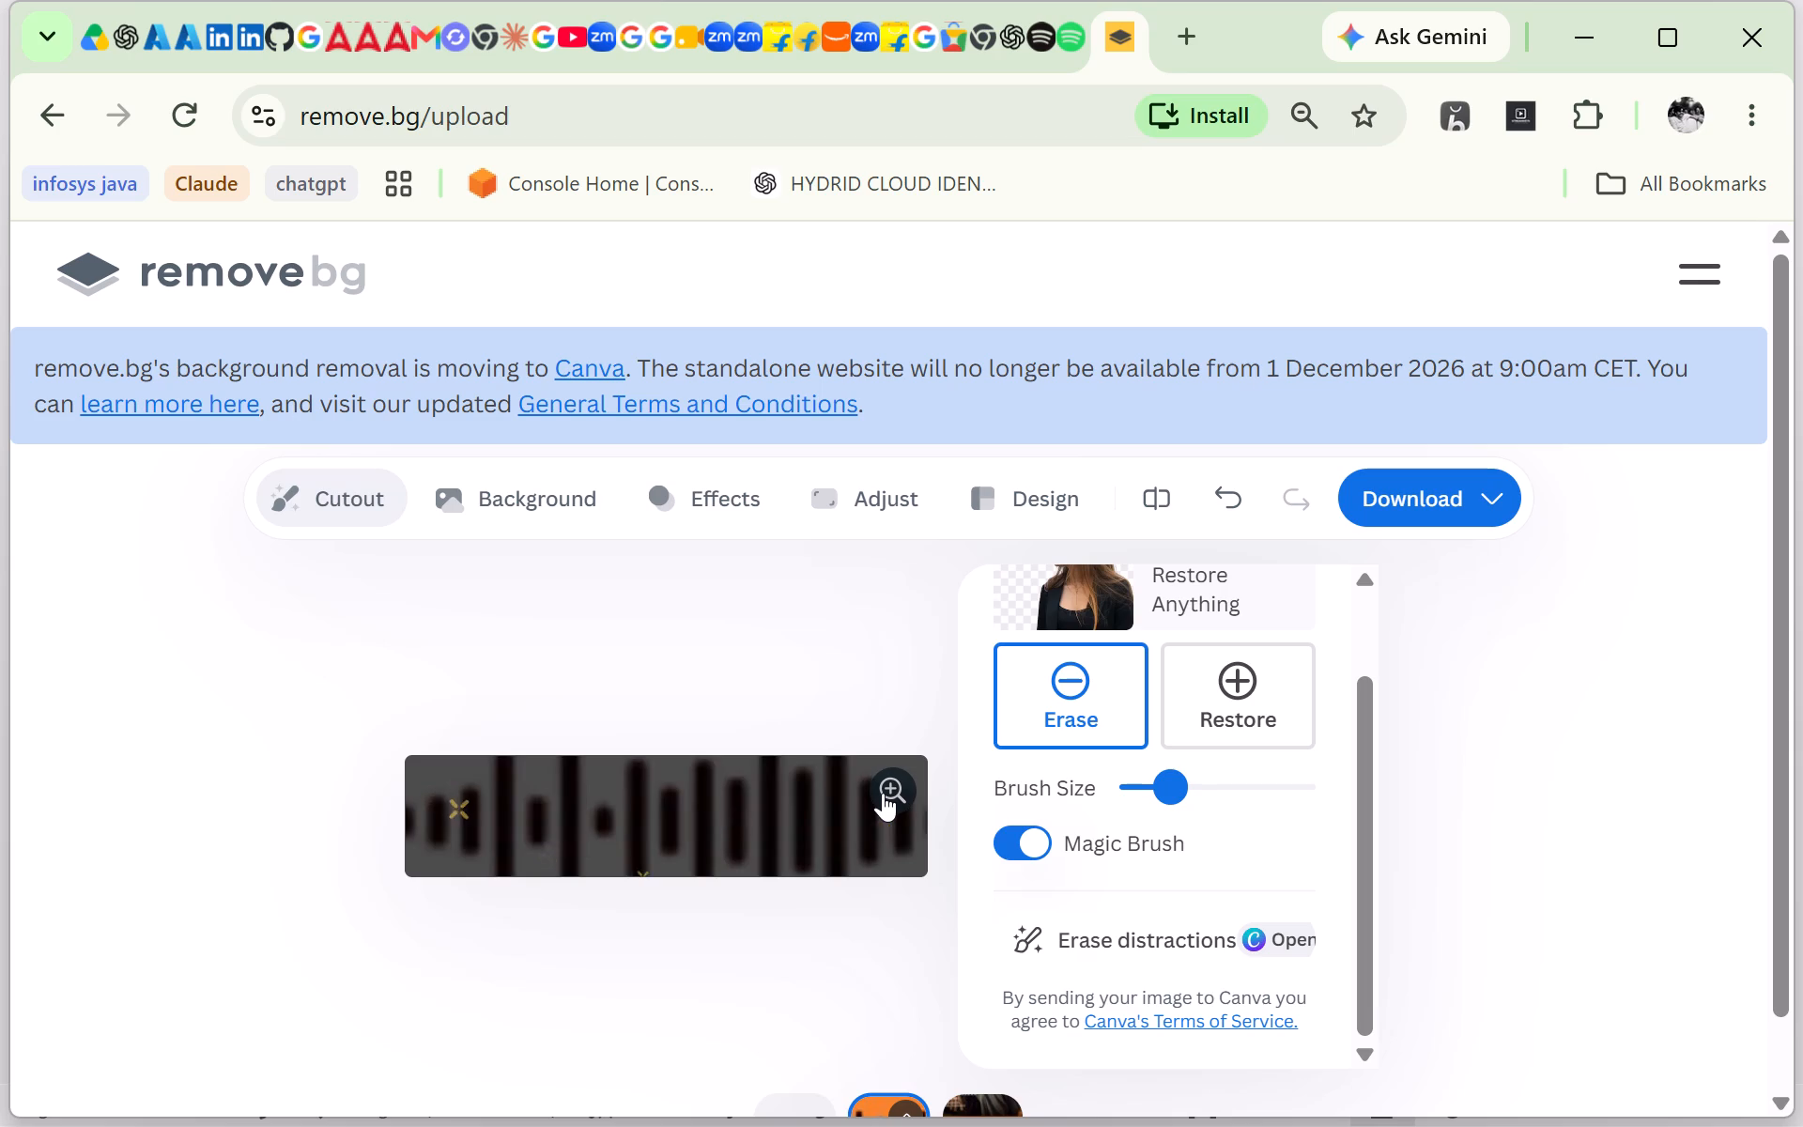
{"action": "double_click", "coordinate": [883, 793]}
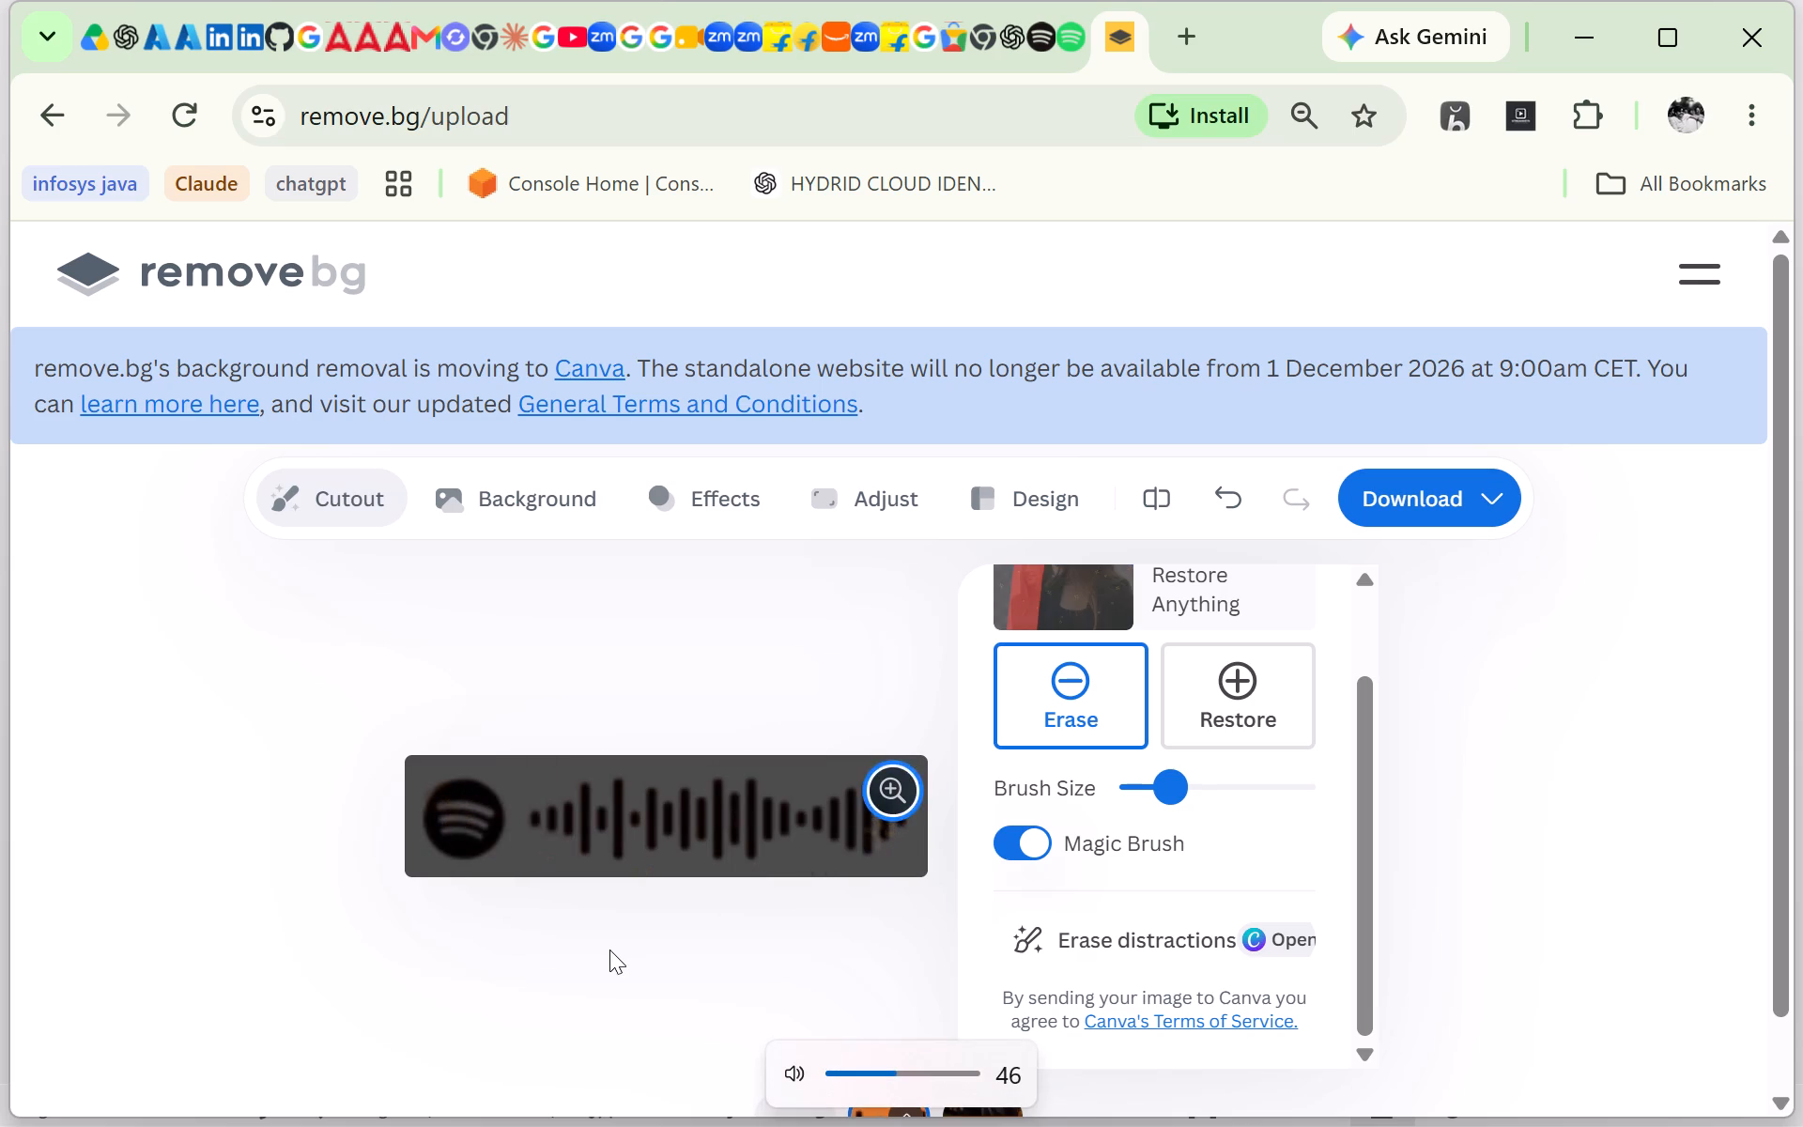
{"action": "left_click", "coordinate": [609, 949]}
Switch to Word and save the cropped dark yellow Spotify code picture as a JPEG, replacing the existing pesamale code.jpeg file.
{"action": "key", "text": "alt+Tab"}
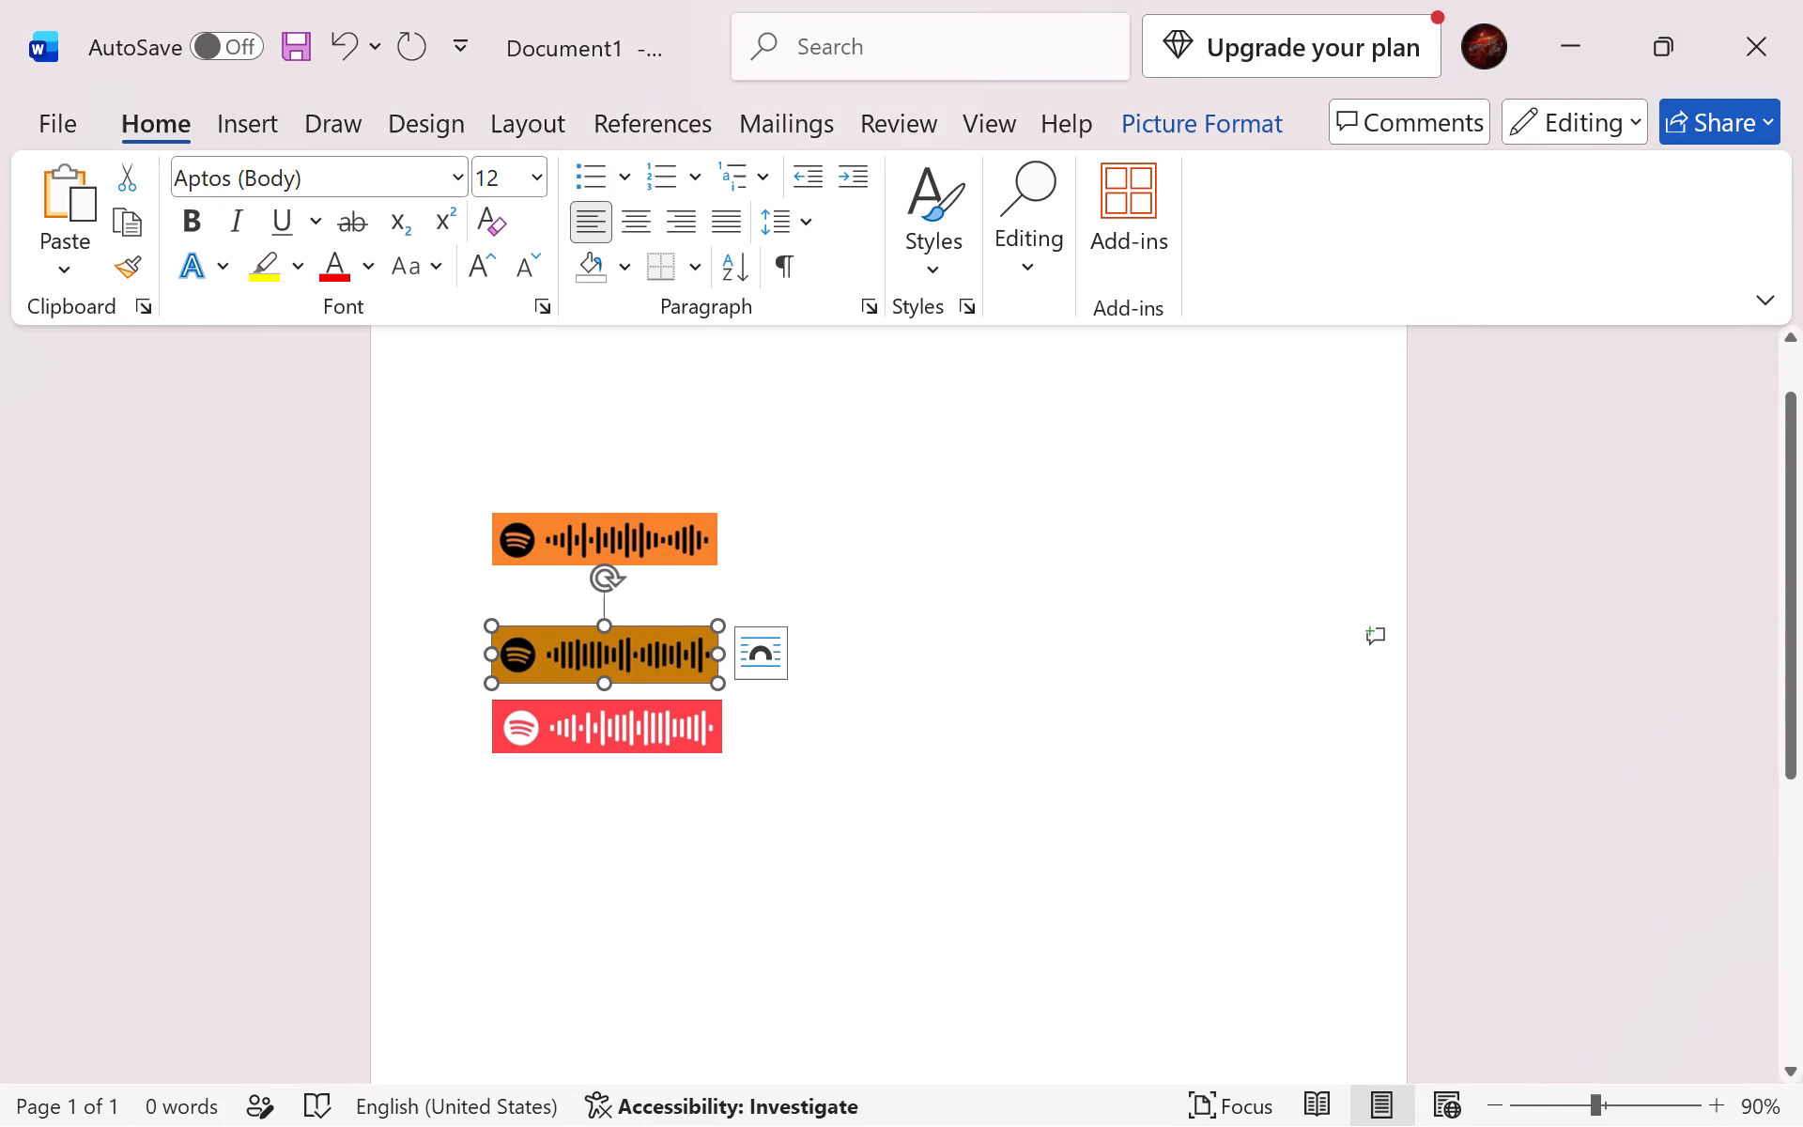
{"action": "right_click", "coordinate": [634, 656]}
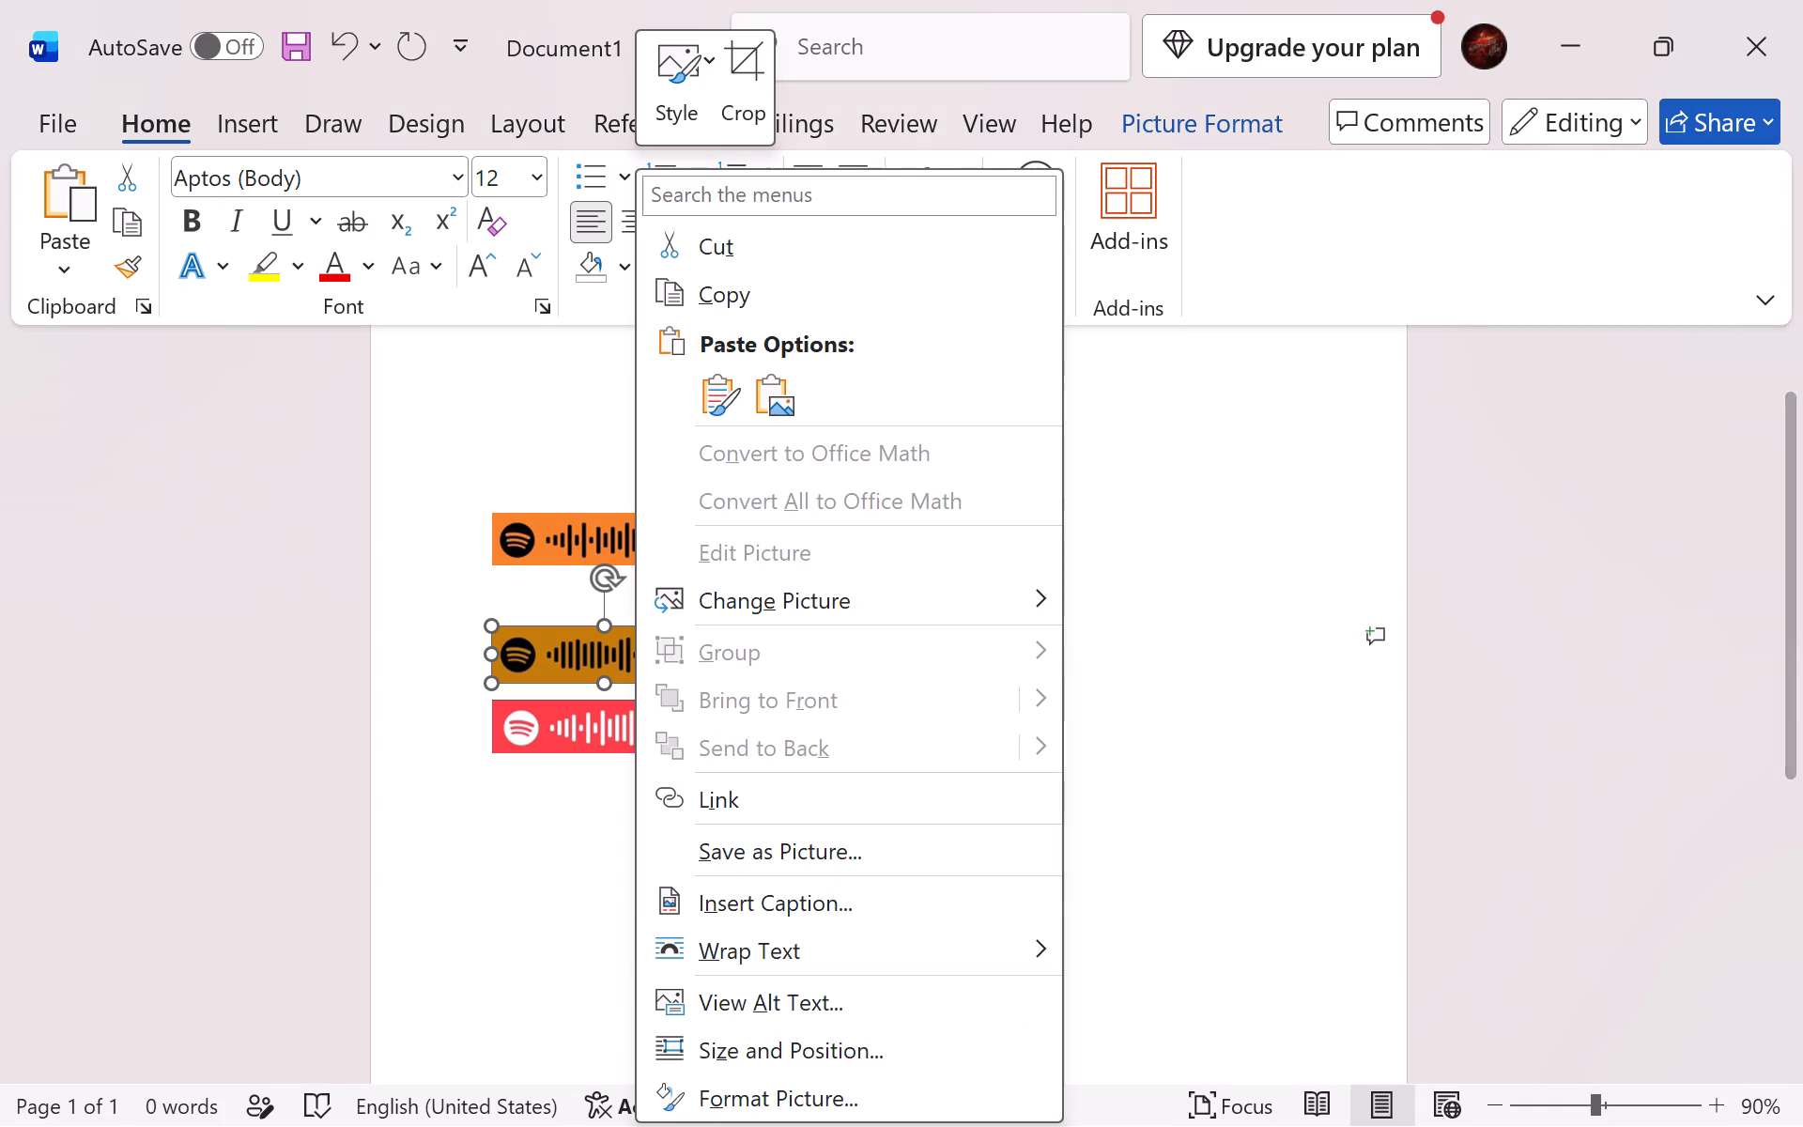
{"action": "left_click", "coordinate": [755, 857]}
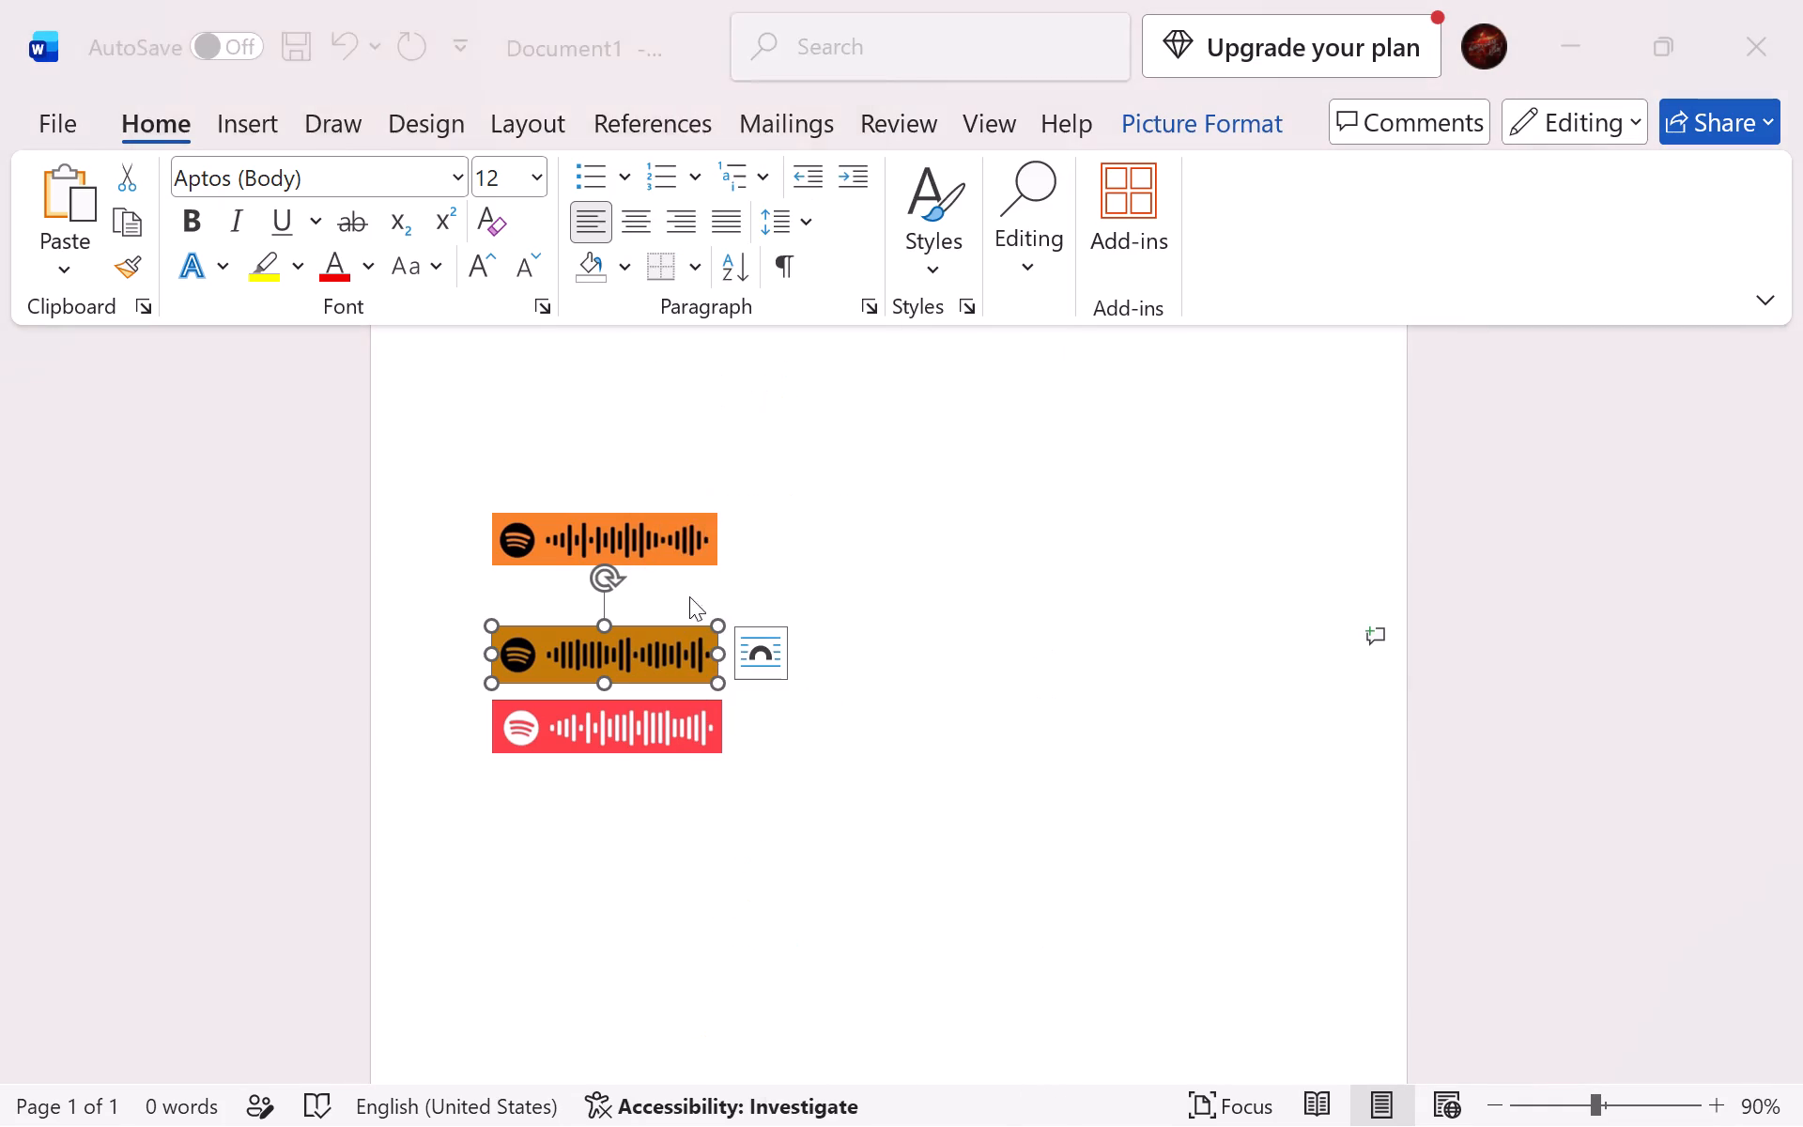
{"action": "left_click", "coordinate": [462, 304]}
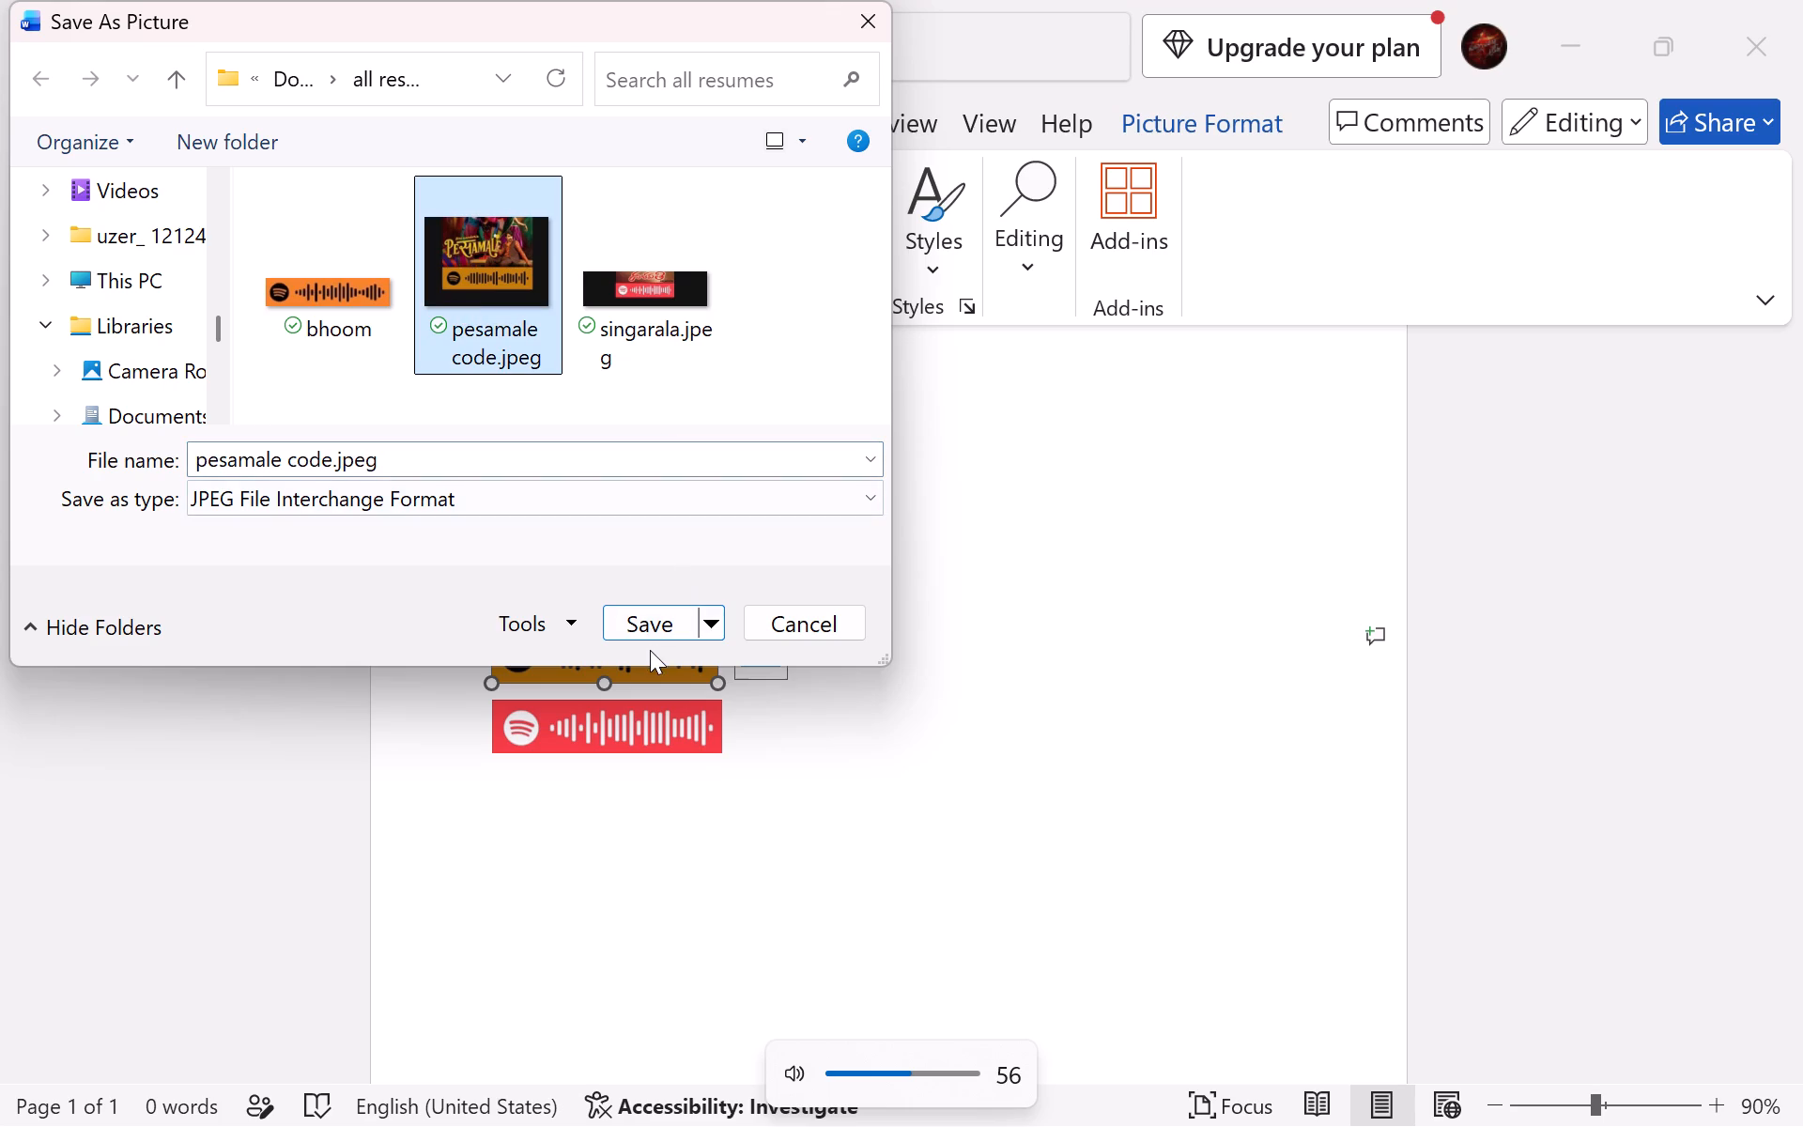
{"action": "left_click", "coordinate": [649, 634]}
{"action": "left_click", "coordinate": [947, 589]}
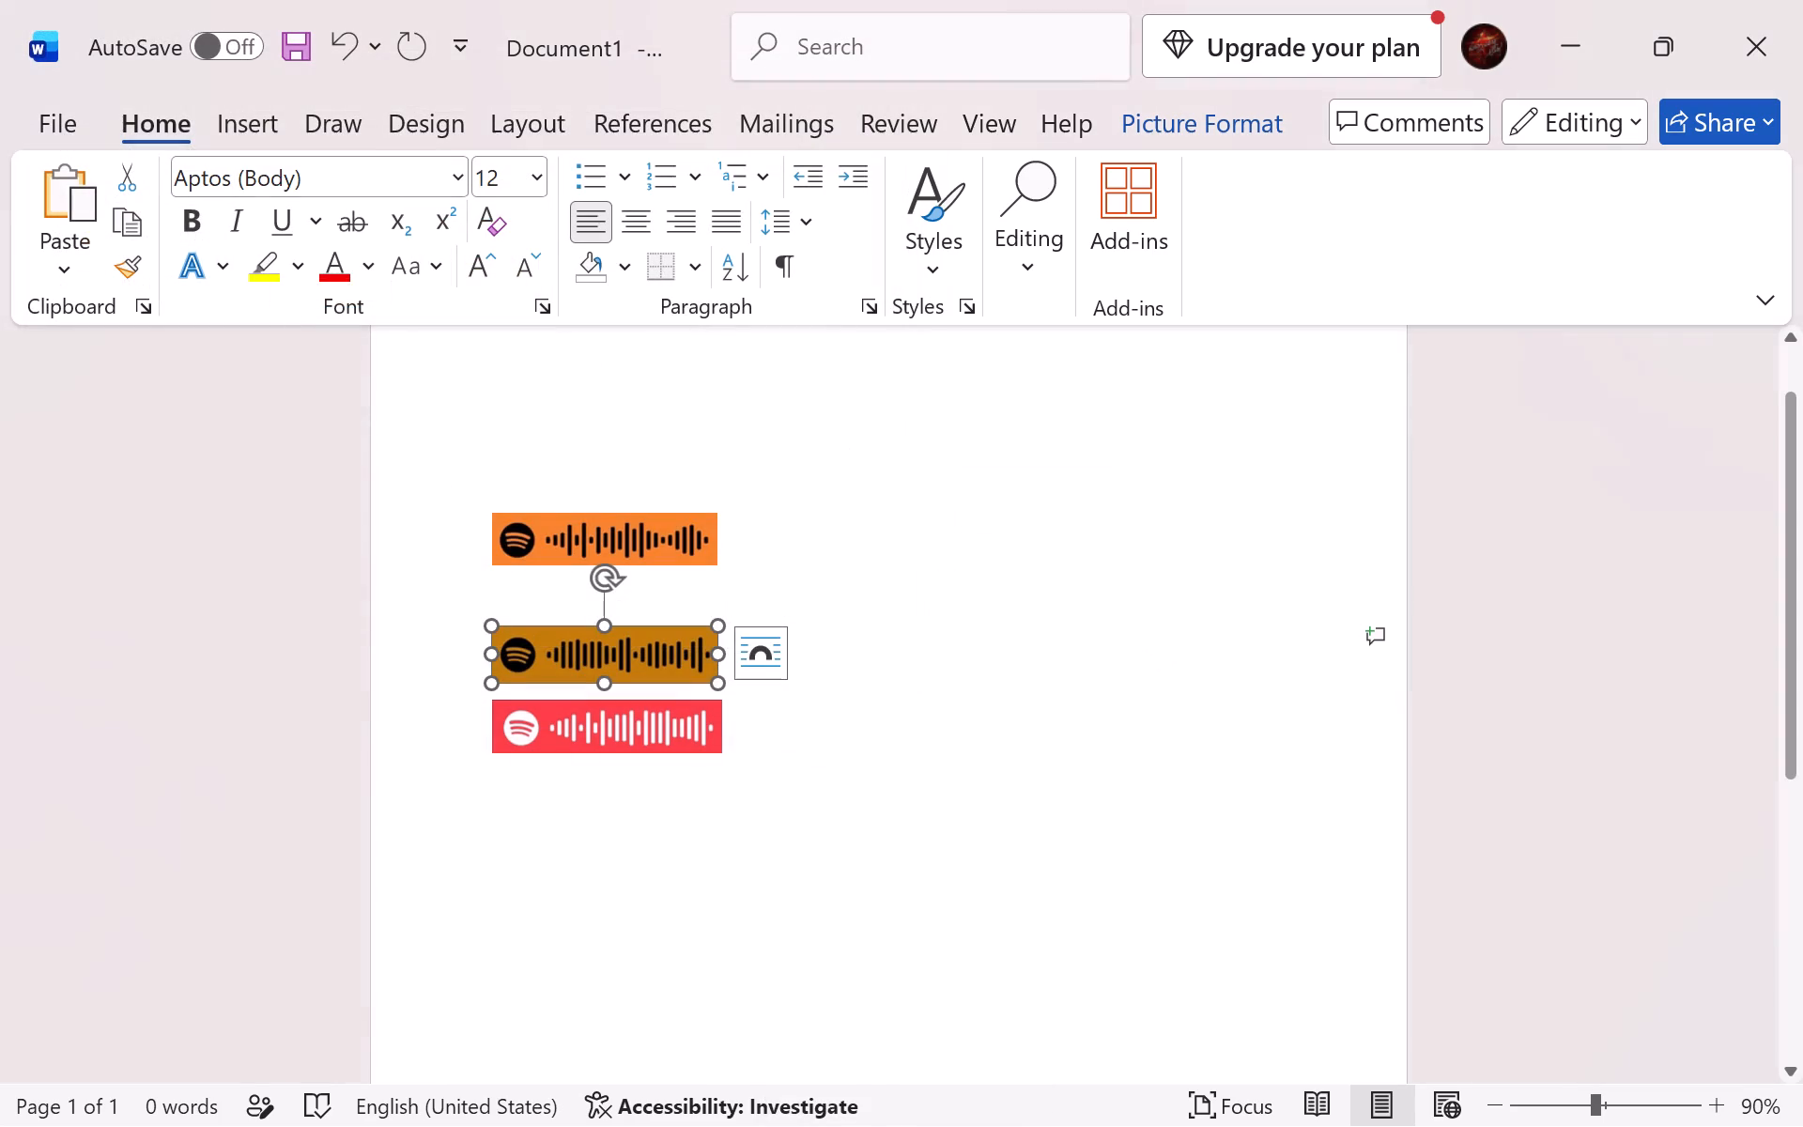
Save the cropped red Spotify code picture as a JPEG under the existing file name singarala.jpeg.
{"action": "left_click", "coordinate": [633, 732]}
{"action": "right_click", "coordinate": [633, 732]}
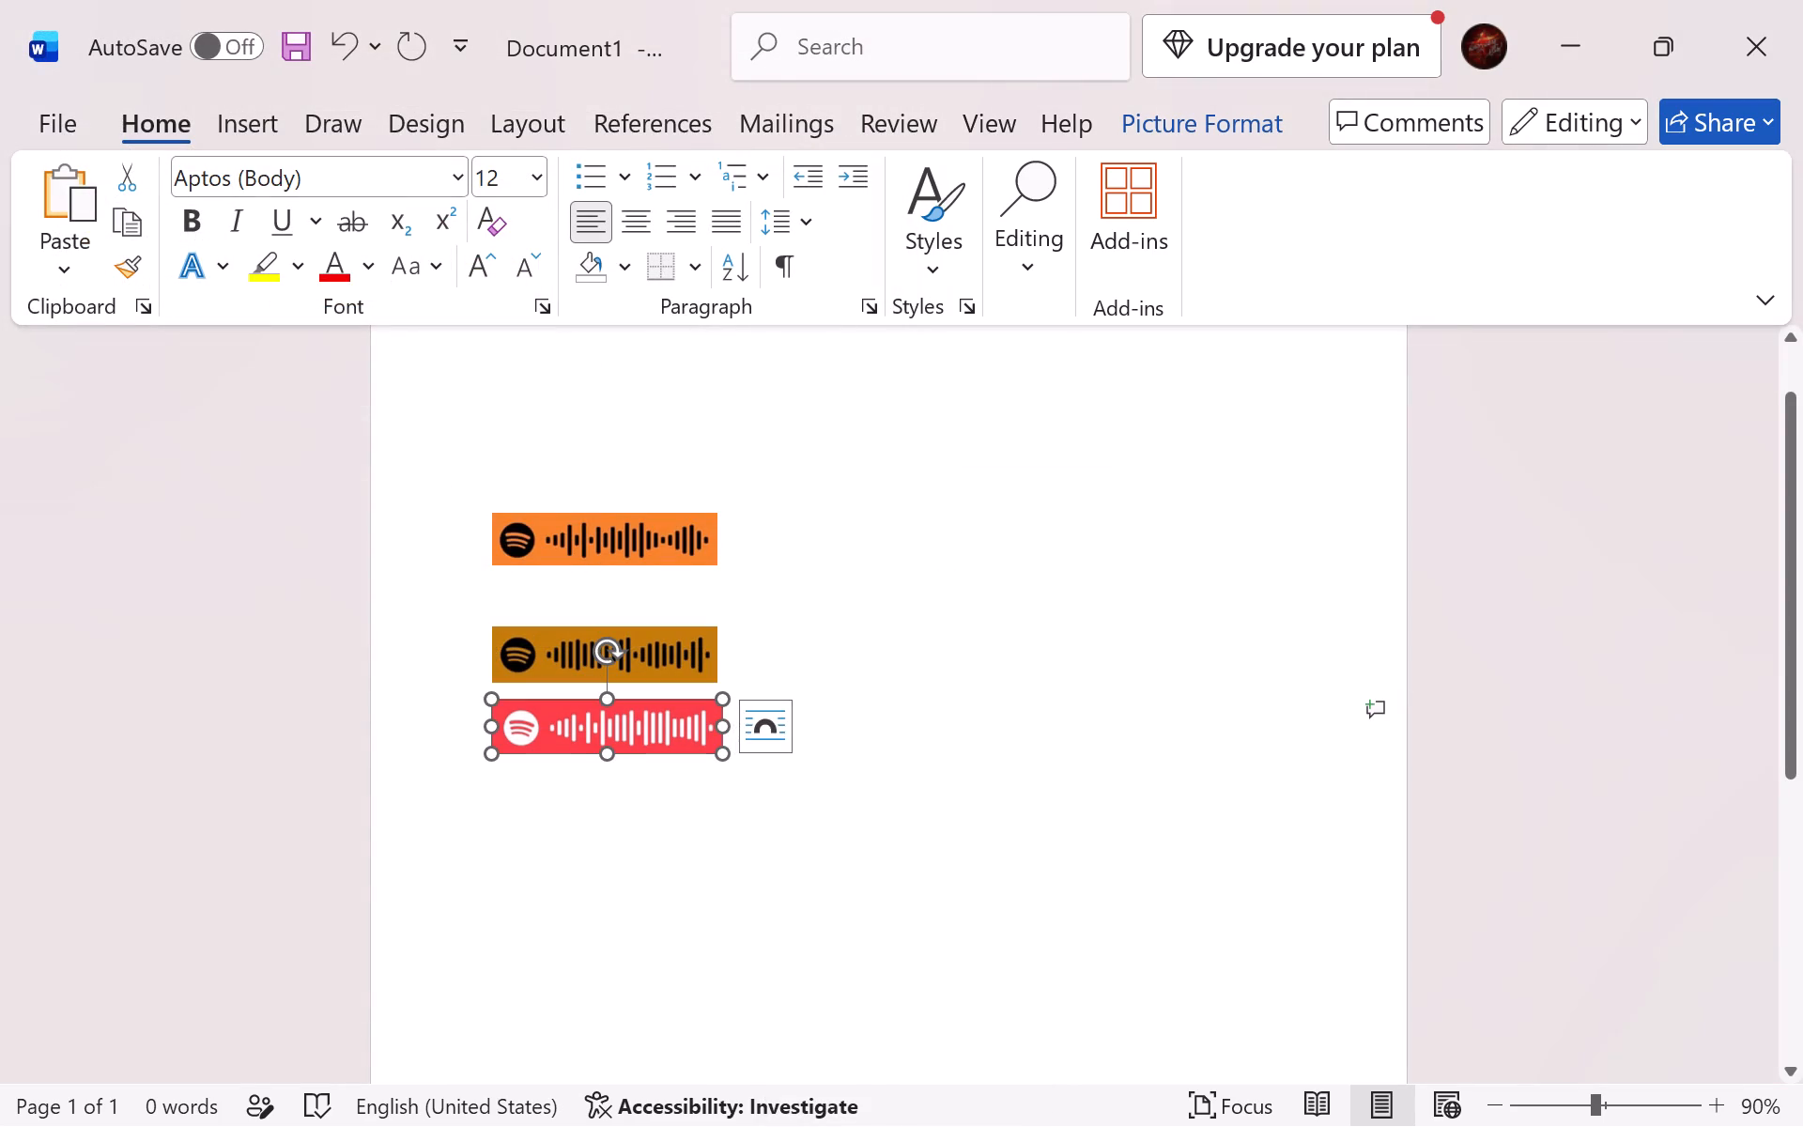
{"action": "left_click", "coordinate": [723, 848]}
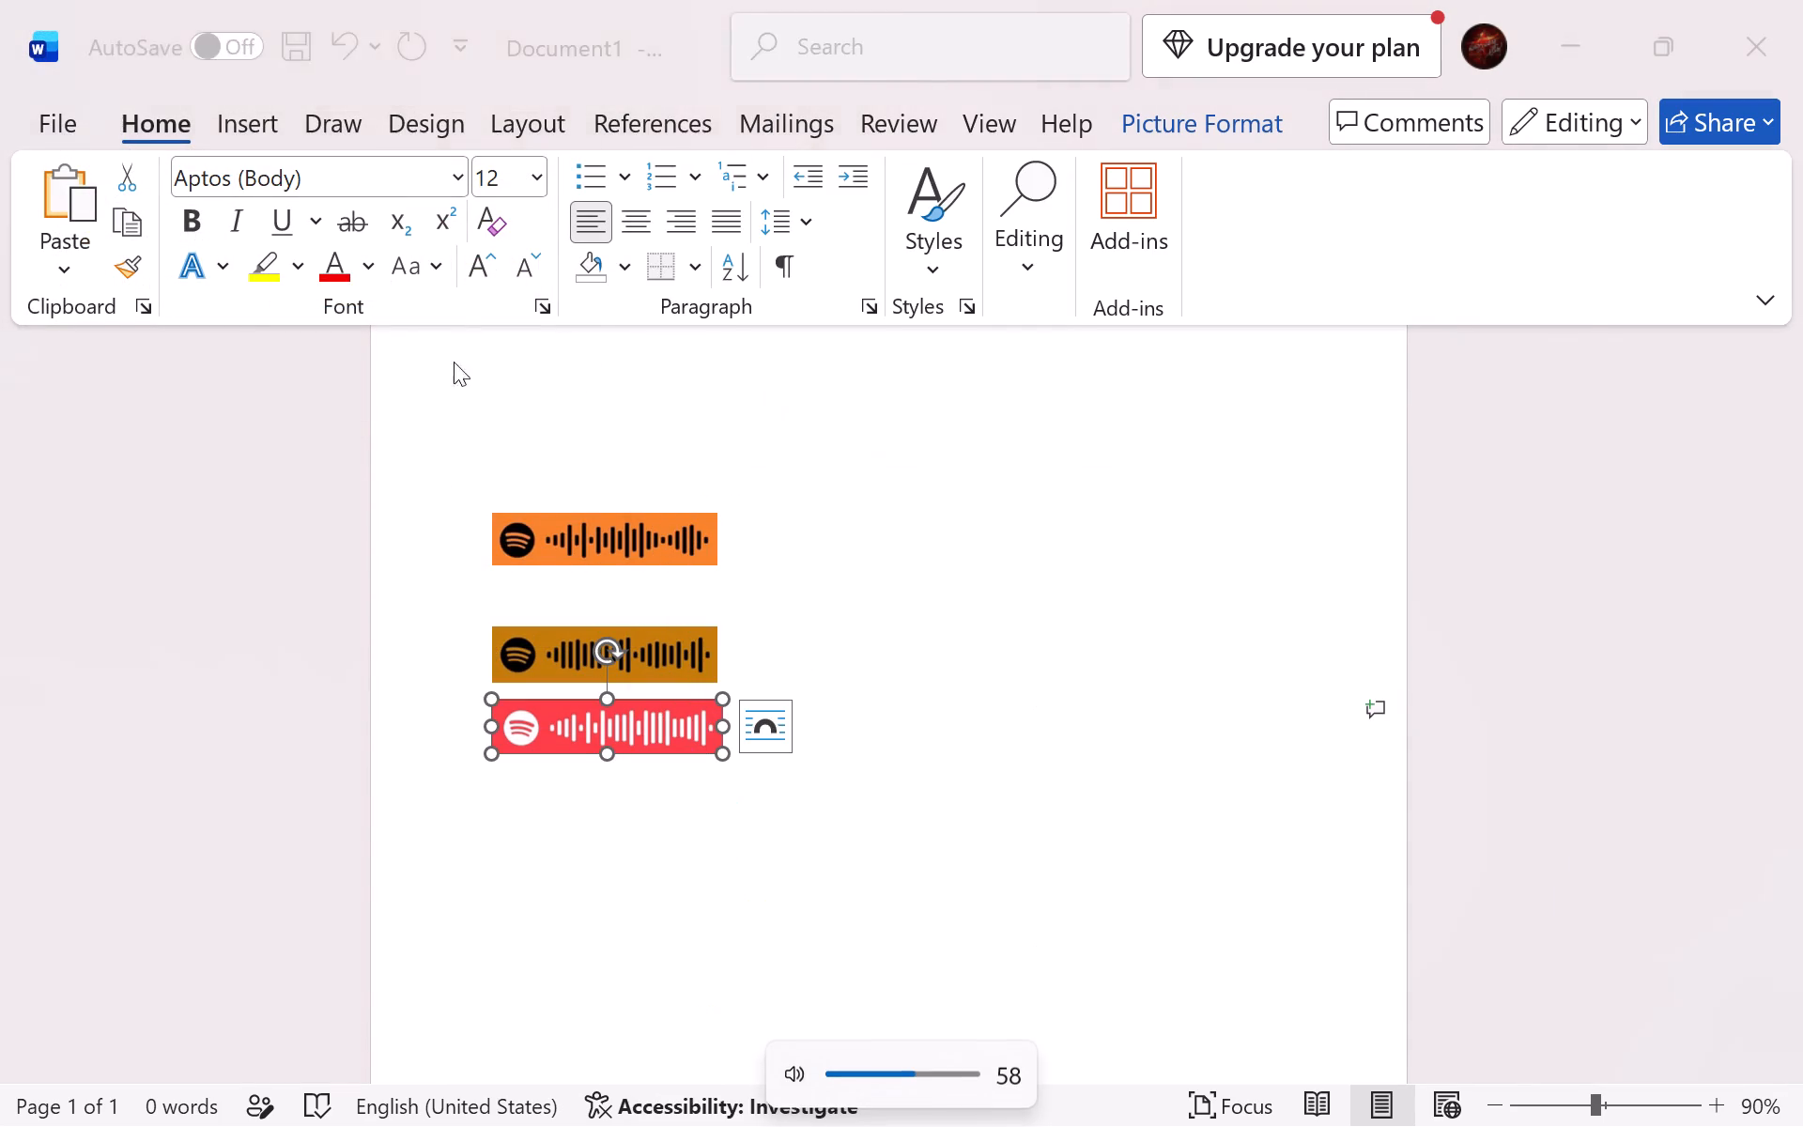
{"action": "left_click", "coordinate": [643, 275]}
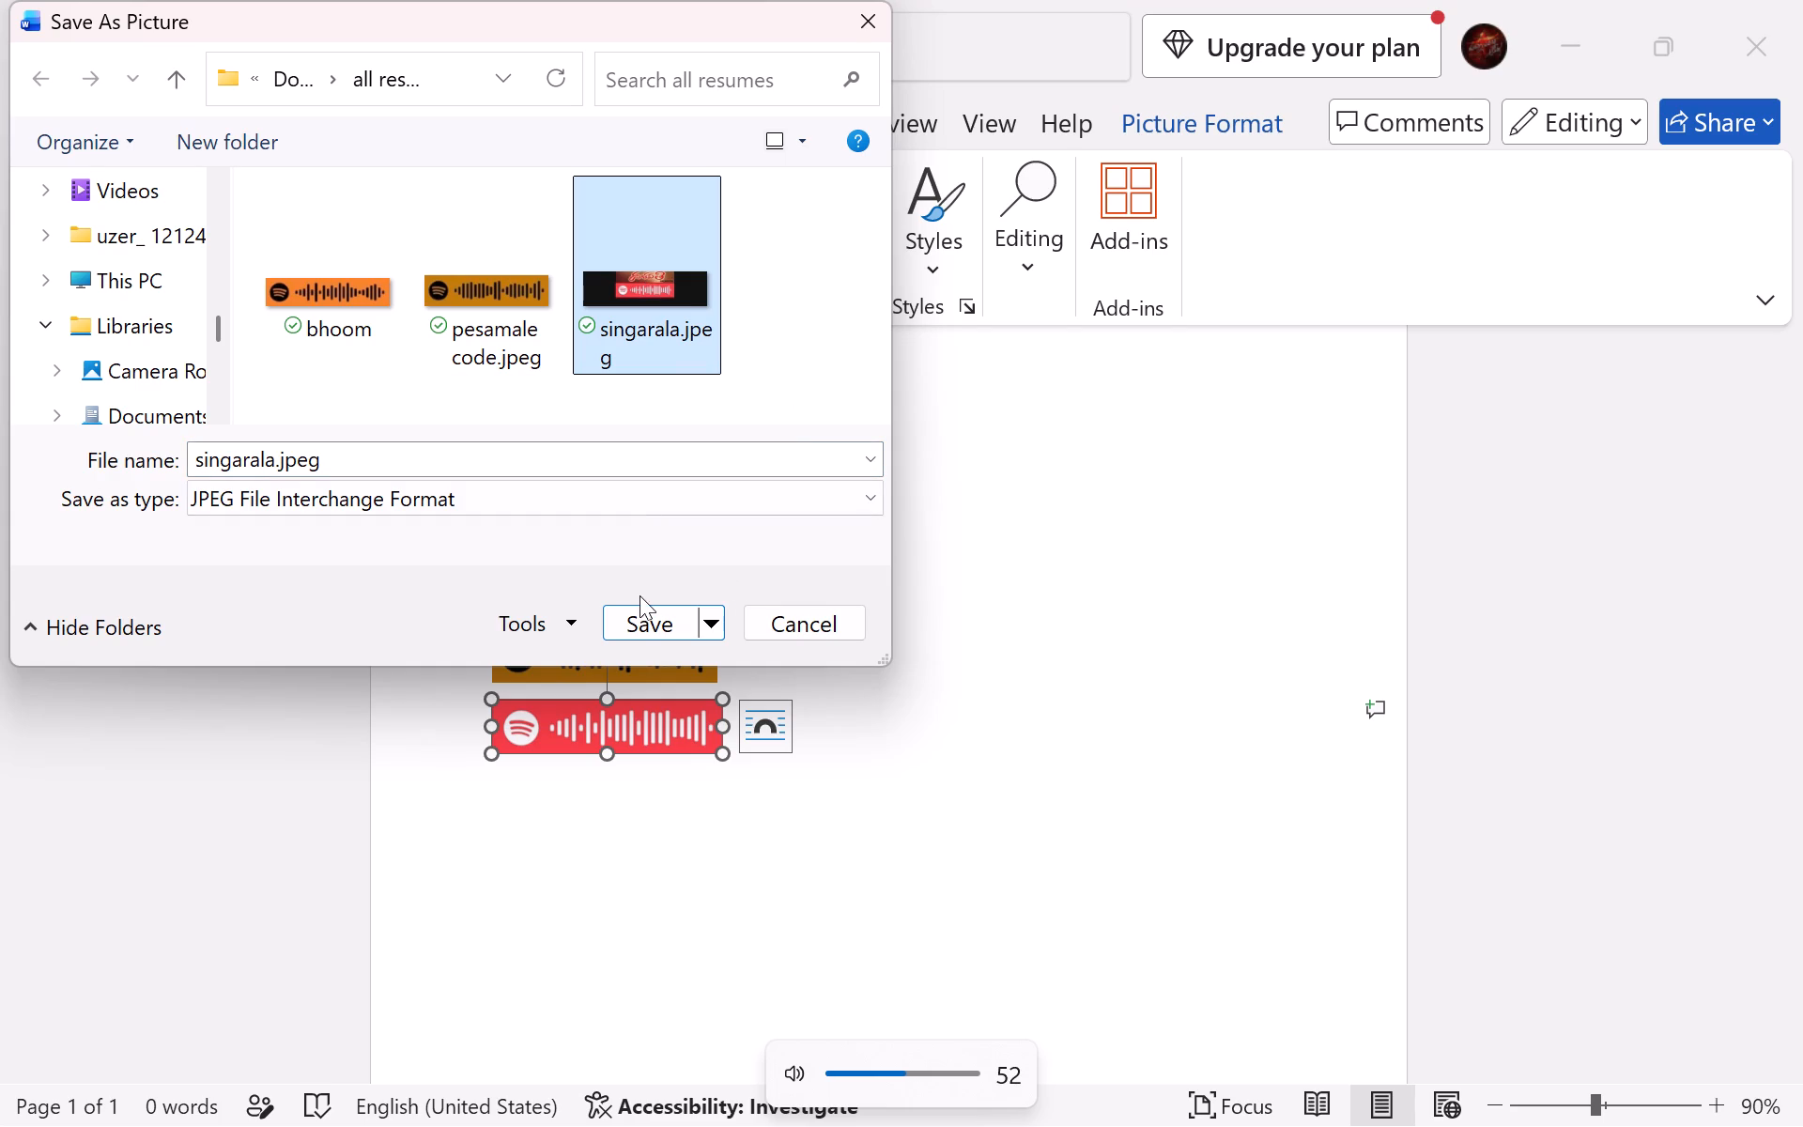
{"action": "left_click", "coordinate": [640, 611]}
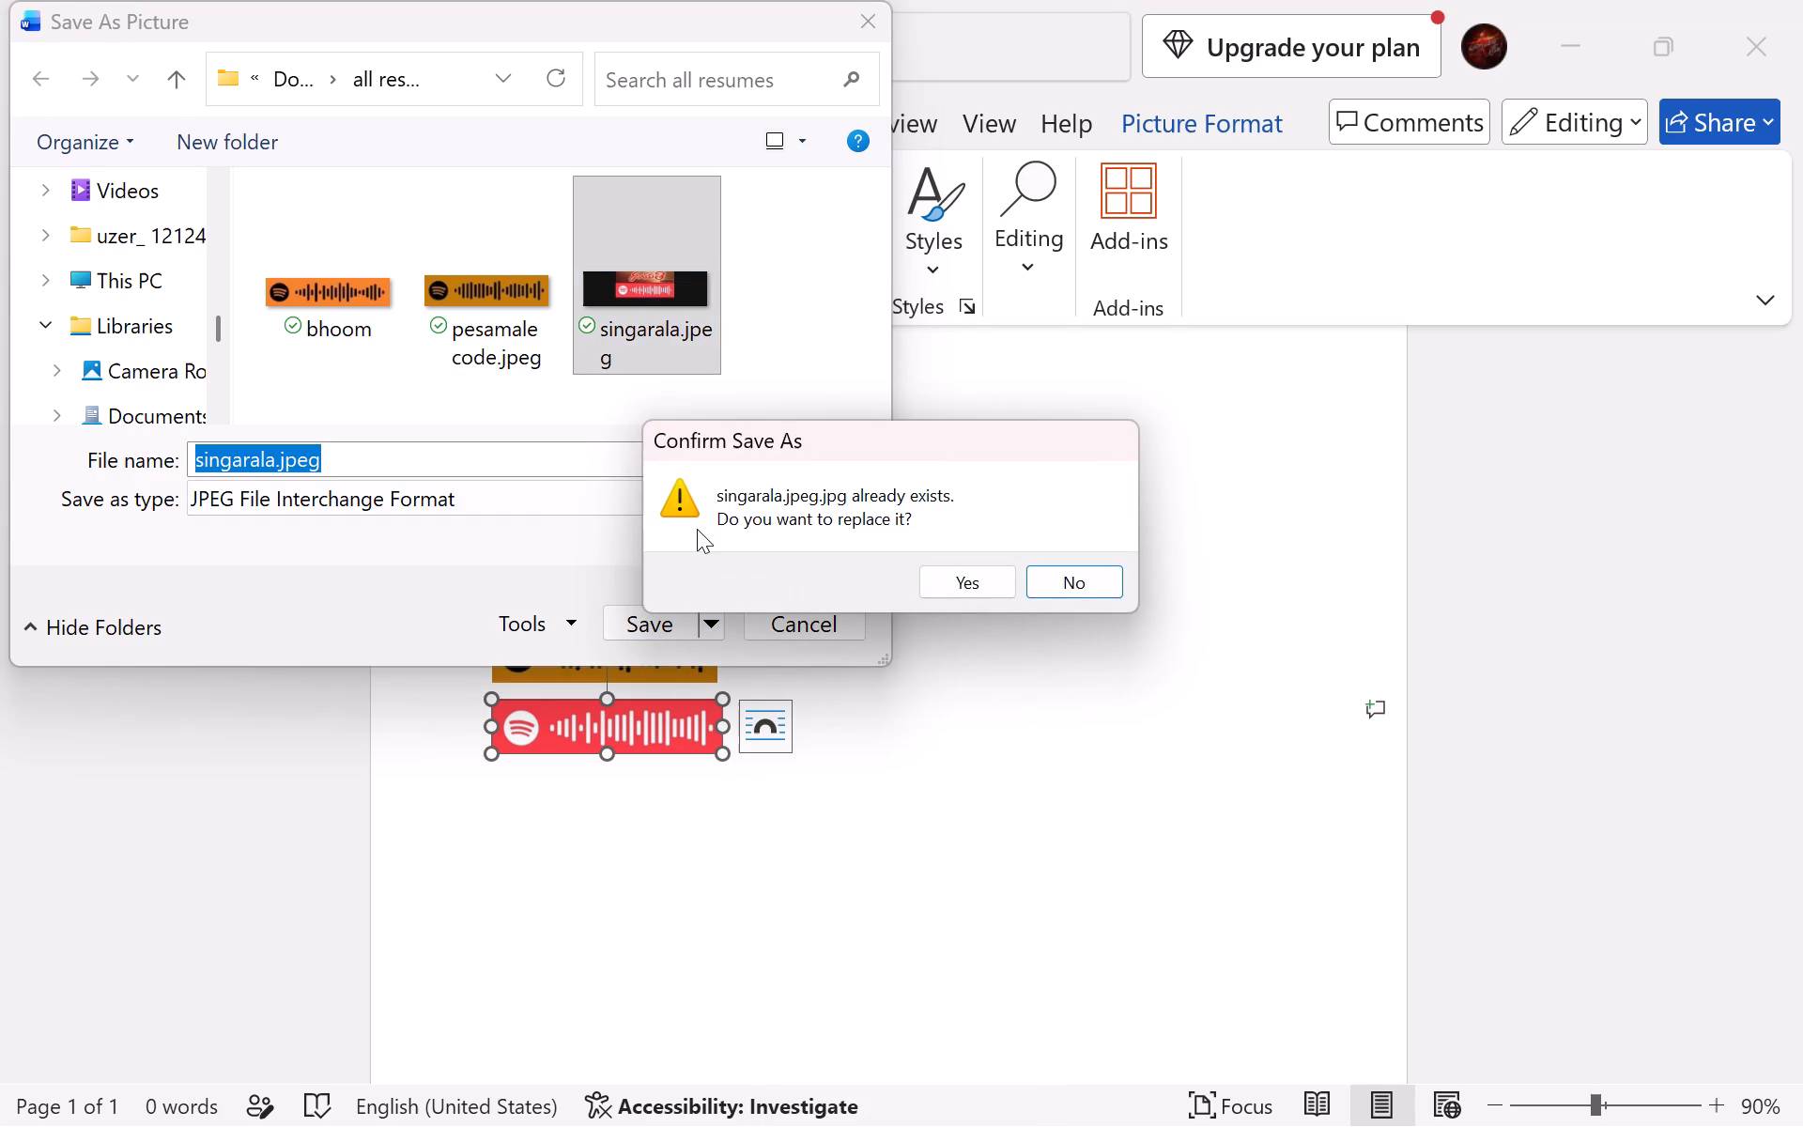
Switch to the WhatsApp window.
{"action": "key", "text": "alt+Tab"}
{"action": "key", "text": "alt+Tab"}
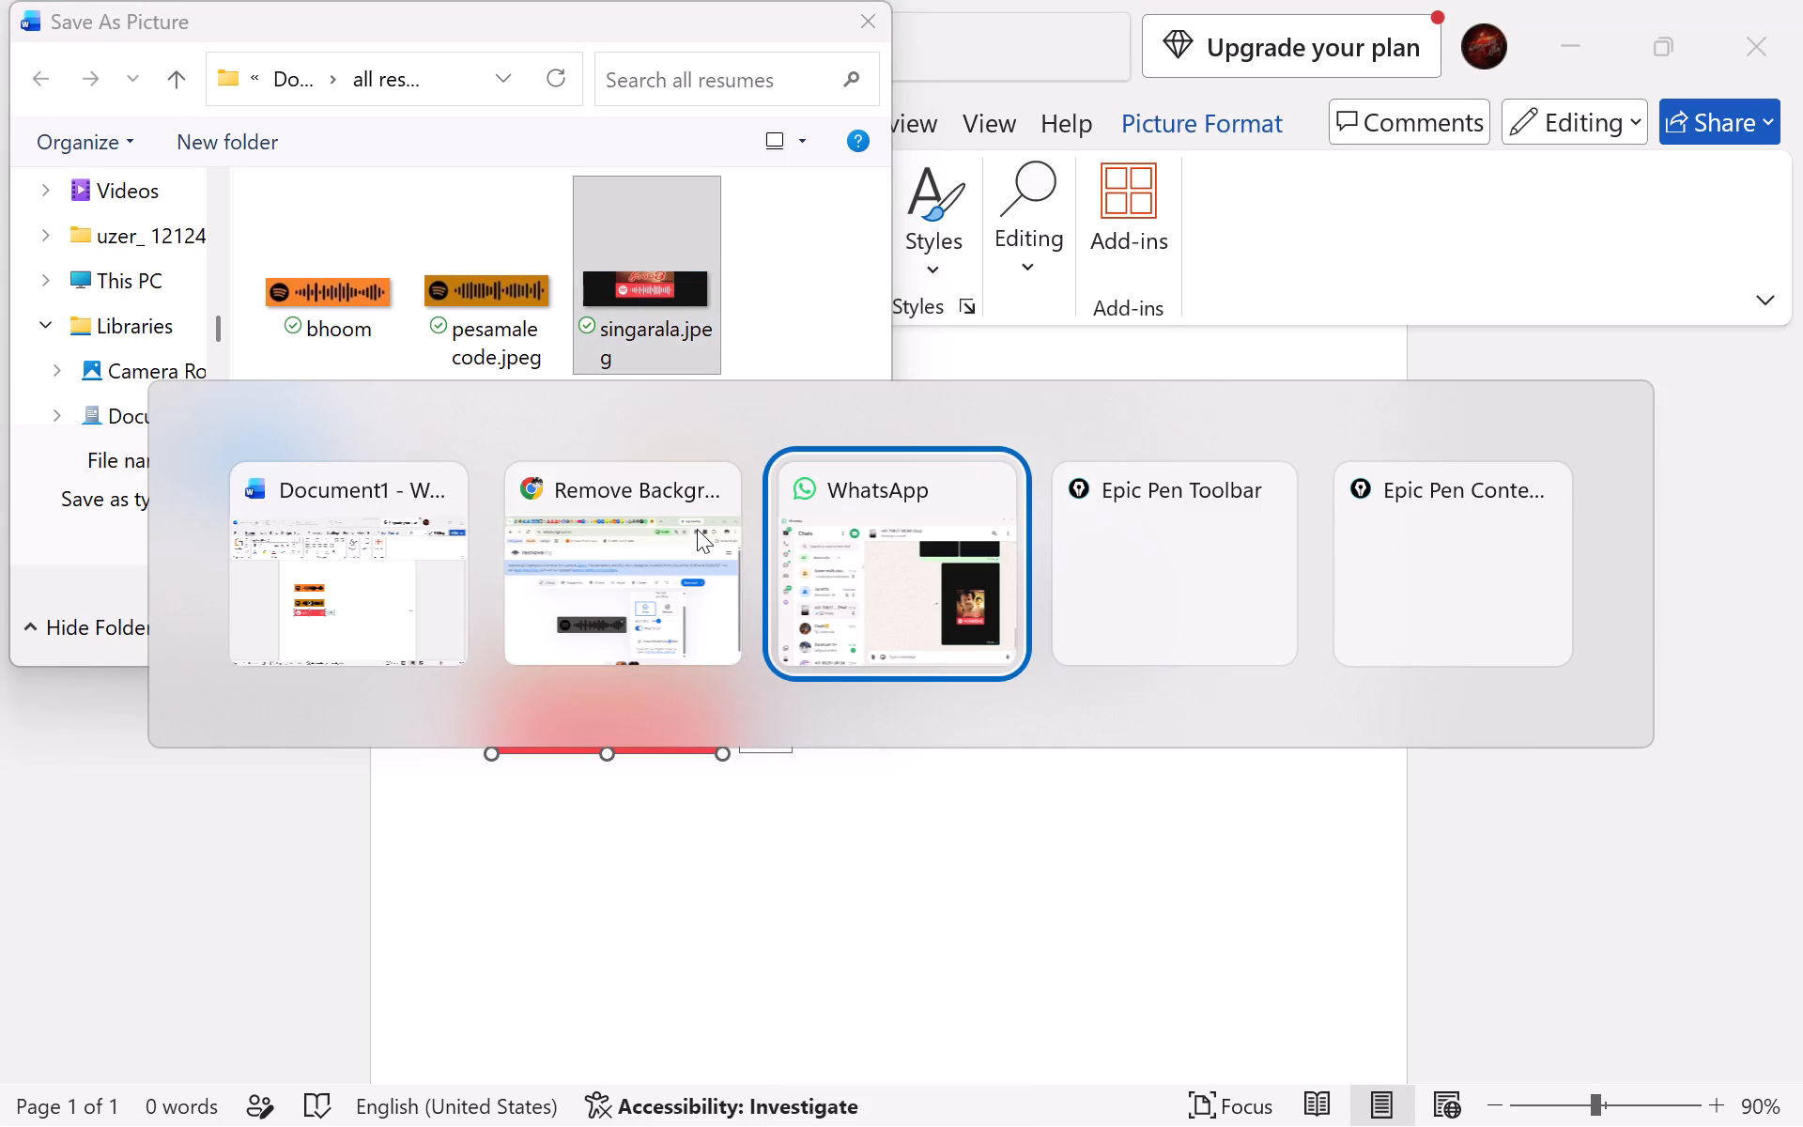
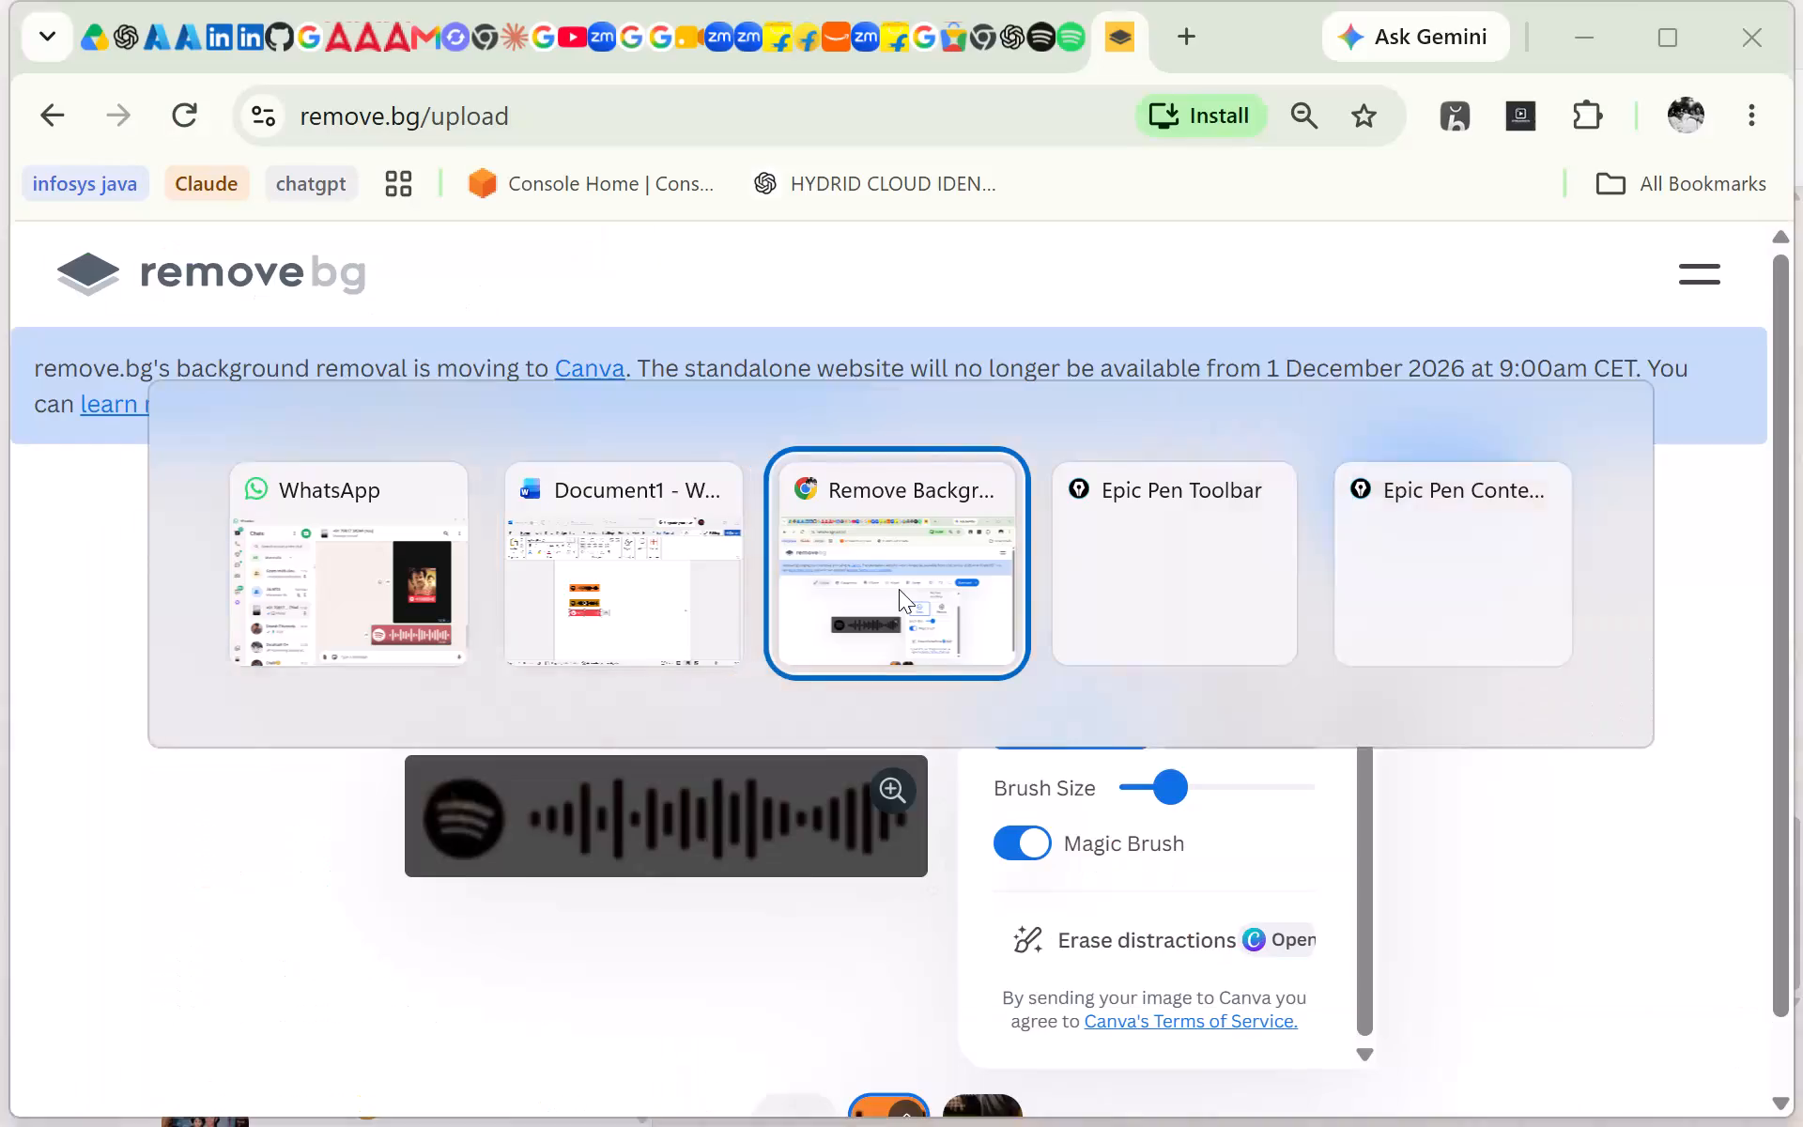
Switch to remove.bg in Chrome and examine the Magic Brush erase and restore options for the Spotify code cutout.
{"action": "left_click", "coordinate": [855, 906]}
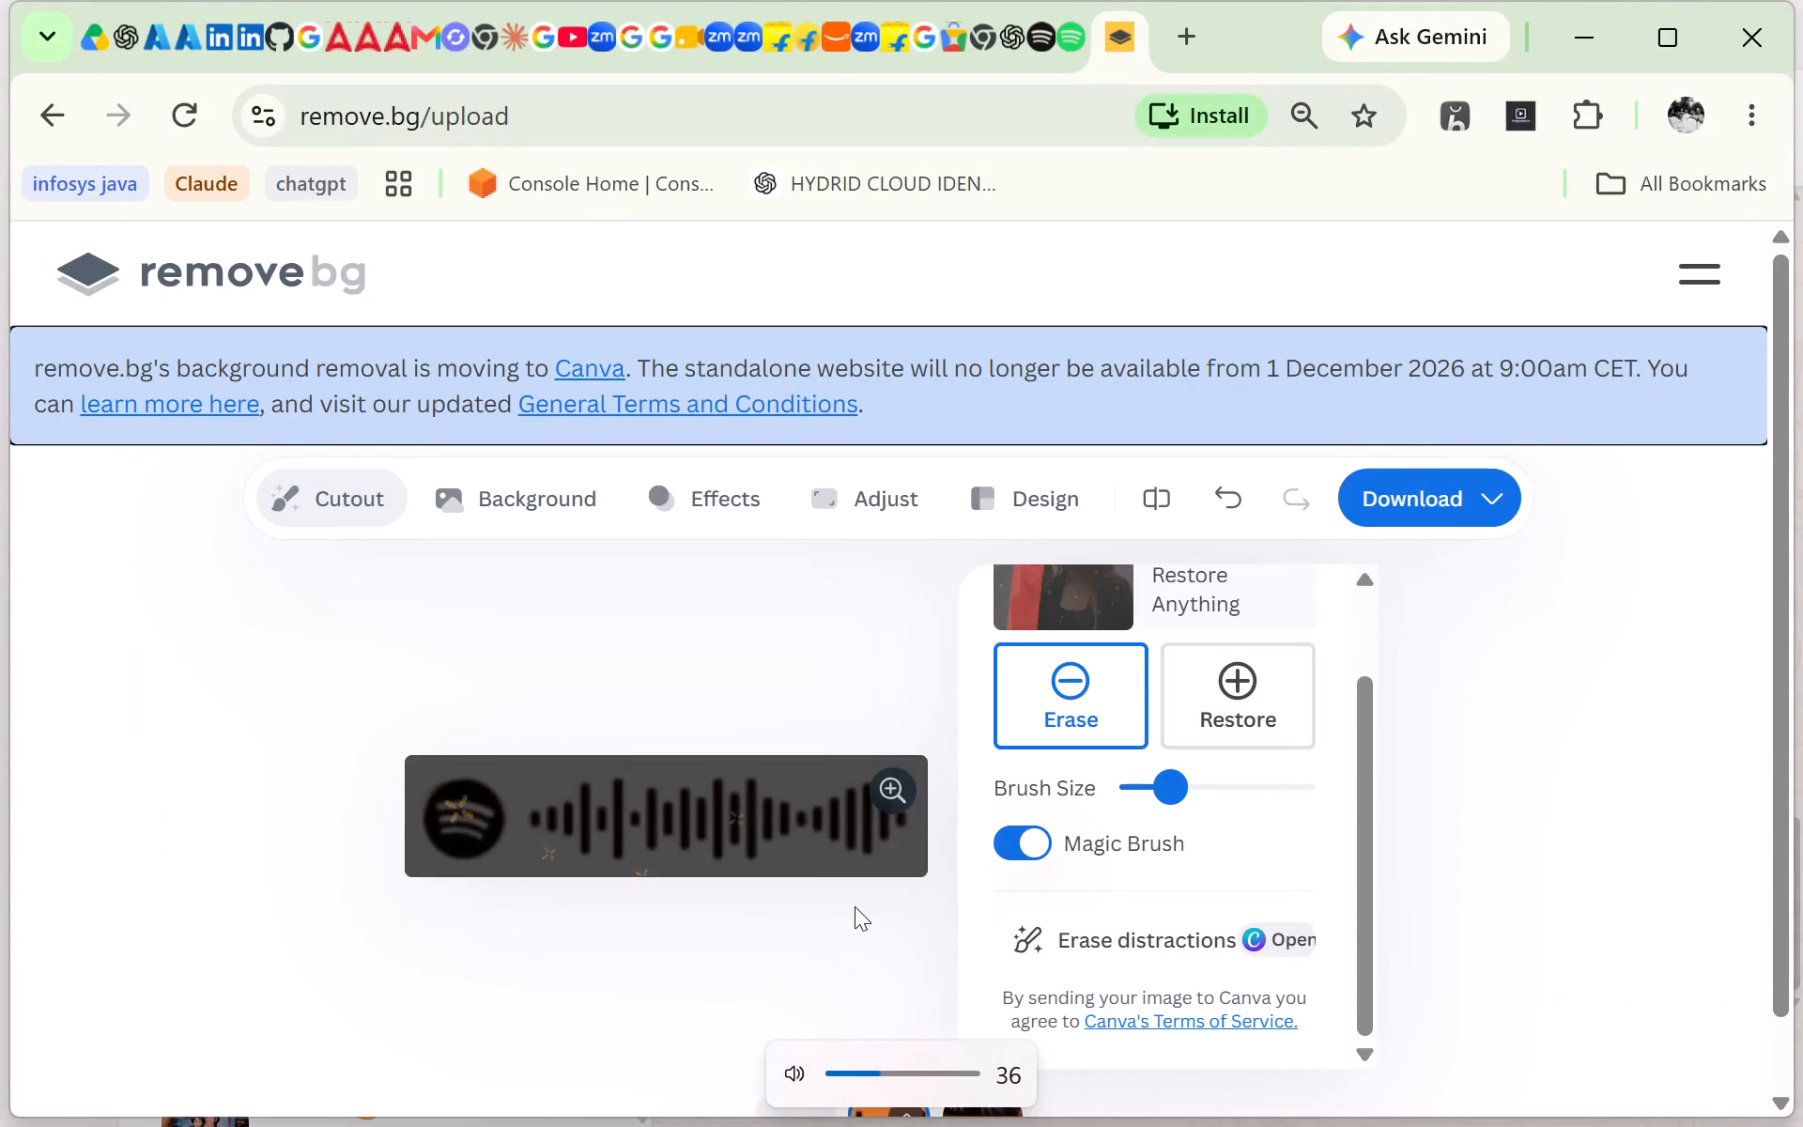
{"action": "scroll", "coordinate": [855, 906], "scroll_direction": "down", "scroll_amount": 3}
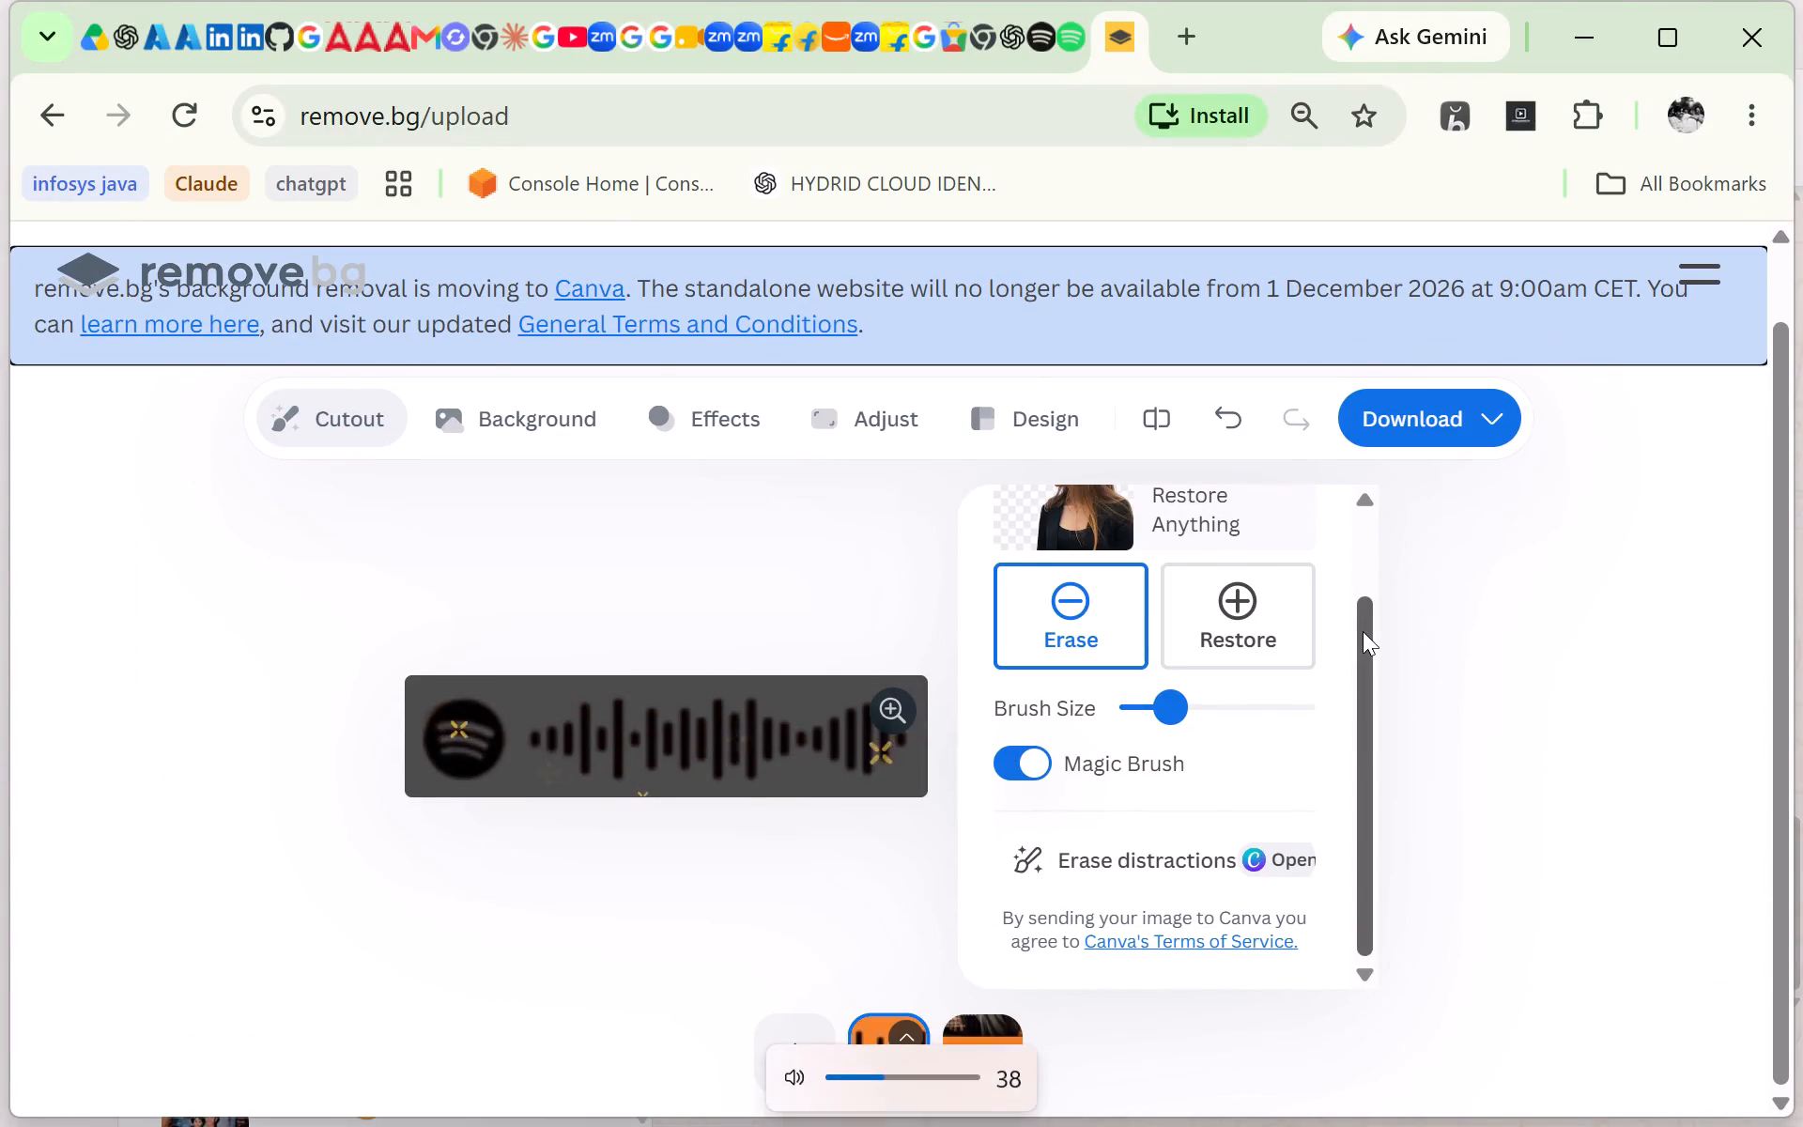
{"action": "left_click_drag", "start_coordinate": [1363, 631], "coordinate": [1364, 512]}
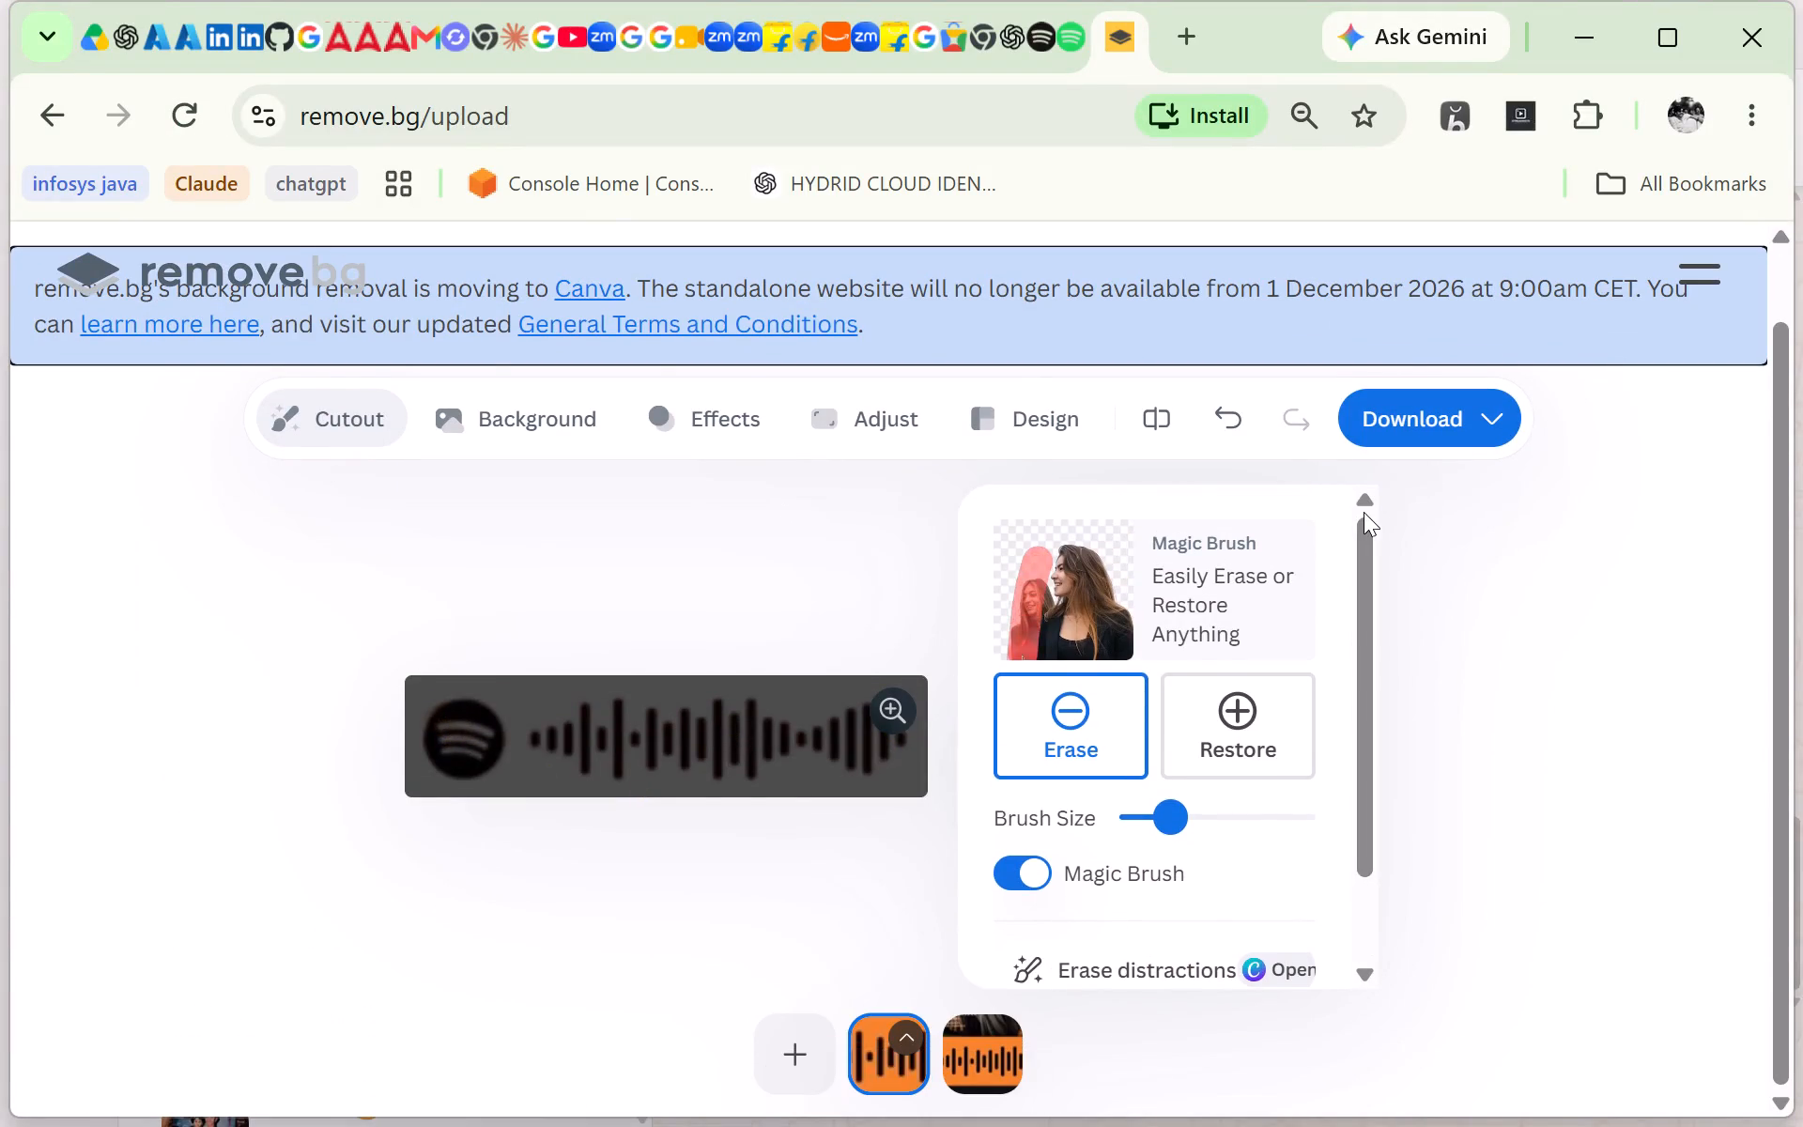
{"action": "left_click", "coordinate": [1229, 693]}
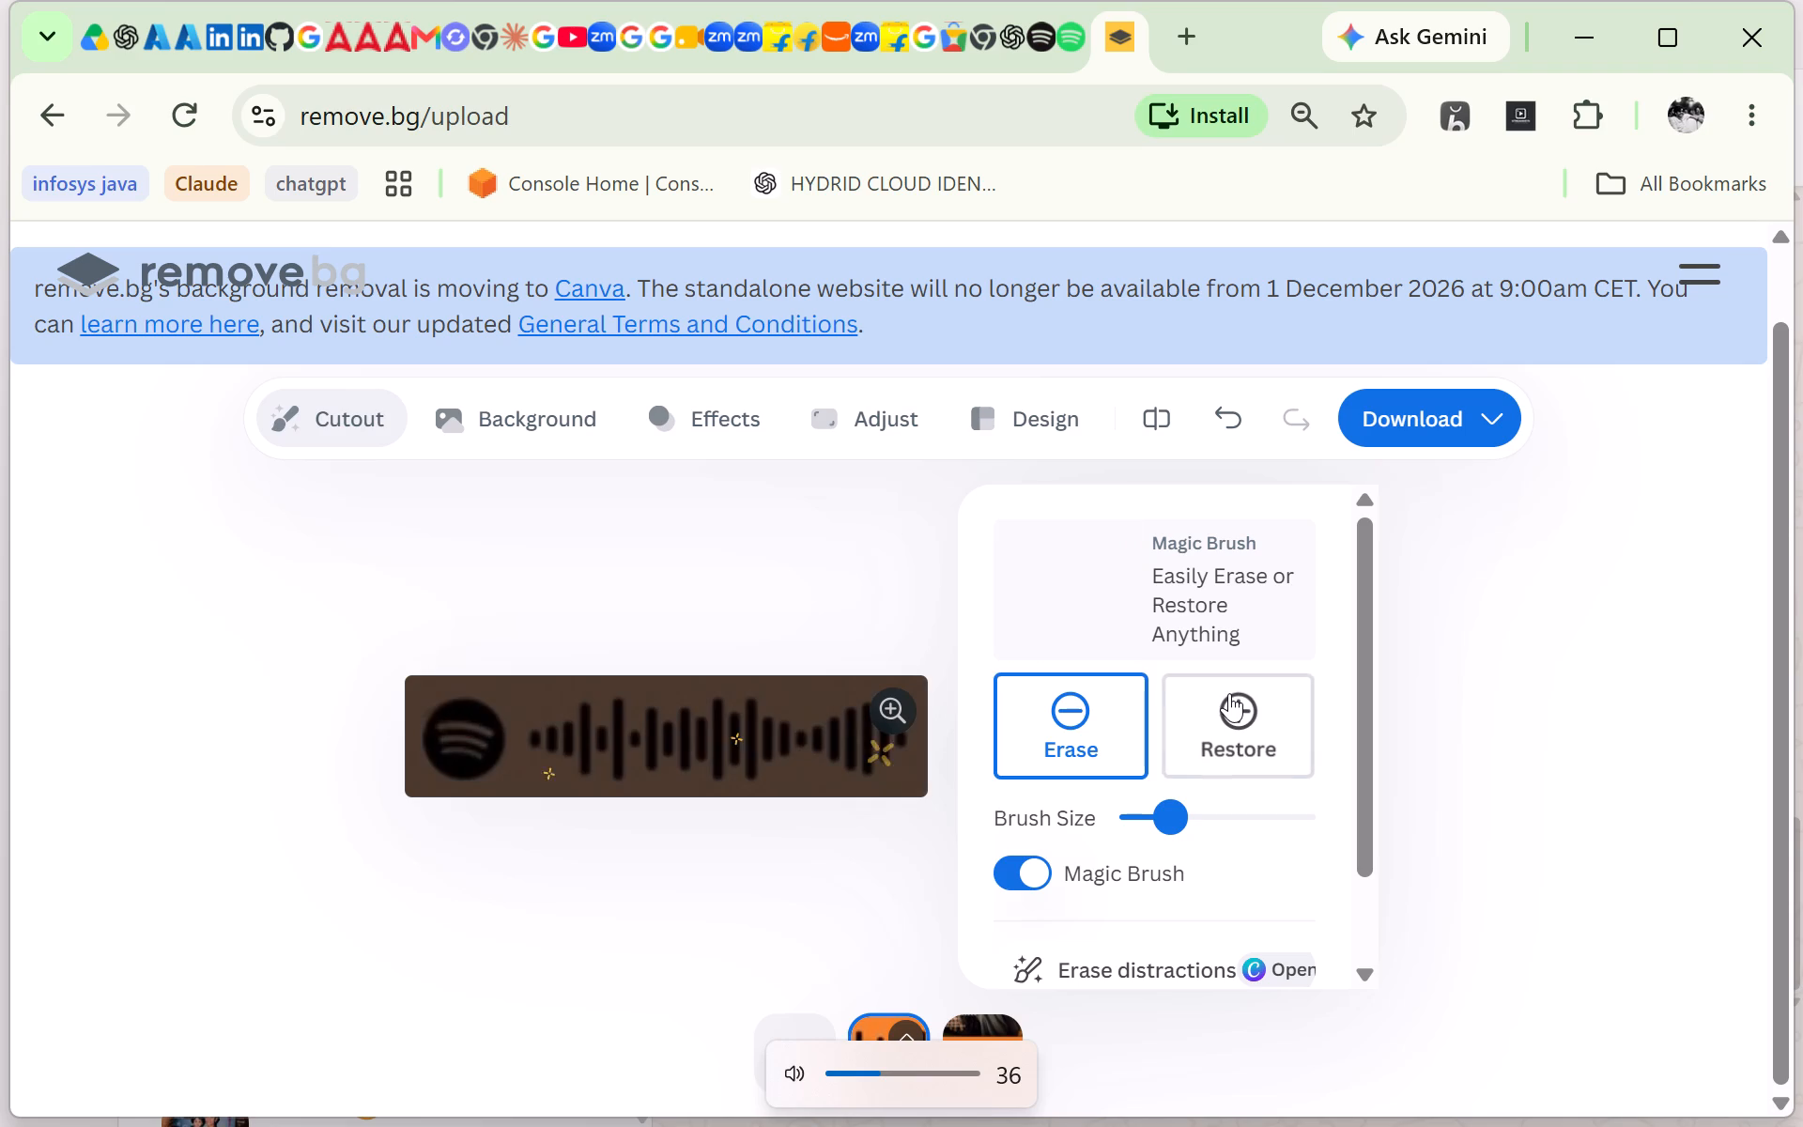
{"action": "left_click", "coordinate": [1086, 701]}
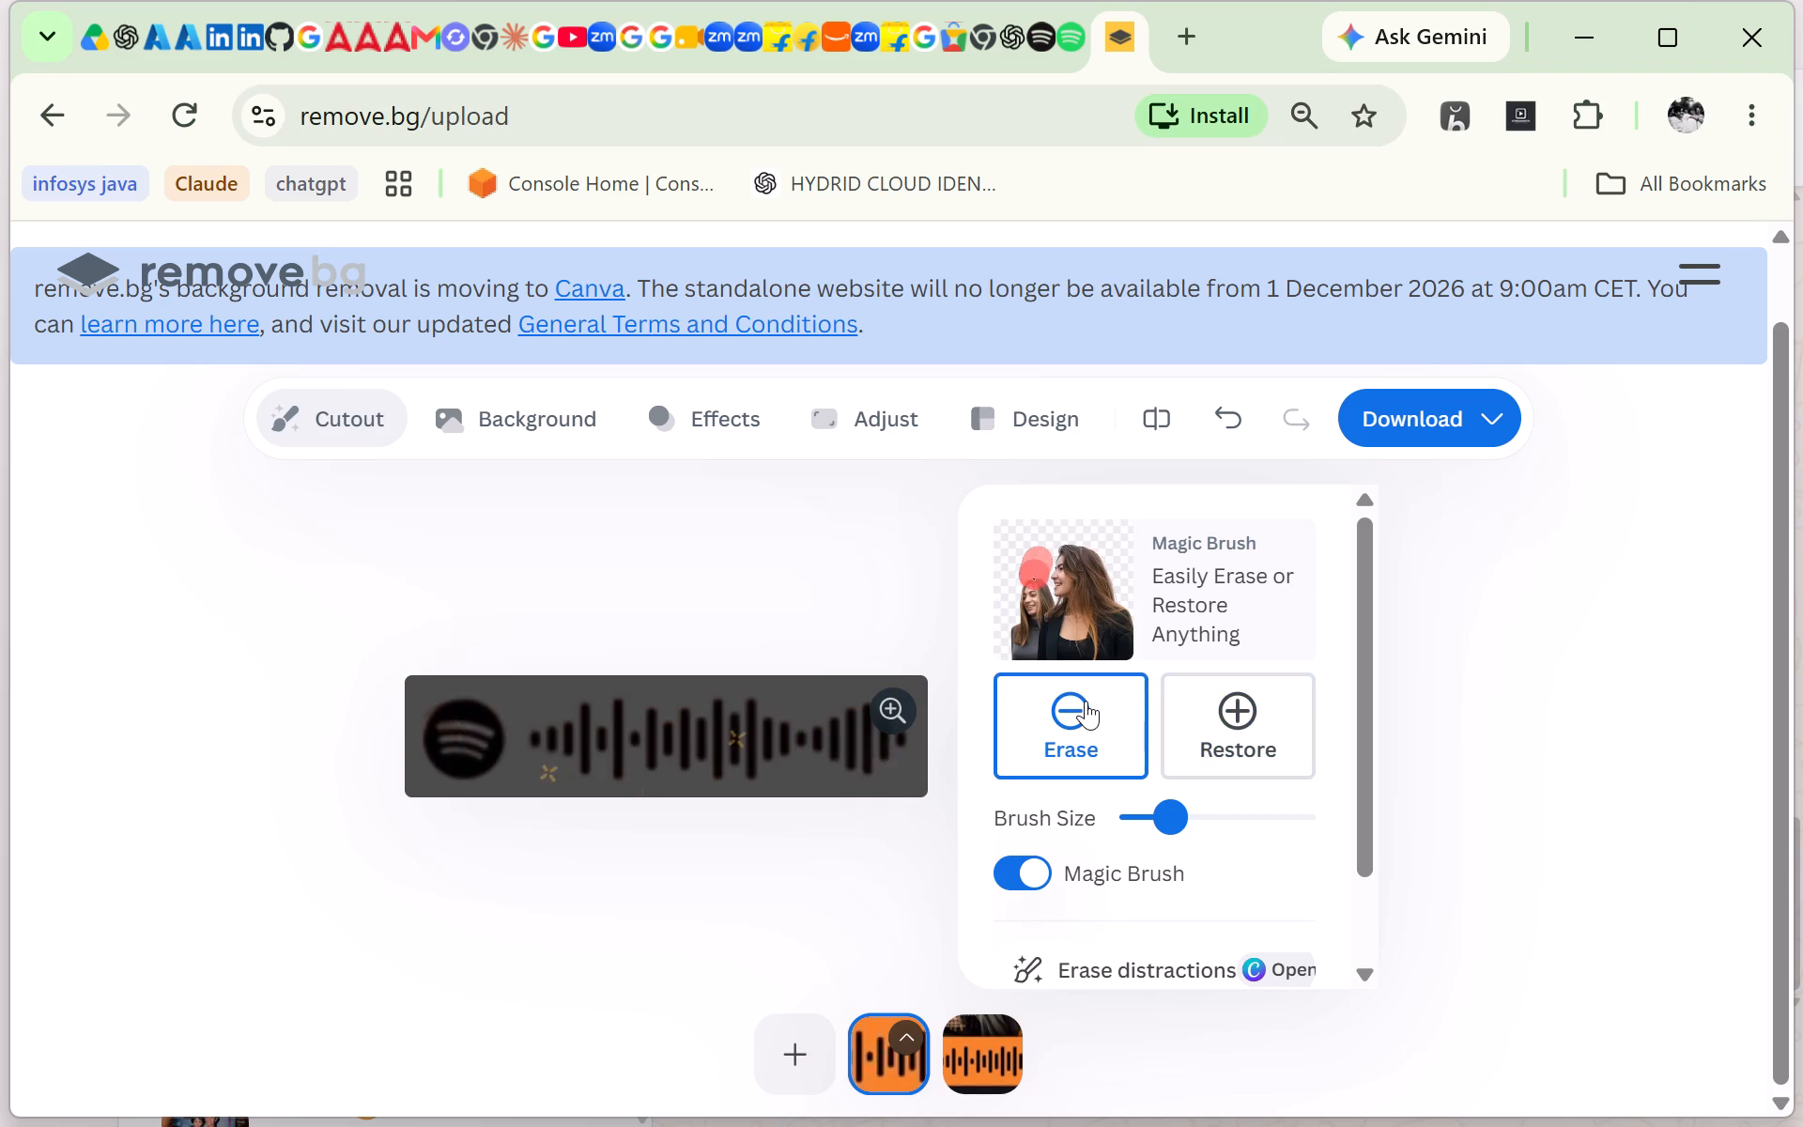
{"action": "left_click", "coordinate": [793, 755]}
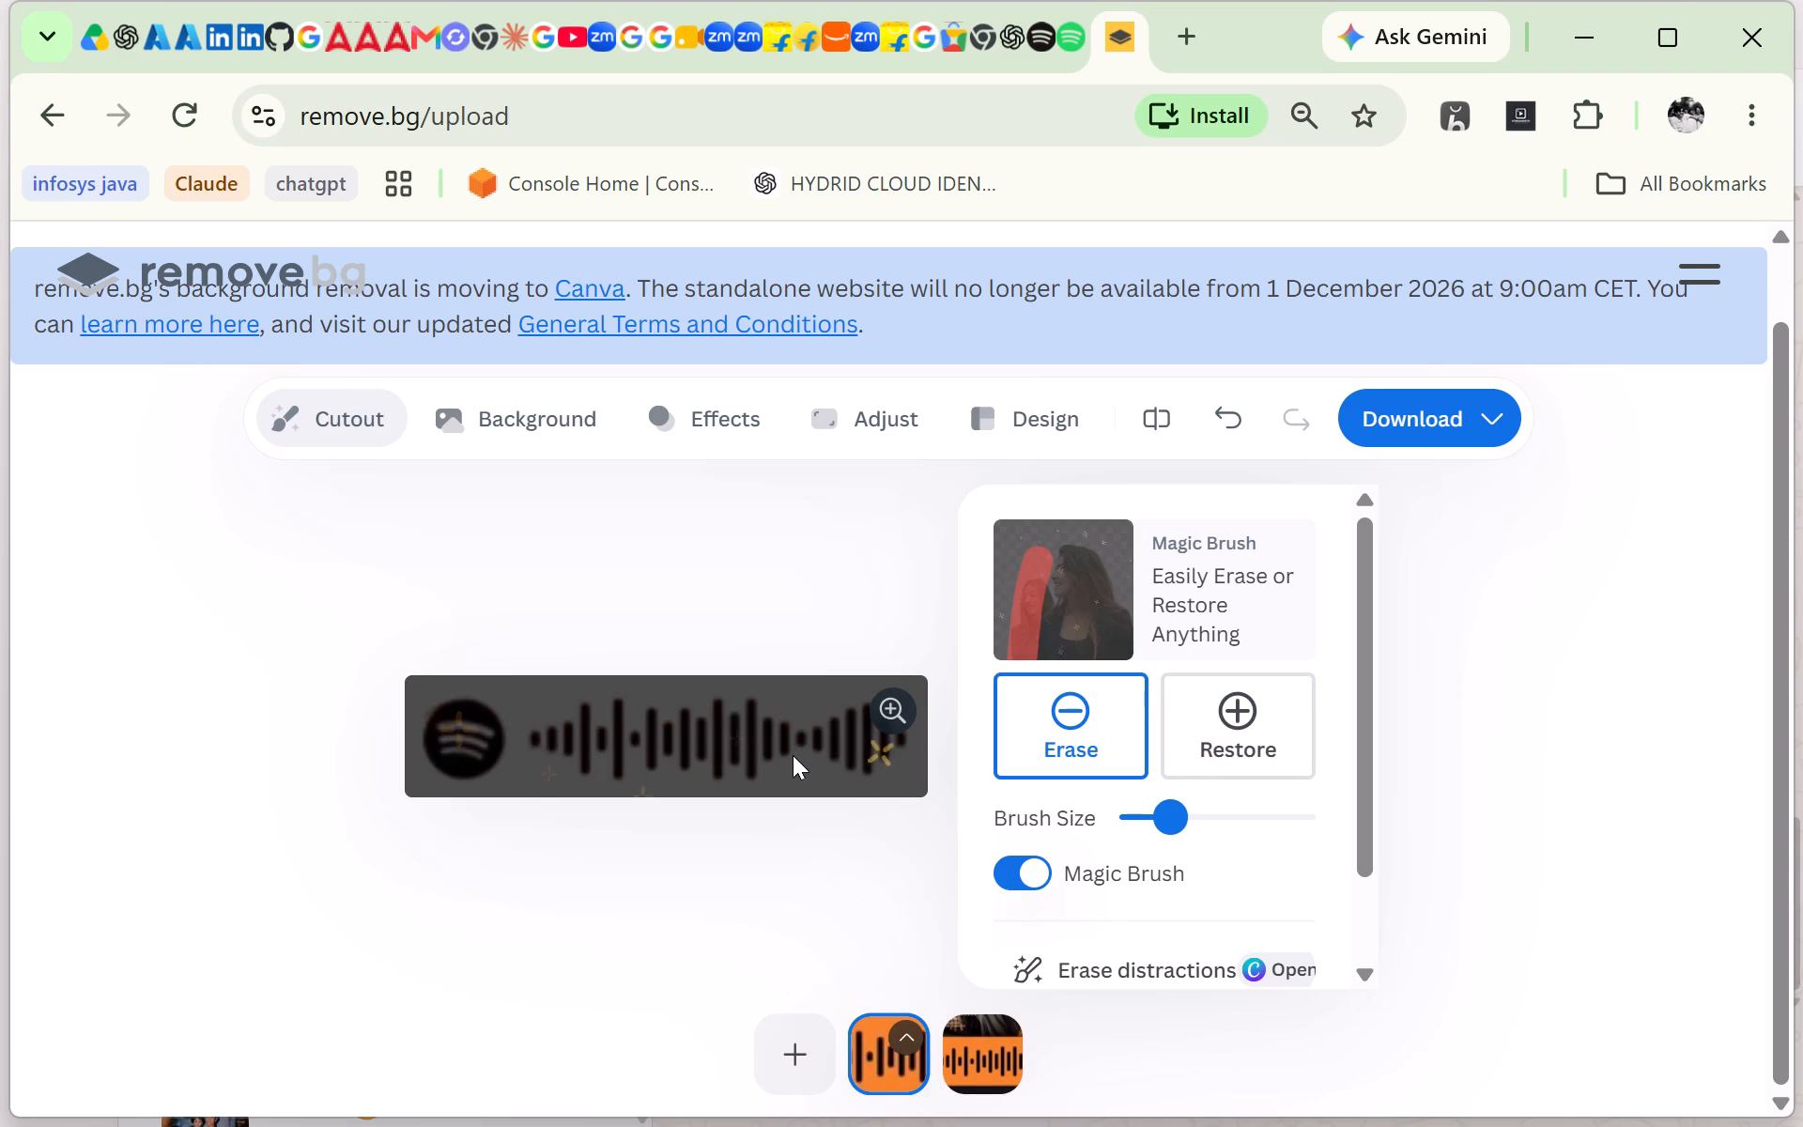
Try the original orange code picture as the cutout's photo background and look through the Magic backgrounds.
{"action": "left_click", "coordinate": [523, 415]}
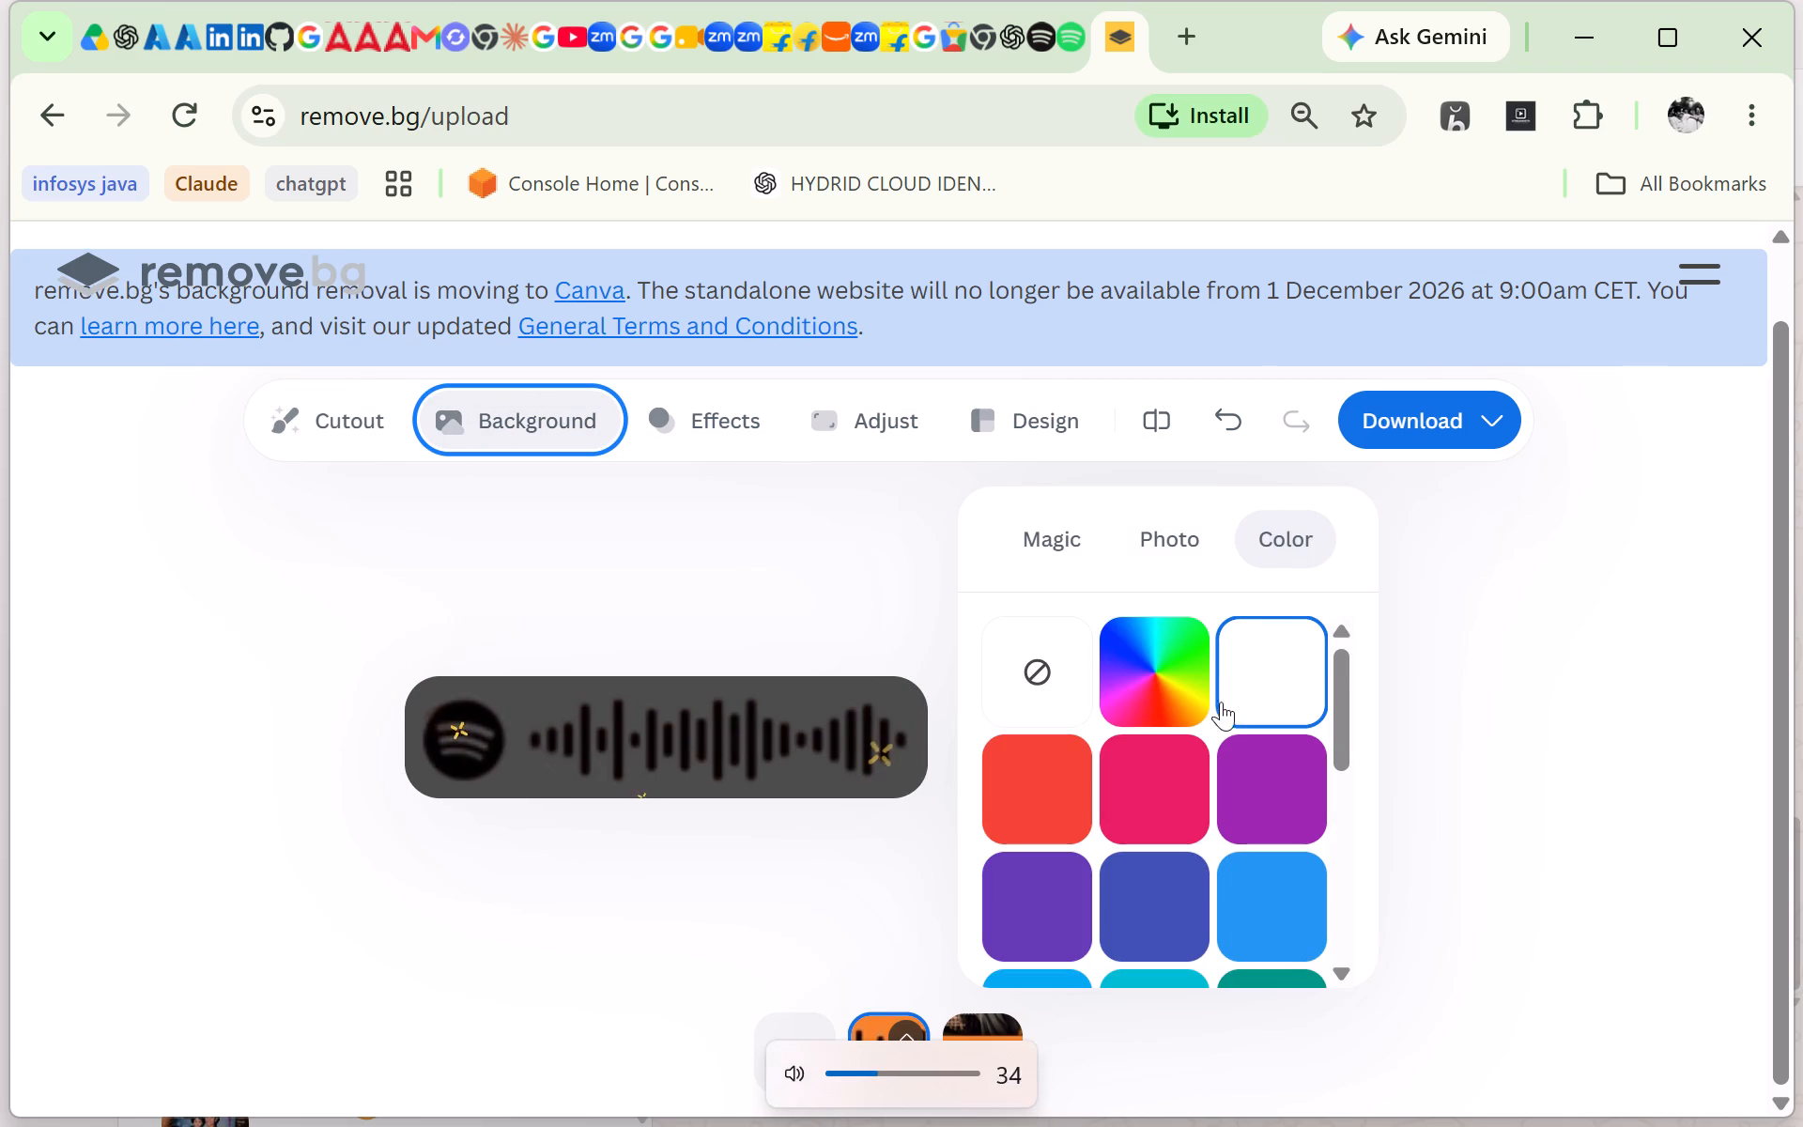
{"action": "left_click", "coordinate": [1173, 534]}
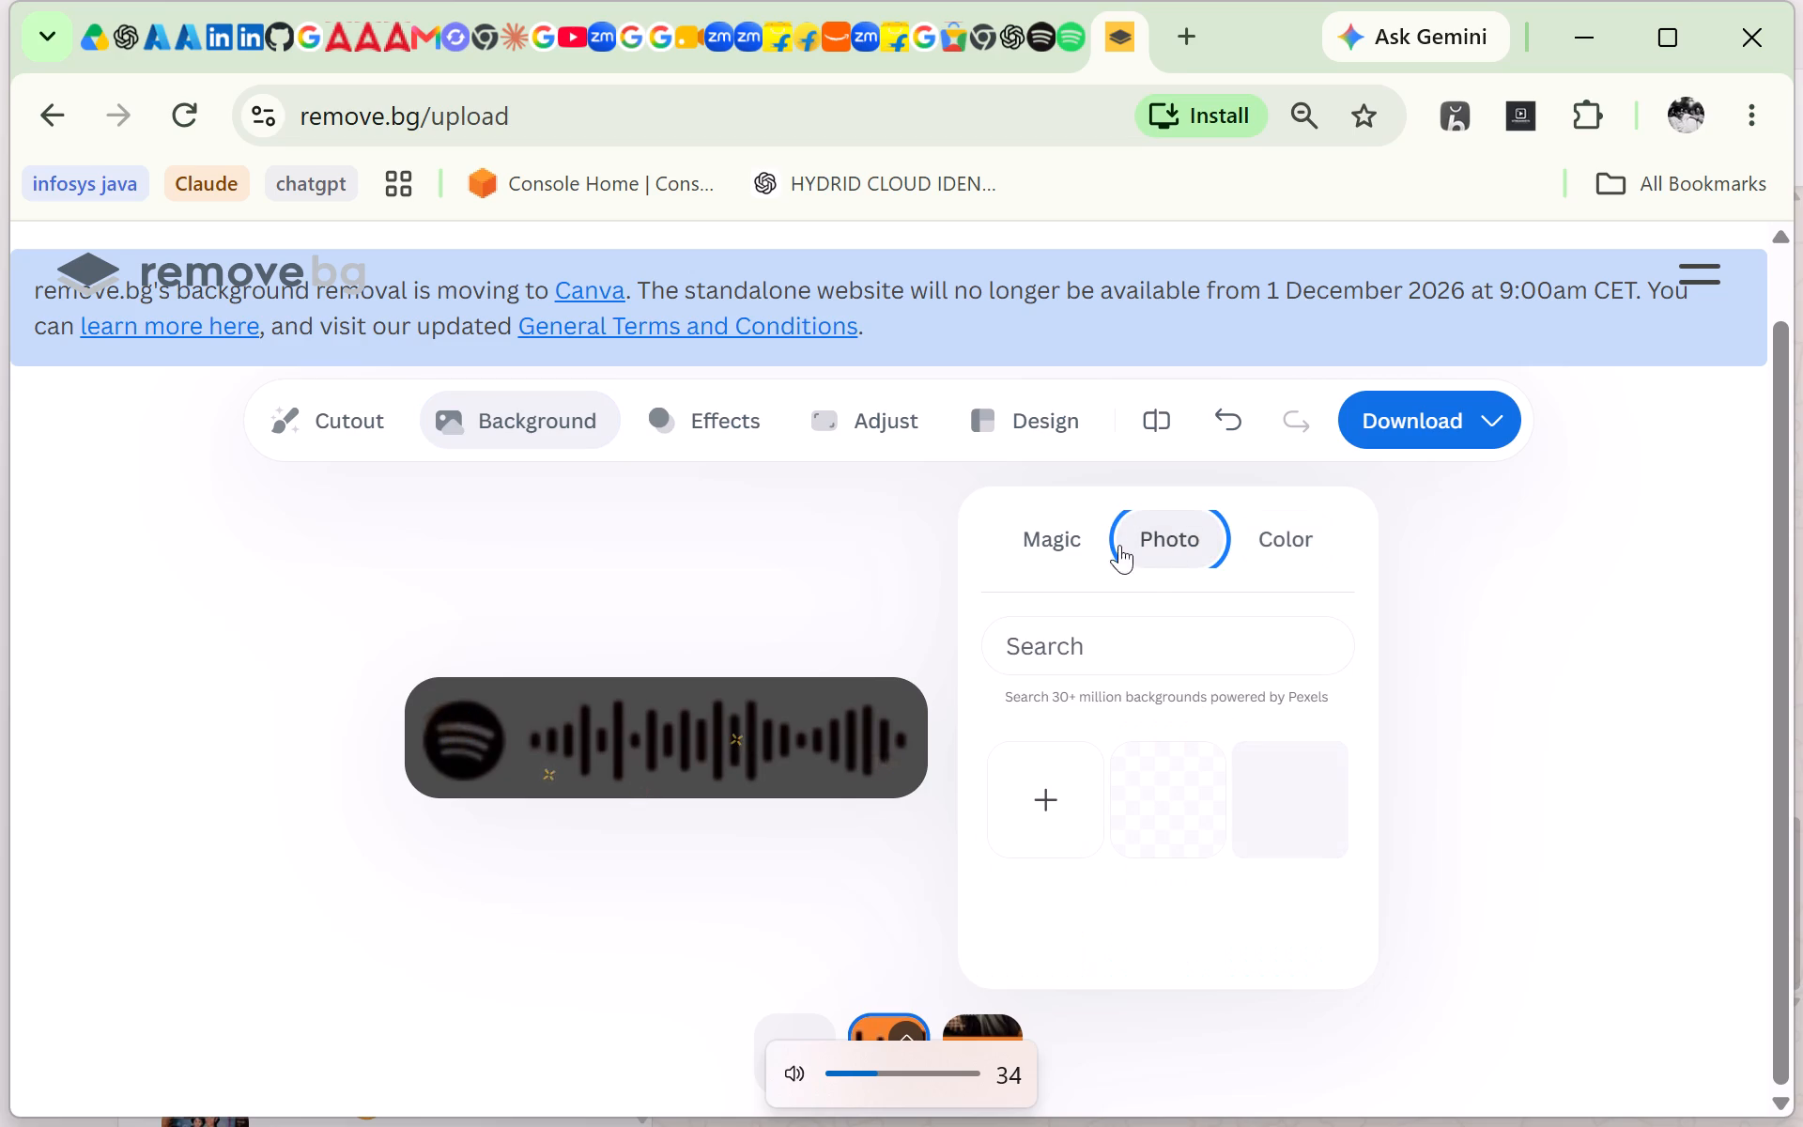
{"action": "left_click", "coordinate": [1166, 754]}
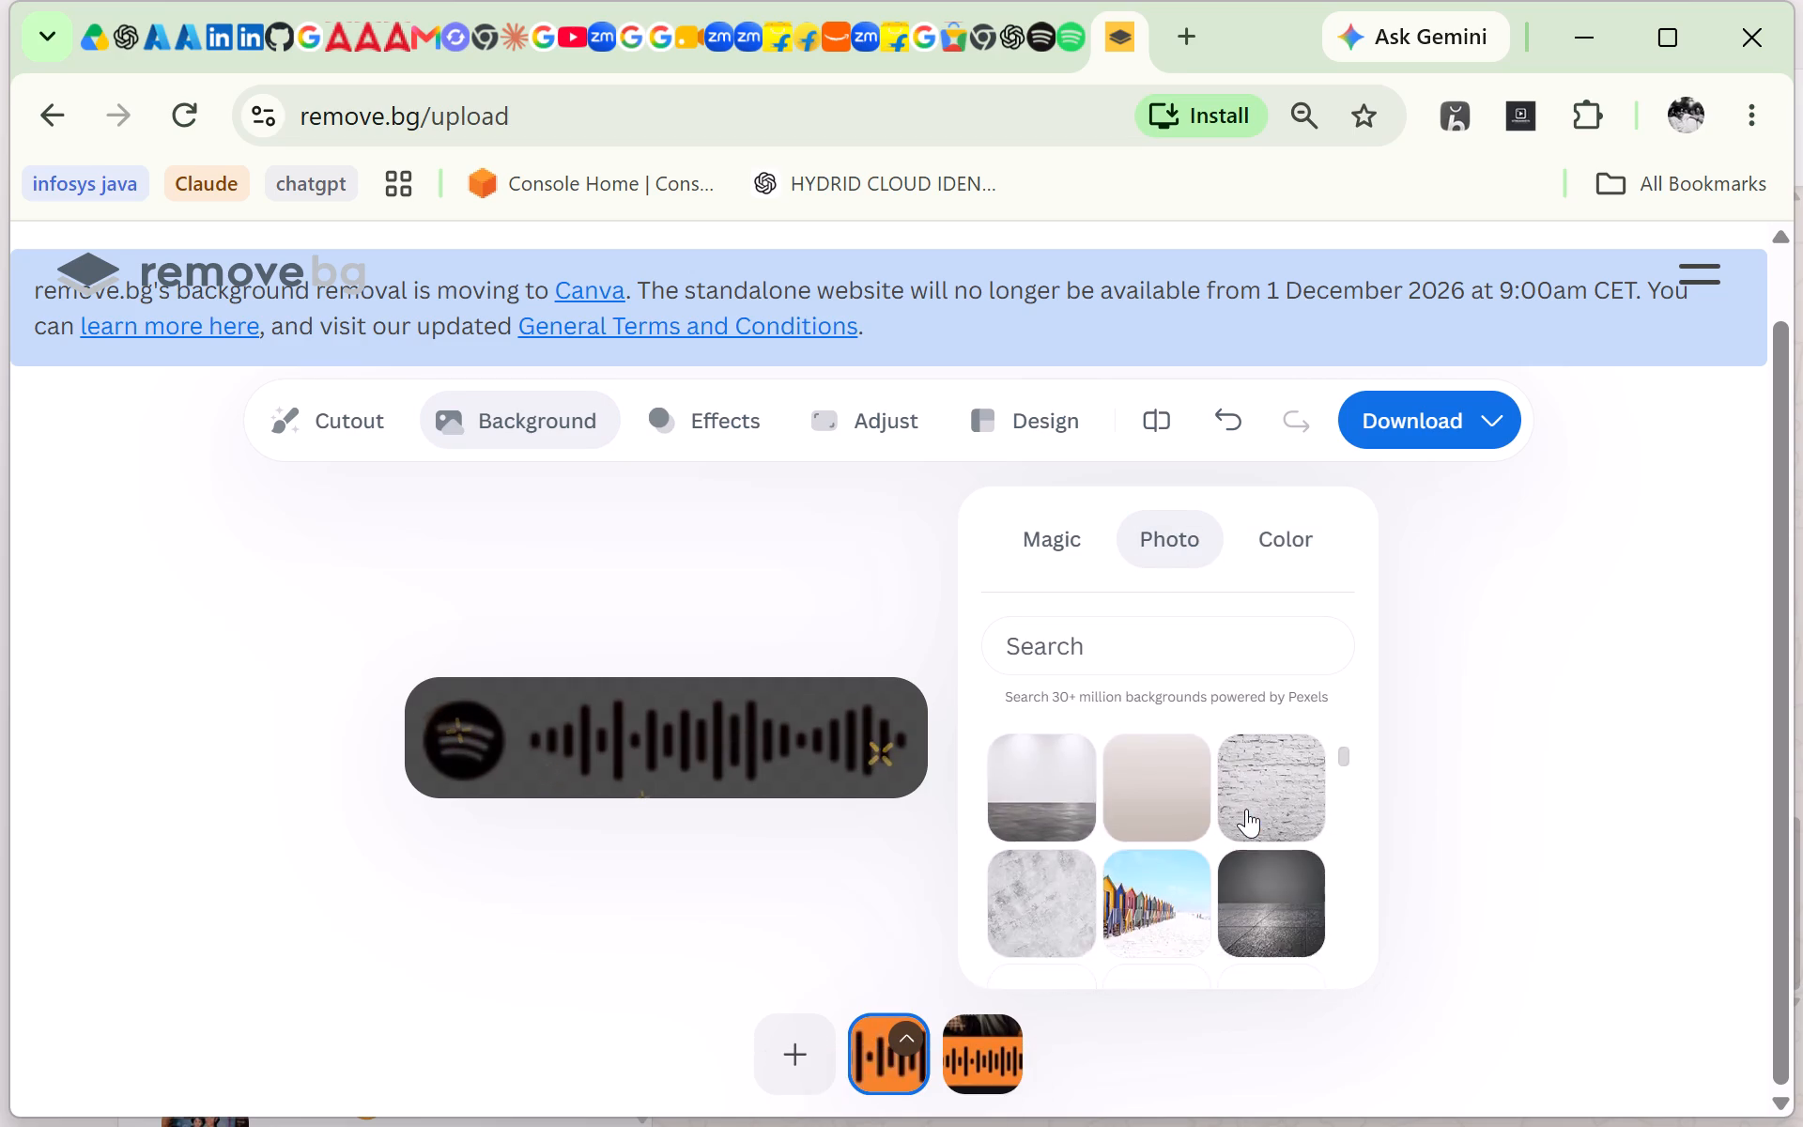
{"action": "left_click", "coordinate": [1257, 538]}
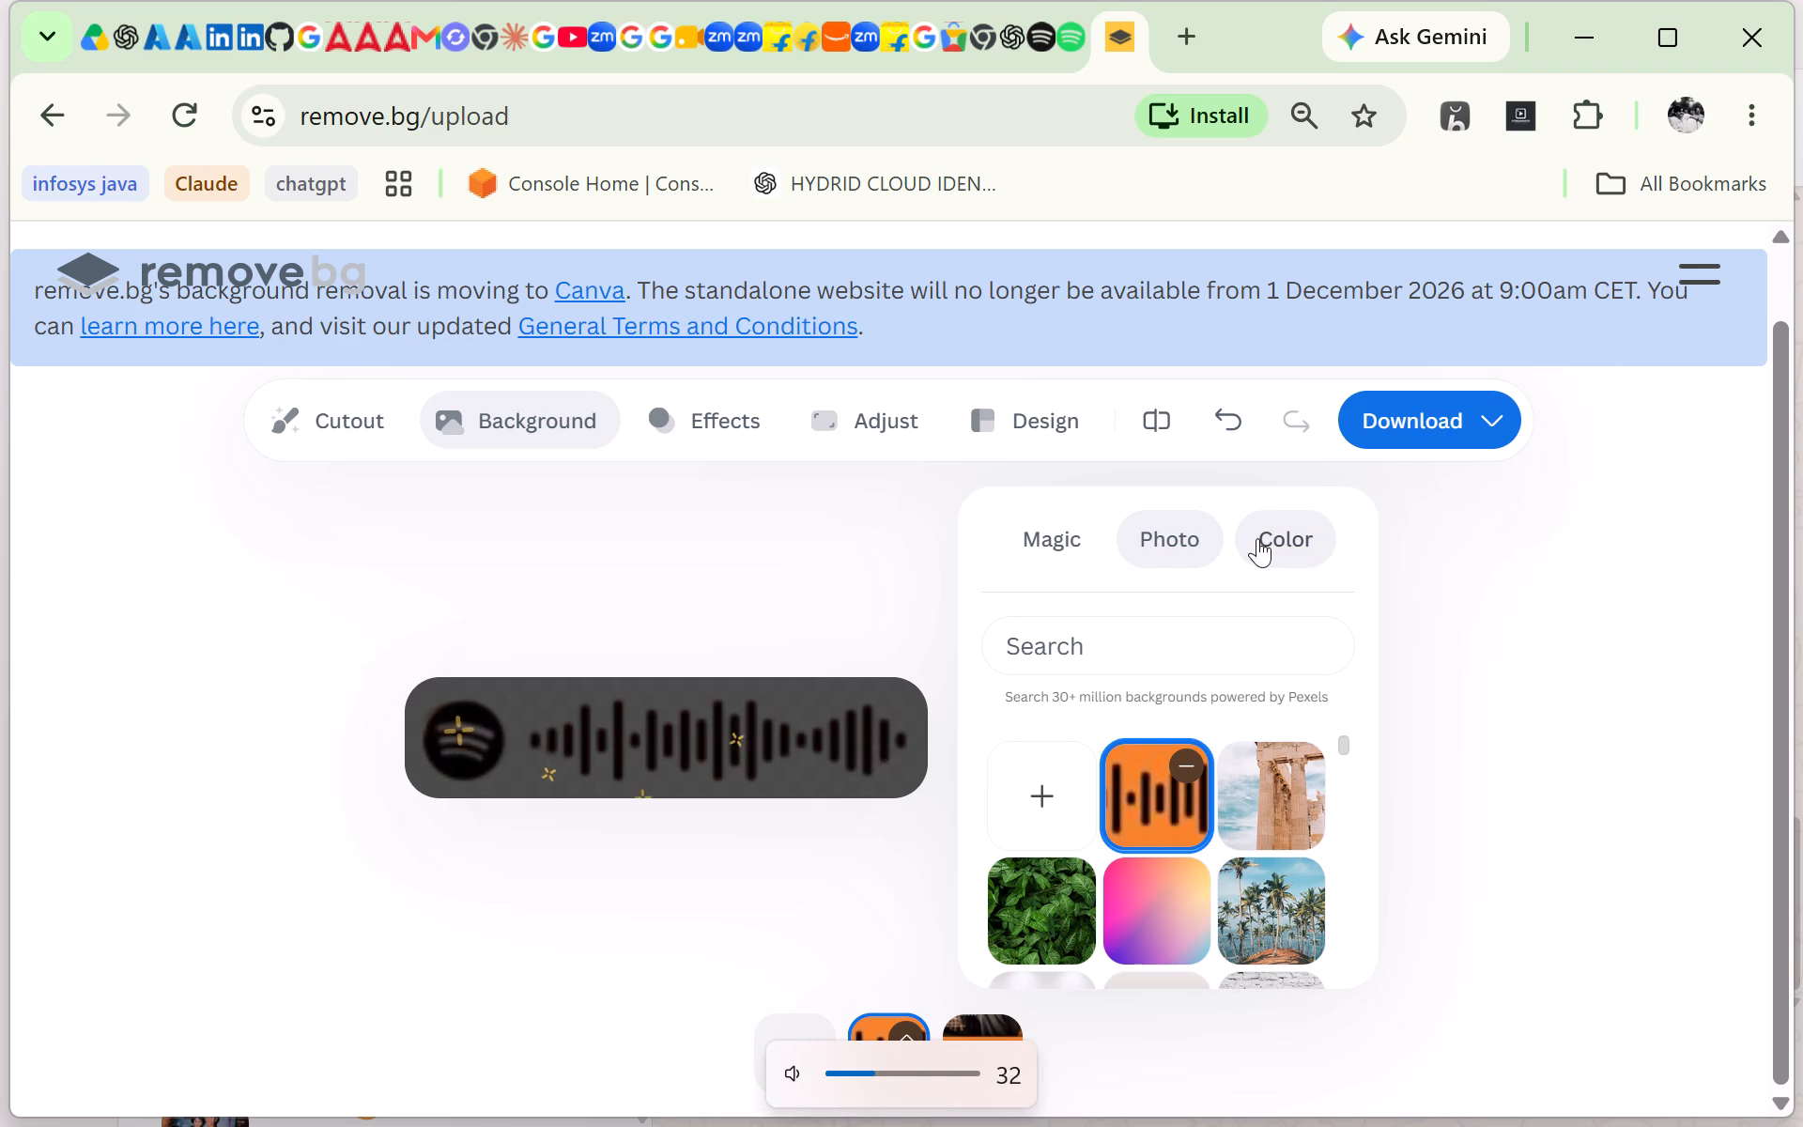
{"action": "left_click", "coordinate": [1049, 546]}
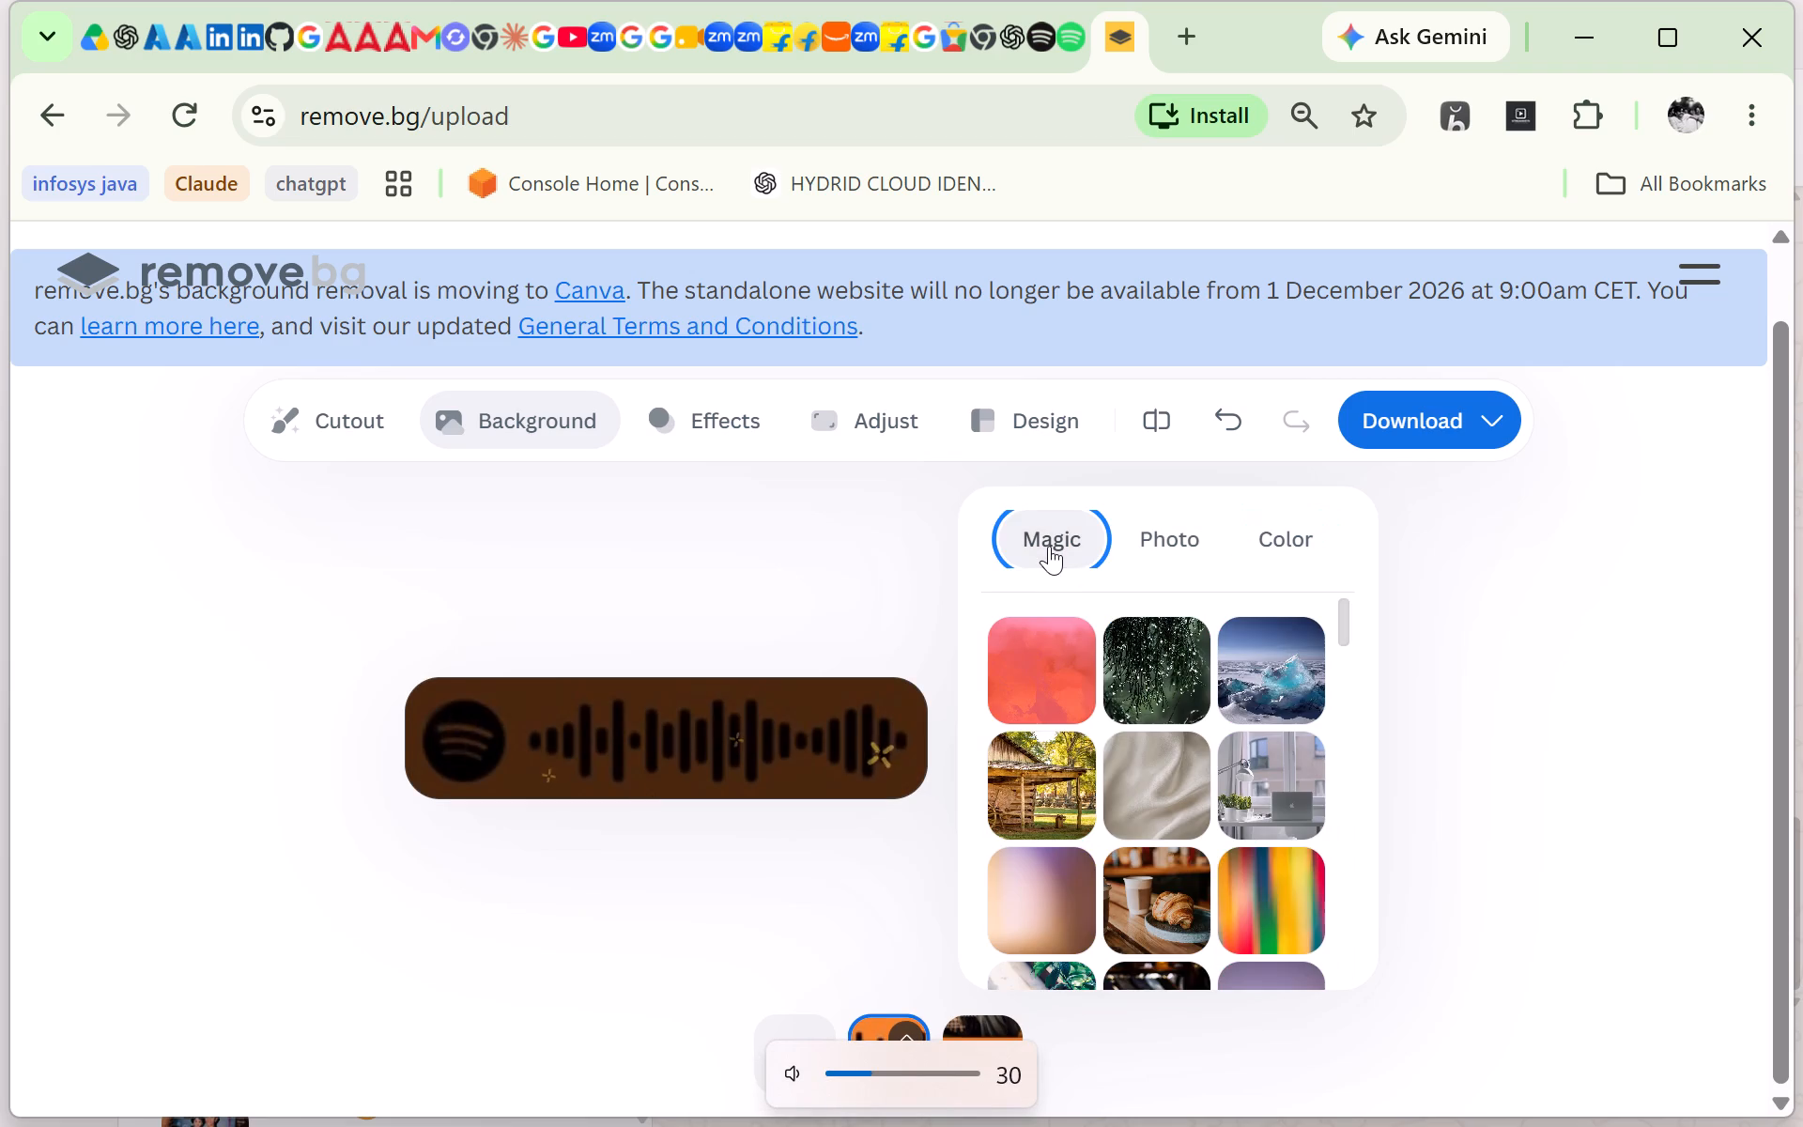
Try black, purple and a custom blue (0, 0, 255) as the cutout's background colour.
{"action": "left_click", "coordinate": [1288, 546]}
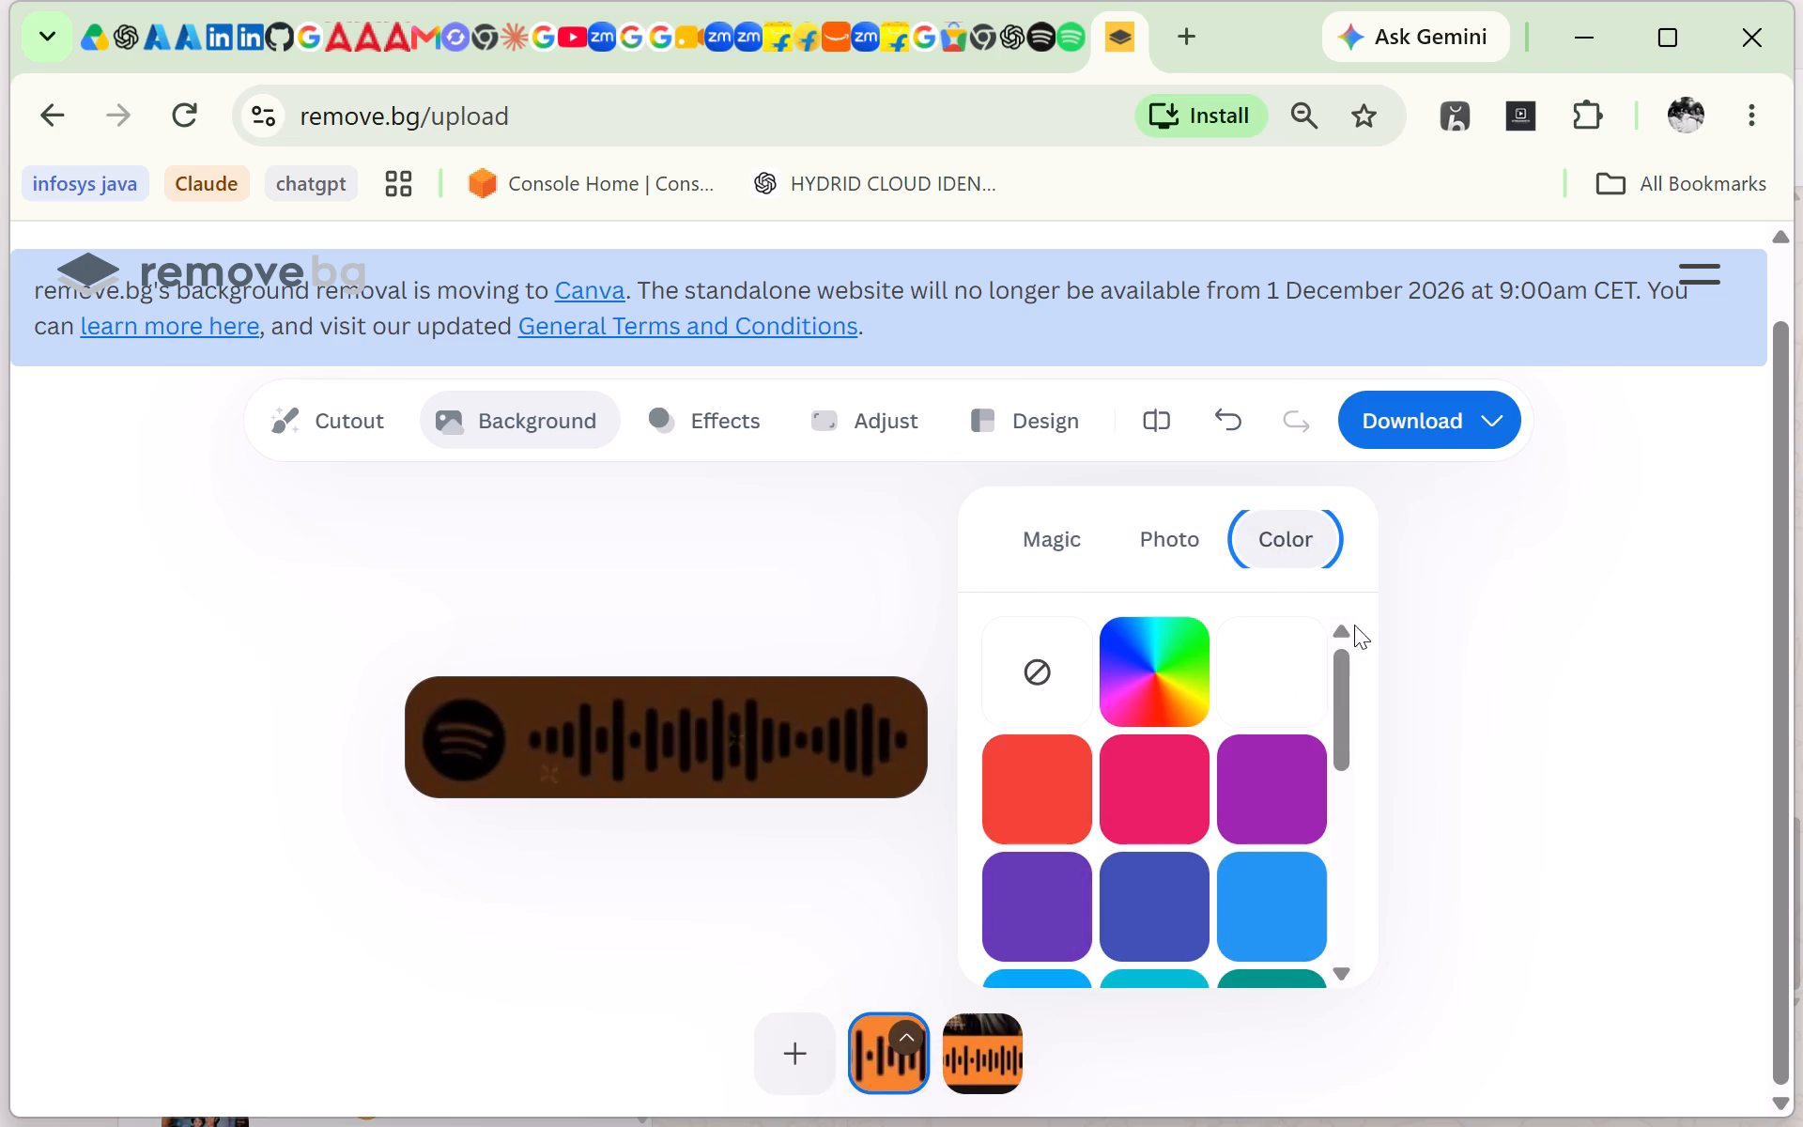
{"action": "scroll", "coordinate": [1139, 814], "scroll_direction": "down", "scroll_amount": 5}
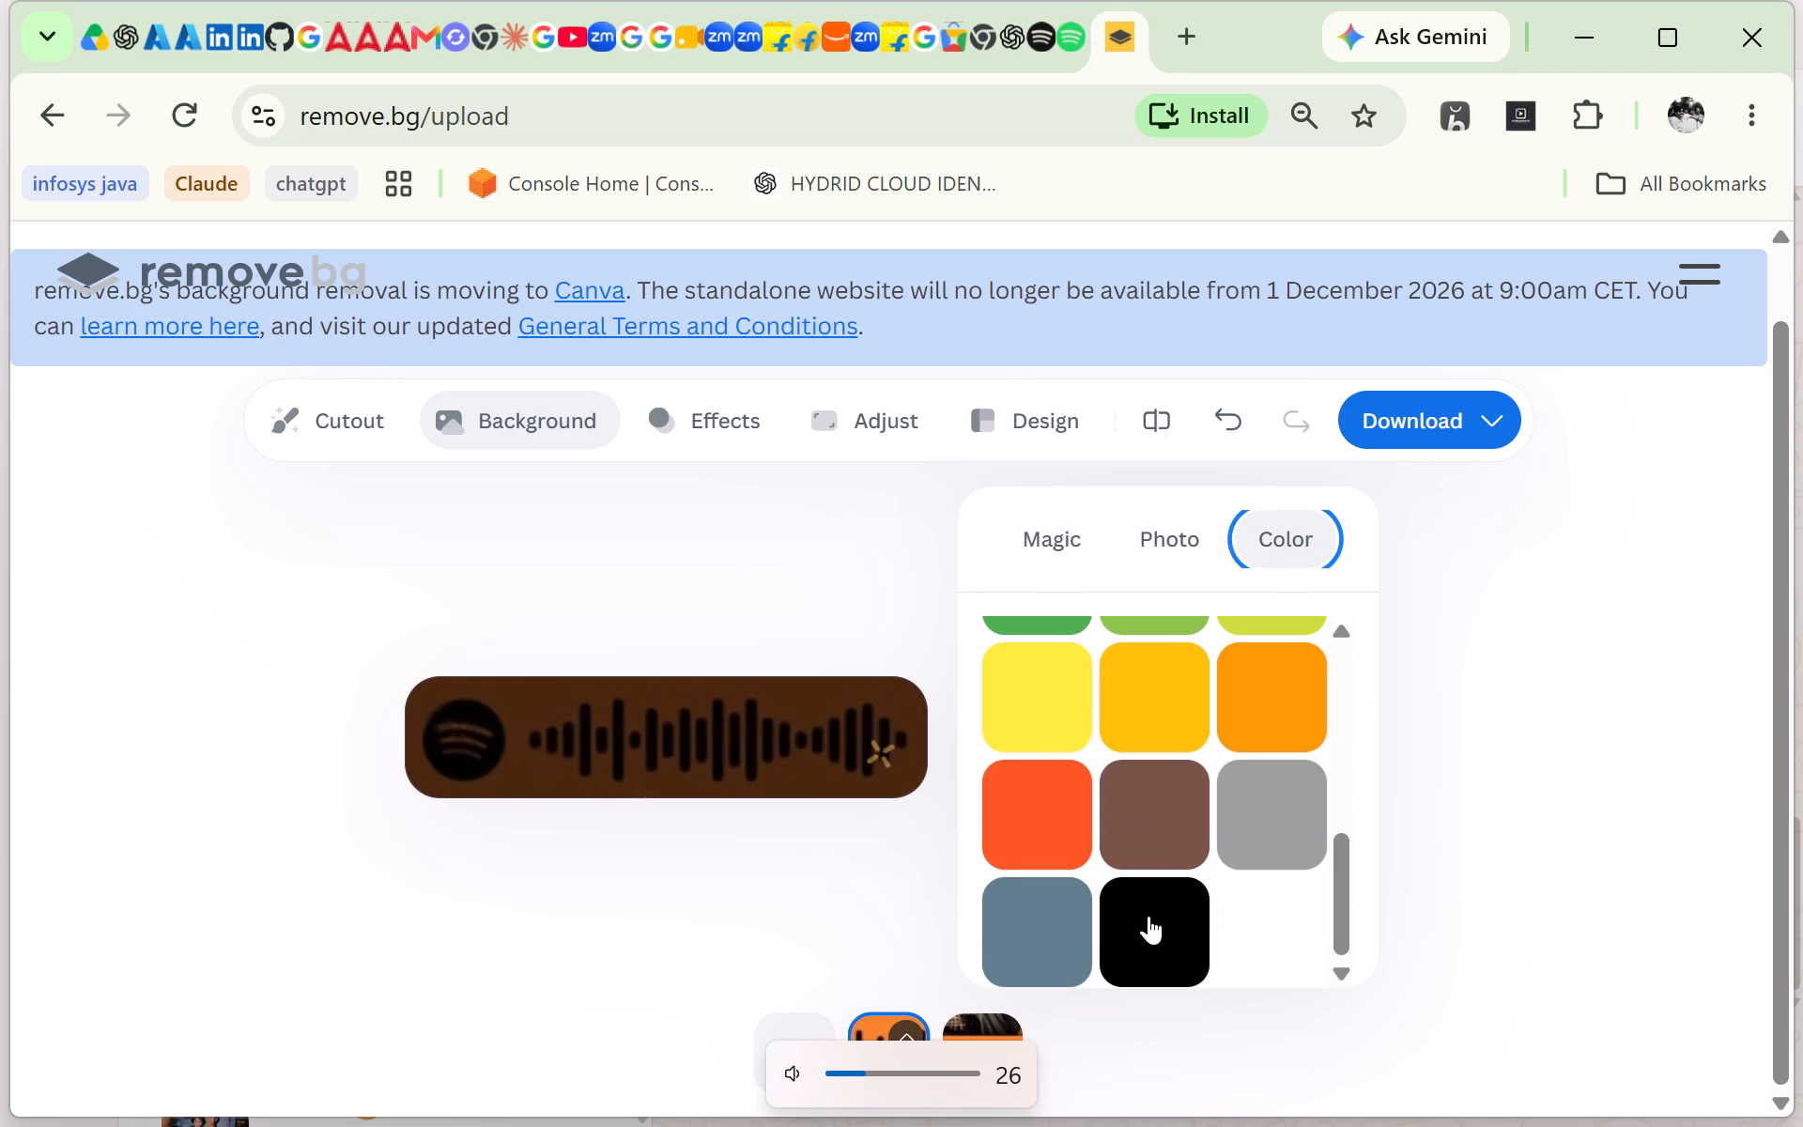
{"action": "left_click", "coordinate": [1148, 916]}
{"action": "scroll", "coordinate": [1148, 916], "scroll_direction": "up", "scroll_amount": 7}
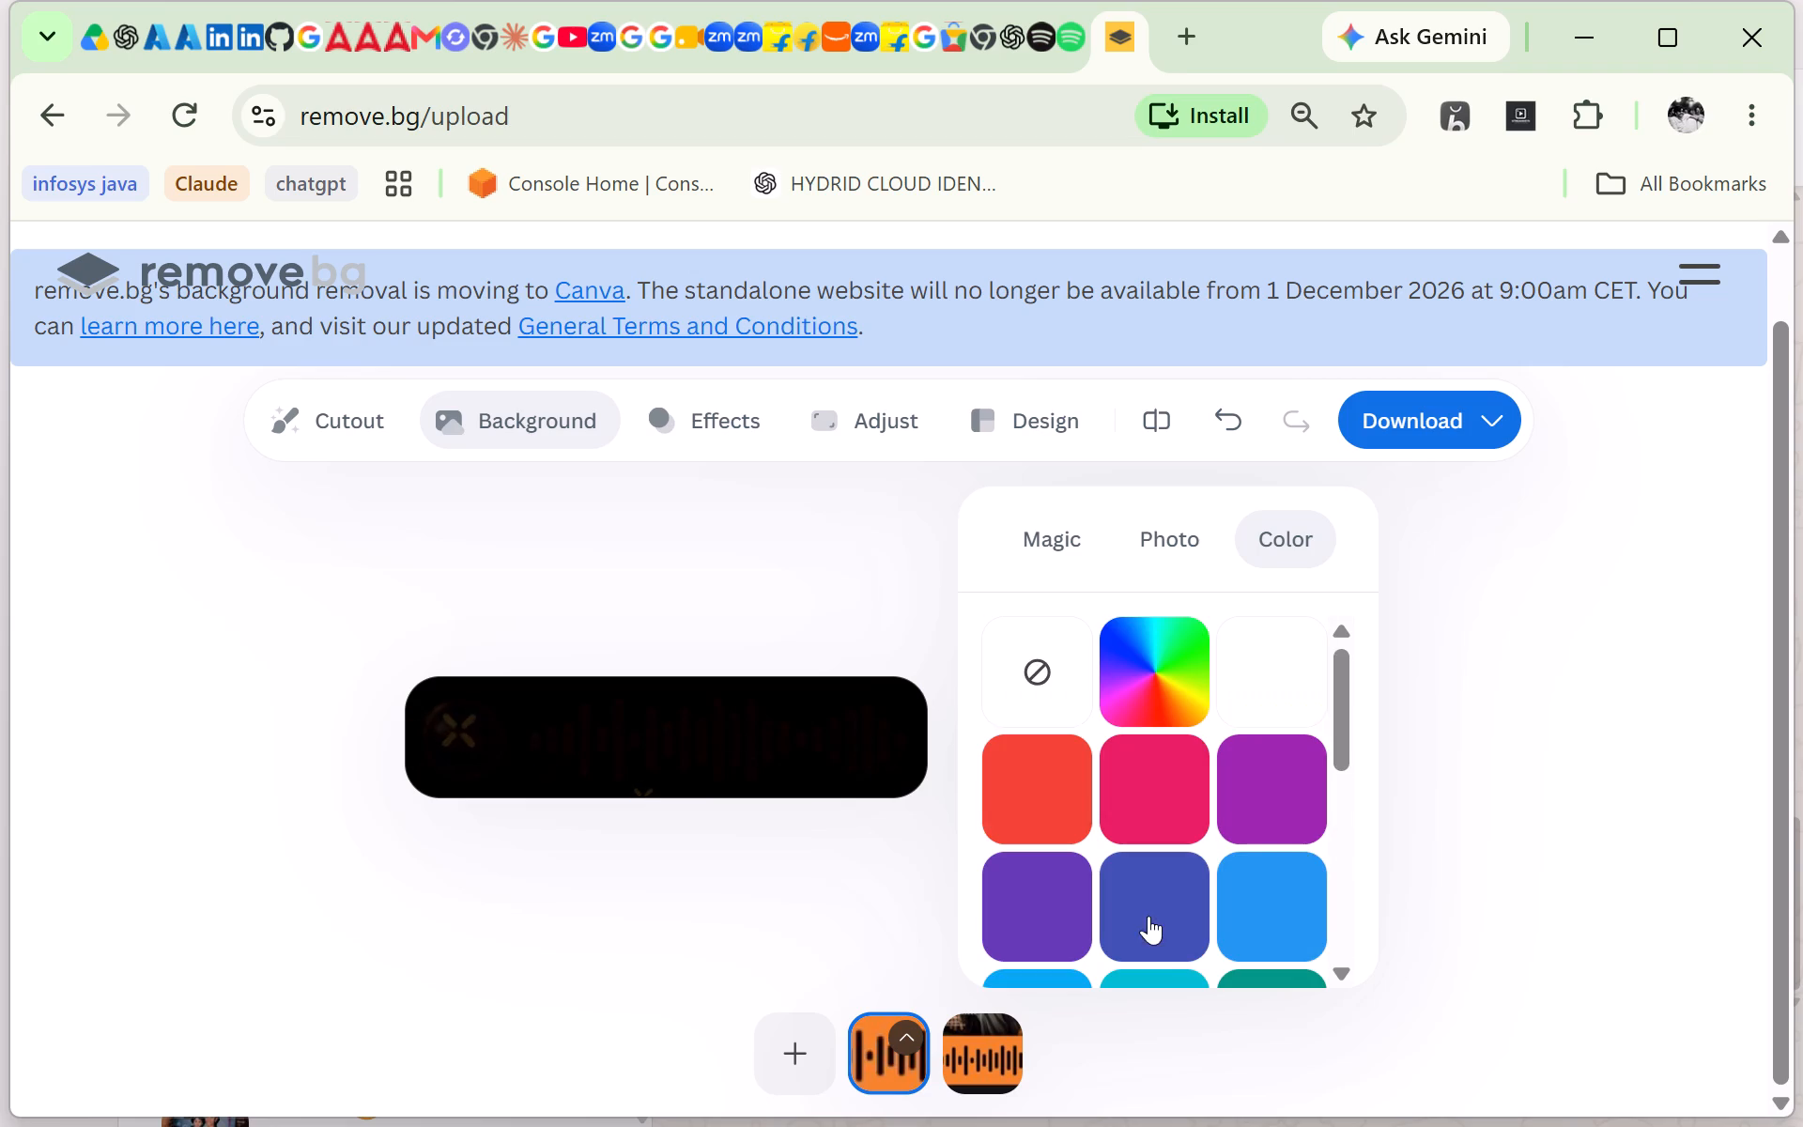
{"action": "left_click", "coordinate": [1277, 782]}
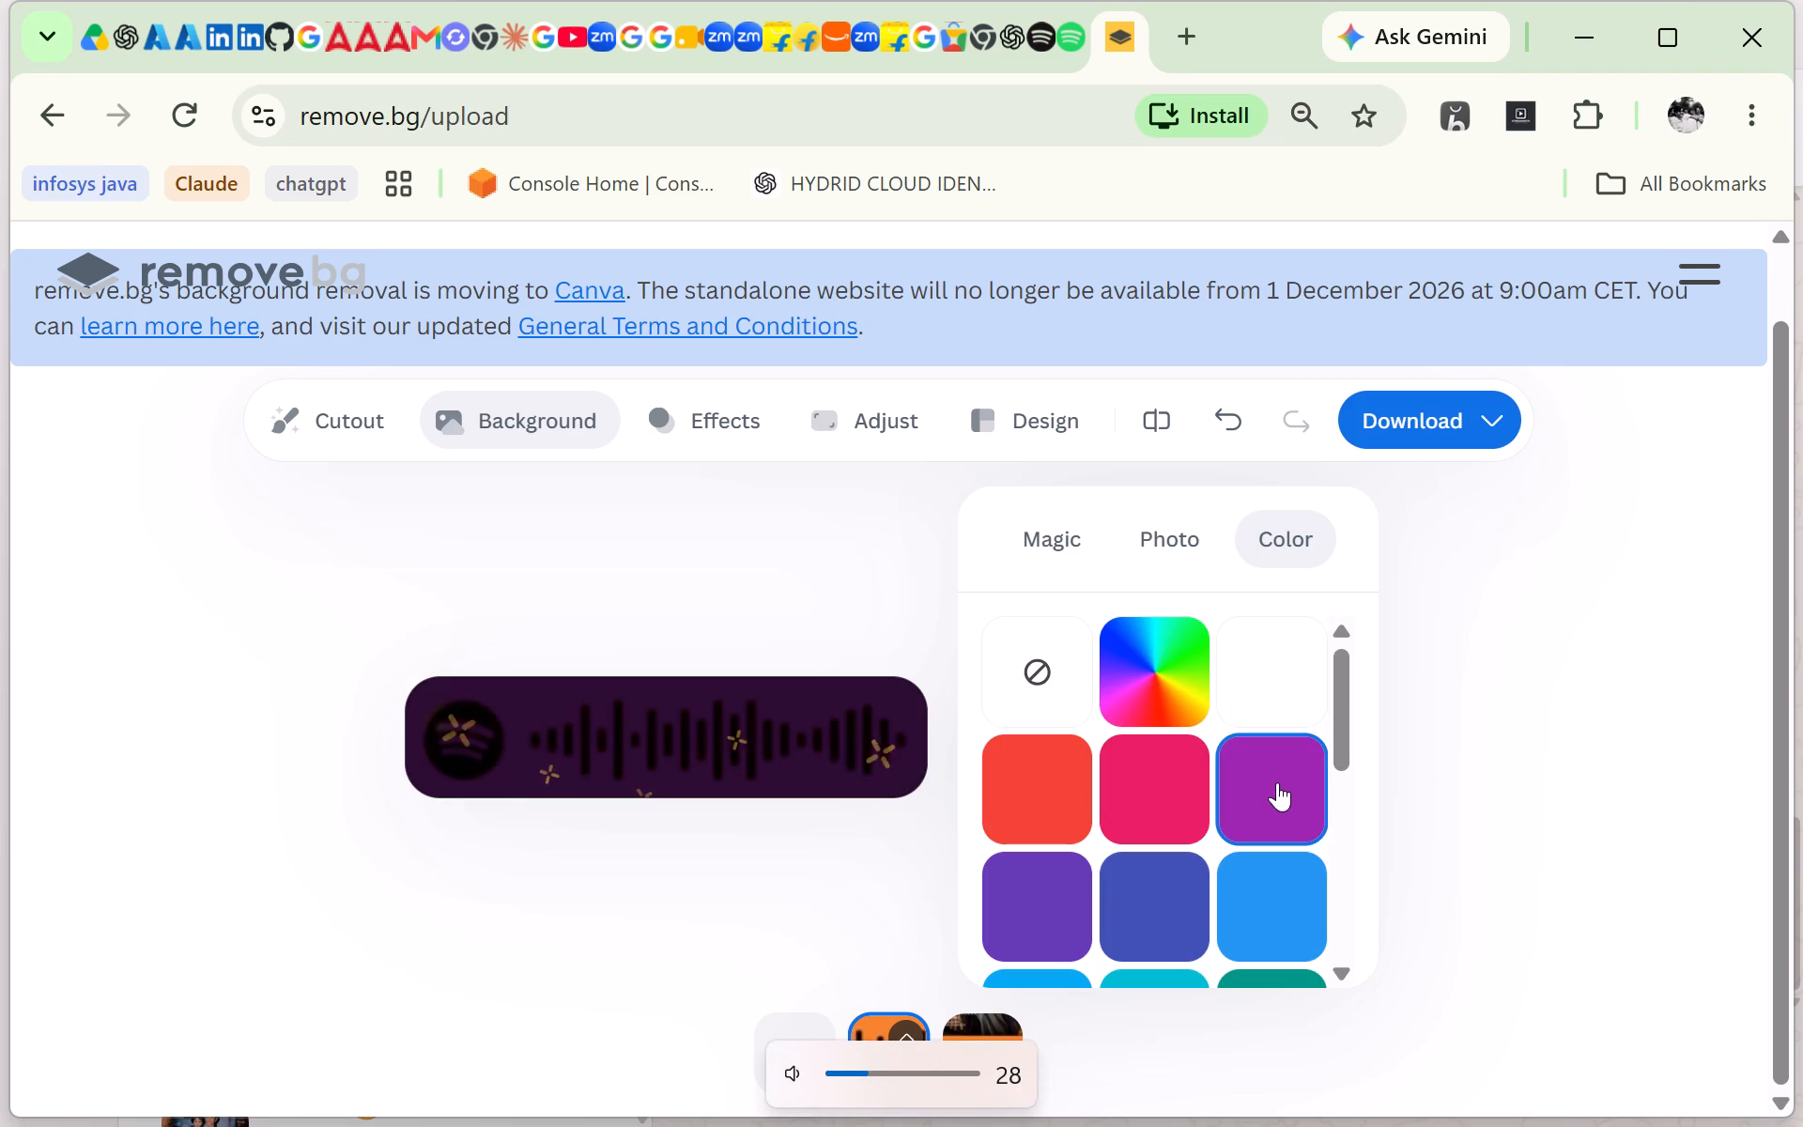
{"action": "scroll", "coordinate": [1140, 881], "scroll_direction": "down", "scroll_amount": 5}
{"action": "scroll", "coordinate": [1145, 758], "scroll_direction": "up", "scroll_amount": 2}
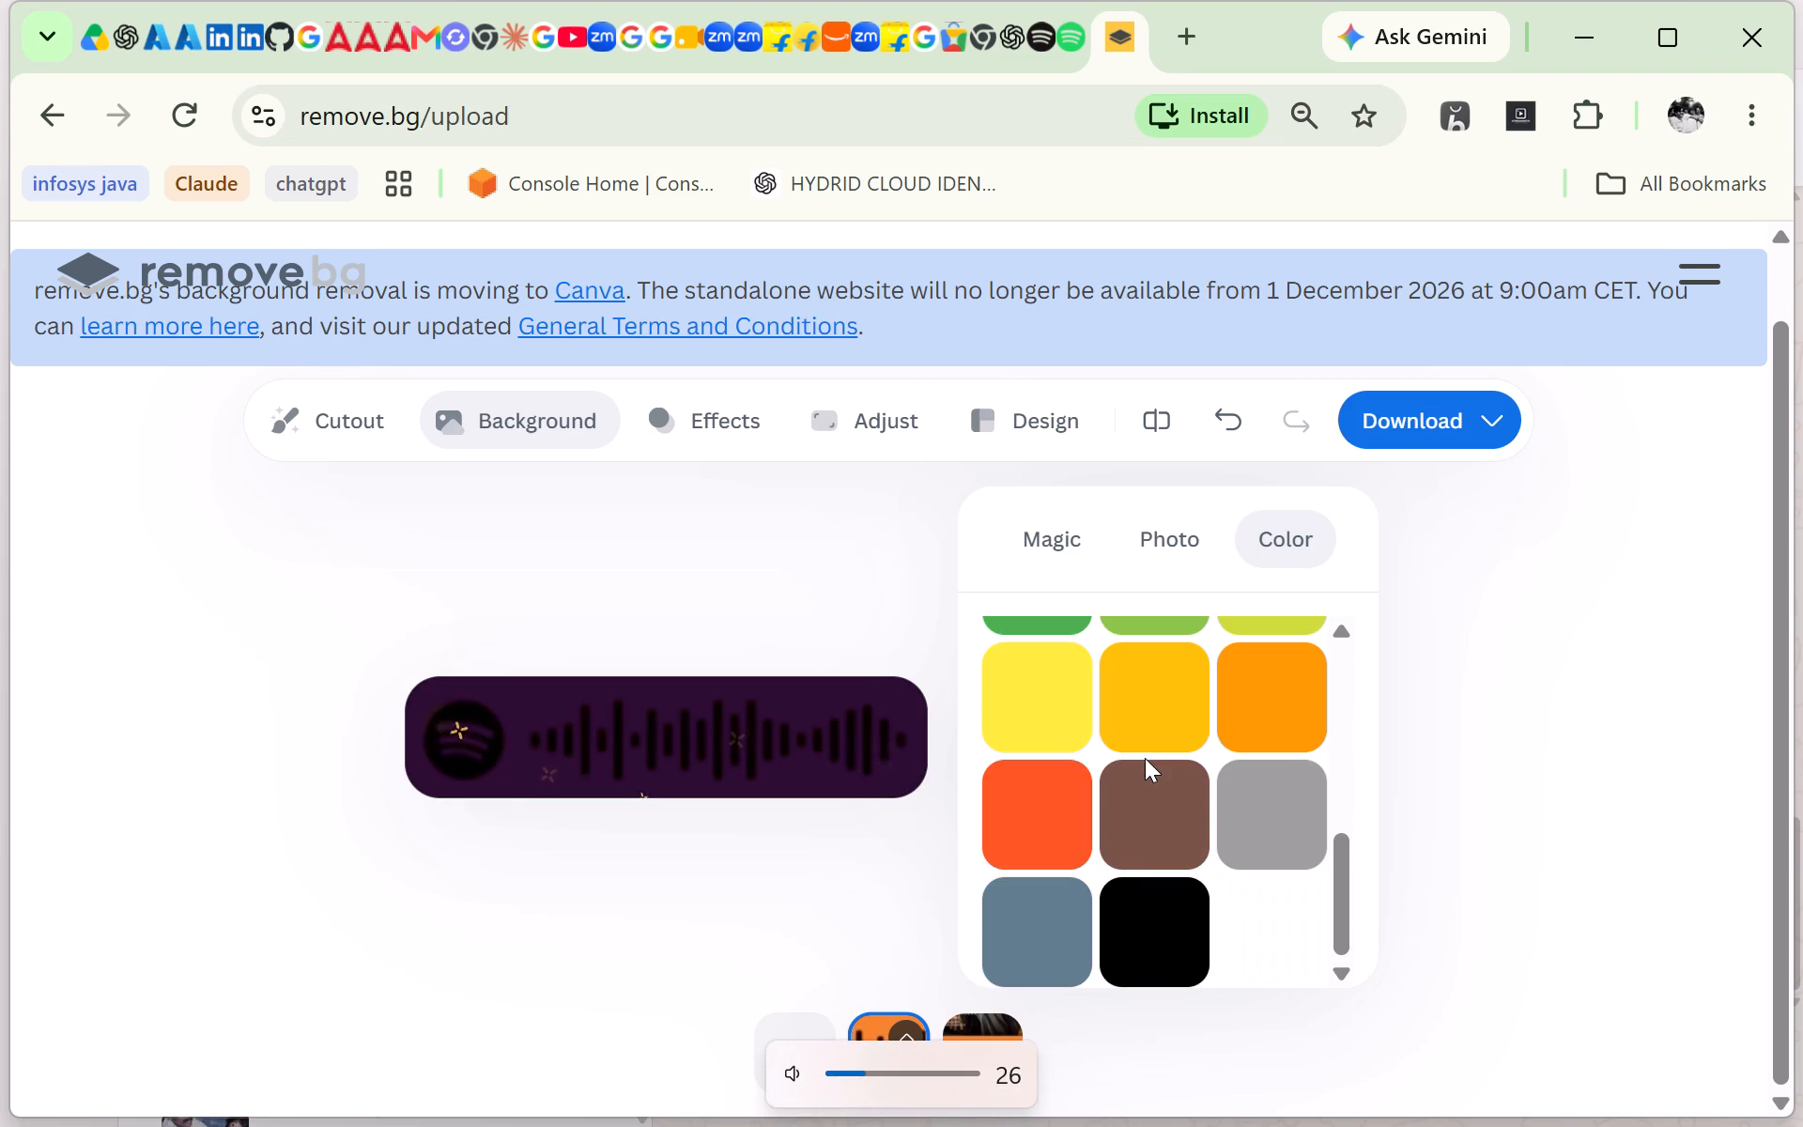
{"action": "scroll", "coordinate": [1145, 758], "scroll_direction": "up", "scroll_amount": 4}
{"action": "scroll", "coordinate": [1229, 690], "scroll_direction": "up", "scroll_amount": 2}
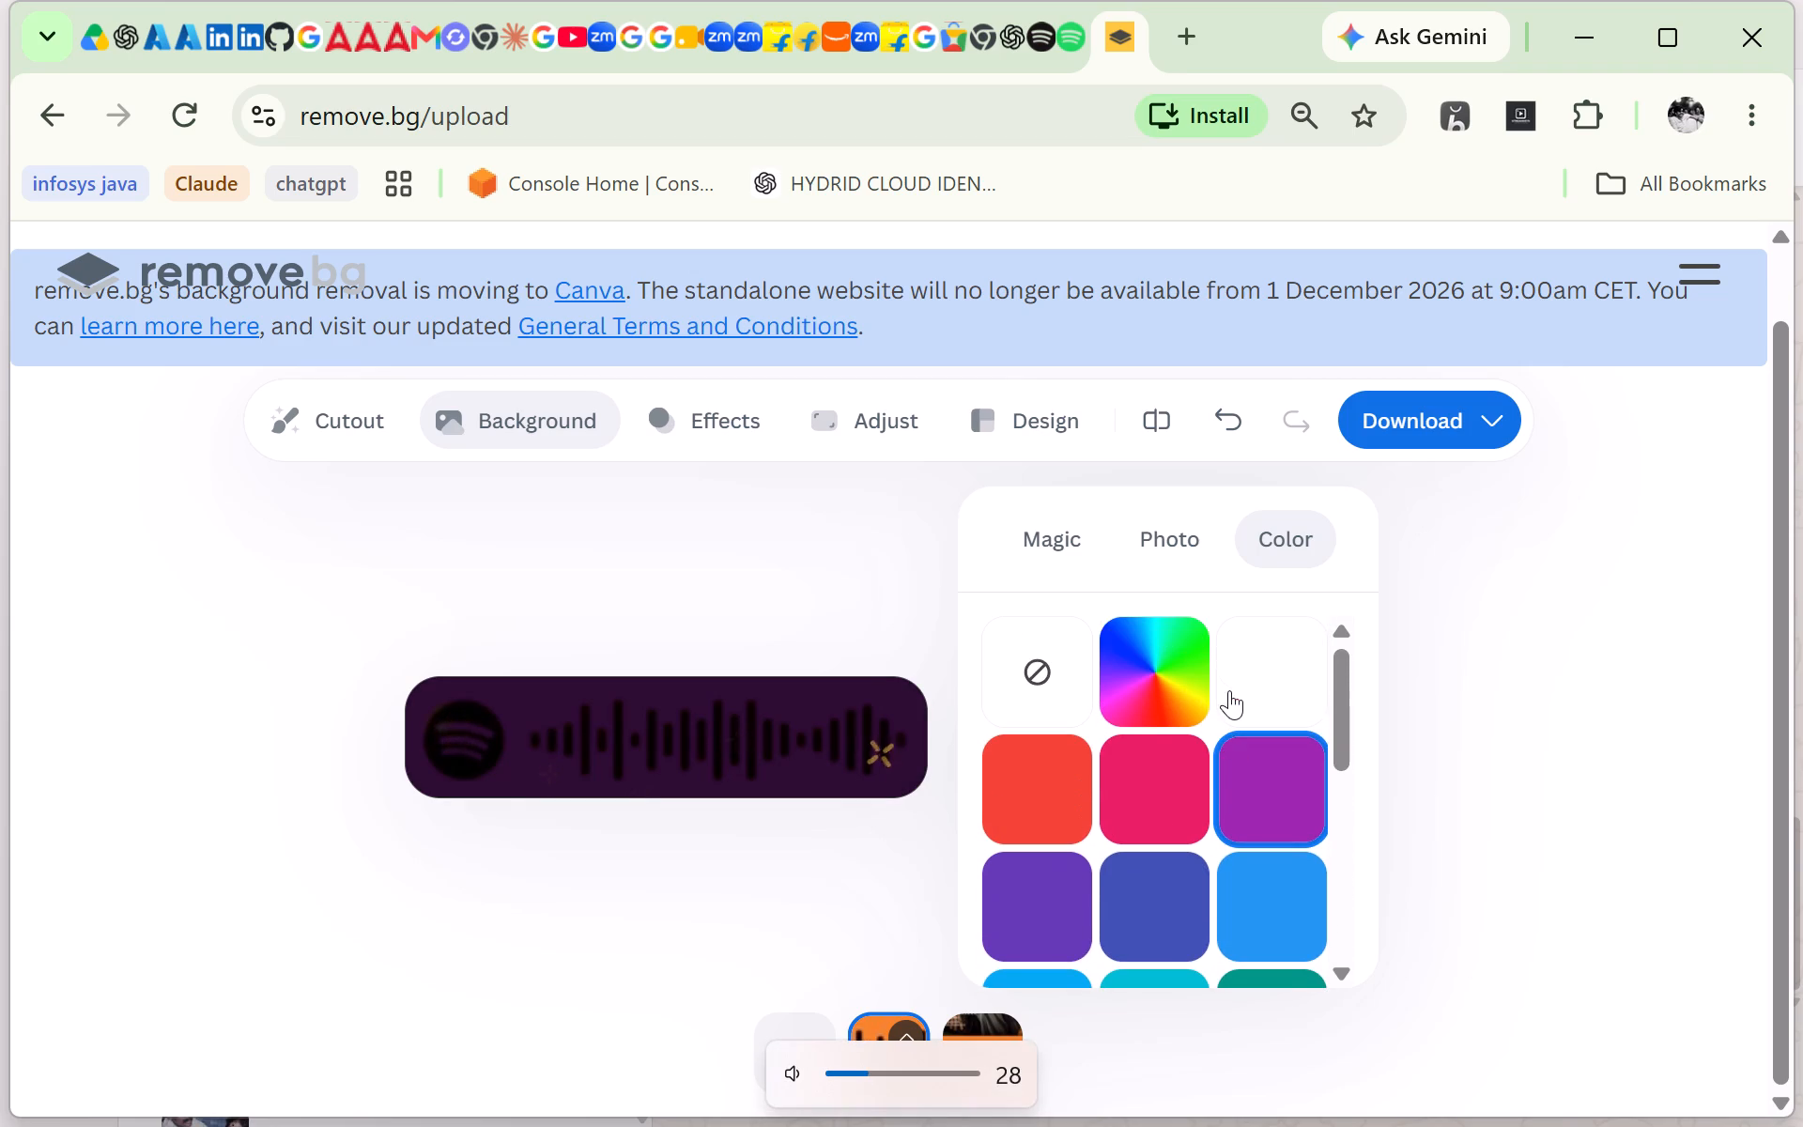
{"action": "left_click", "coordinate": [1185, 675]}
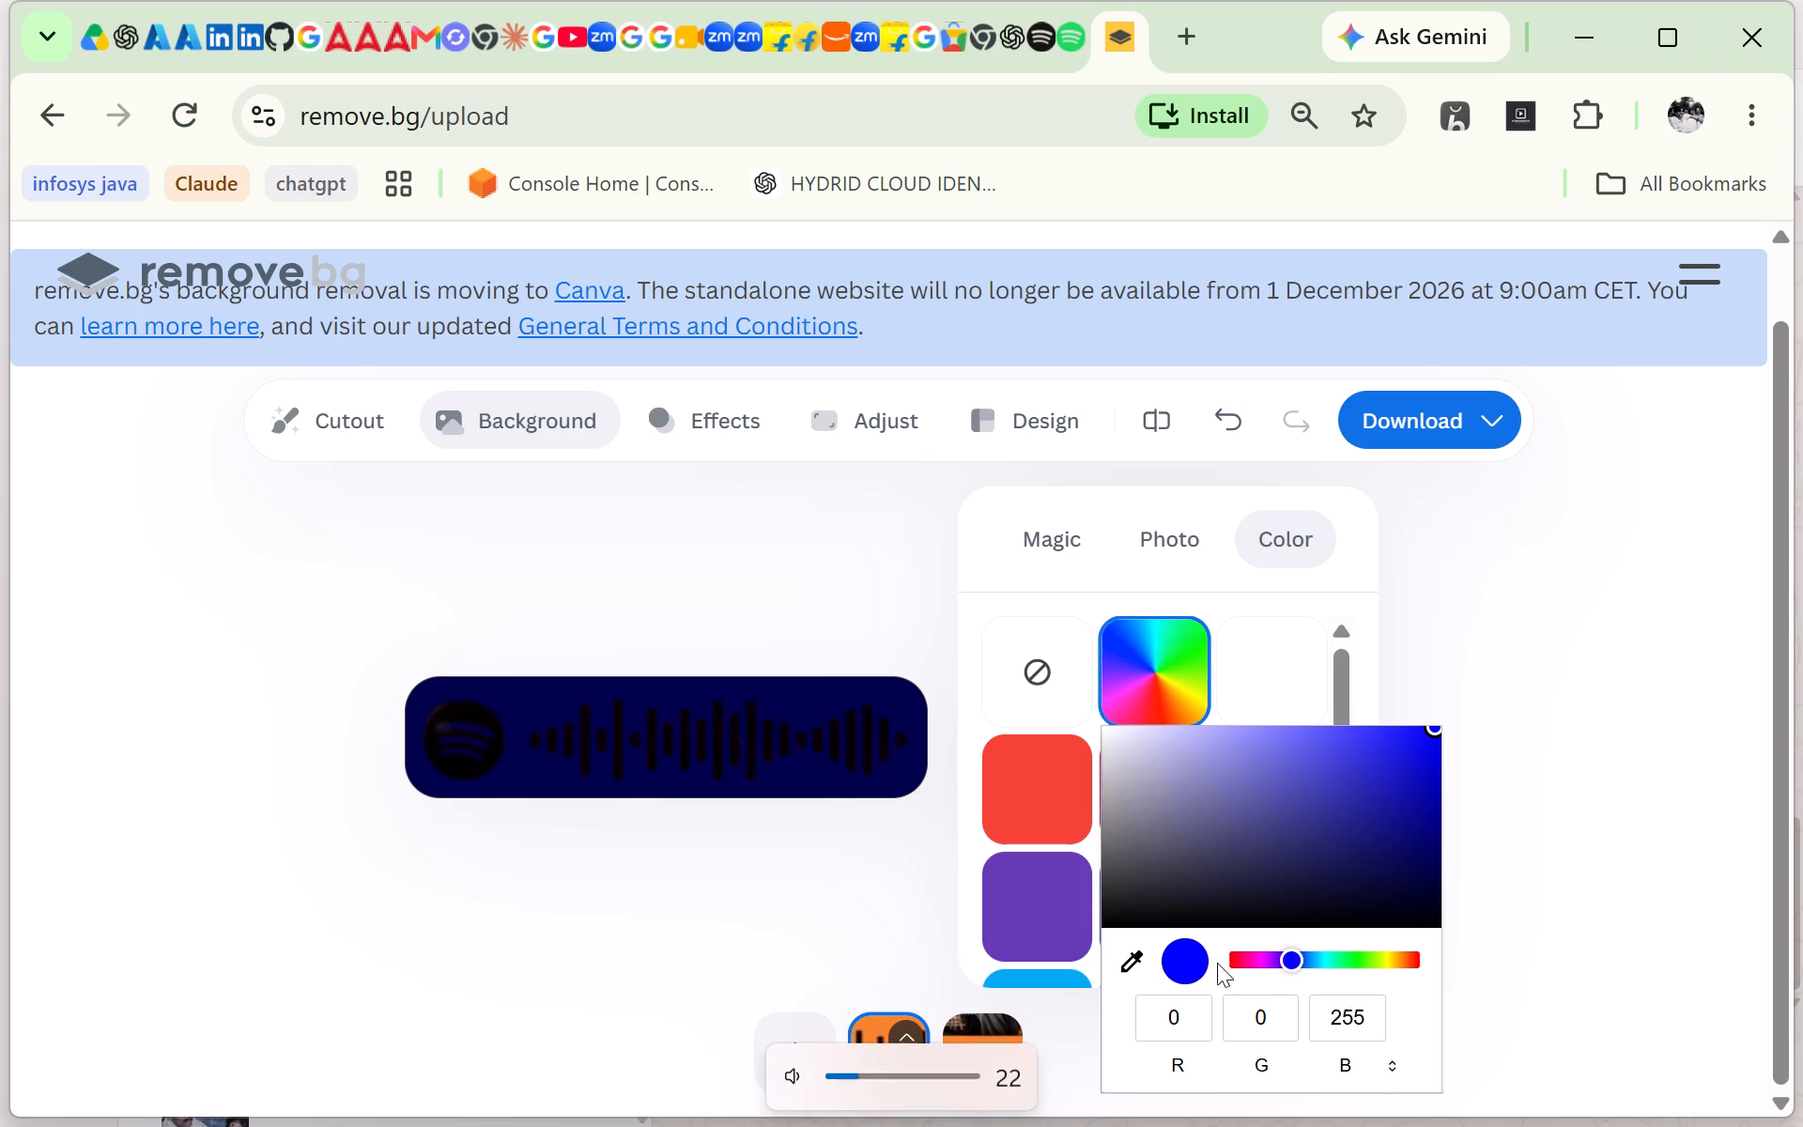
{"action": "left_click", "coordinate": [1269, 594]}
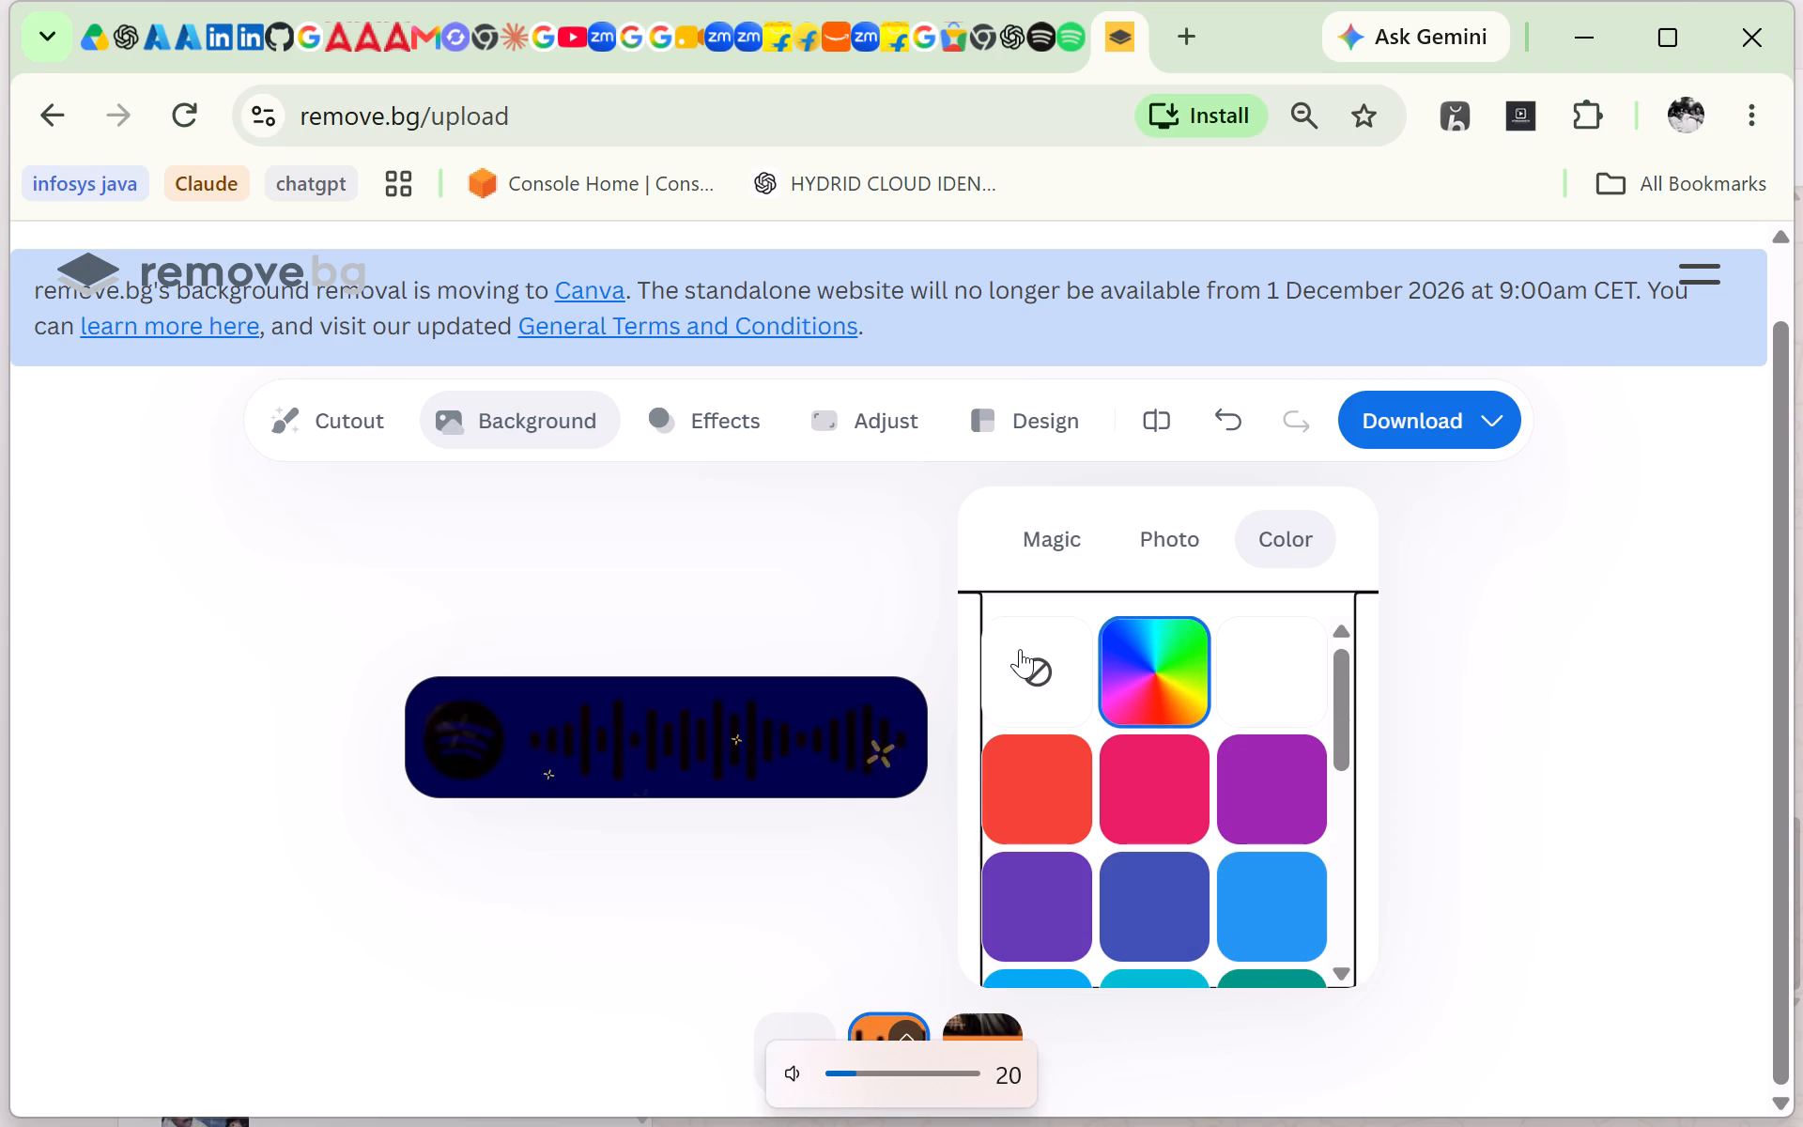
Set the Spotify code cutout's background to no colour.
{"action": "left_click", "coordinate": [1020, 649]}
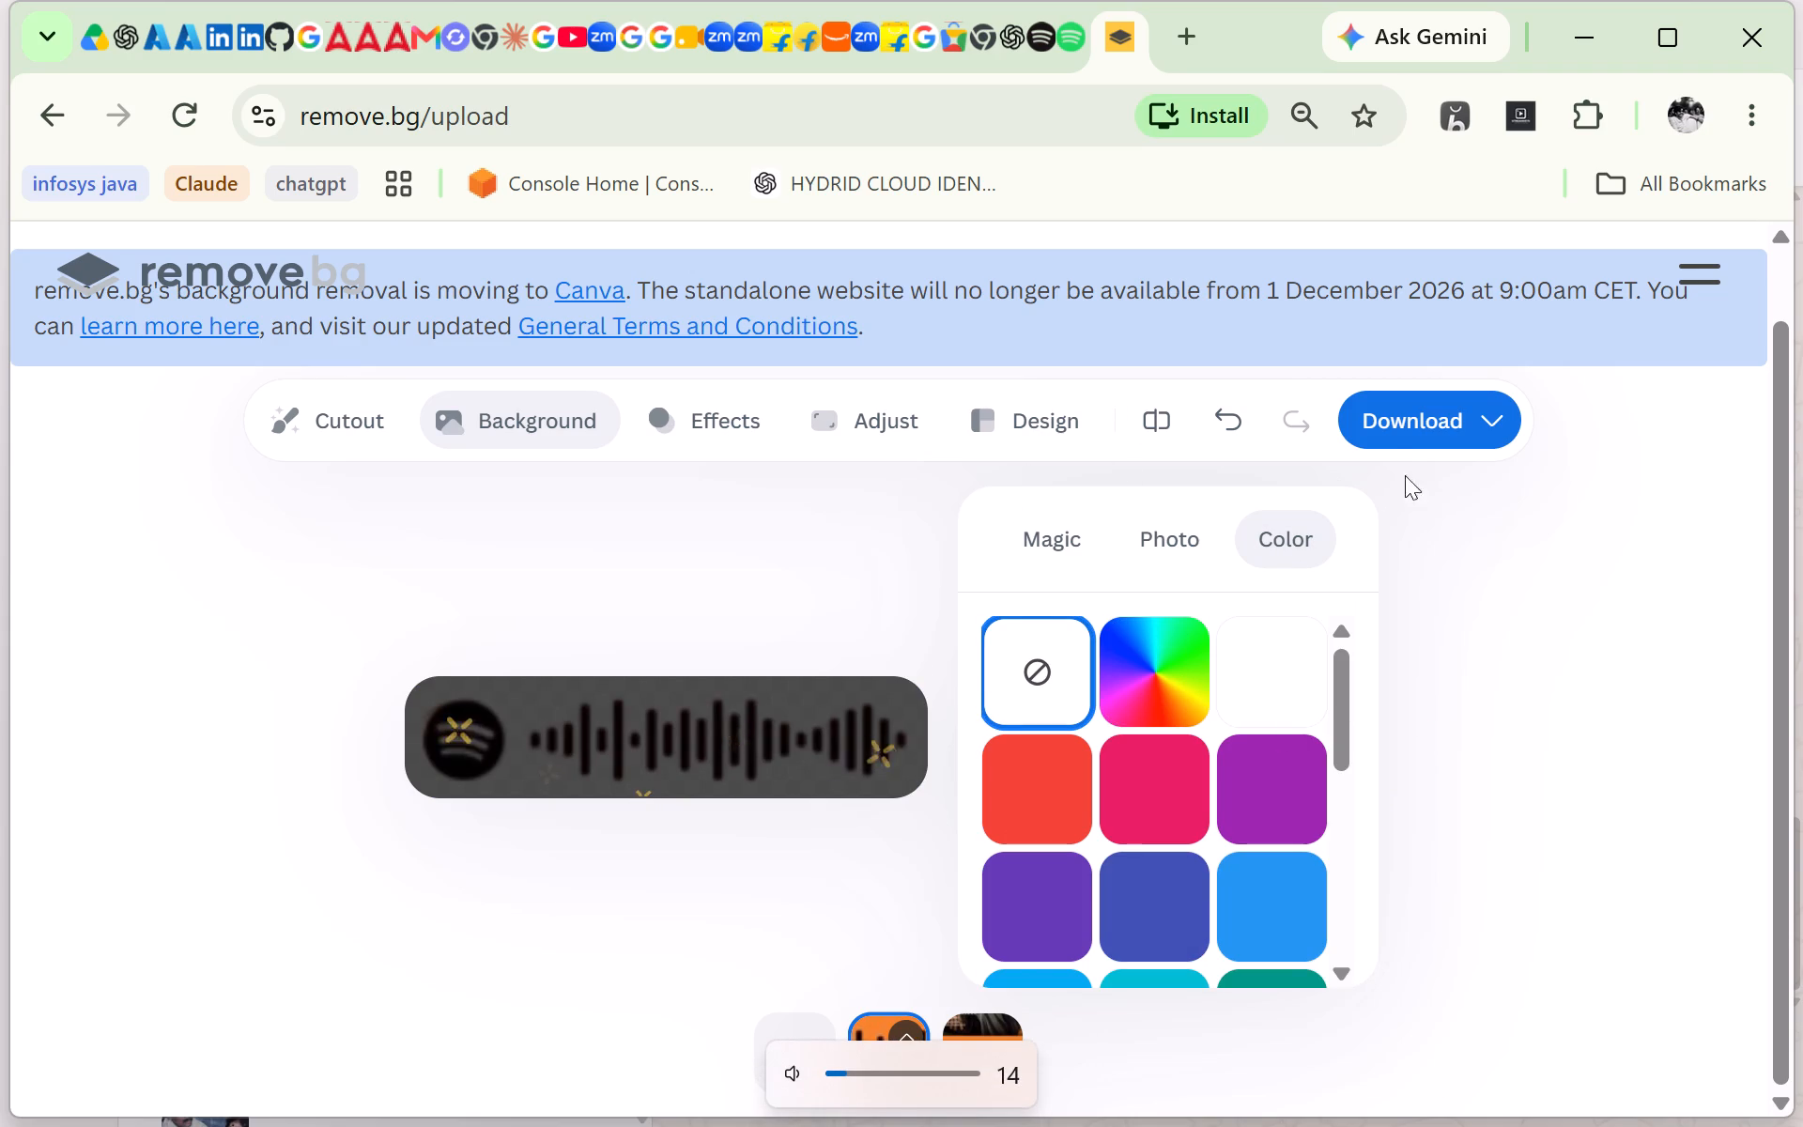
Download the free 178 x 41 preview of the Spotify code cutout.
{"action": "left_click", "coordinate": [1374, 420]}
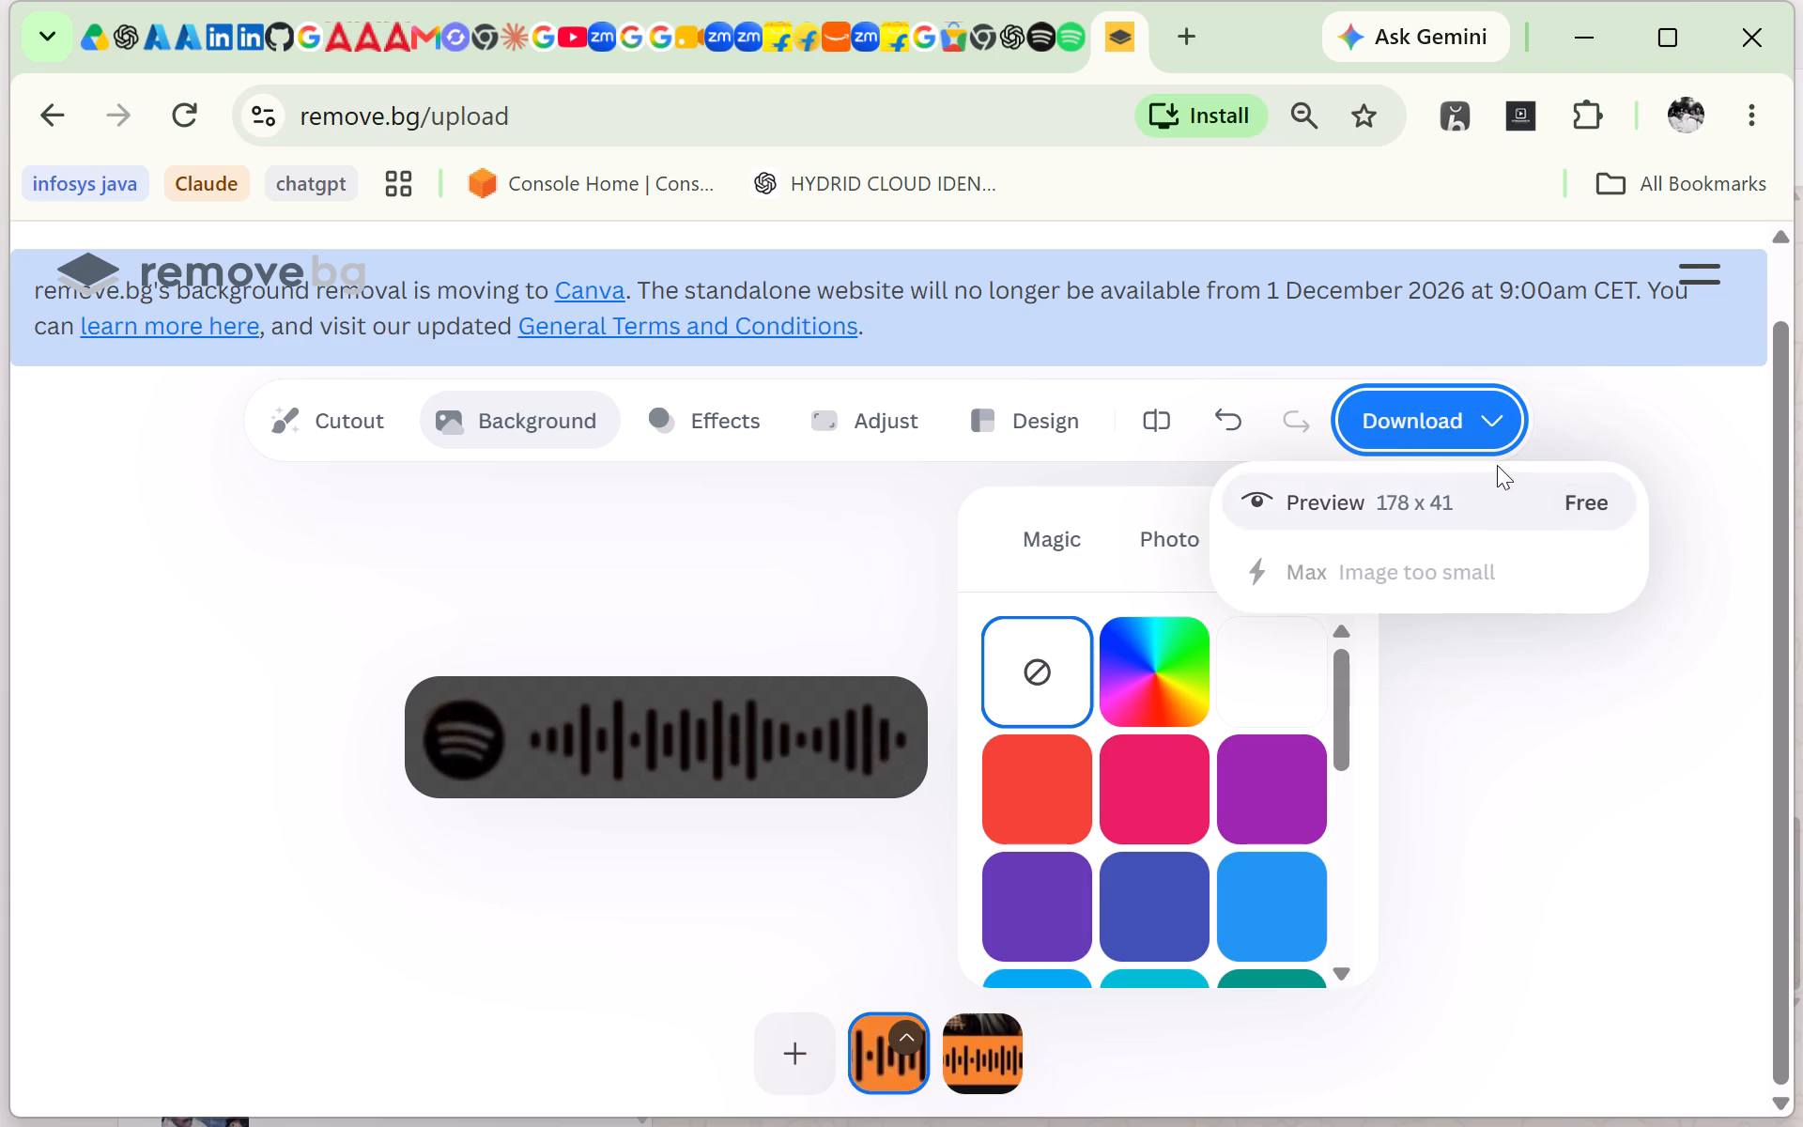
{"action": "left_click", "coordinate": [1487, 482]}
{"action": "scroll", "coordinate": [1234, 811], "scroll_direction": "down", "scroll_amount": 1}
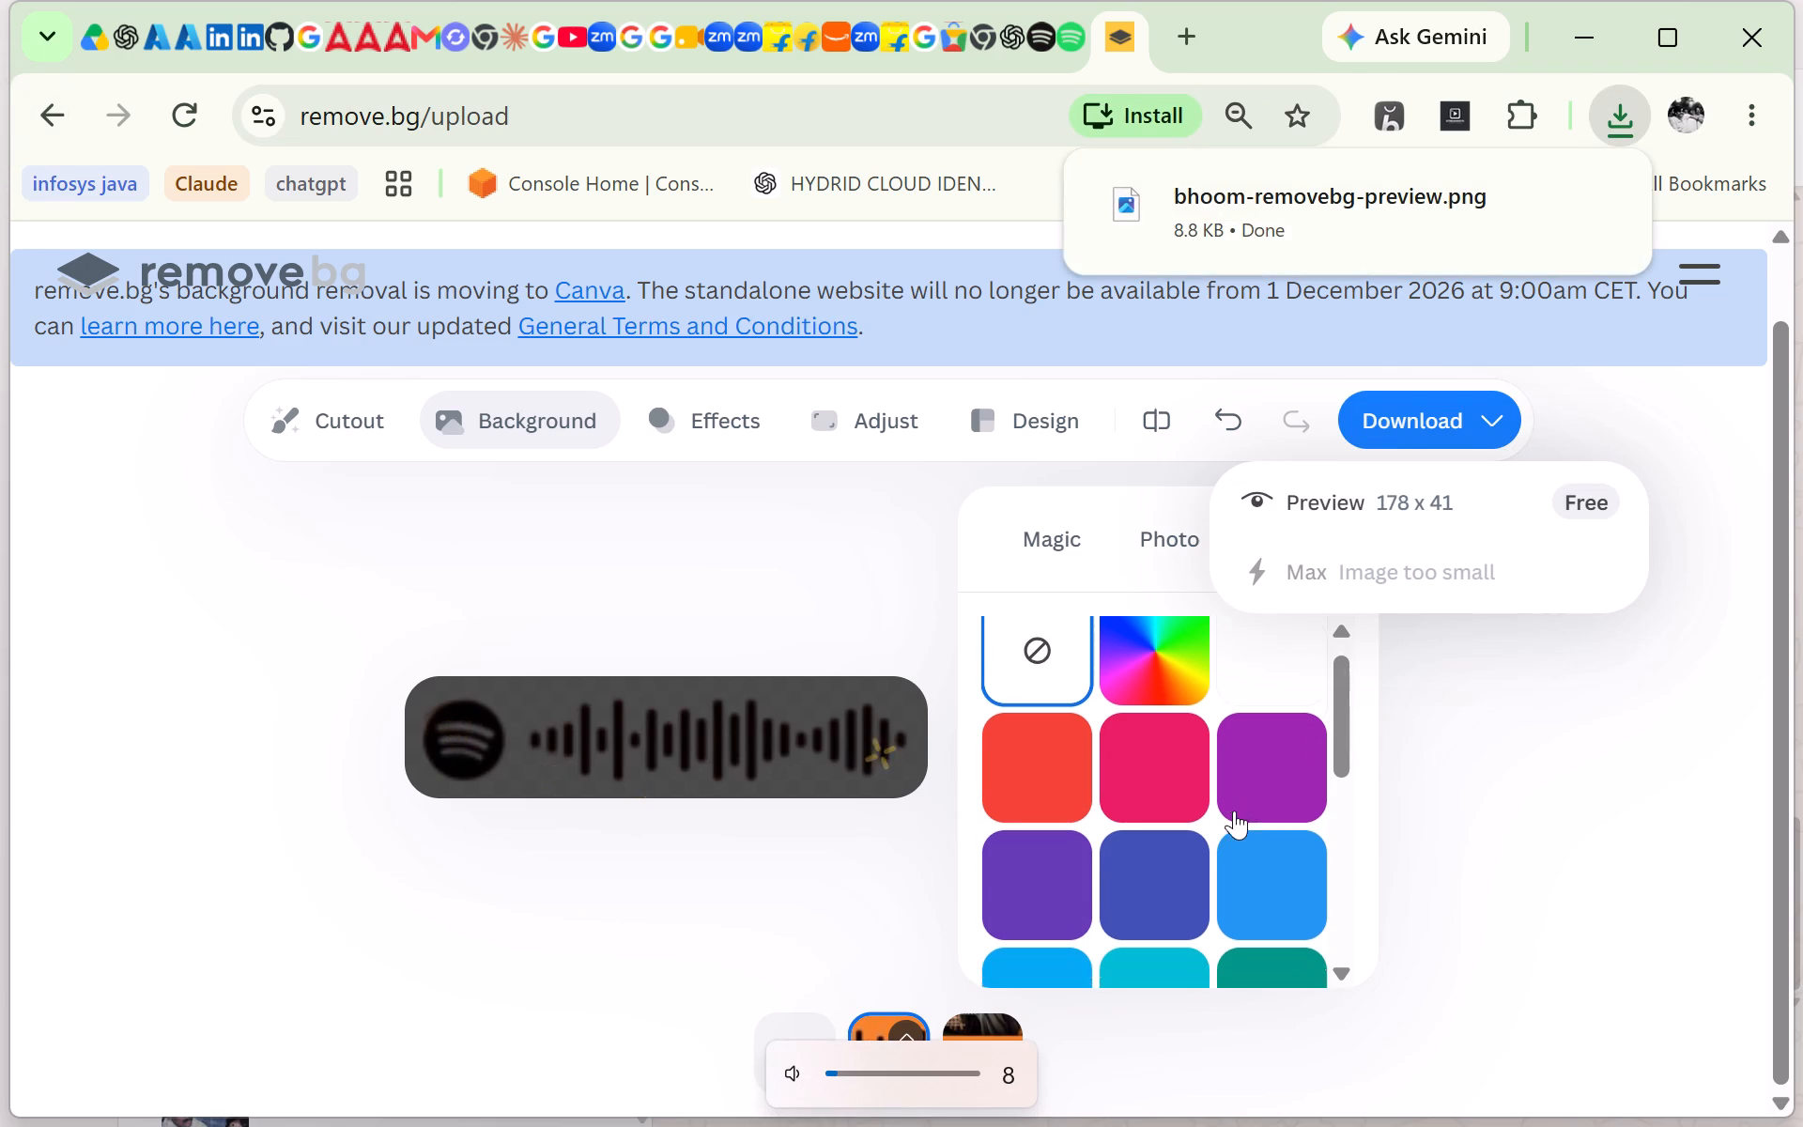
{"action": "scroll", "coordinate": [1234, 811], "scroll_direction": "down", "scroll_amount": 2}
Open the downloaded bhoom-removebg-preview.png in Photos, examine the cutout enlarged and close it.
{"action": "left_click", "coordinate": [1580, 195]}
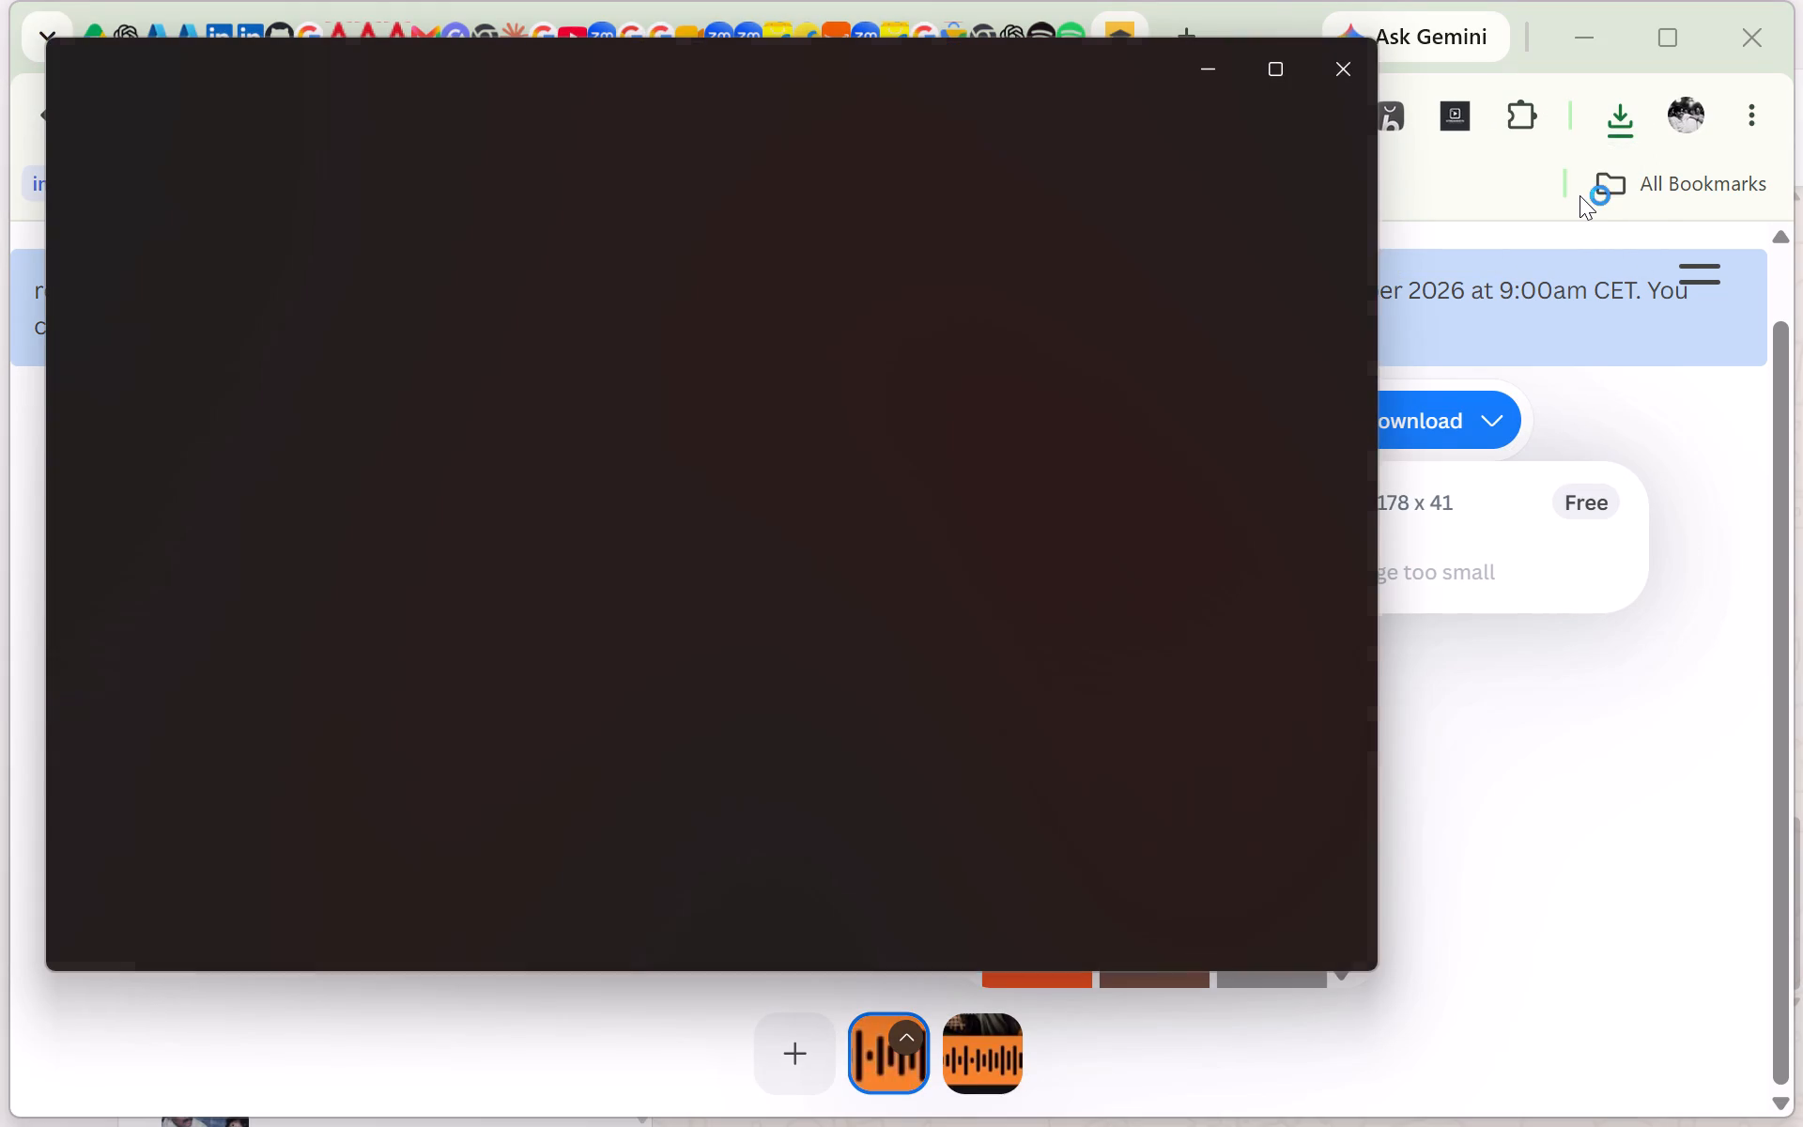
{"action": "scroll", "coordinate": [684, 442], "scroll_direction": "up", "scroll_amount": 4, "text": "ctrl"}
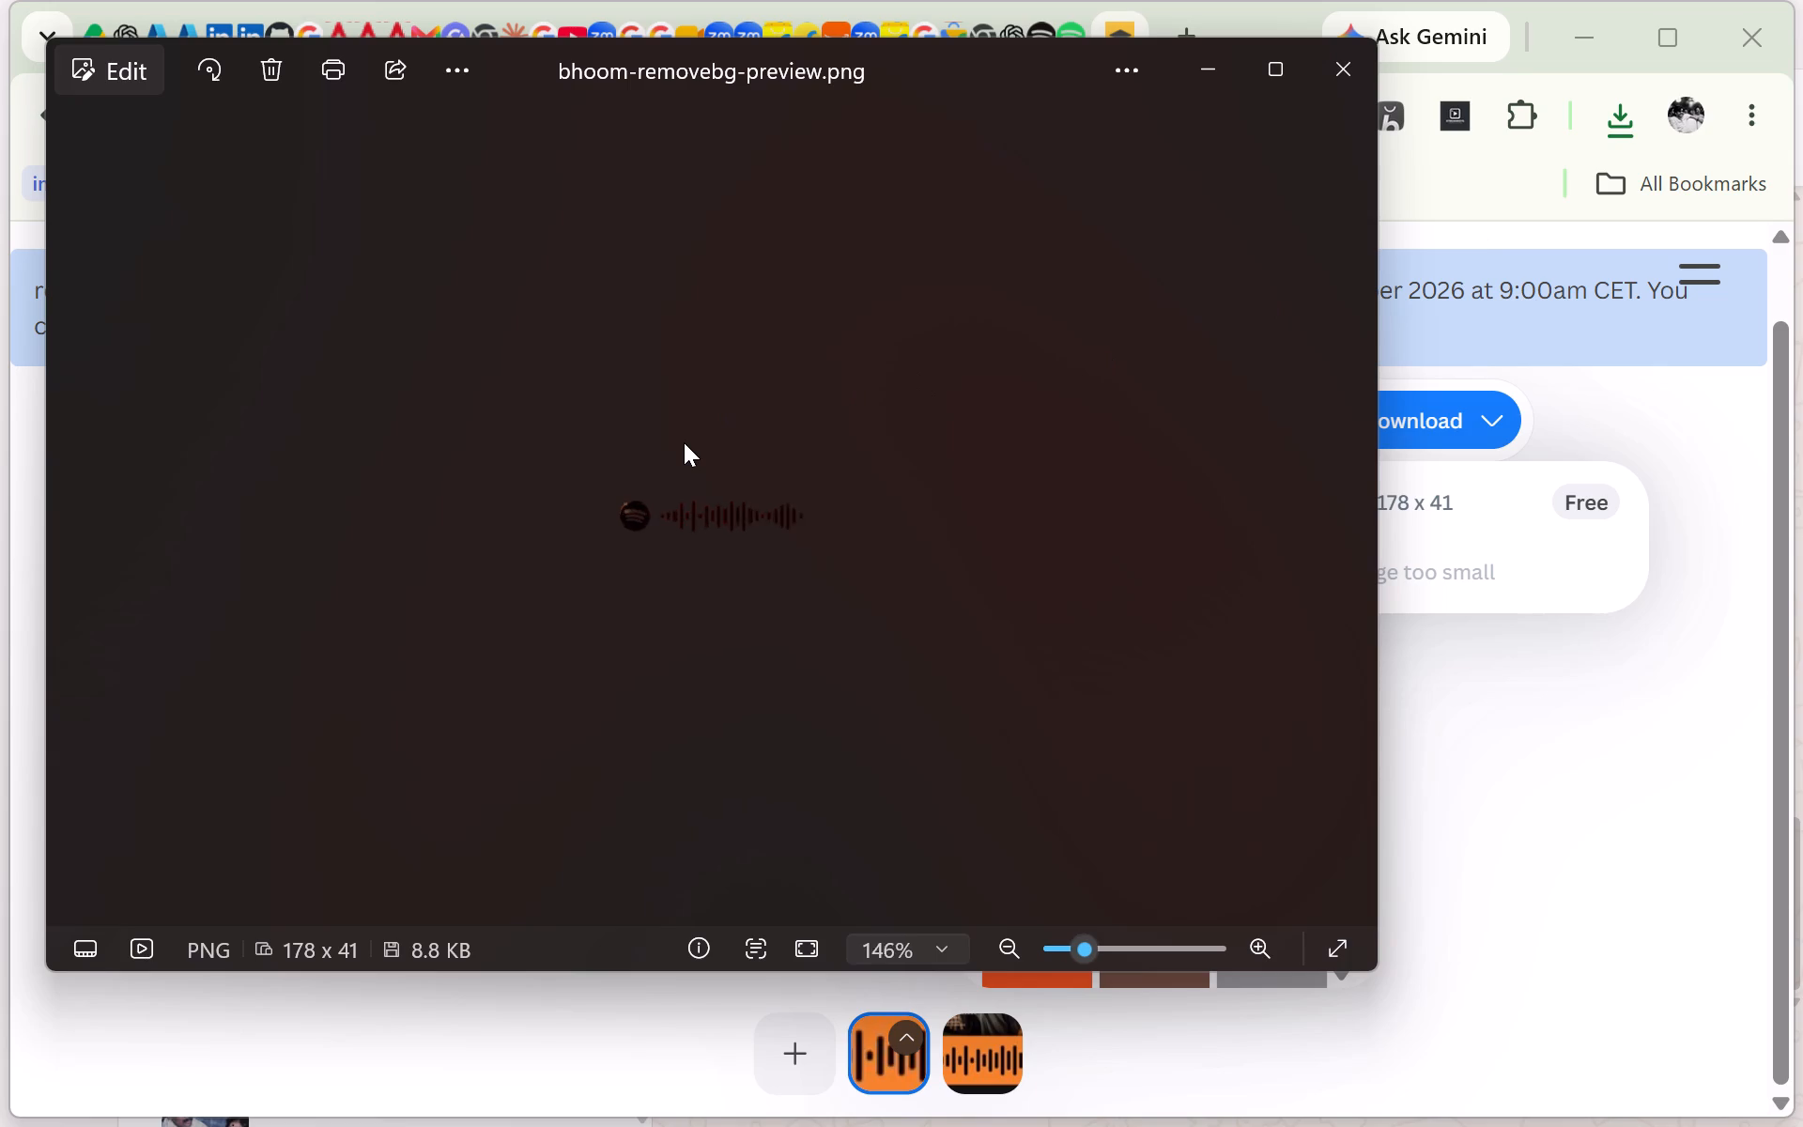
{"action": "scroll", "coordinate": [684, 442], "scroll_direction": "up", "scroll_amount": 2, "text": "ctrl"}
{"action": "scroll", "coordinate": [684, 442], "scroll_direction": "up", "scroll_amount": 5}
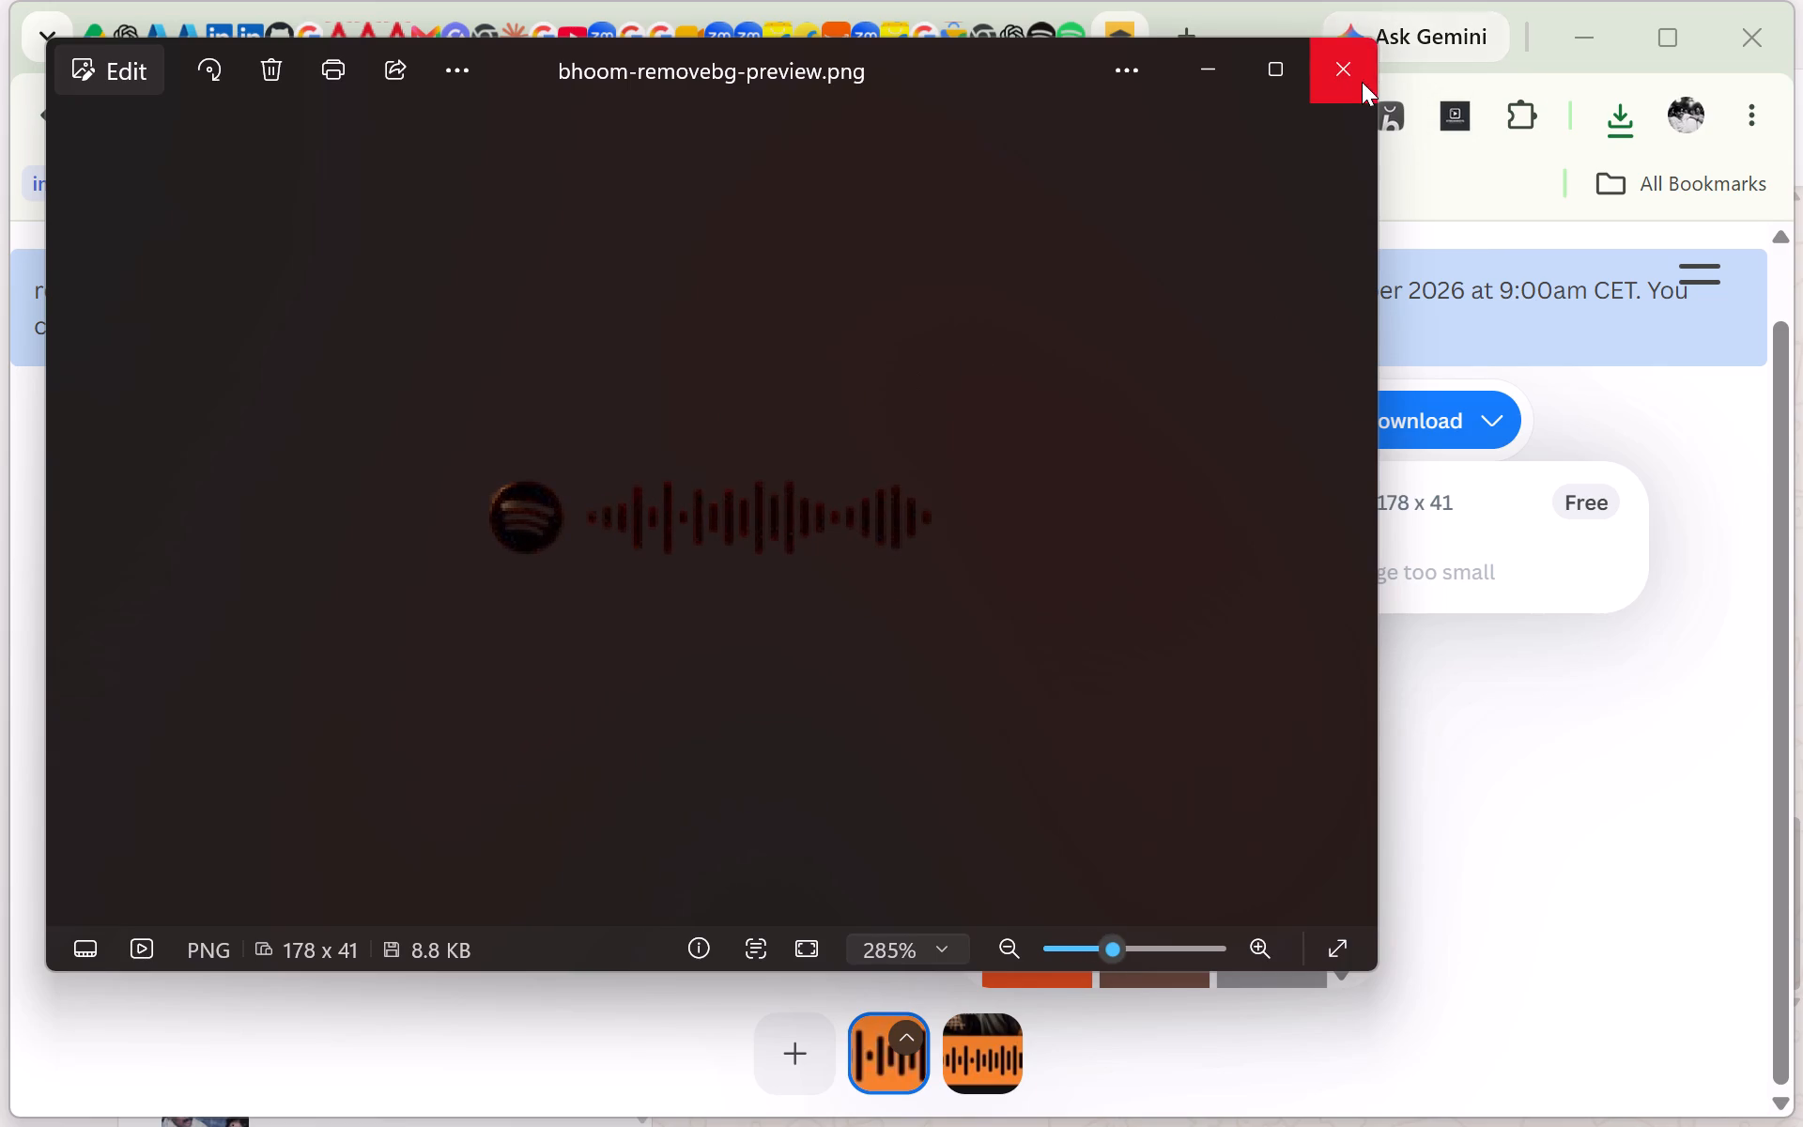
{"action": "left_click", "coordinate": [1362, 82]}
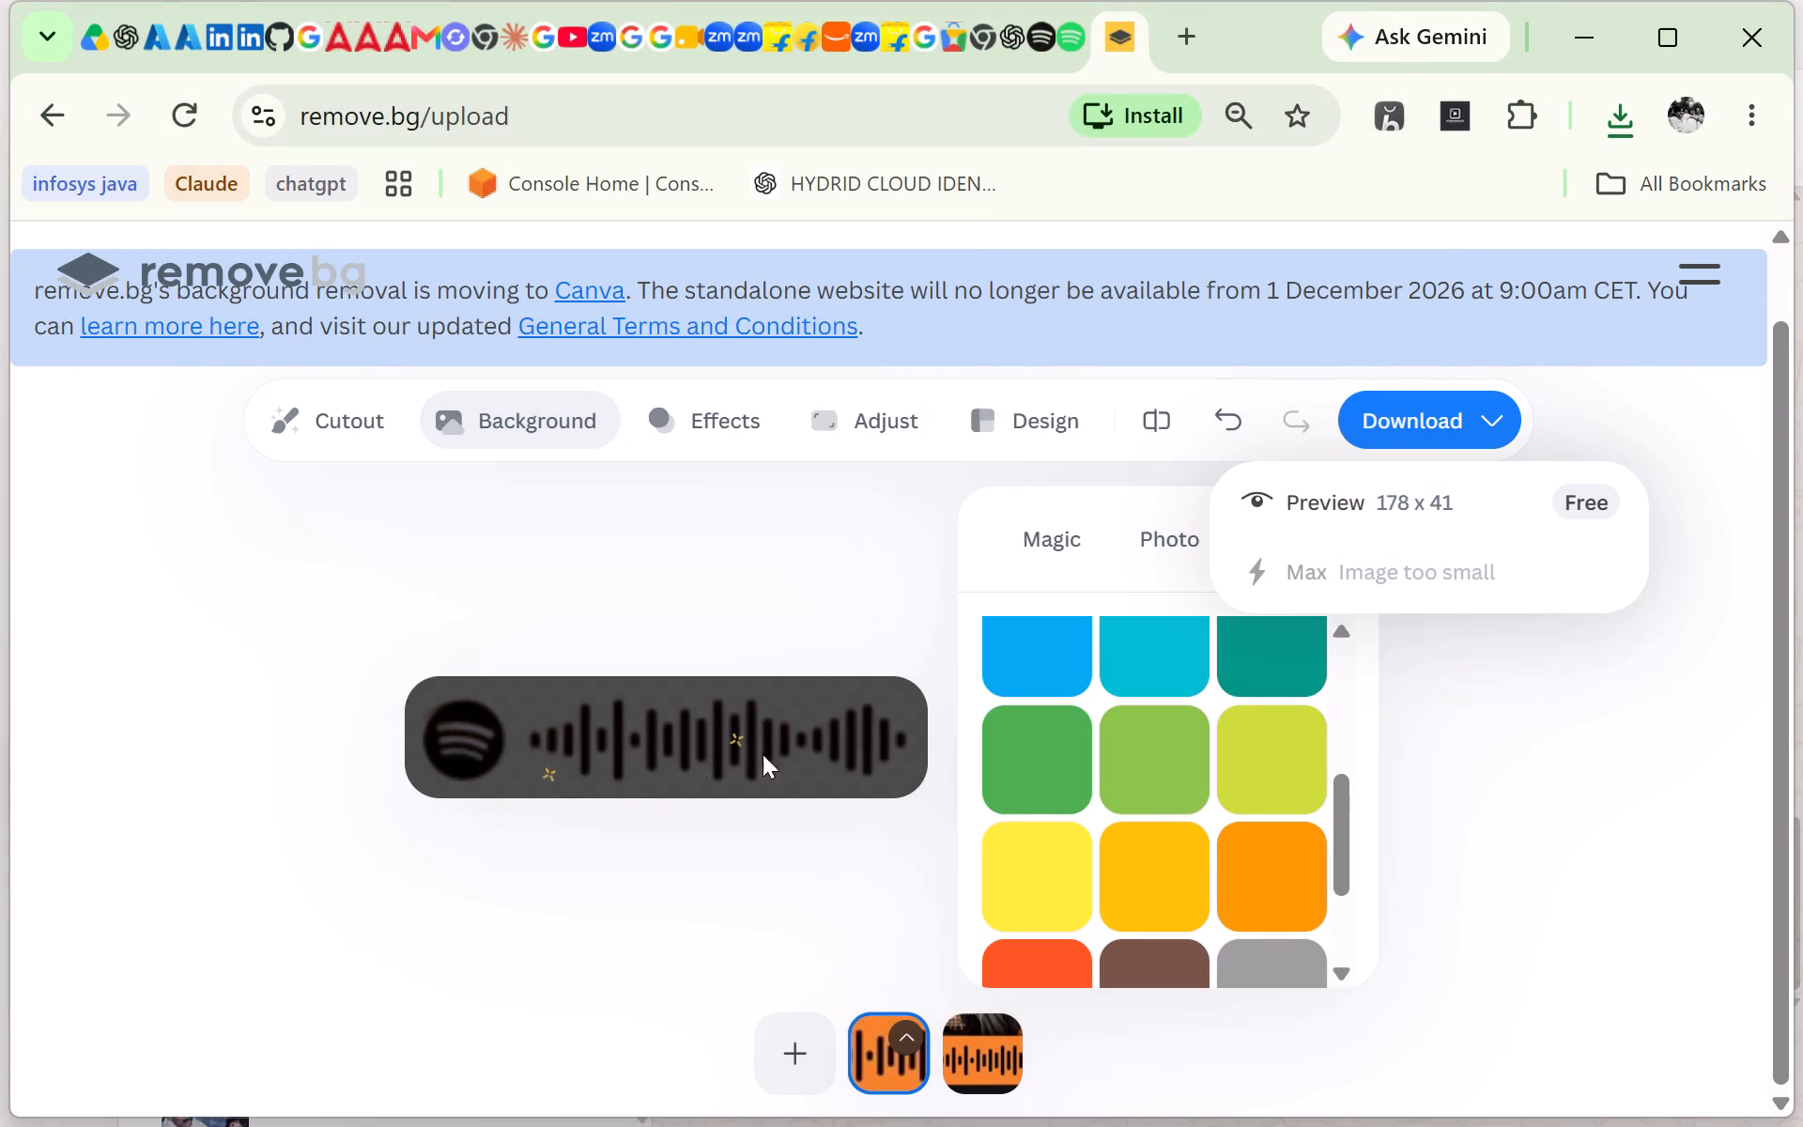
Return to the Cutout tools for the orange Spotify code and turn off Magic Brush for manual erasing.
{"action": "left_click", "coordinate": [866, 1052]}
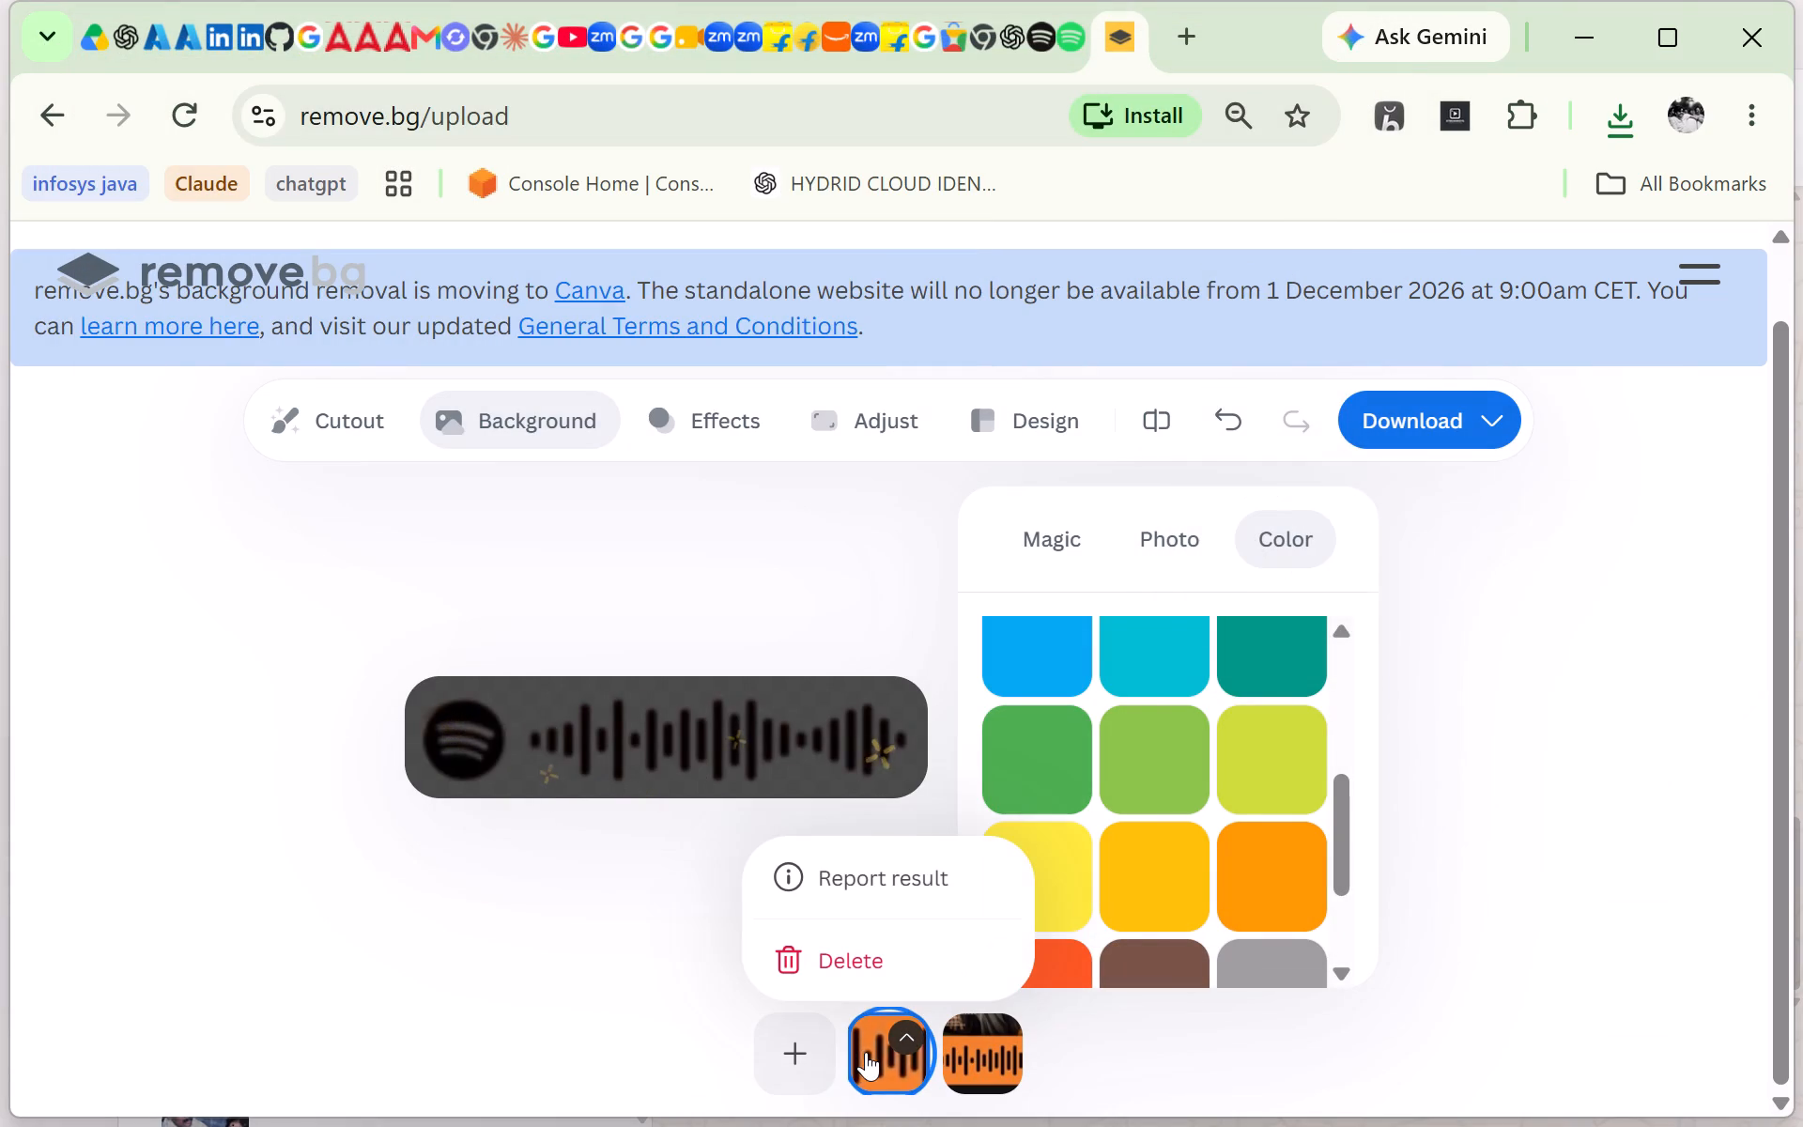
{"action": "left_click", "coordinate": [332, 426]}
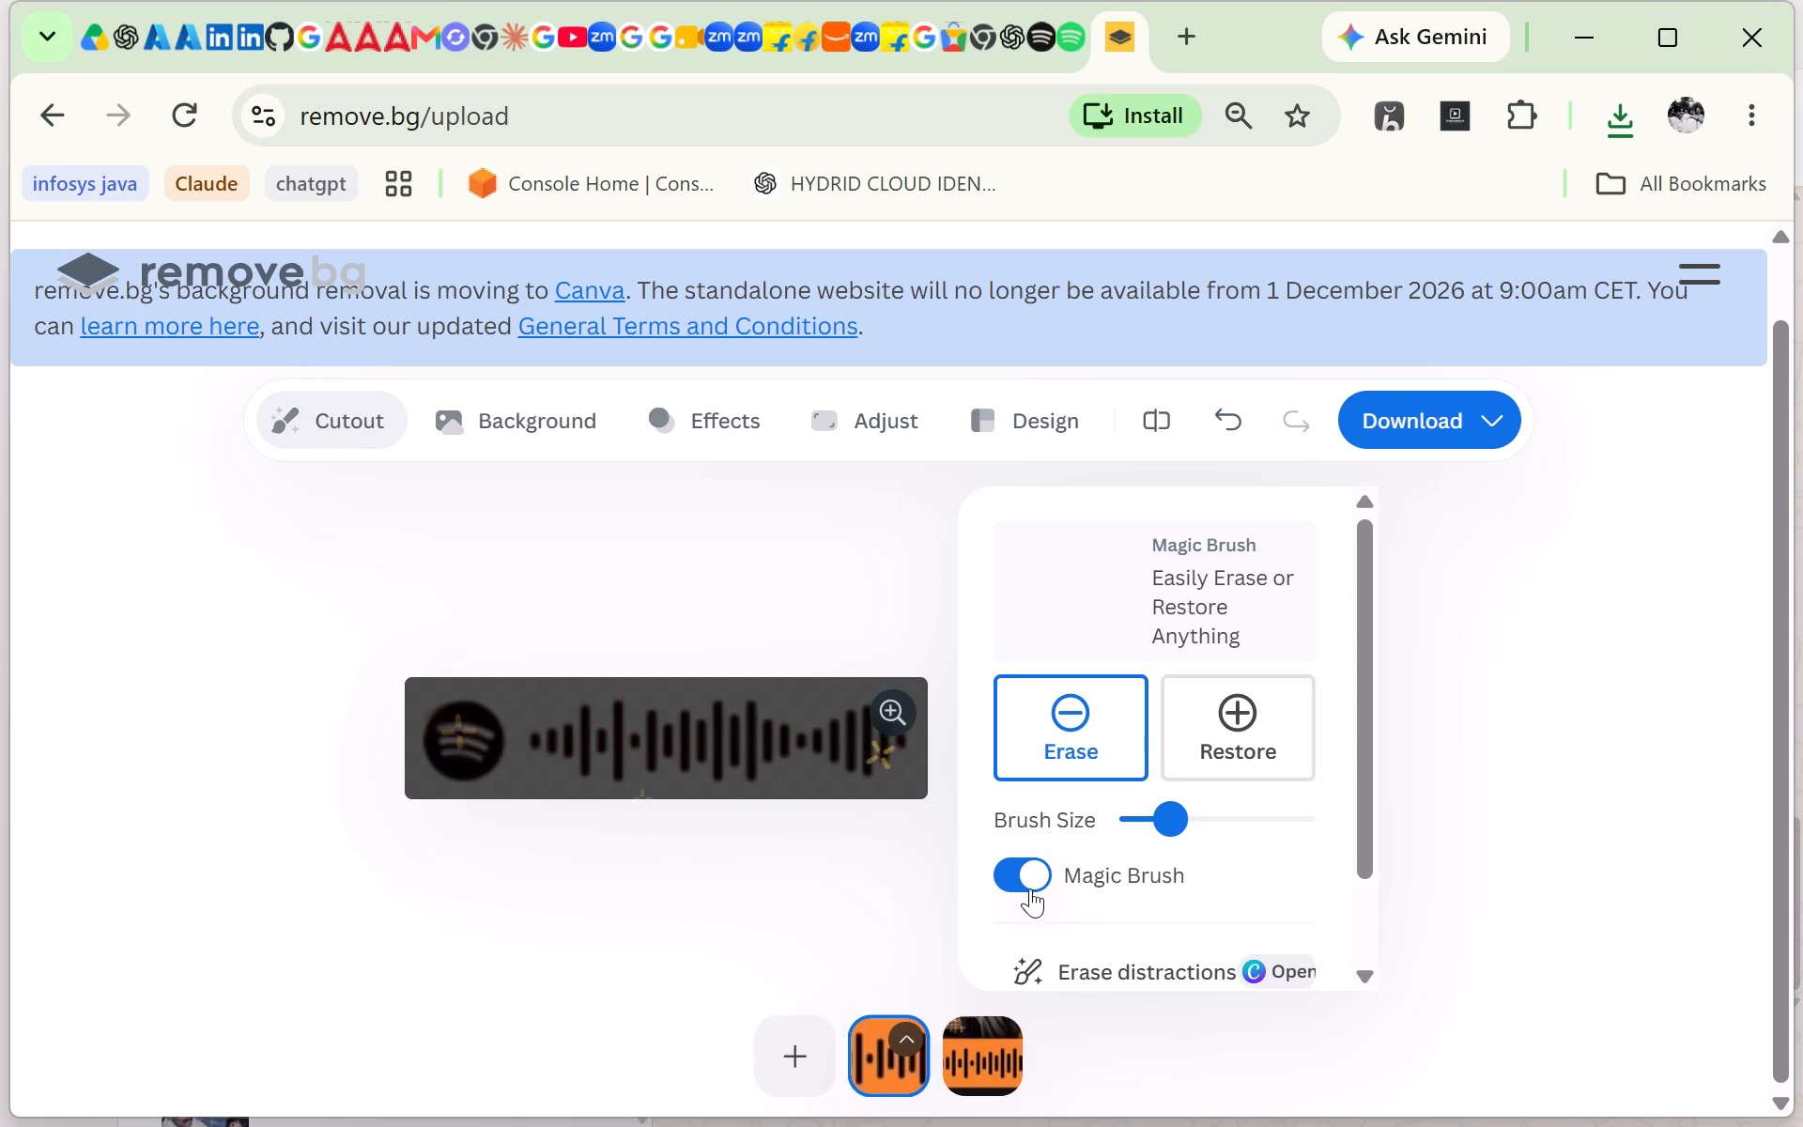
{"action": "left_click", "coordinate": [1013, 863]}
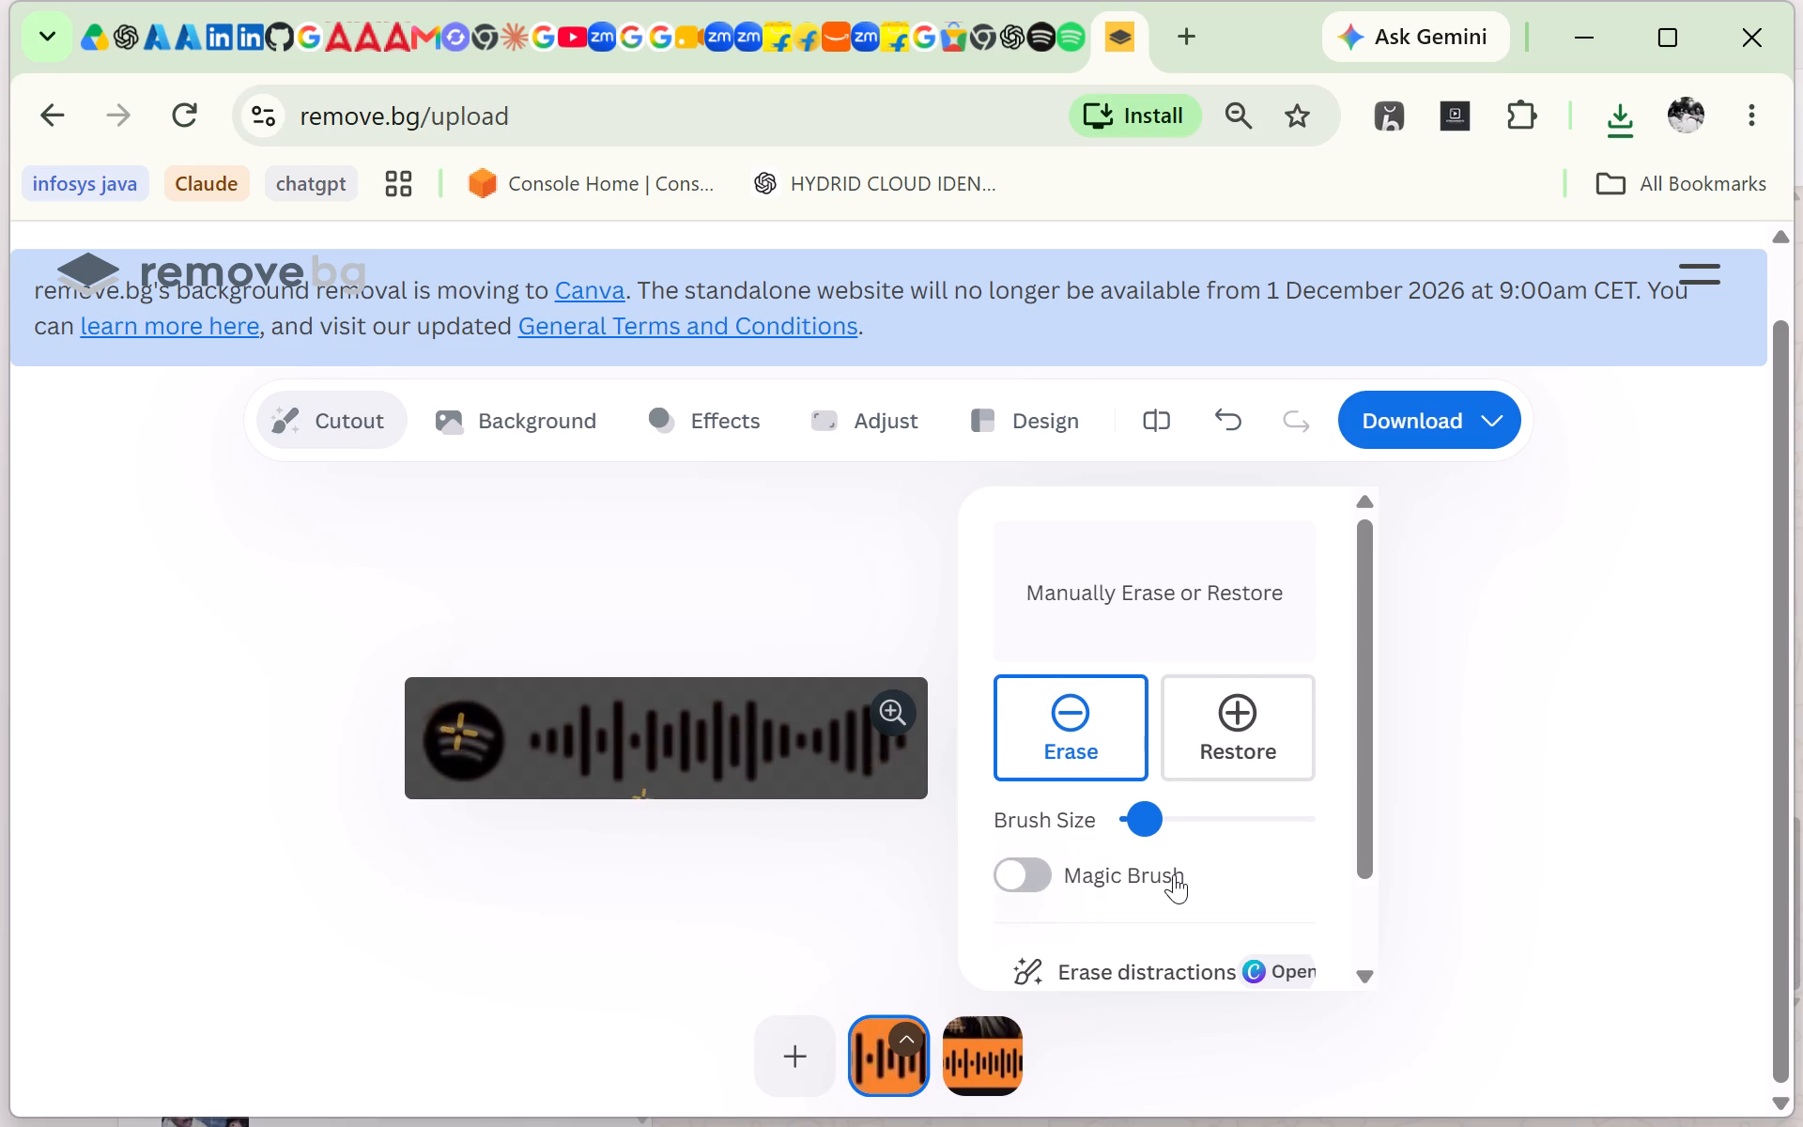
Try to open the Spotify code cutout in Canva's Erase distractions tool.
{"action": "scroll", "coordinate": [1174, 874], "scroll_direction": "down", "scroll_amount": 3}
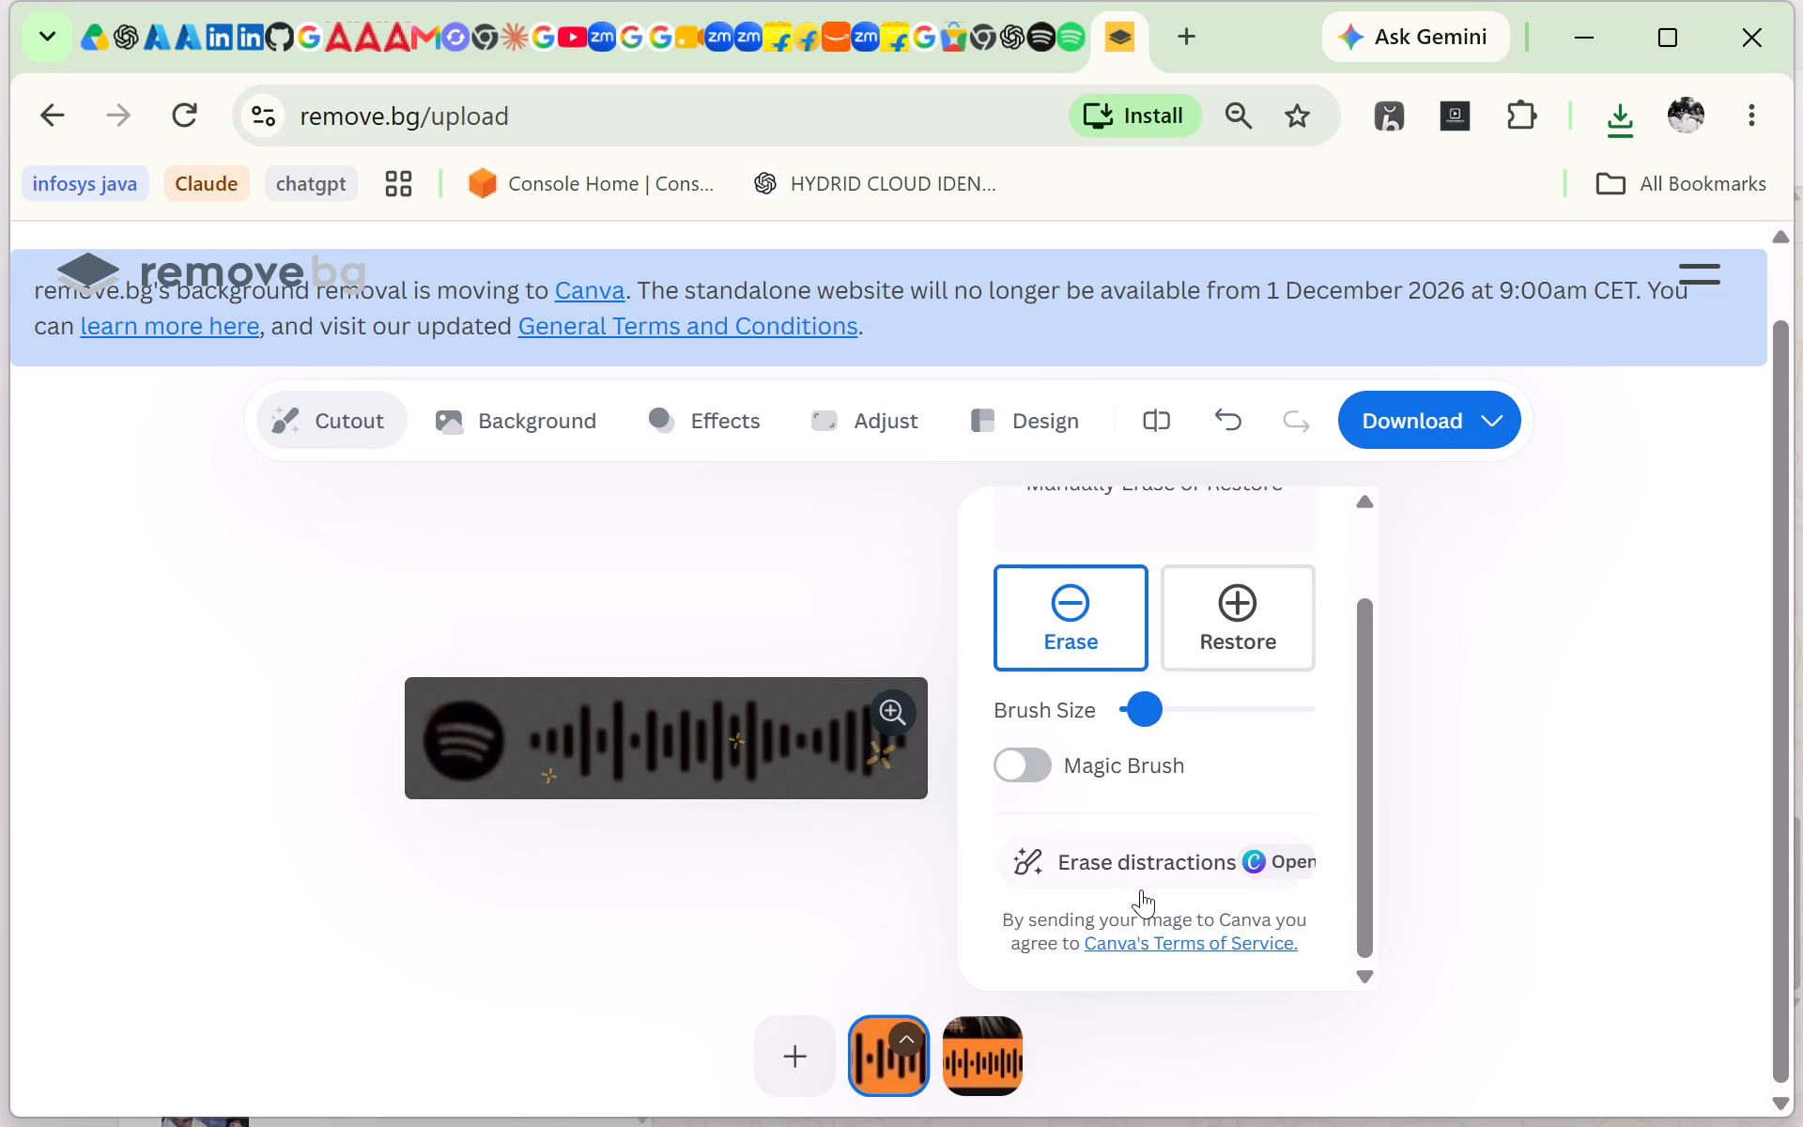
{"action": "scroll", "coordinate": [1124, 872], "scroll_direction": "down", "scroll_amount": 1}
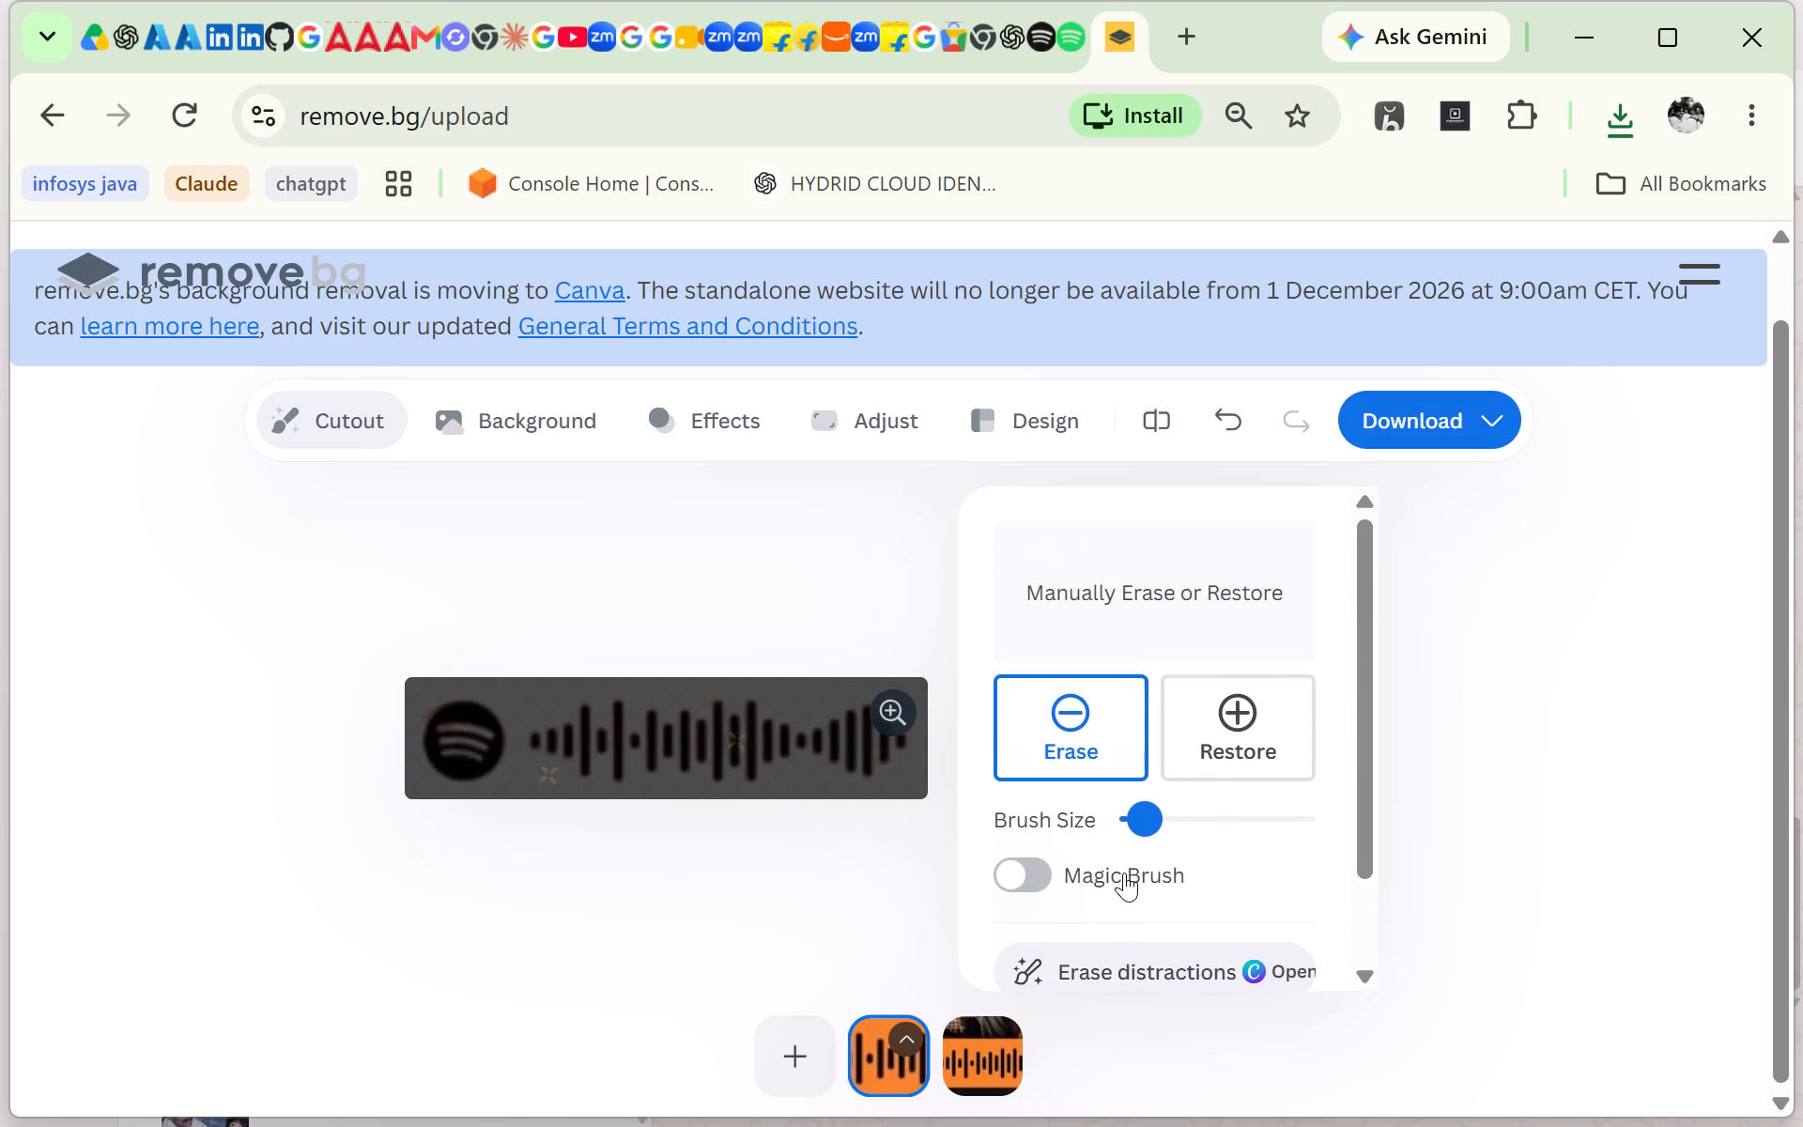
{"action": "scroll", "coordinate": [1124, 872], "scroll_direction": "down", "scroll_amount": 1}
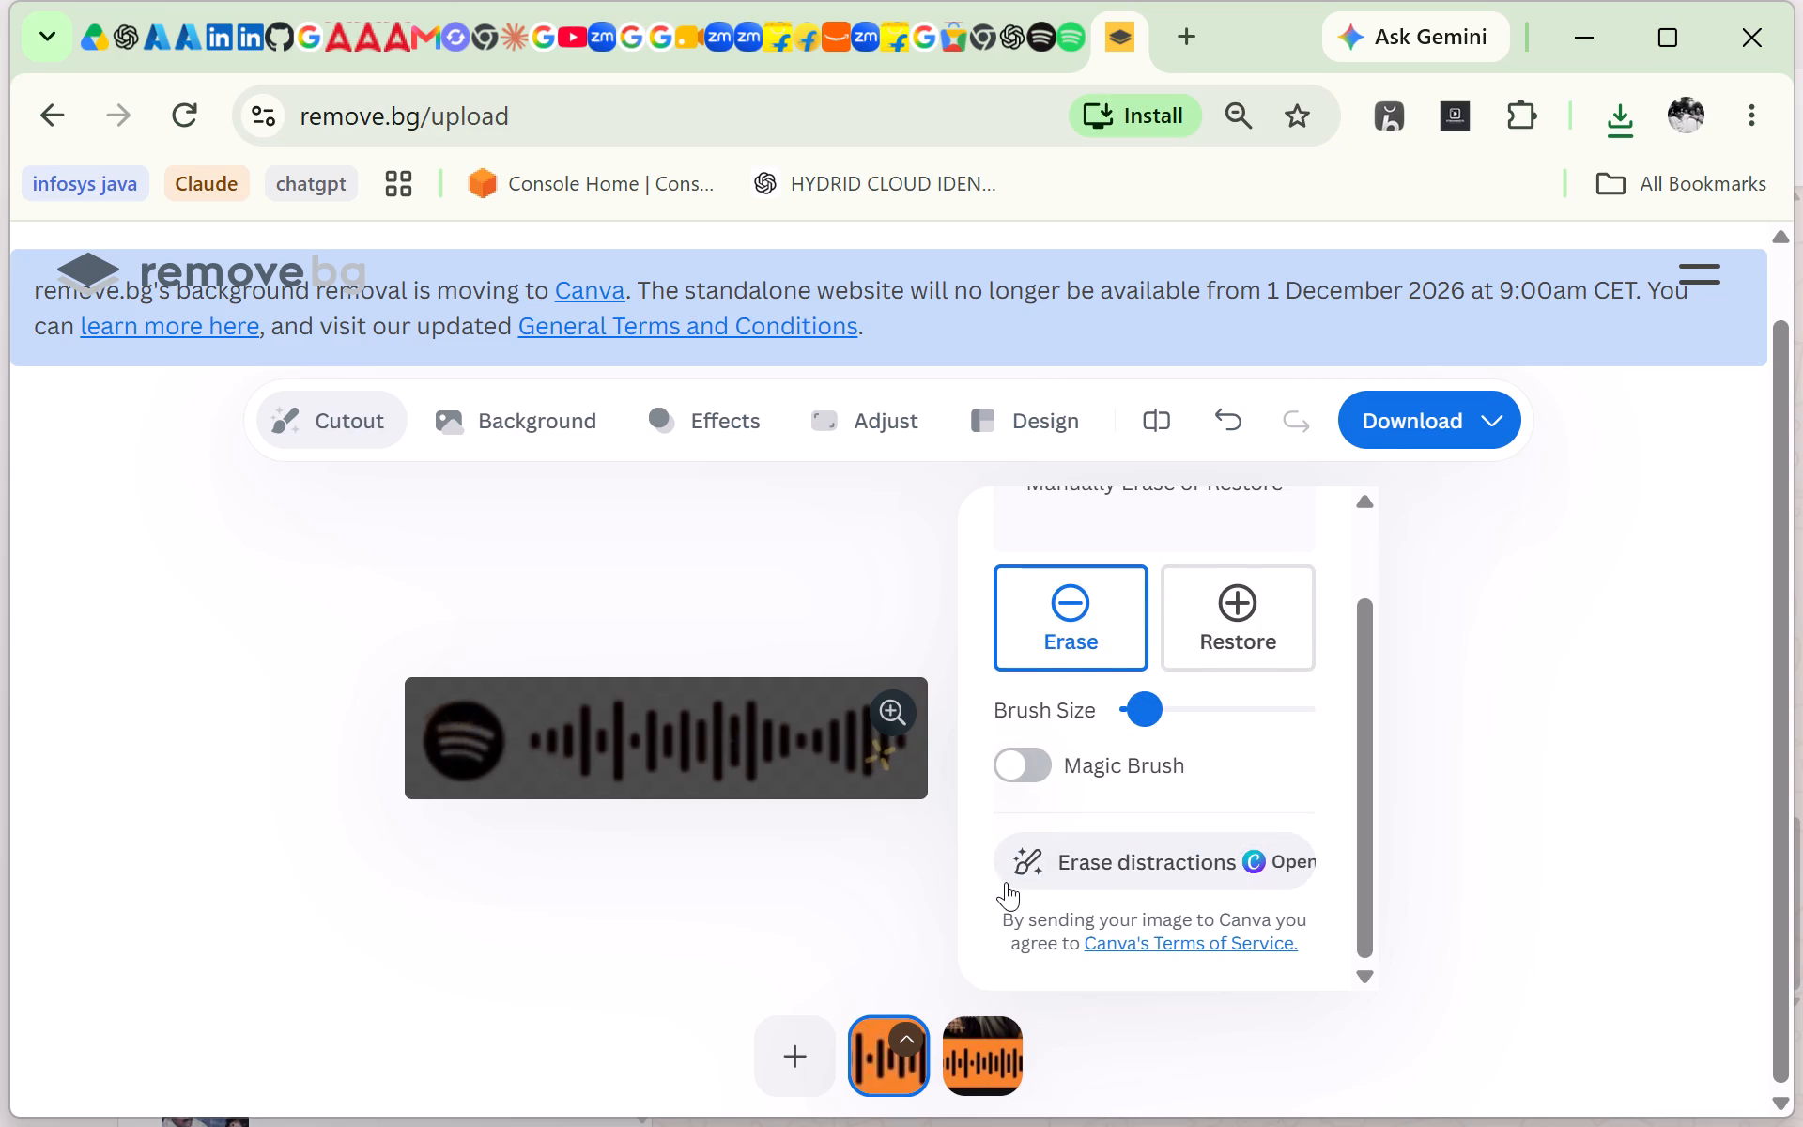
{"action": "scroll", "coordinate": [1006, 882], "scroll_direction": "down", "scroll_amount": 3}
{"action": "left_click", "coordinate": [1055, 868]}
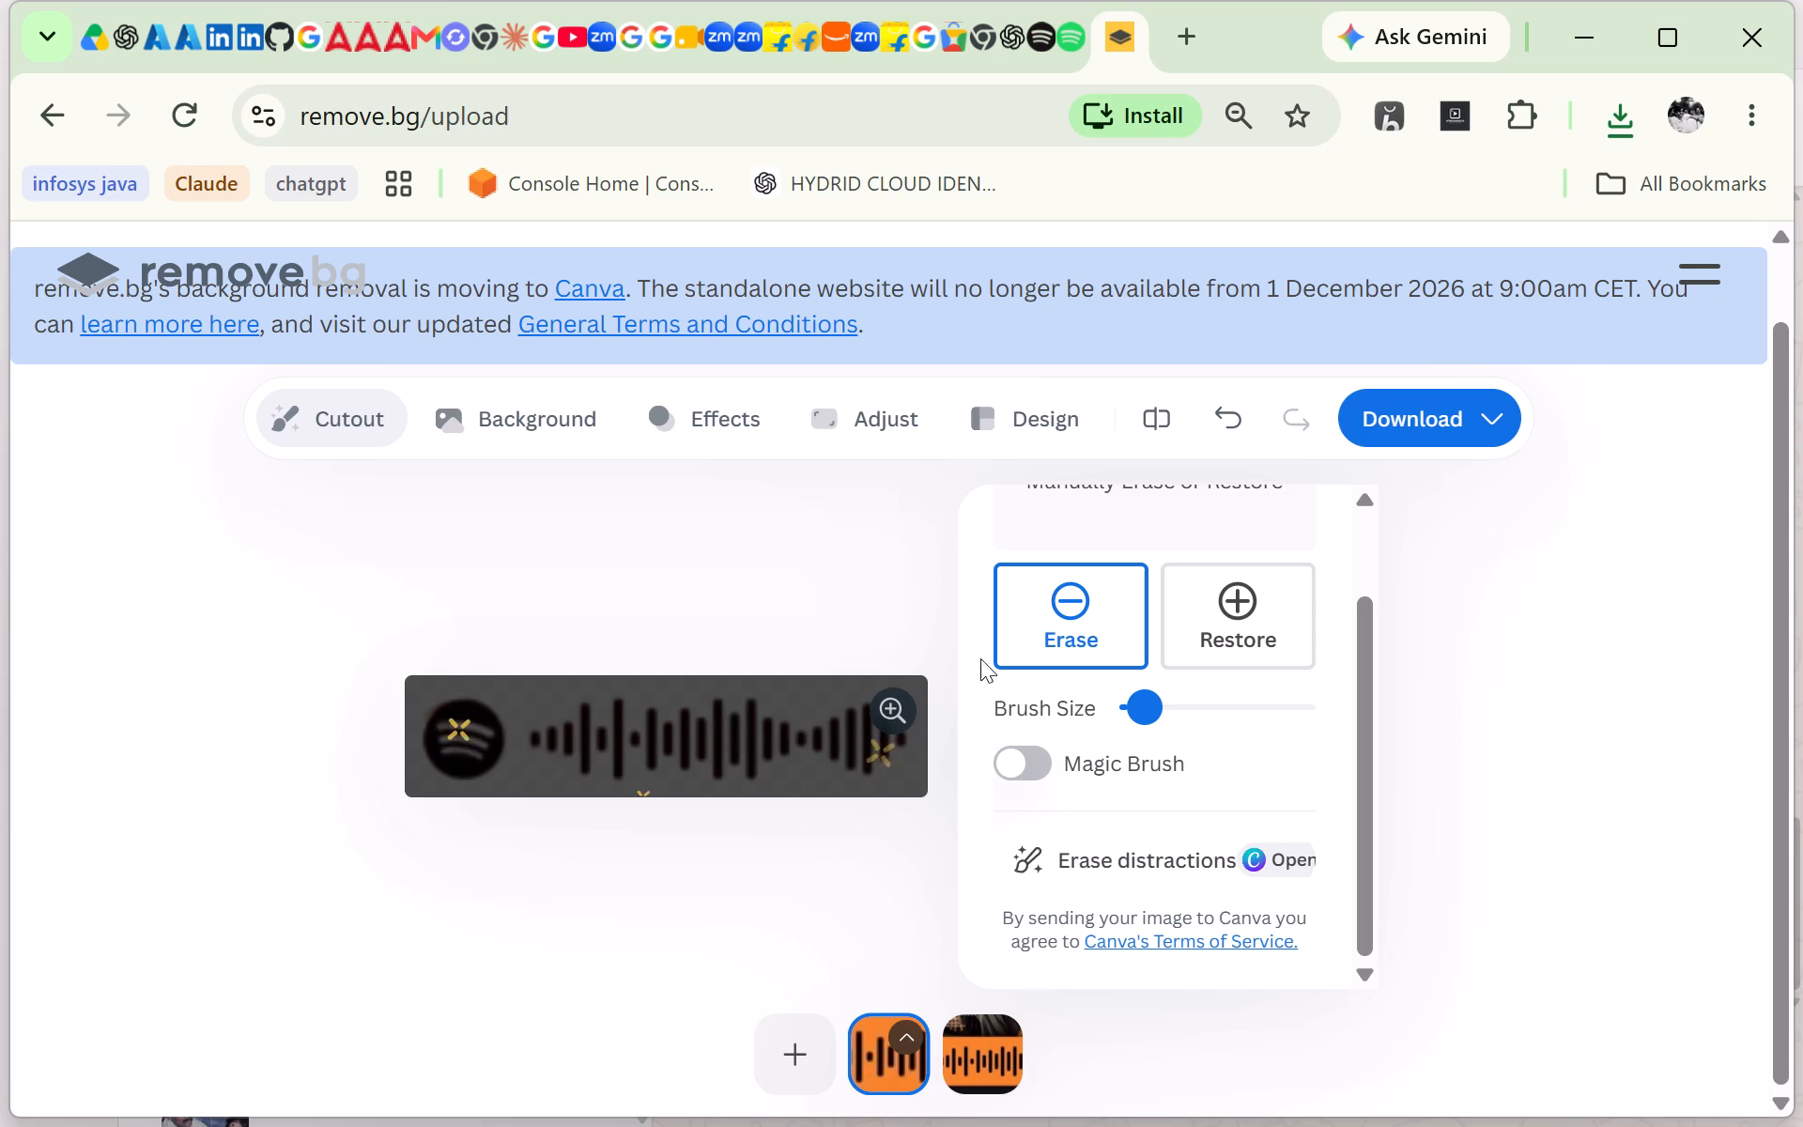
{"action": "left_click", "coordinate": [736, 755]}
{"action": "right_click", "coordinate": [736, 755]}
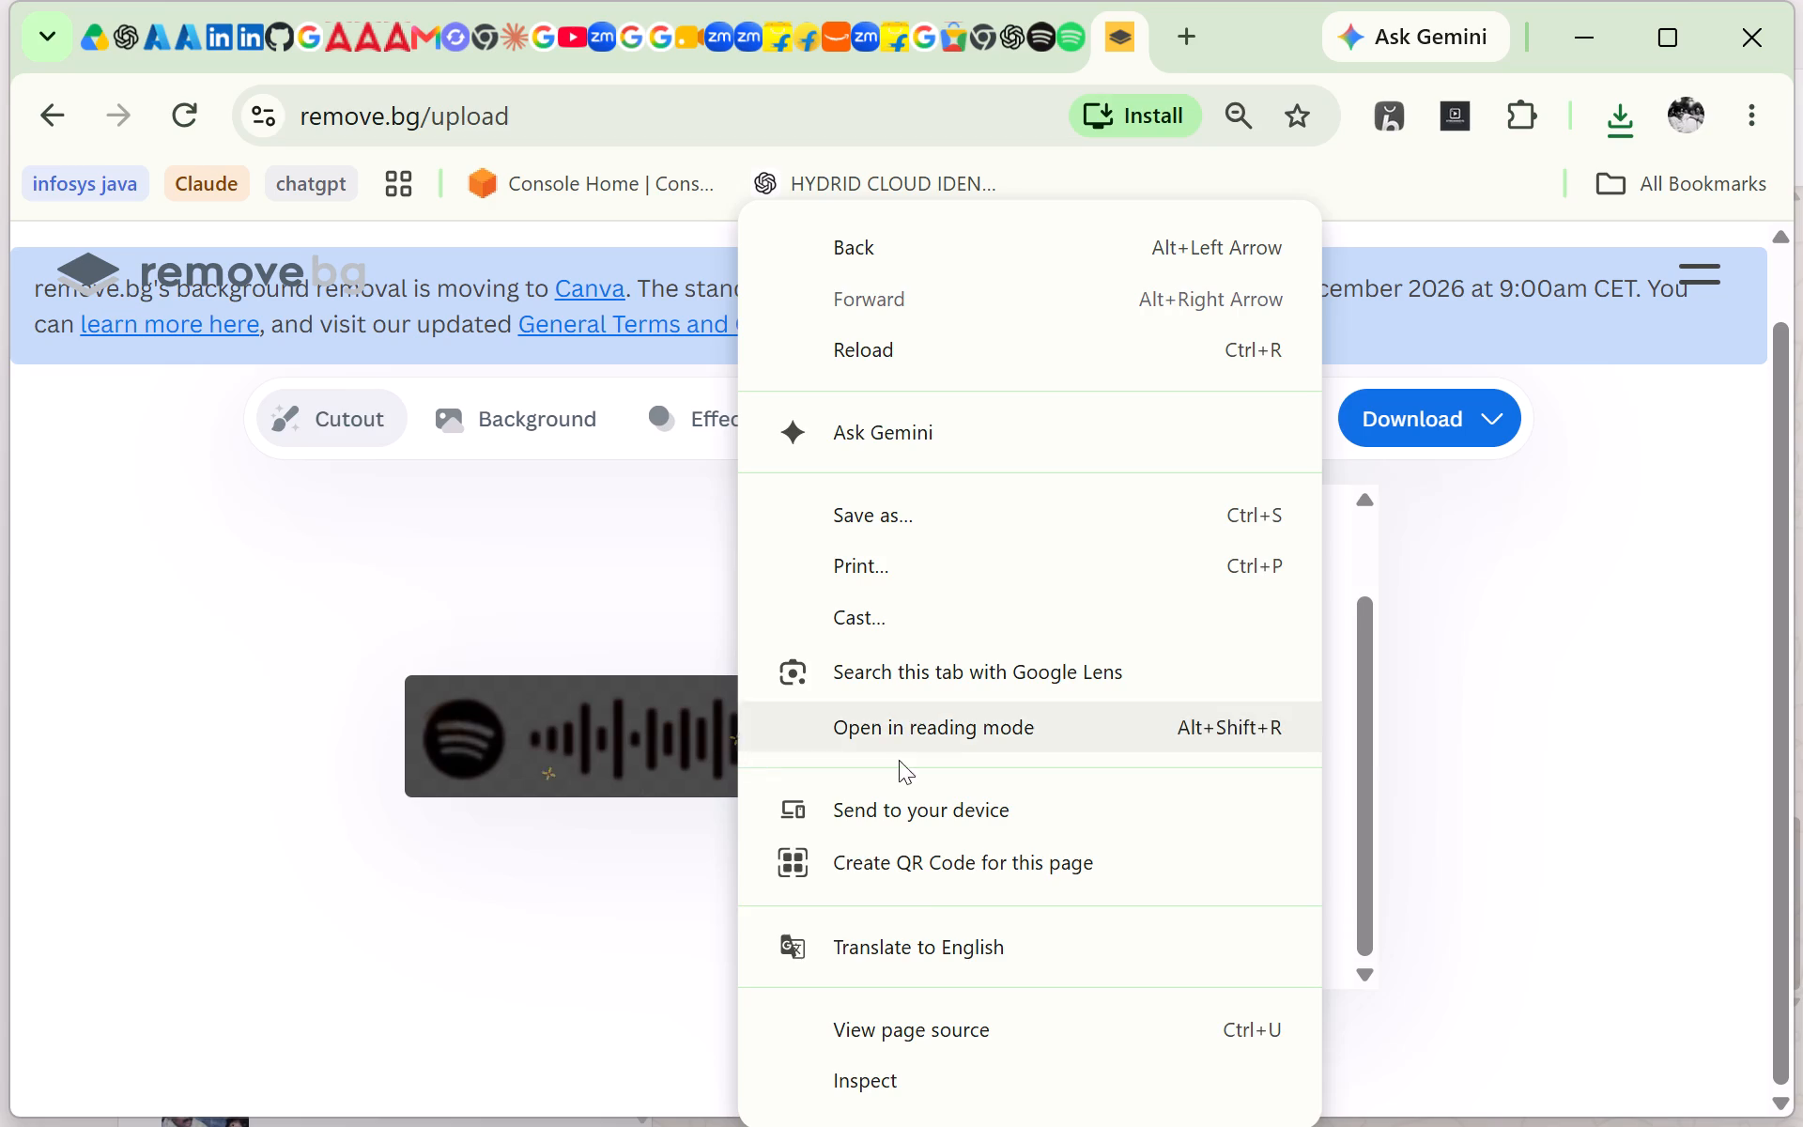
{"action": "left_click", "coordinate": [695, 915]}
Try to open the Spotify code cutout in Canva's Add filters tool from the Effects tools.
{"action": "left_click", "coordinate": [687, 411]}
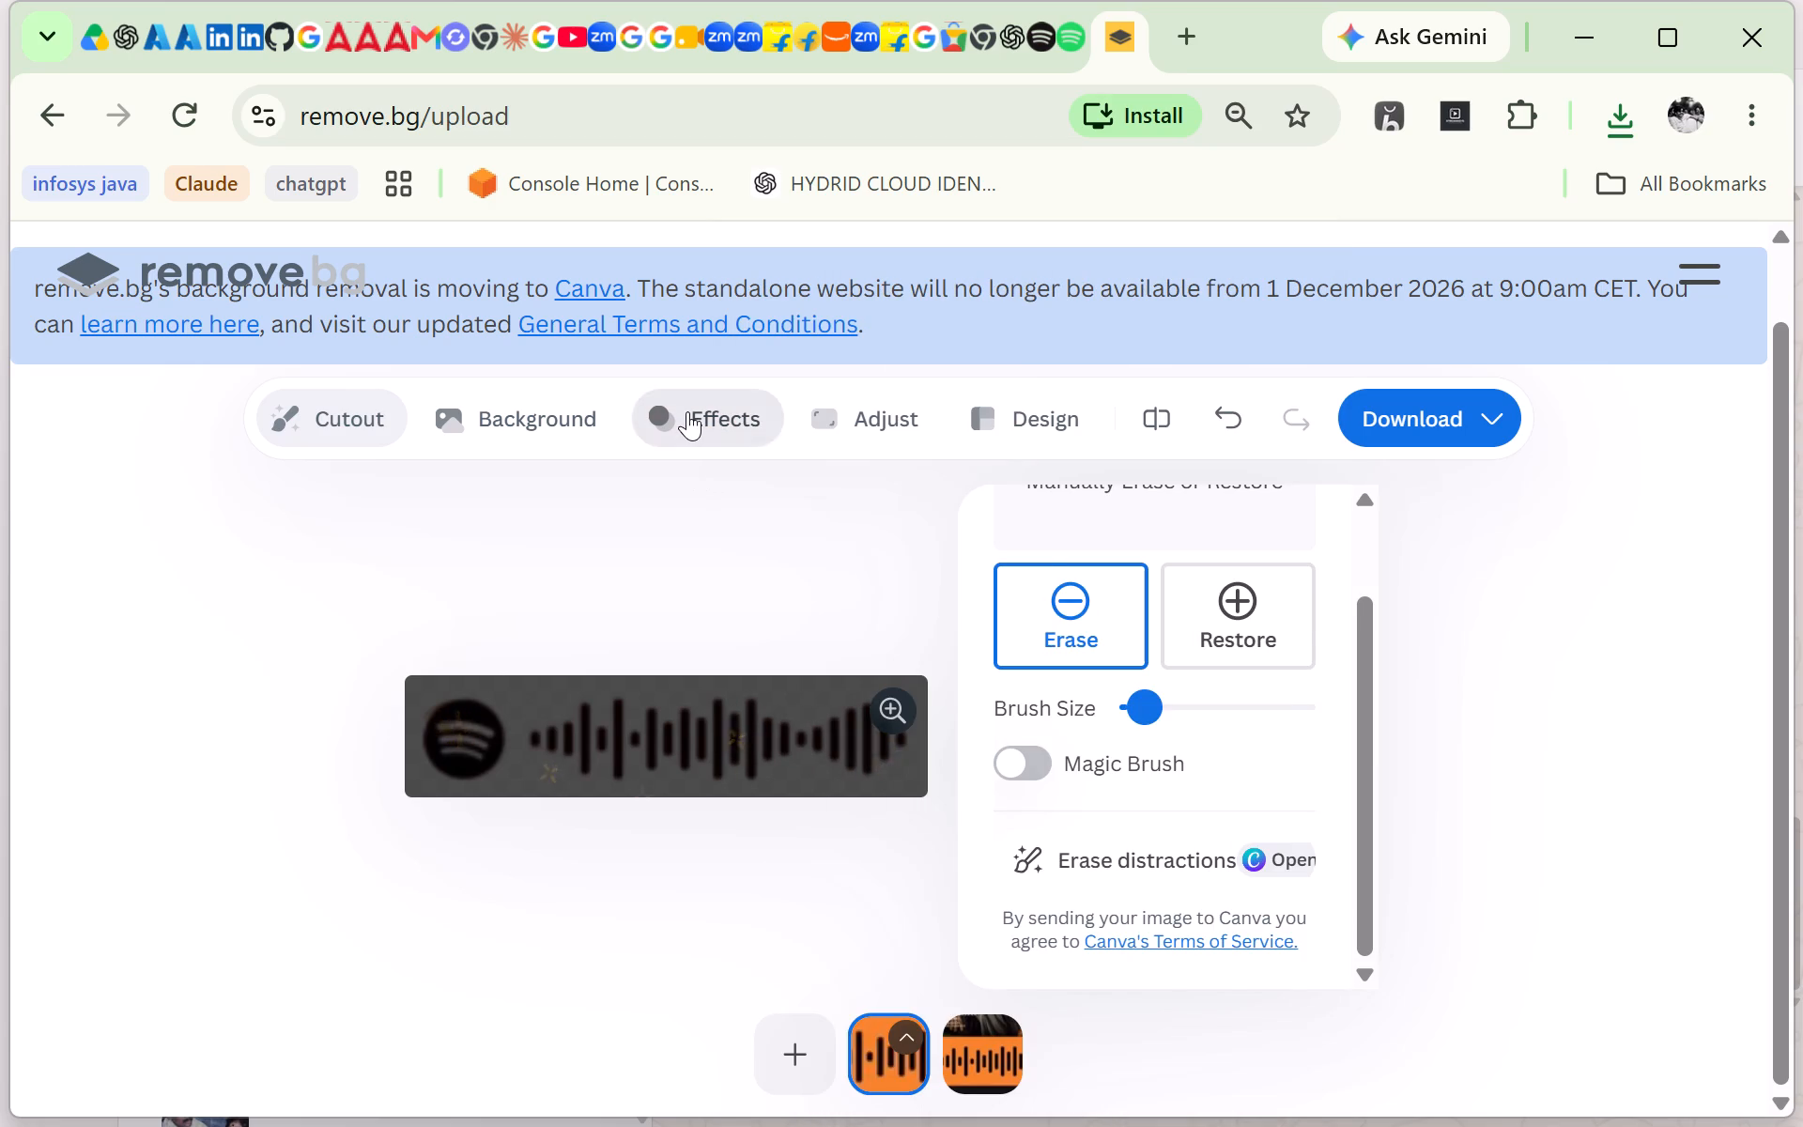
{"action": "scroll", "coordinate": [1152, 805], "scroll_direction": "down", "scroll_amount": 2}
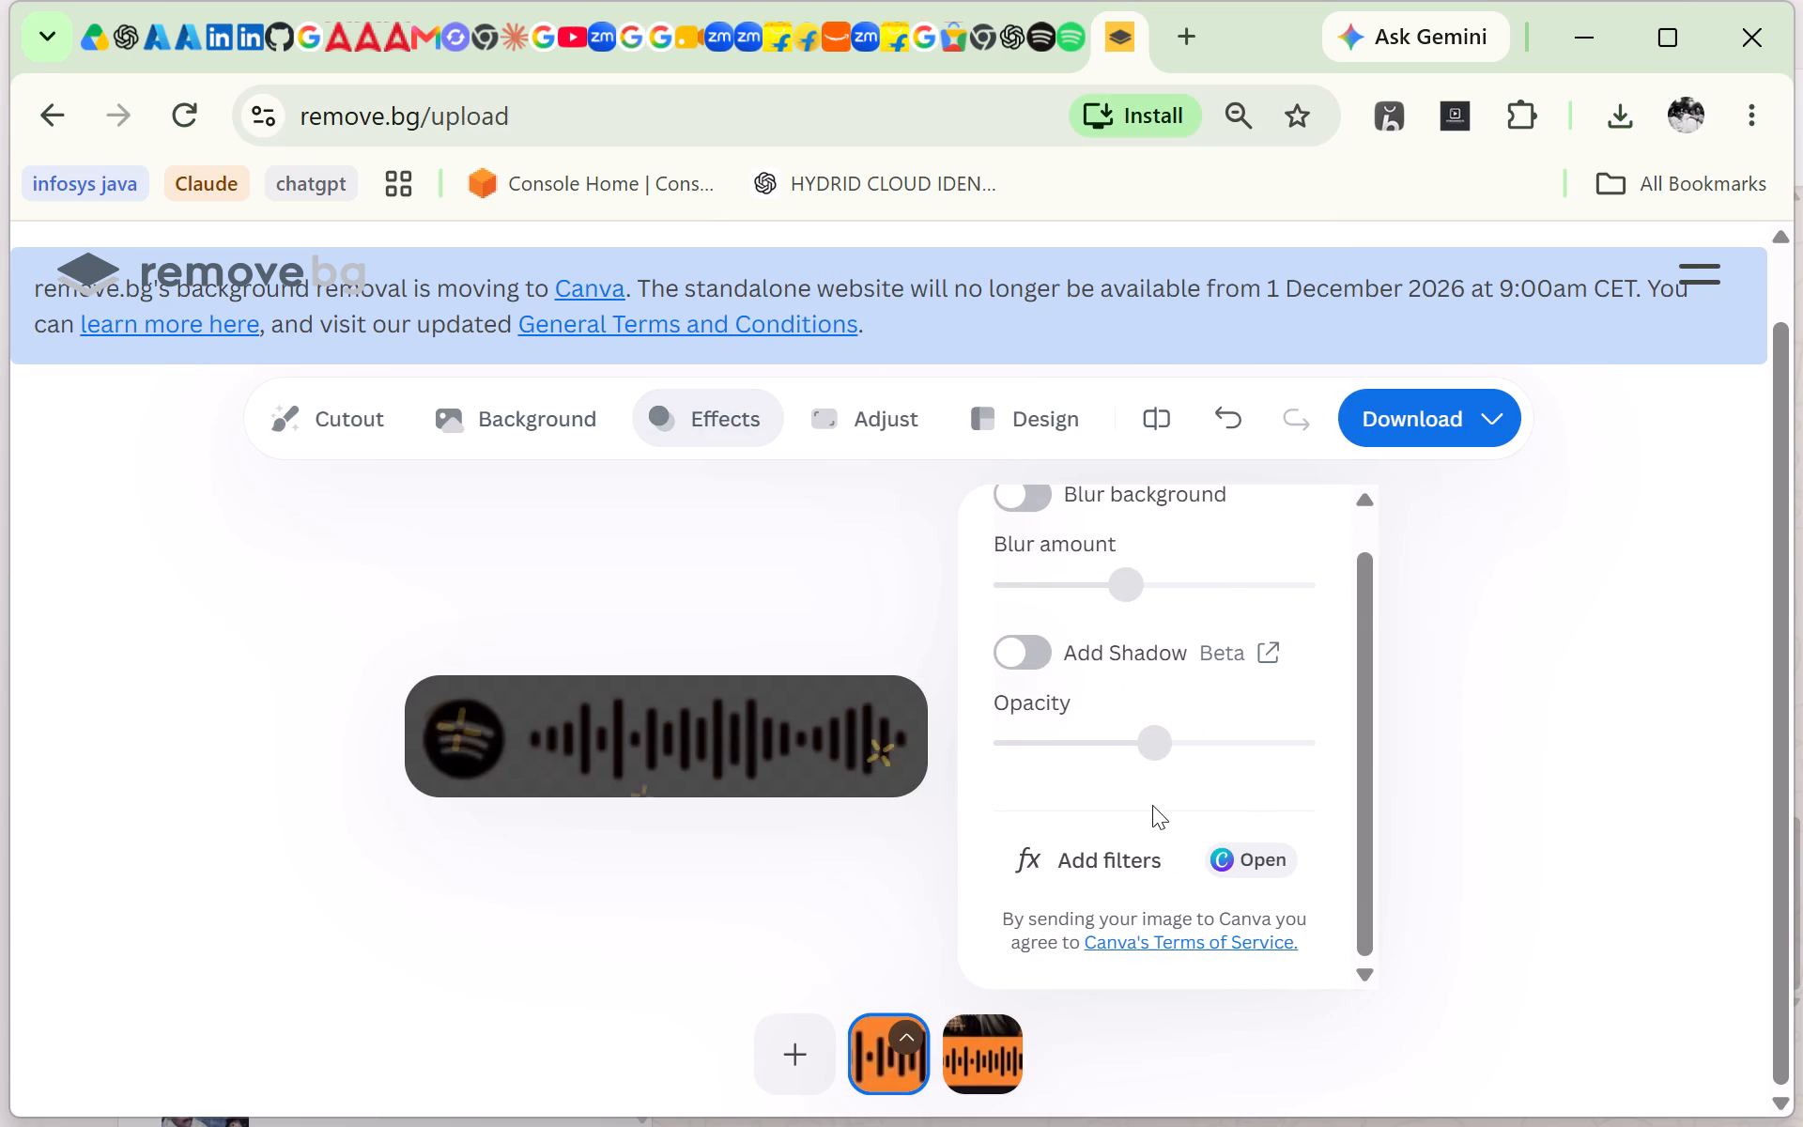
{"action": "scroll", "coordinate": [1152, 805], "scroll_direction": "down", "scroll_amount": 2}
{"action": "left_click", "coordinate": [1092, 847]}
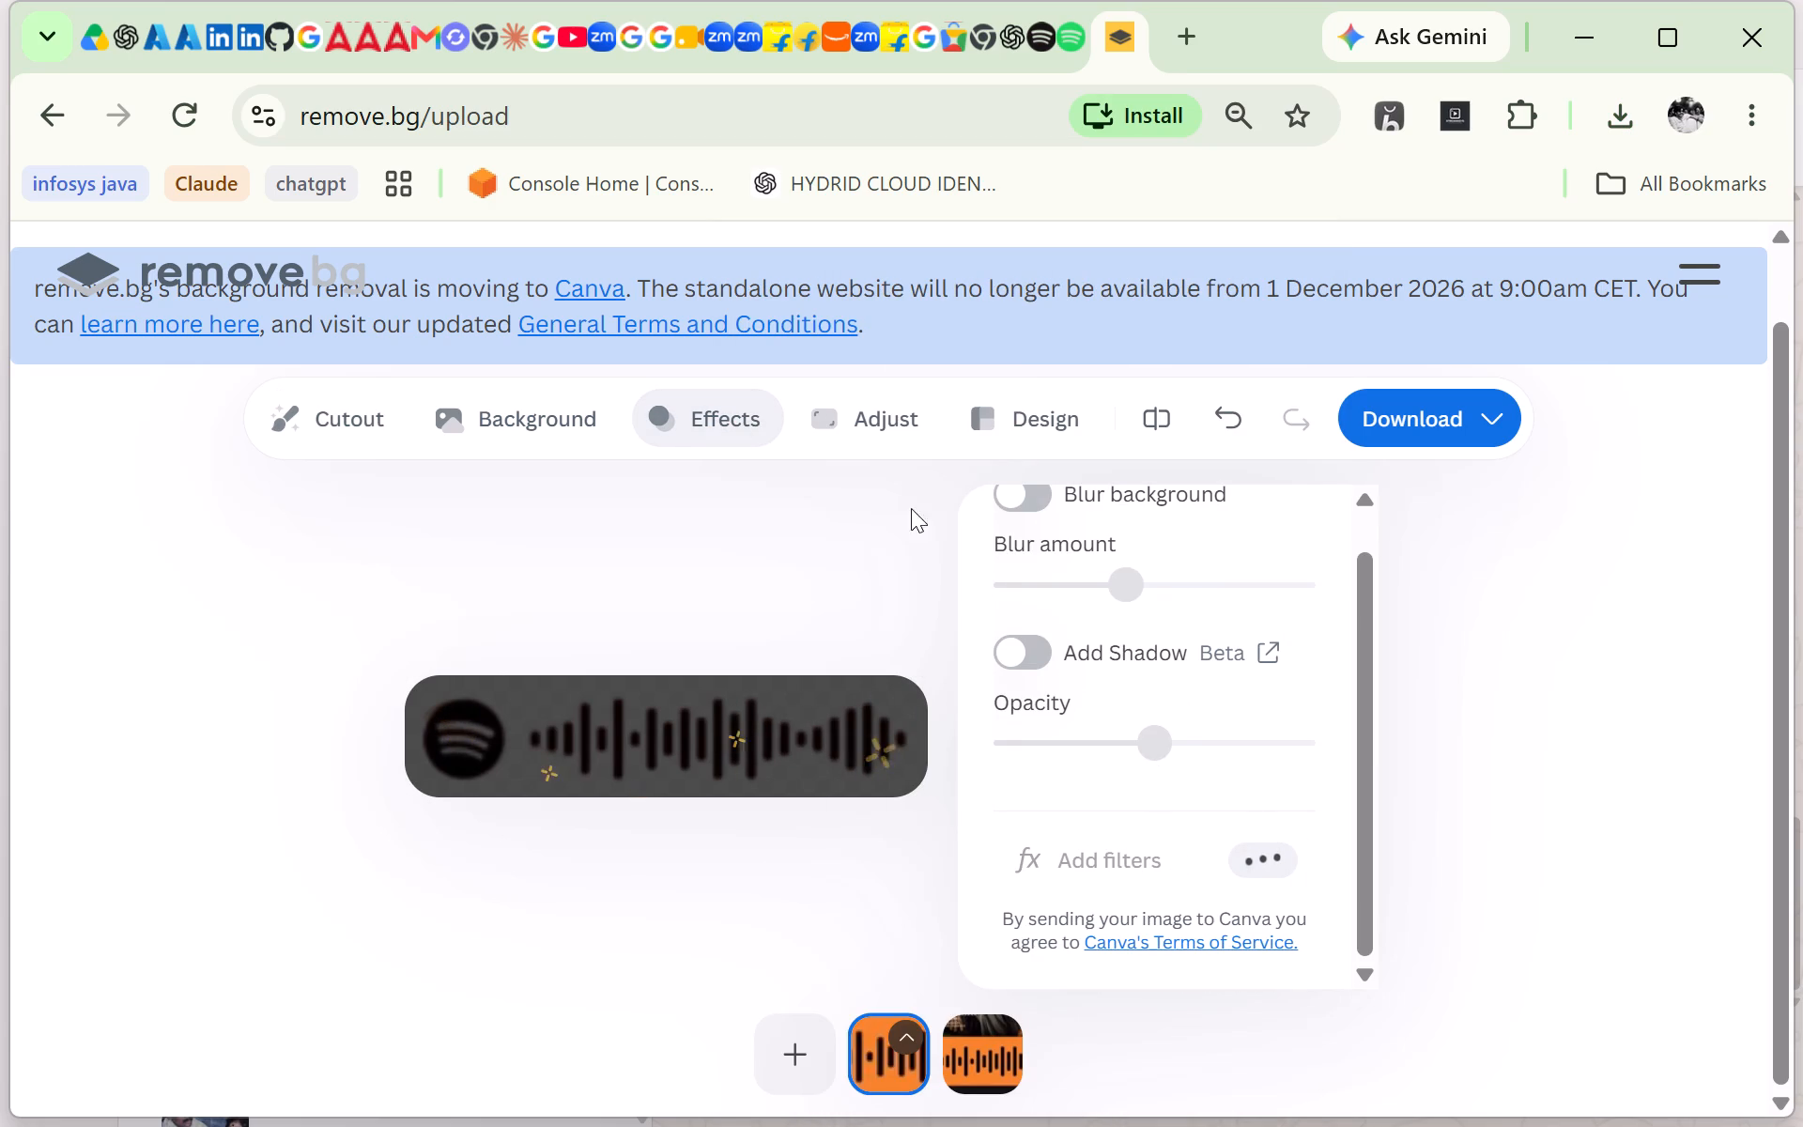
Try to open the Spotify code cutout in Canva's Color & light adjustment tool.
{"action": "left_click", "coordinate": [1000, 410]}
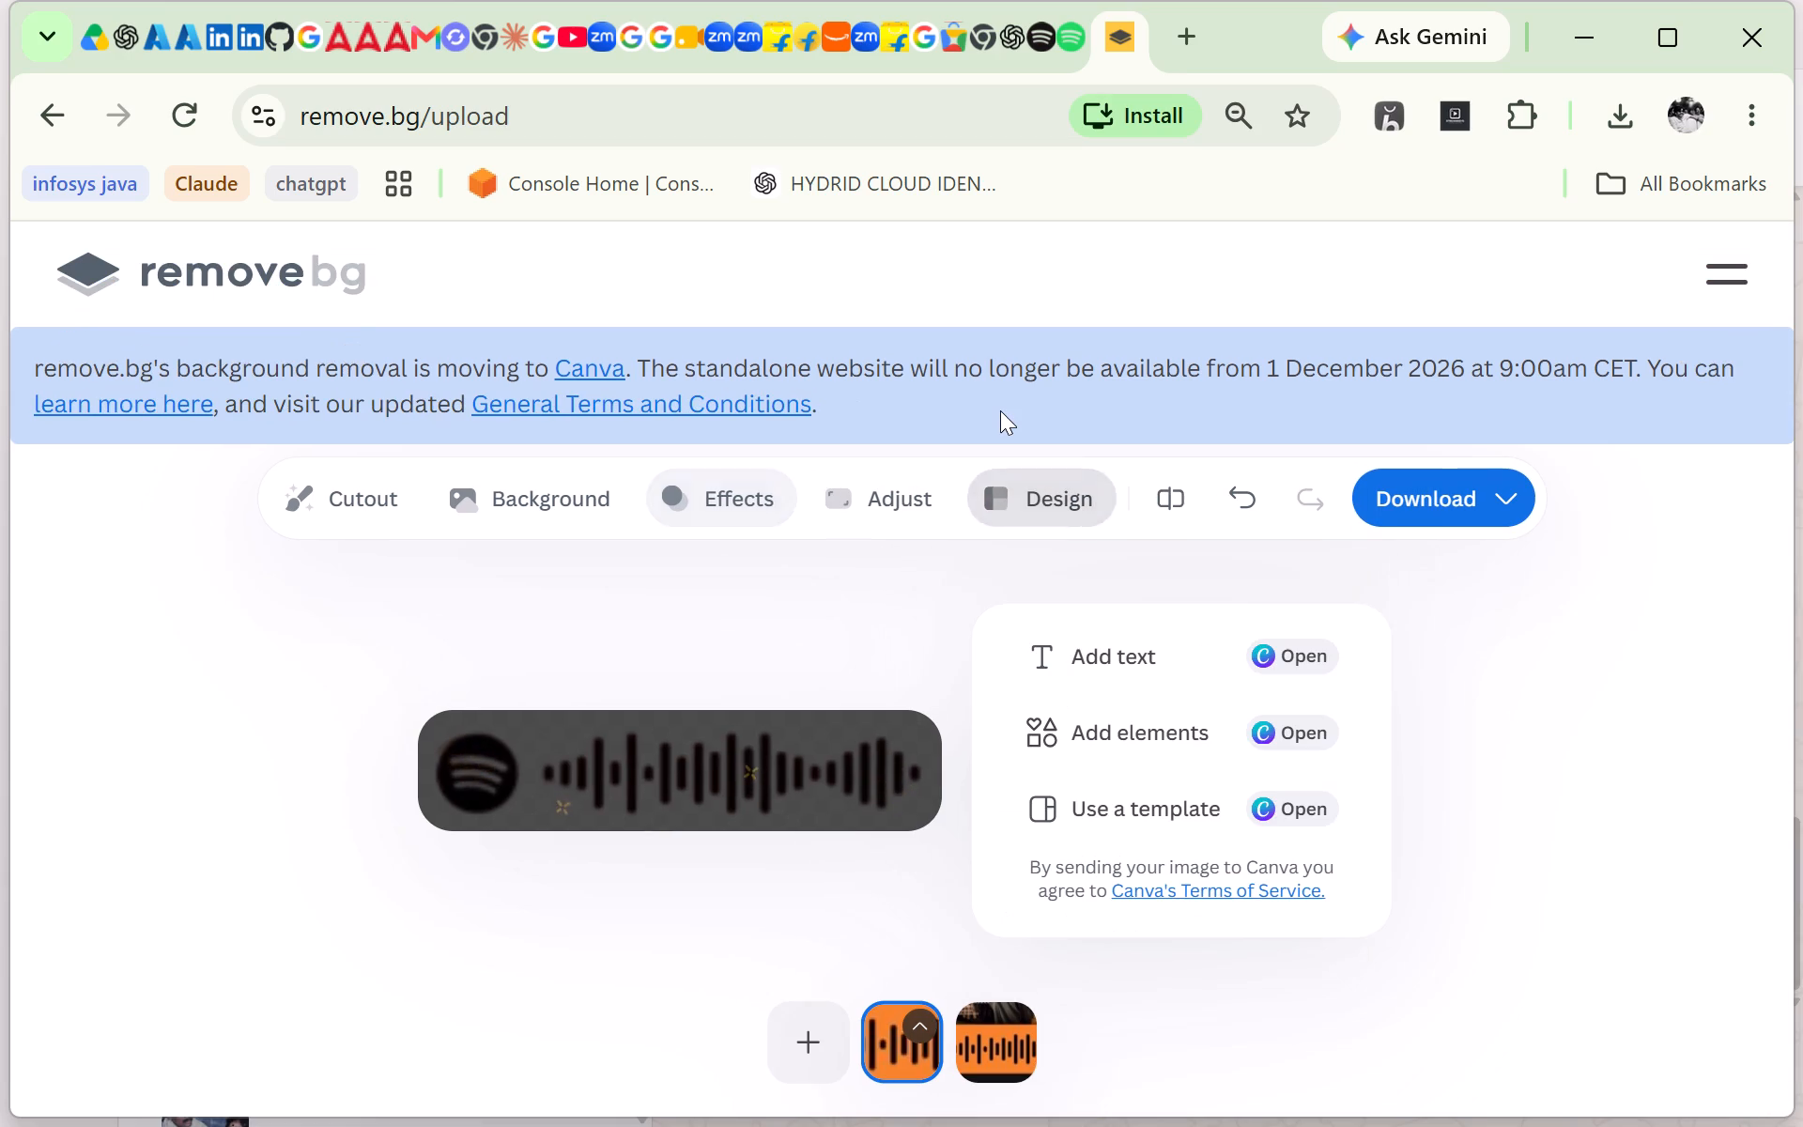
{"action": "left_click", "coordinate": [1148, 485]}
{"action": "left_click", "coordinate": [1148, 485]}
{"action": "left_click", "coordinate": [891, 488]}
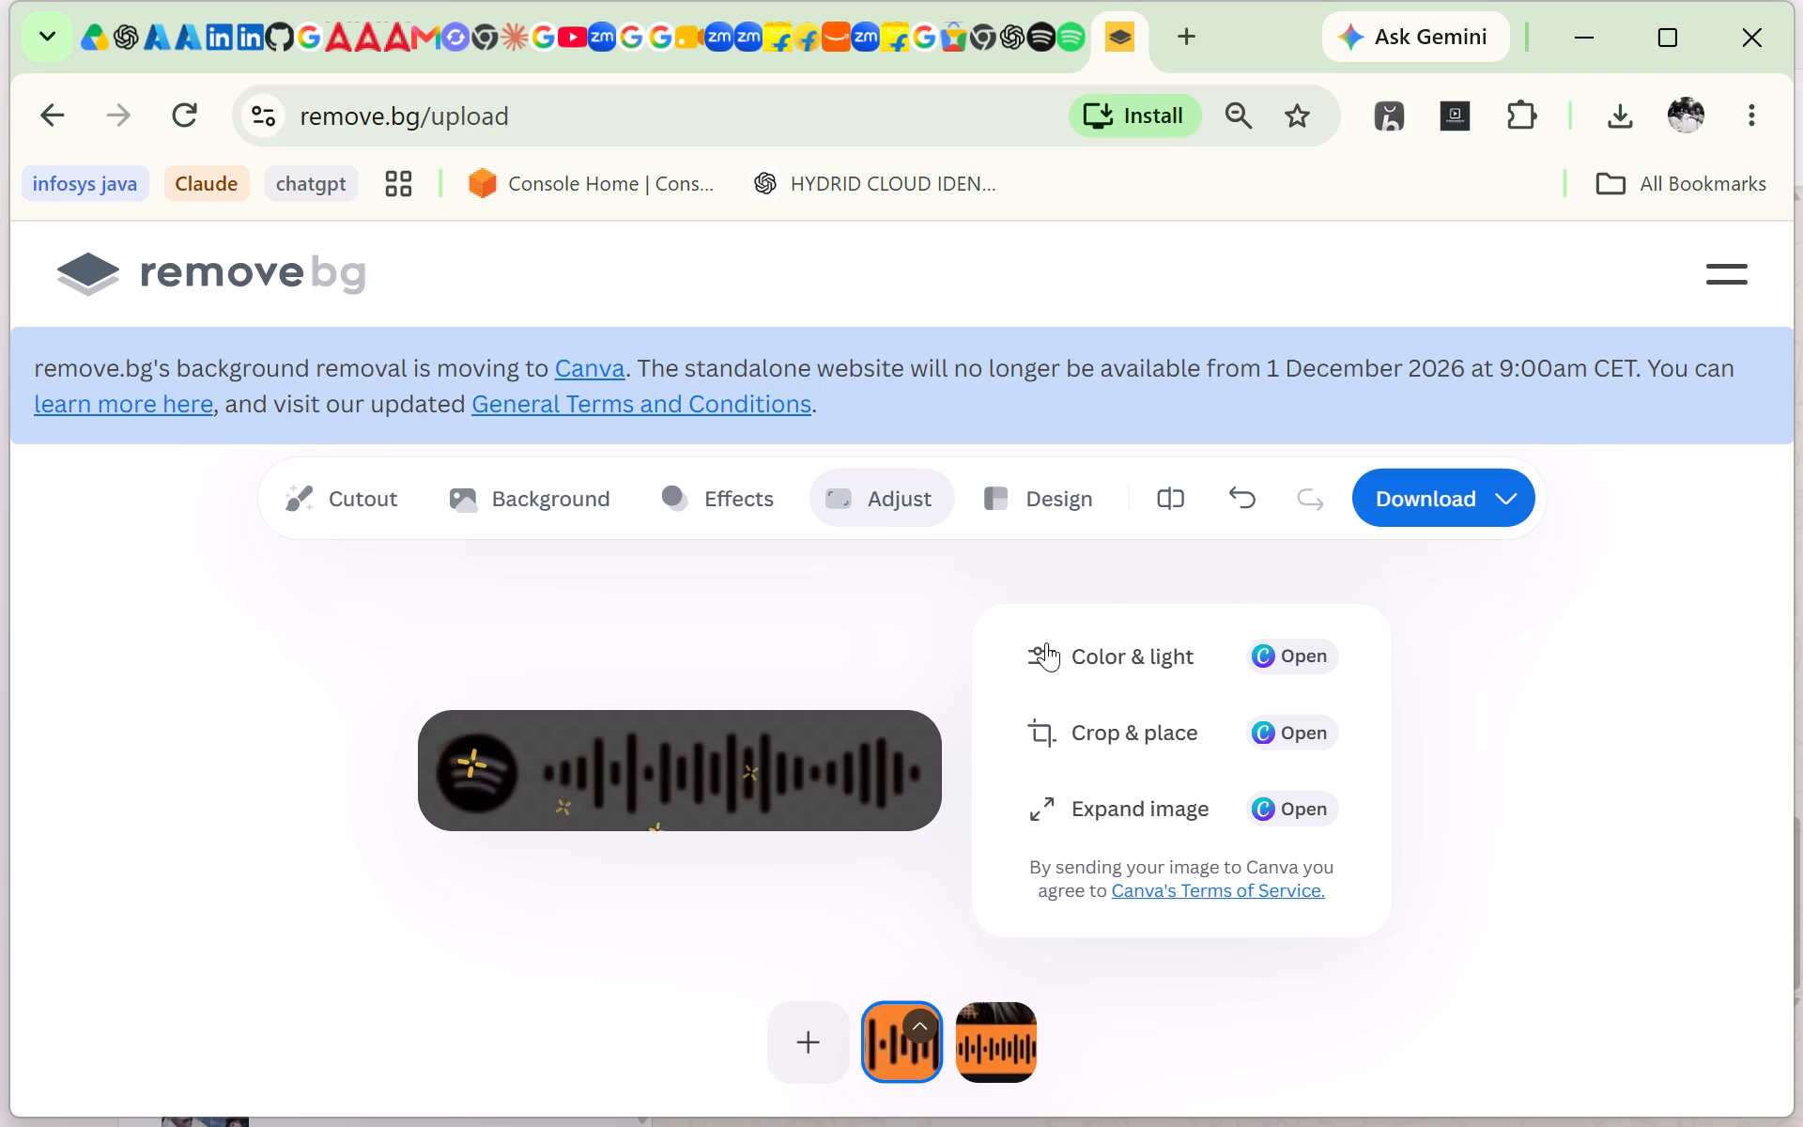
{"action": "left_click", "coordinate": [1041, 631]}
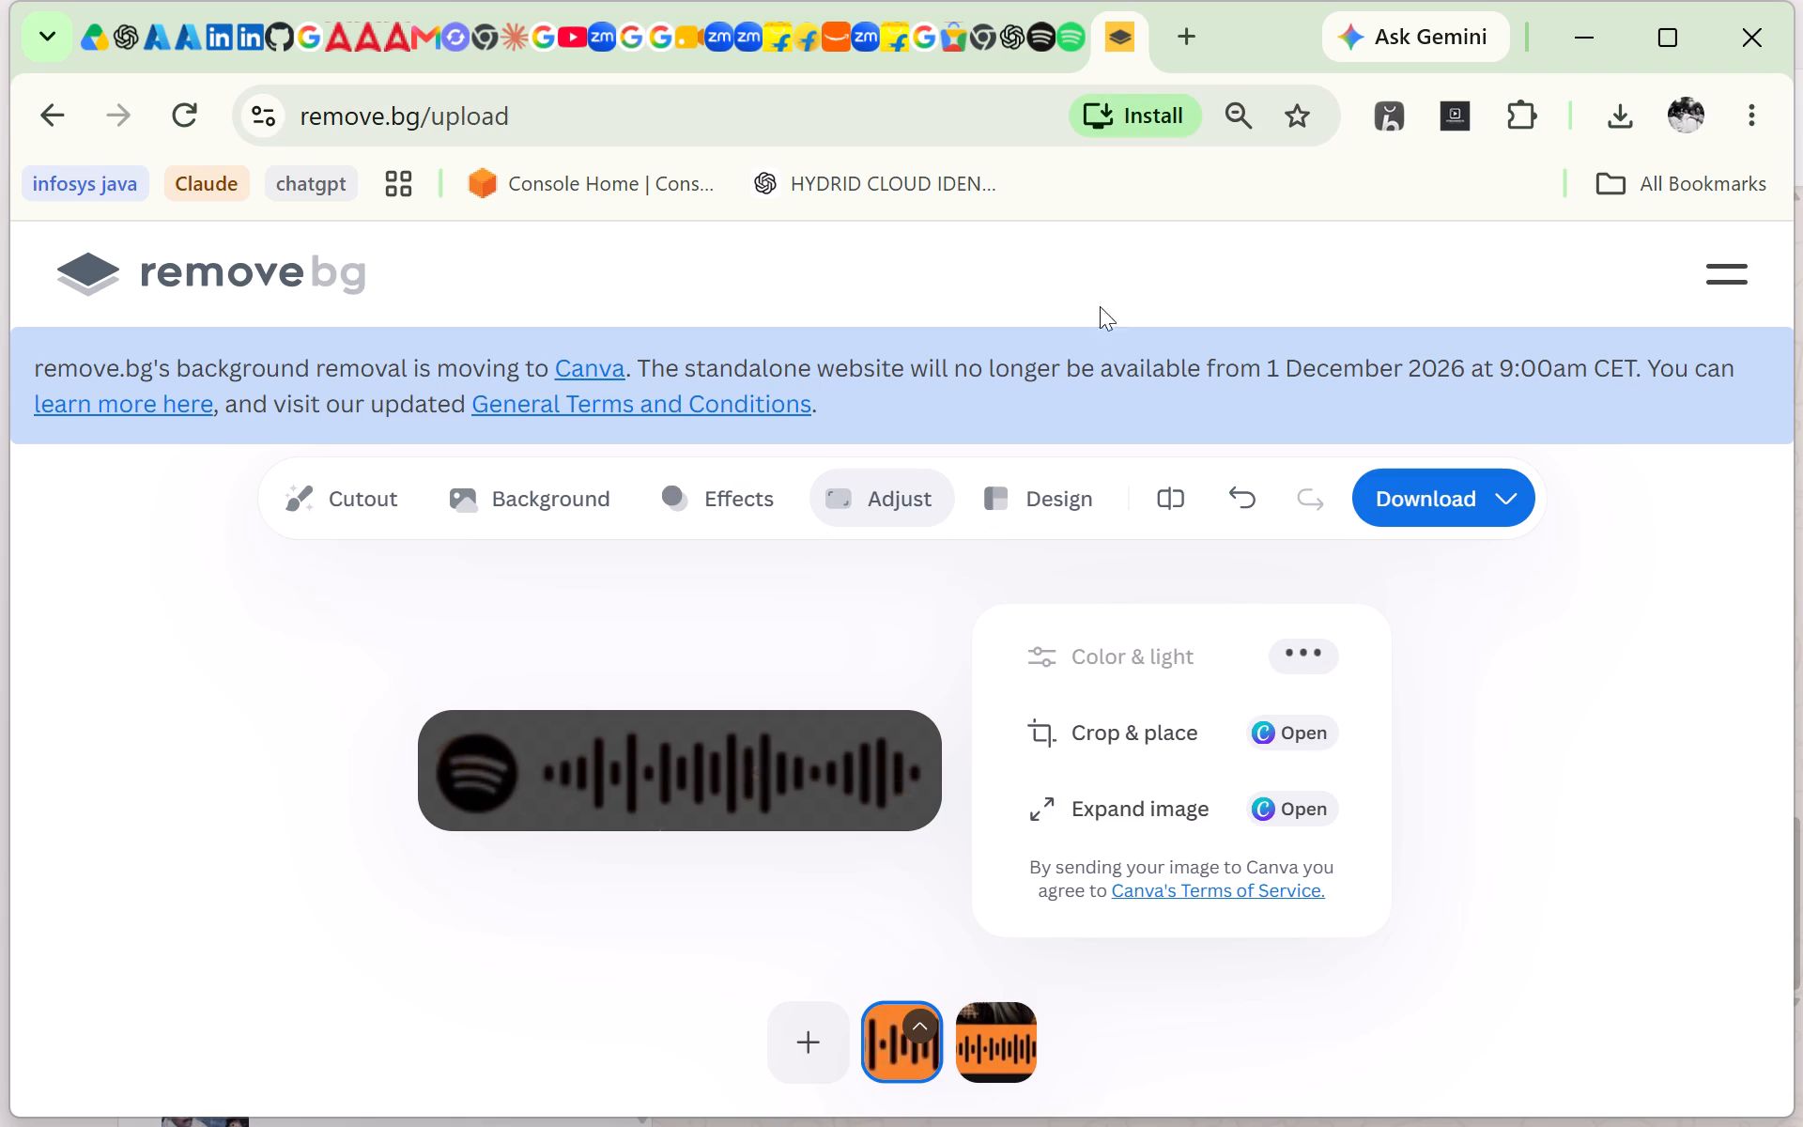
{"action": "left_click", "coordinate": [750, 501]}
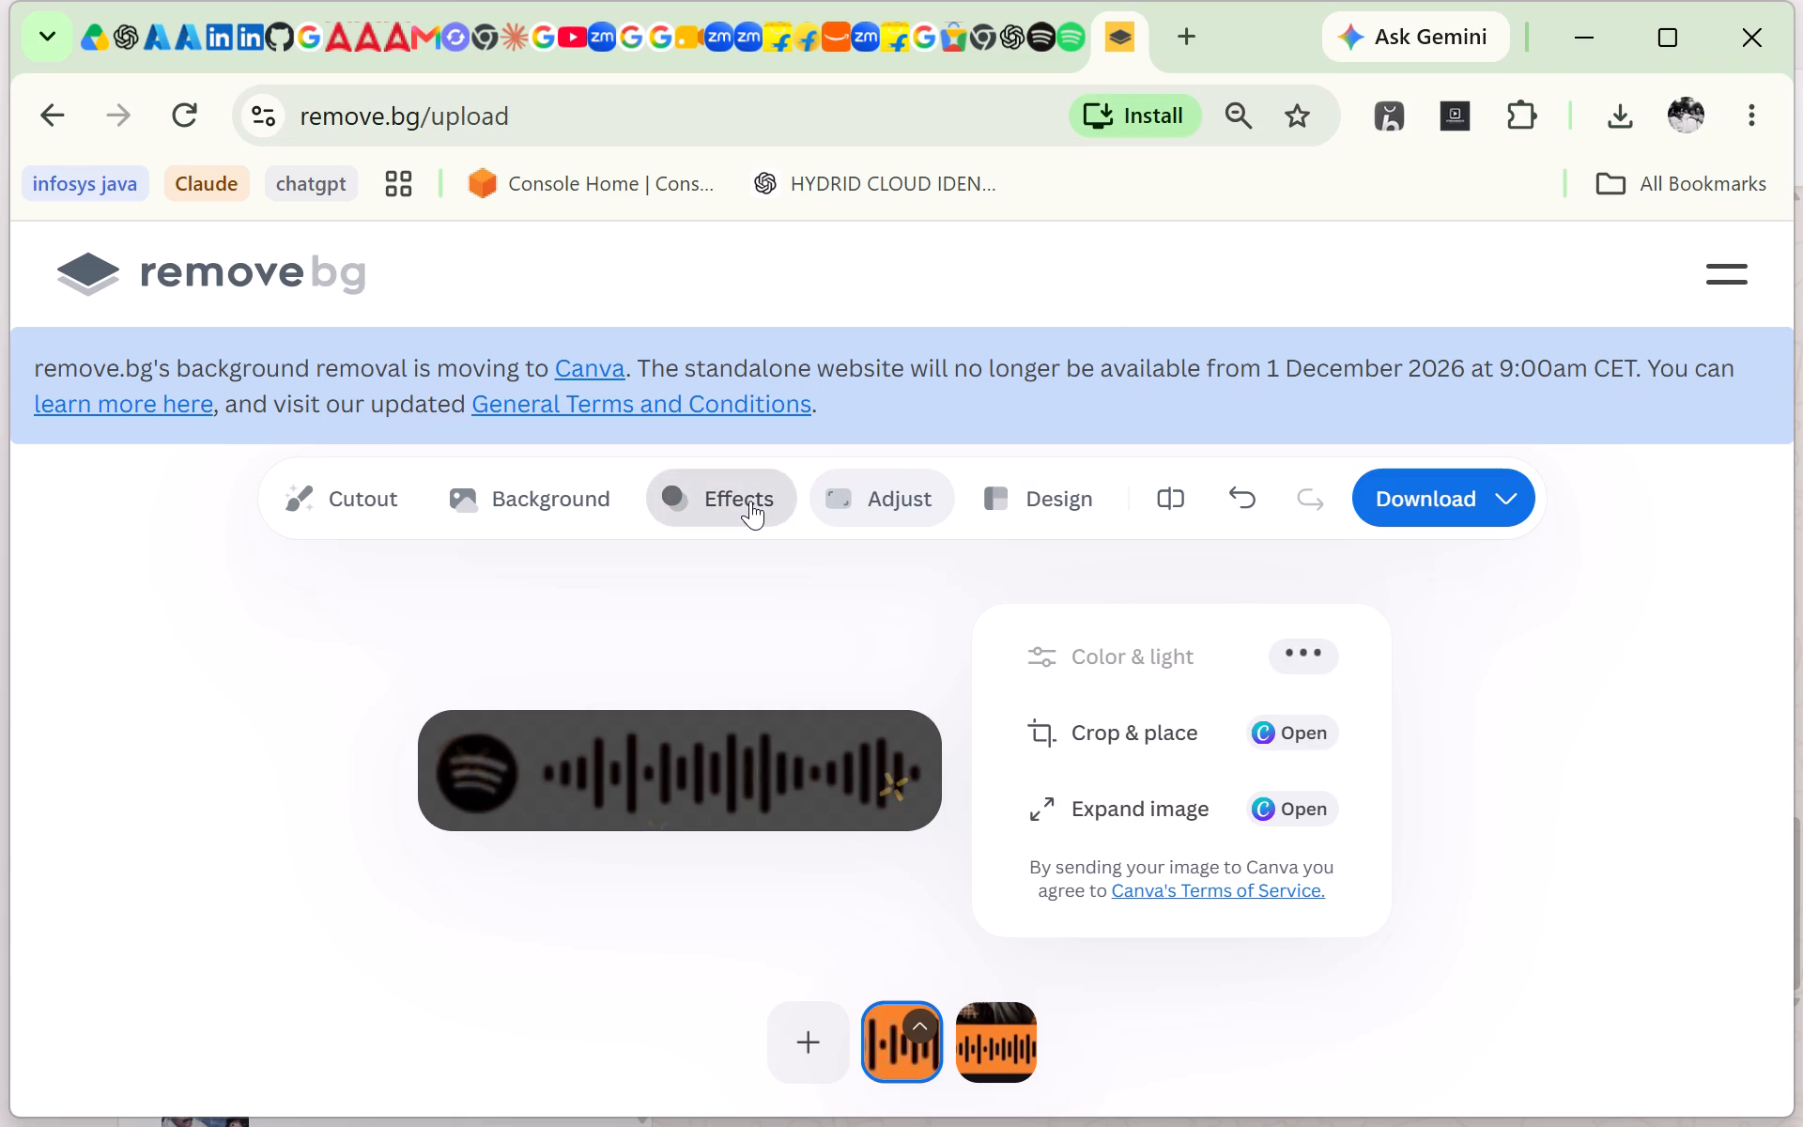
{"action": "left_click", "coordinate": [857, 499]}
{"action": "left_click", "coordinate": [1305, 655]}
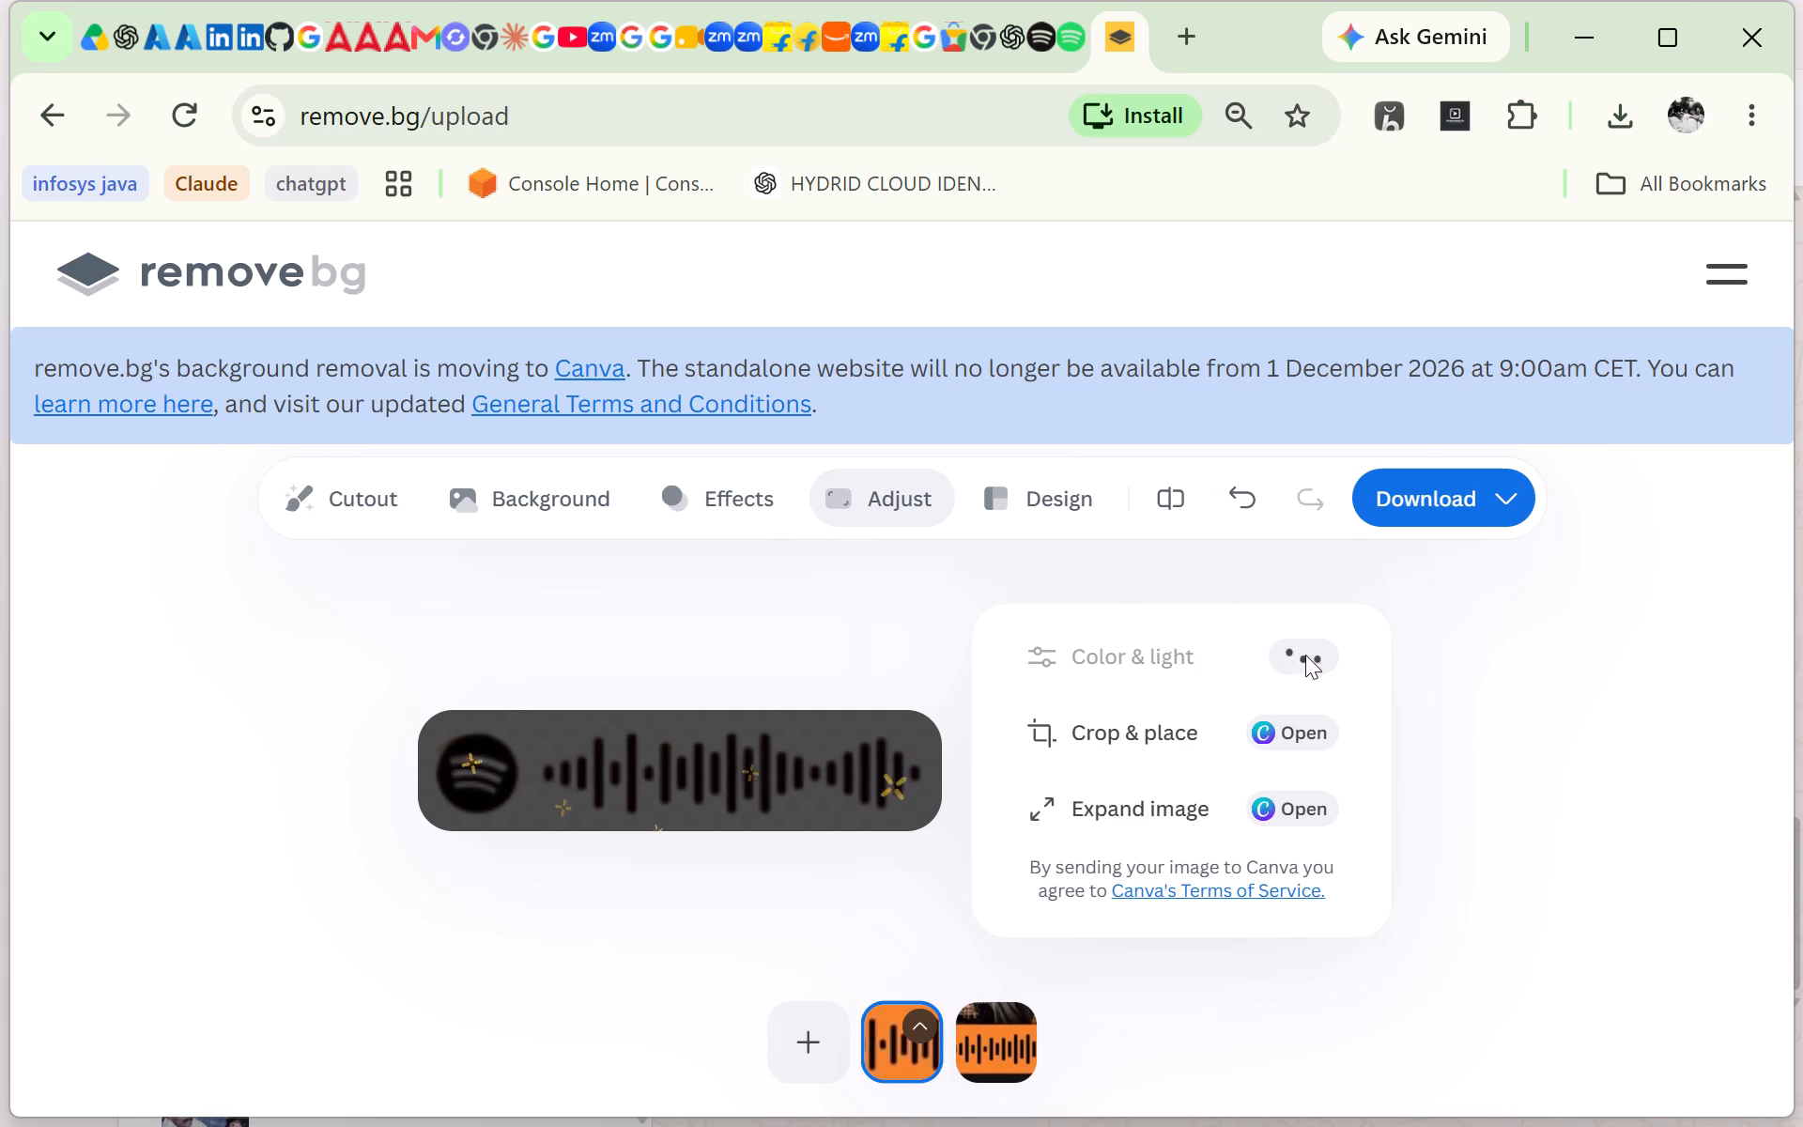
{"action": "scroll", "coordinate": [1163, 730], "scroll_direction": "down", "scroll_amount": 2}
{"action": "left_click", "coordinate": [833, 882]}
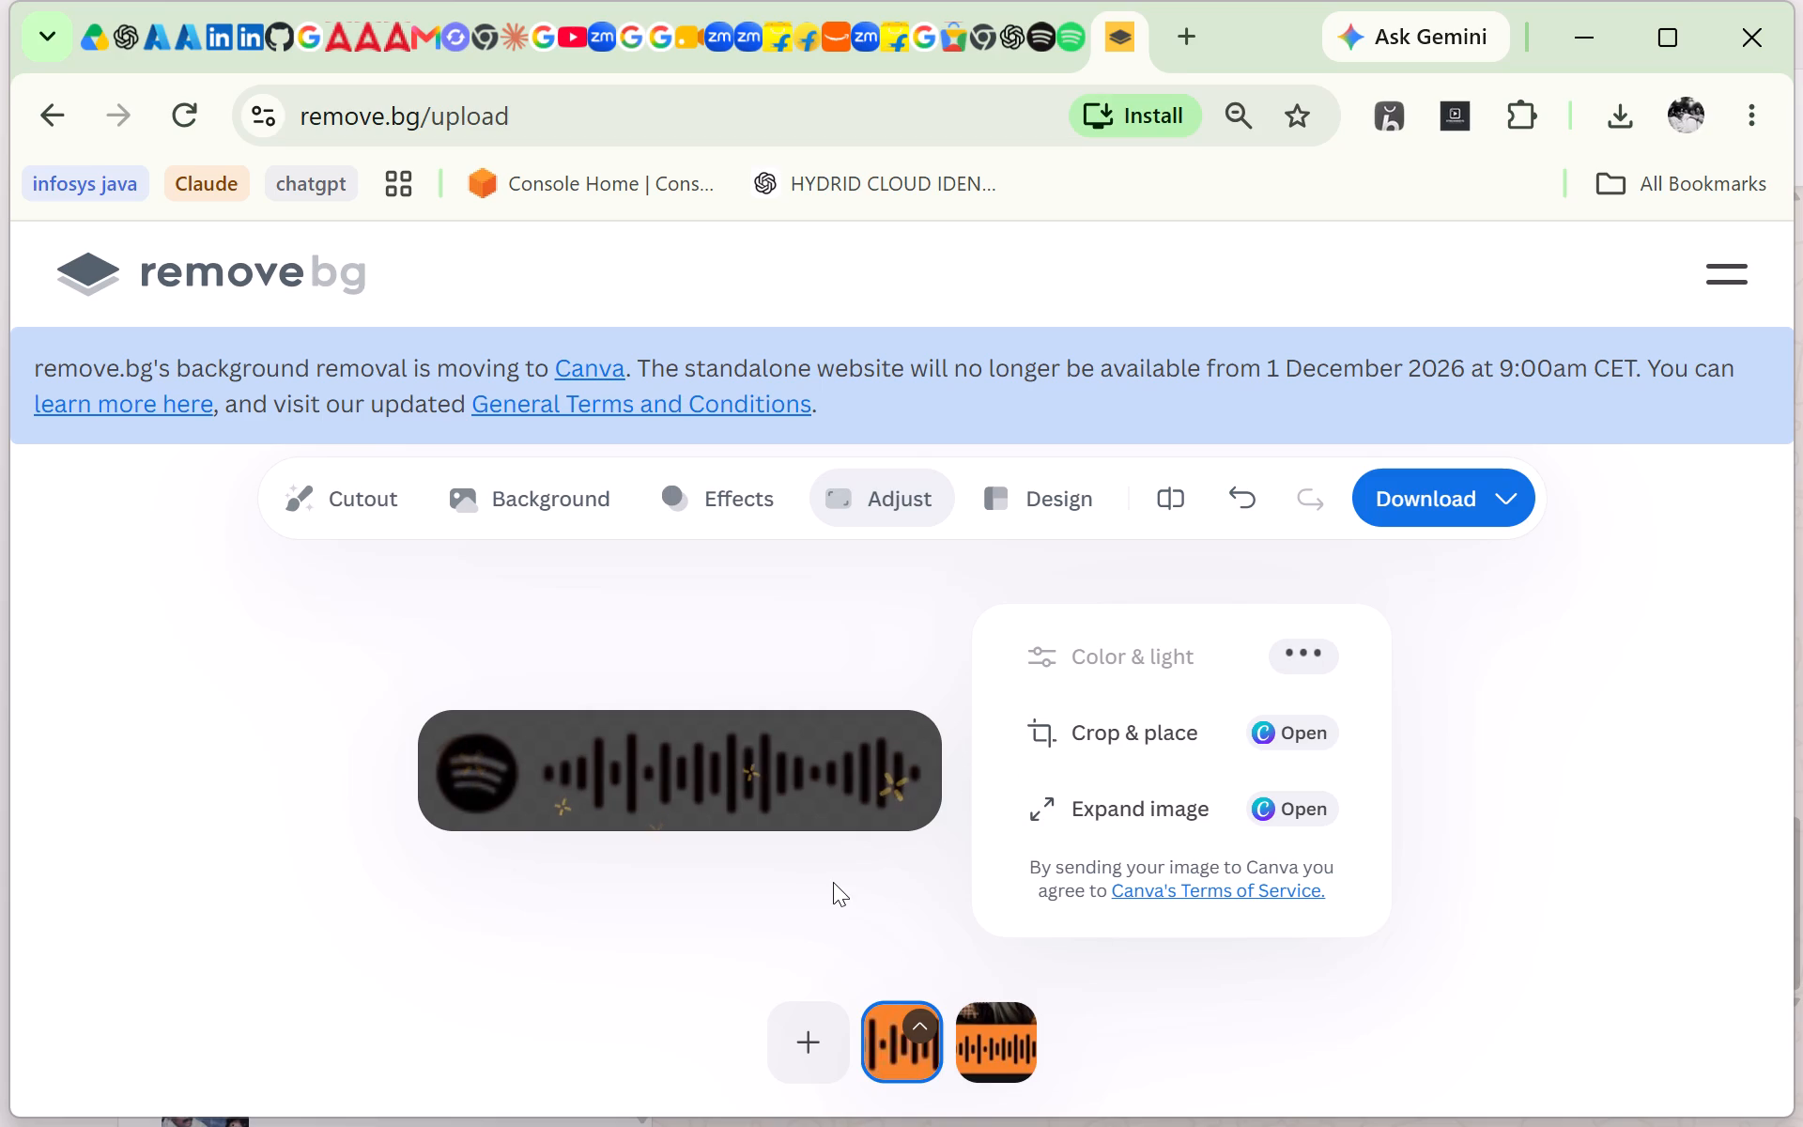
Switch to the Word document and replace the existing singarala.jpeg.jpg with the cropped red Spotify code.
{"action": "key", "text": "alt+Tab"}
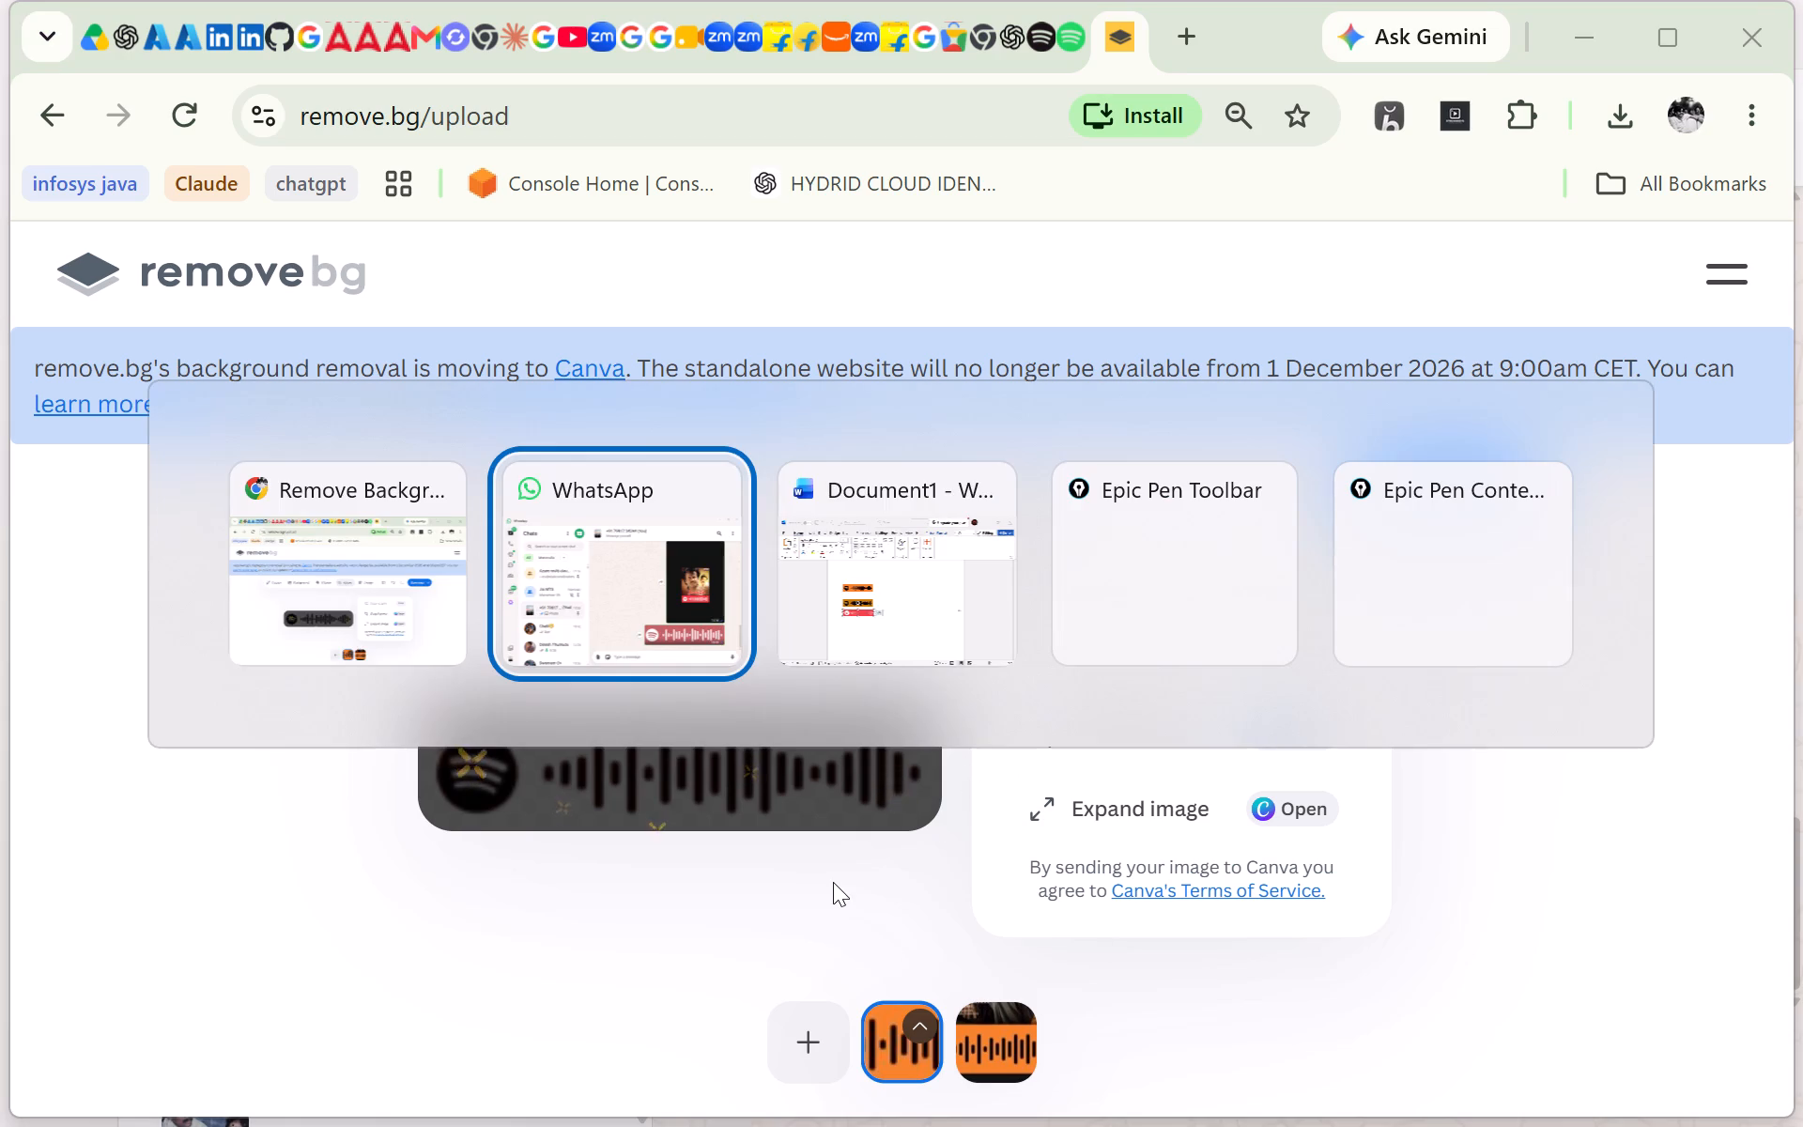
{"action": "key", "text": "alt+Tab"}
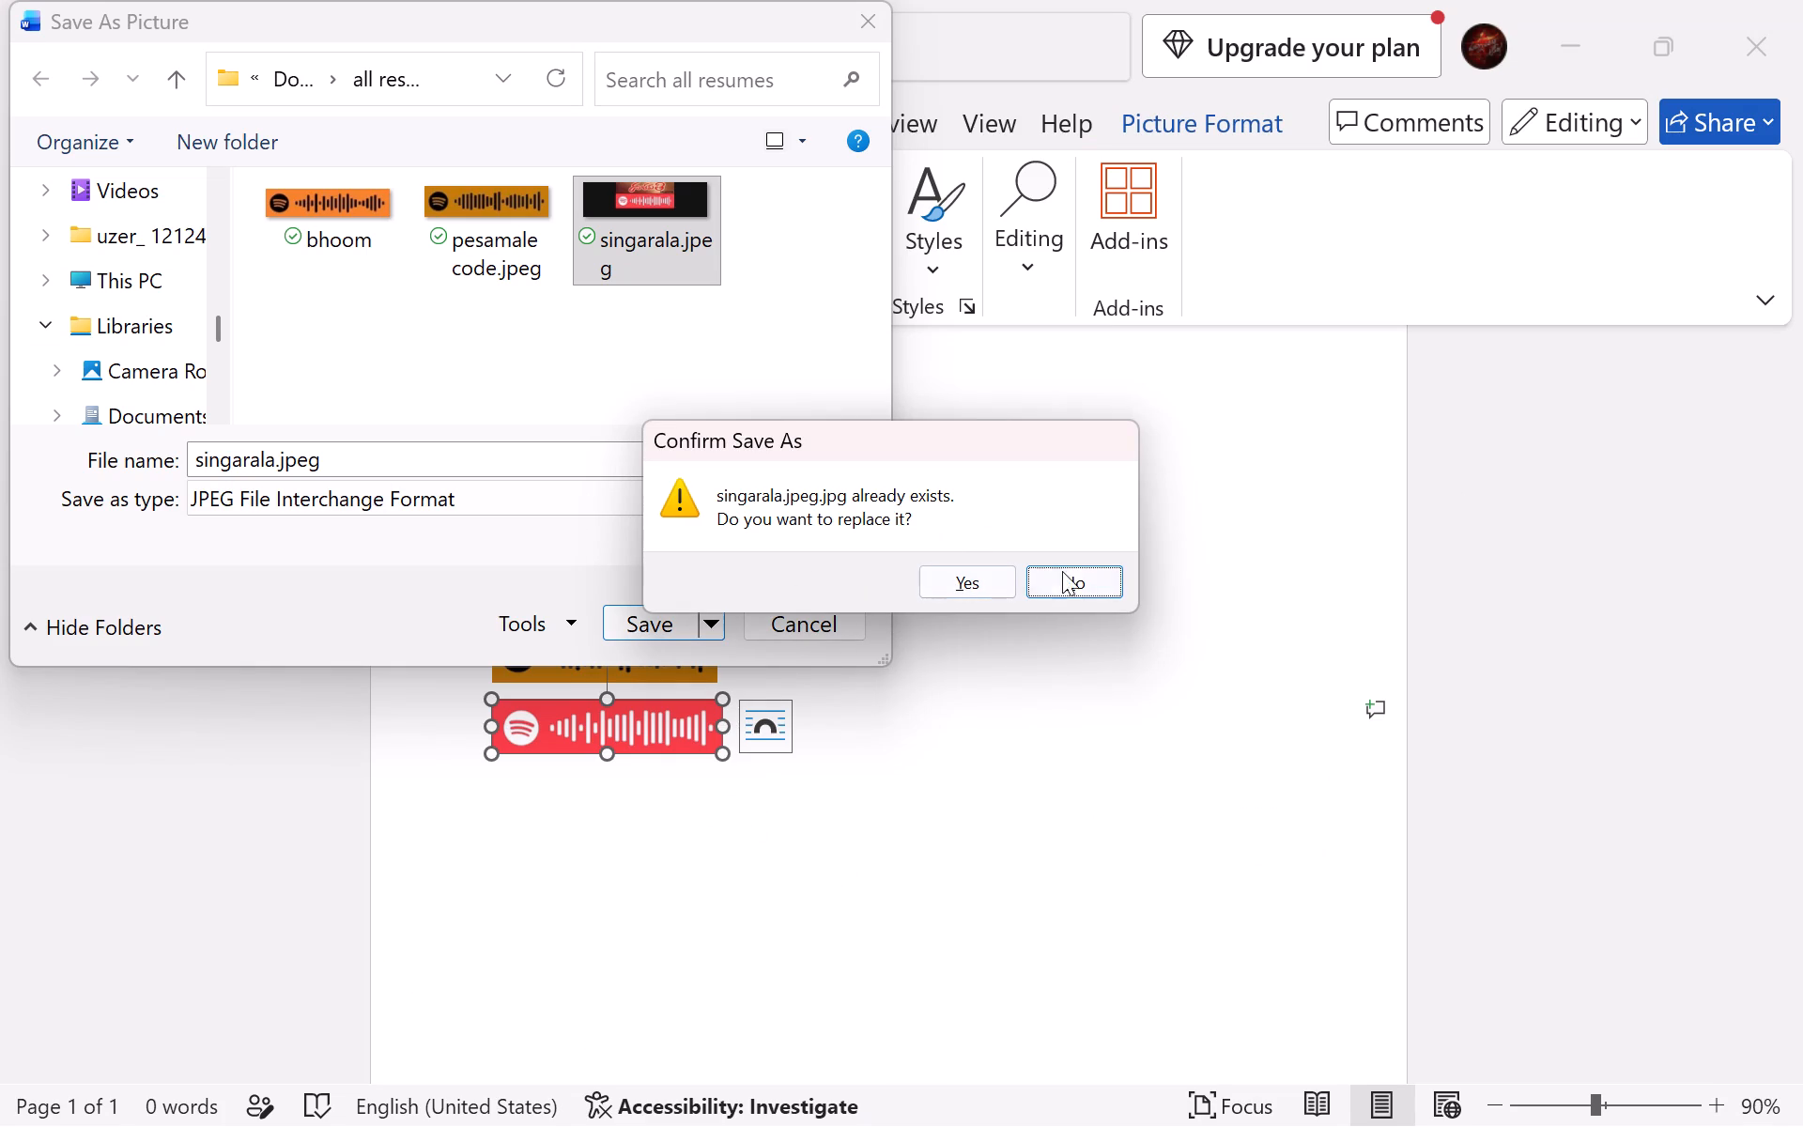
{"action": "left_click", "coordinate": [983, 579]}
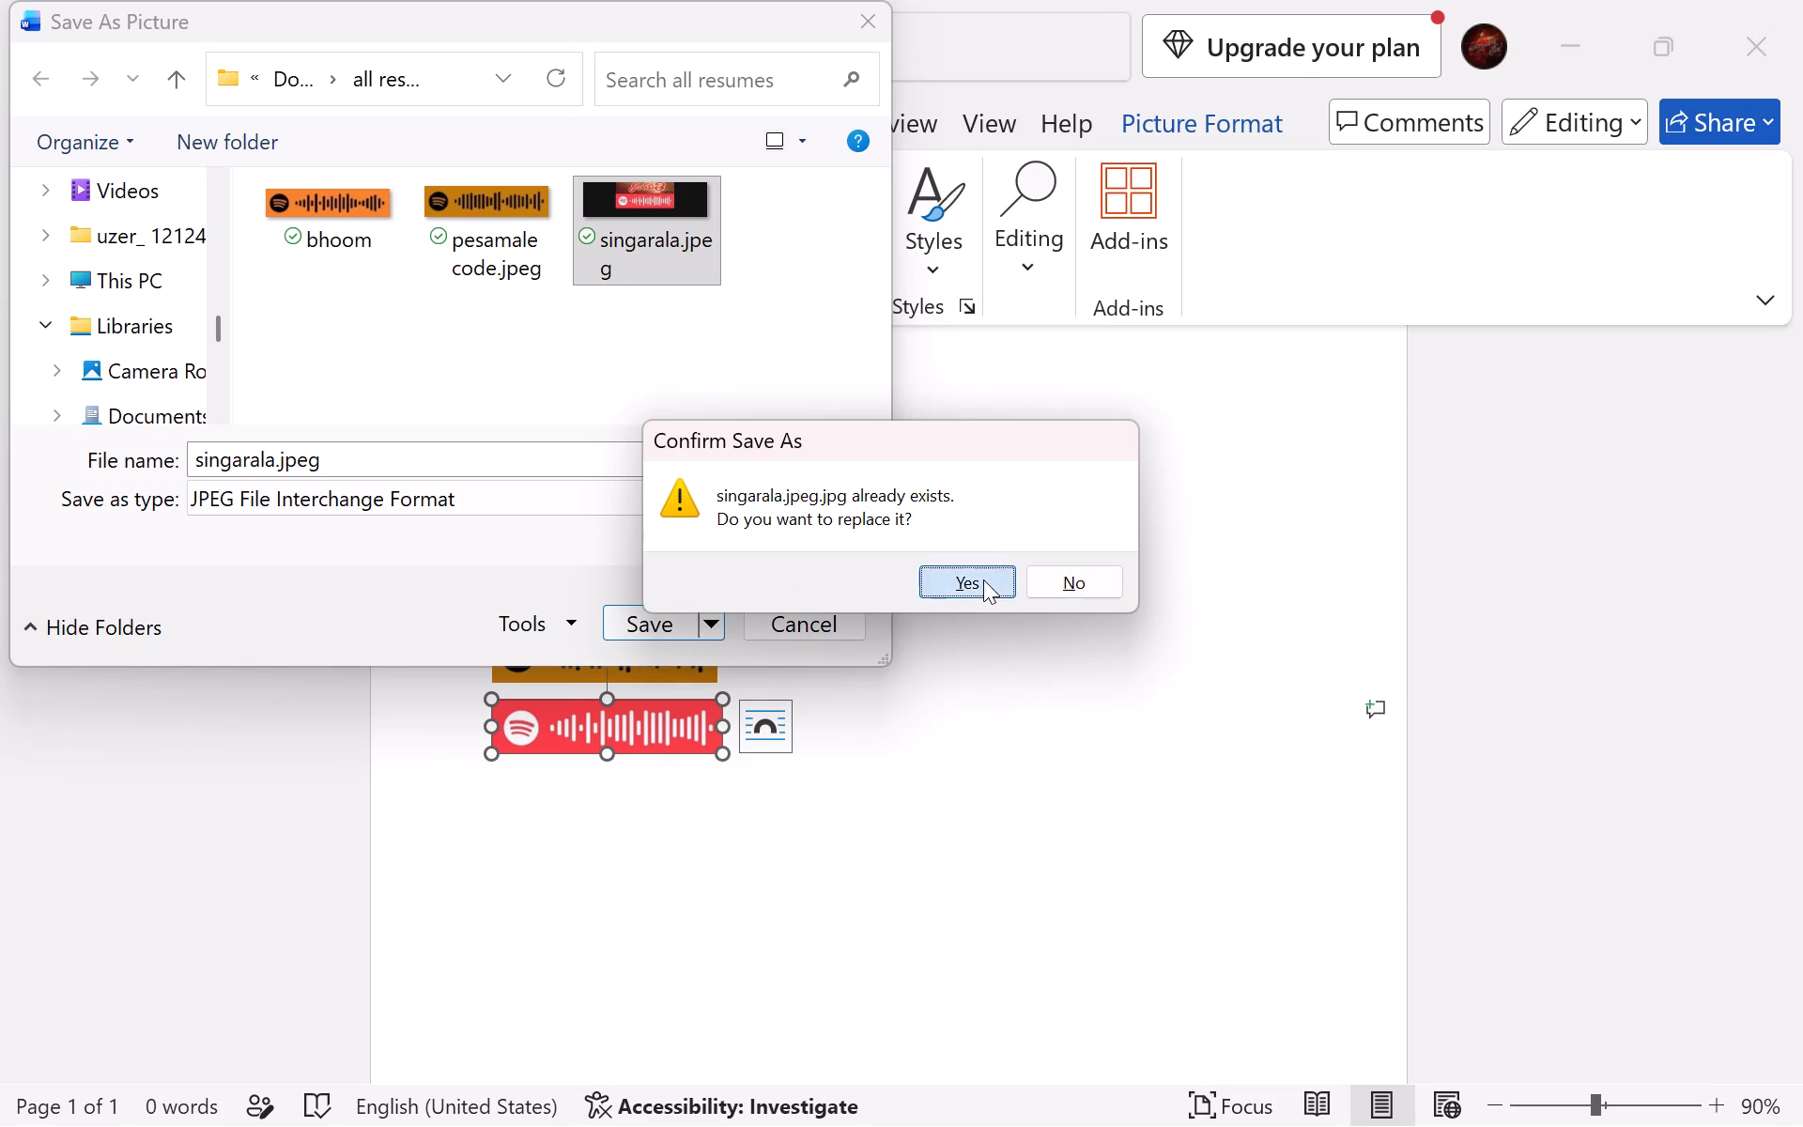
{"action": "left_click", "coordinate": [872, 551]}
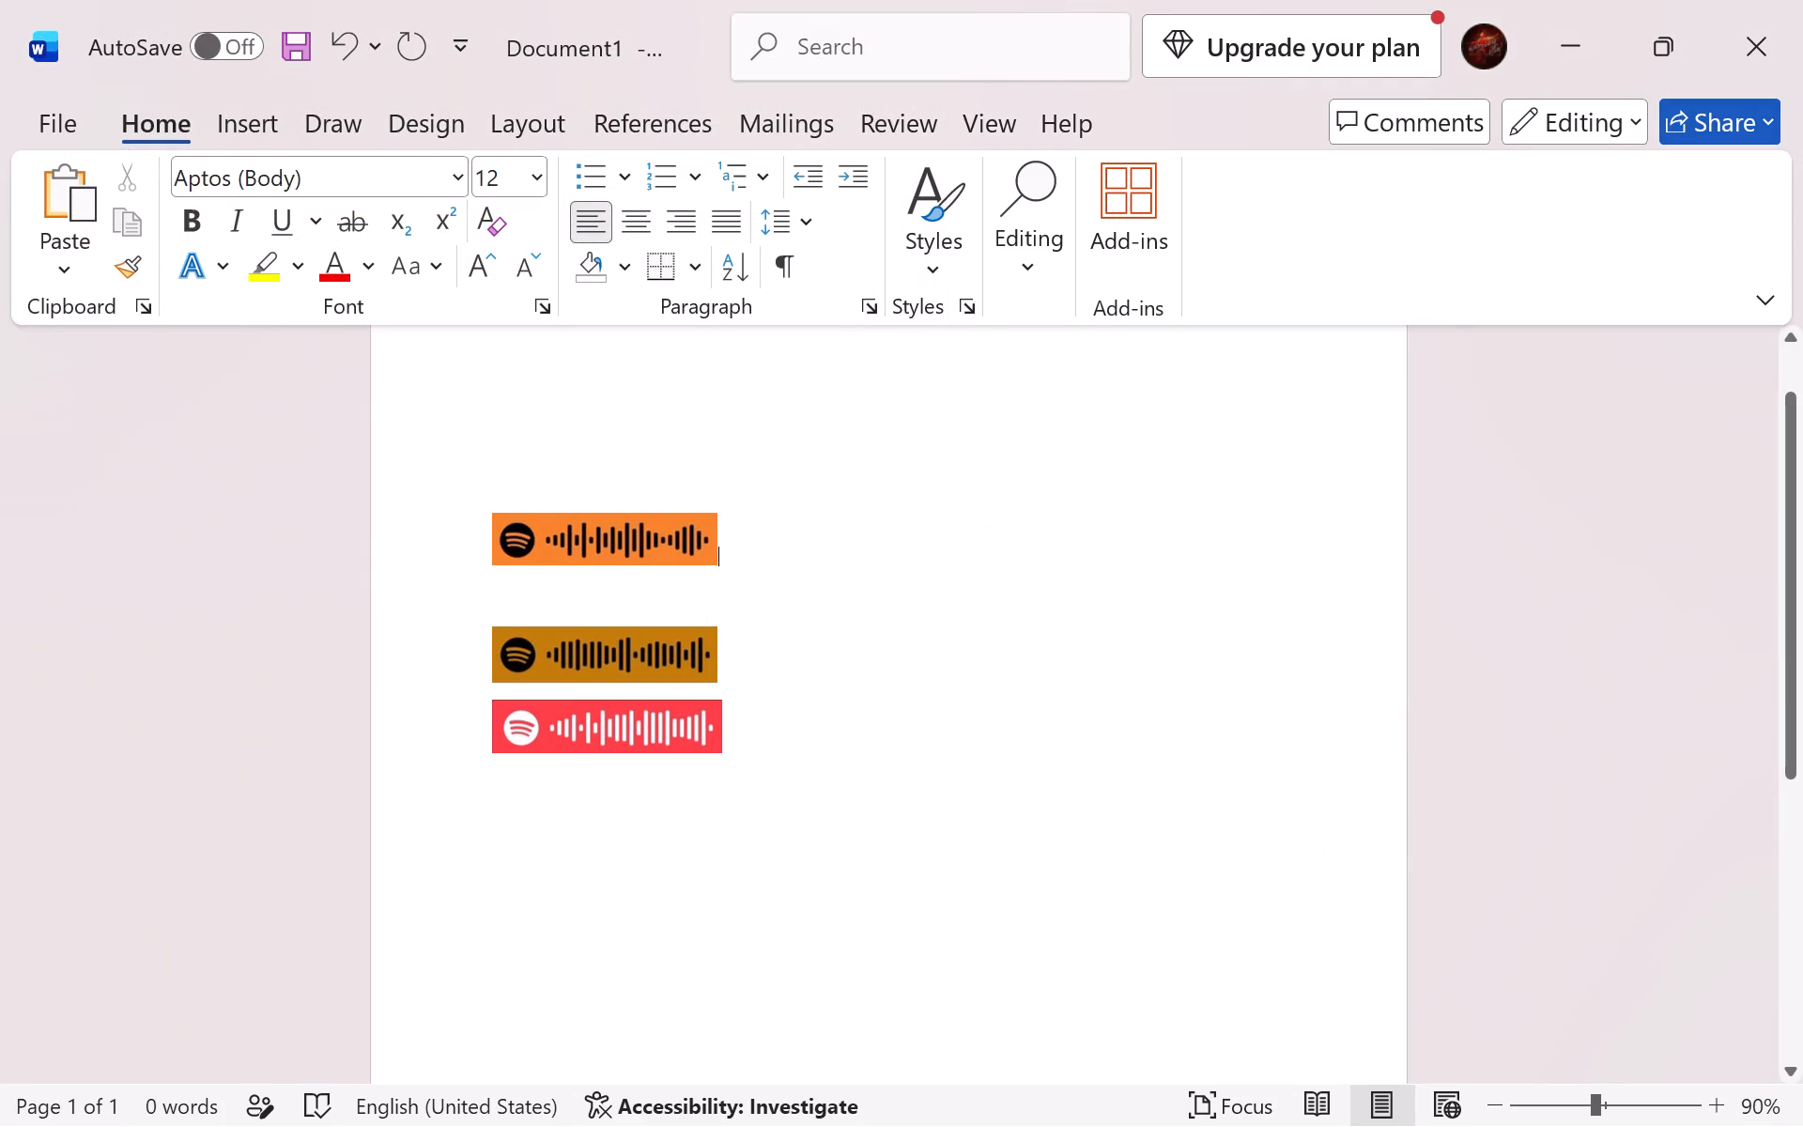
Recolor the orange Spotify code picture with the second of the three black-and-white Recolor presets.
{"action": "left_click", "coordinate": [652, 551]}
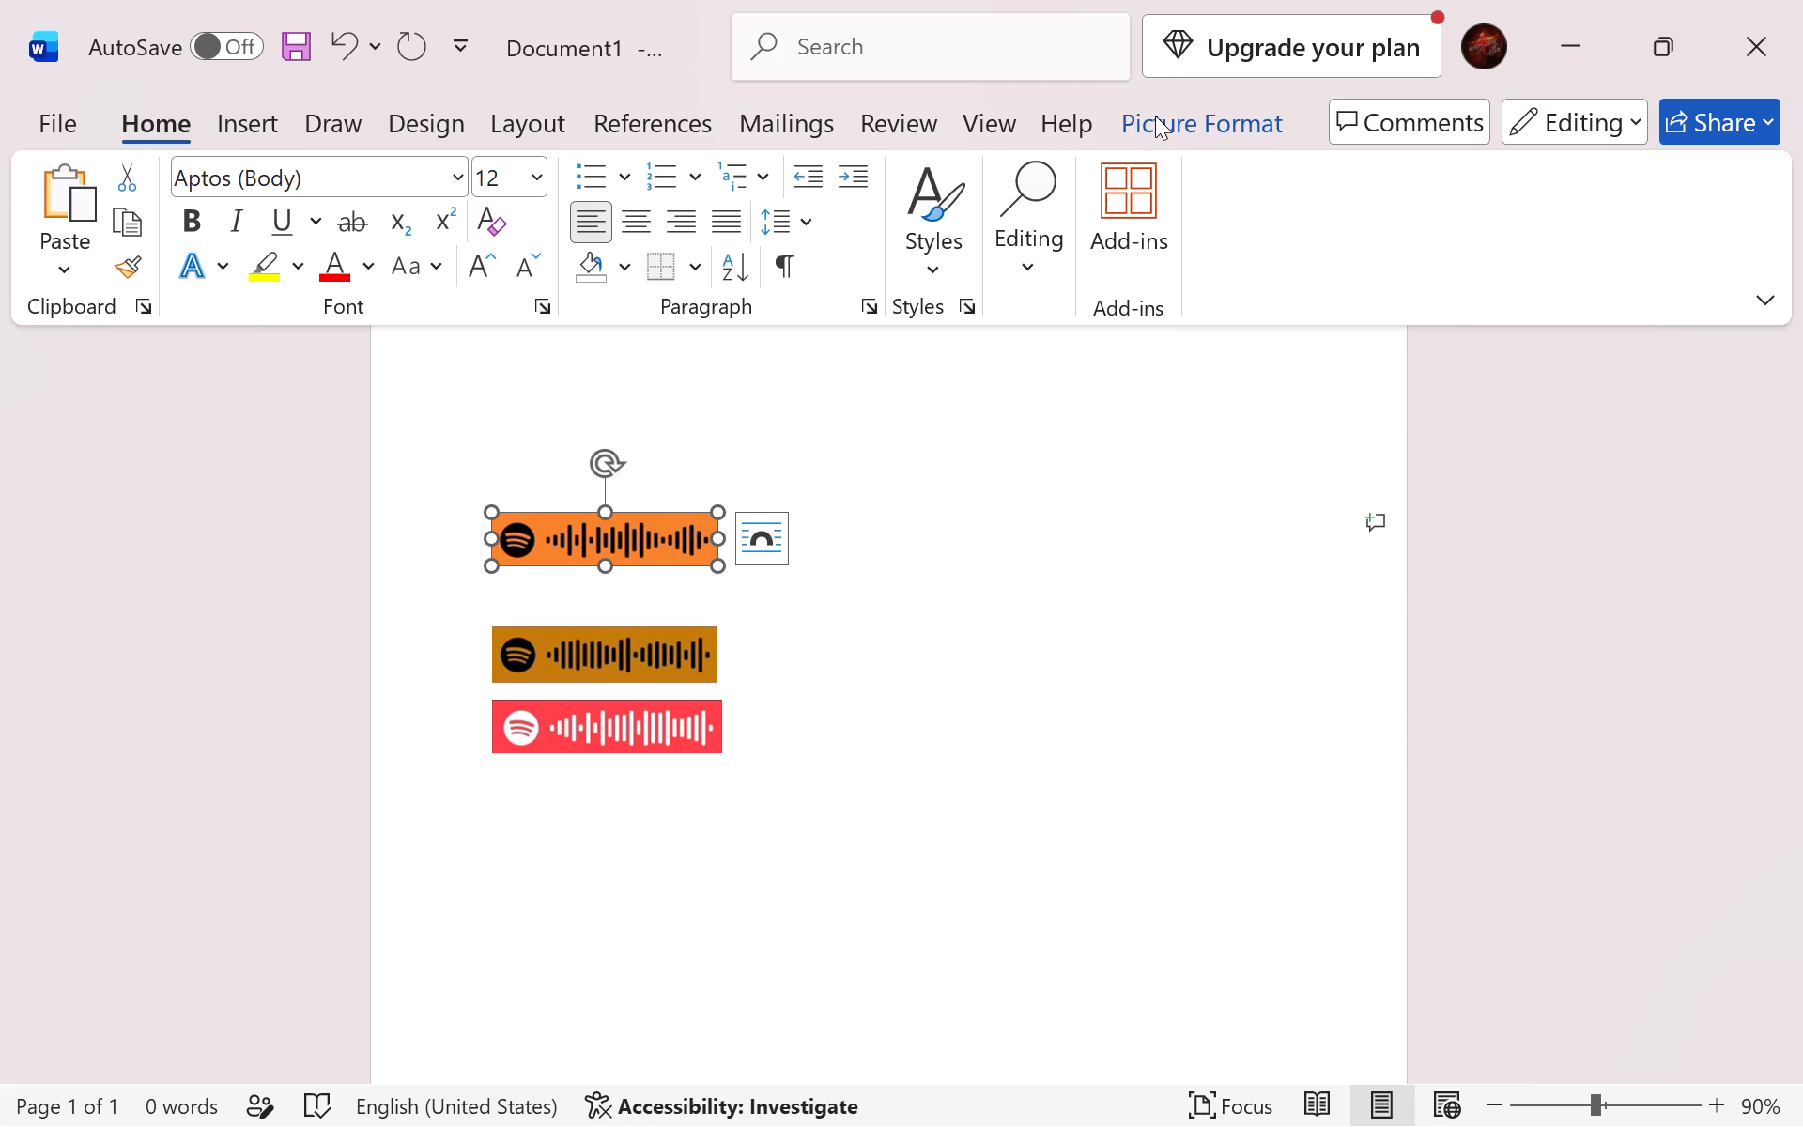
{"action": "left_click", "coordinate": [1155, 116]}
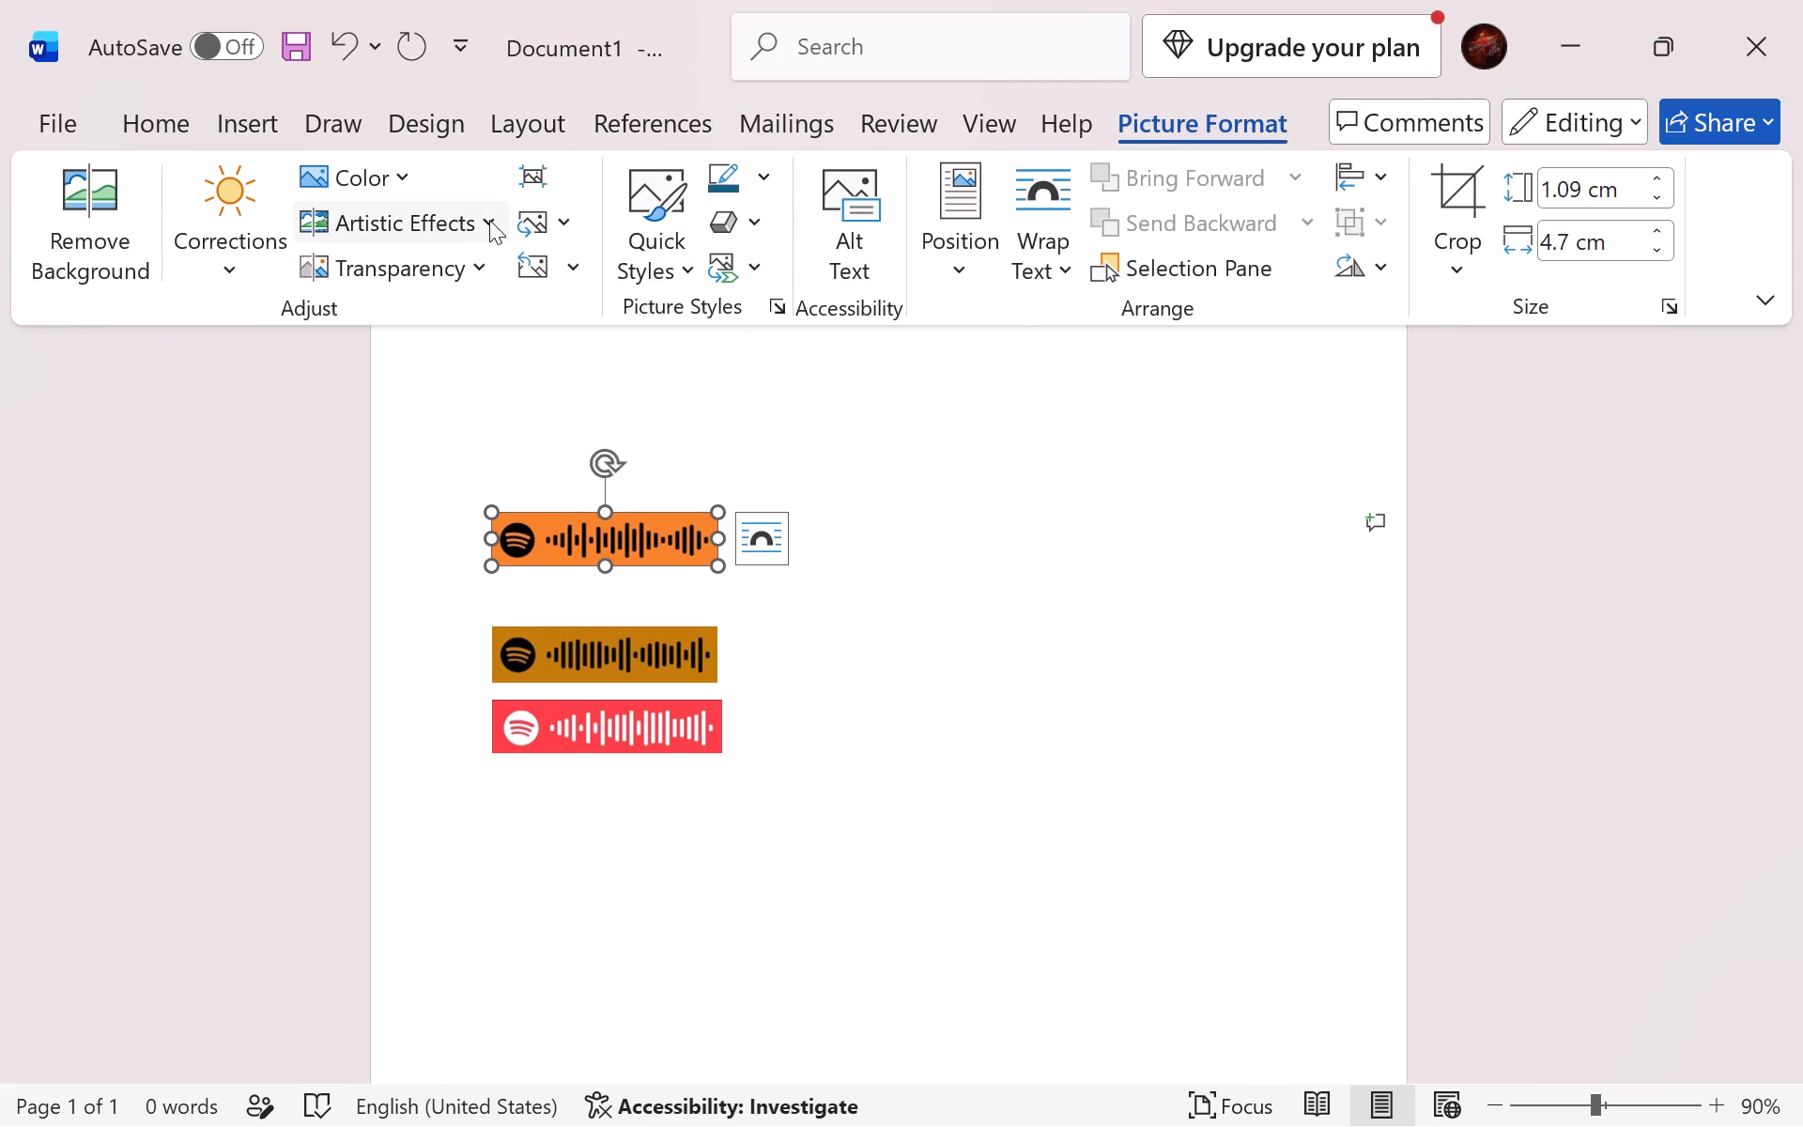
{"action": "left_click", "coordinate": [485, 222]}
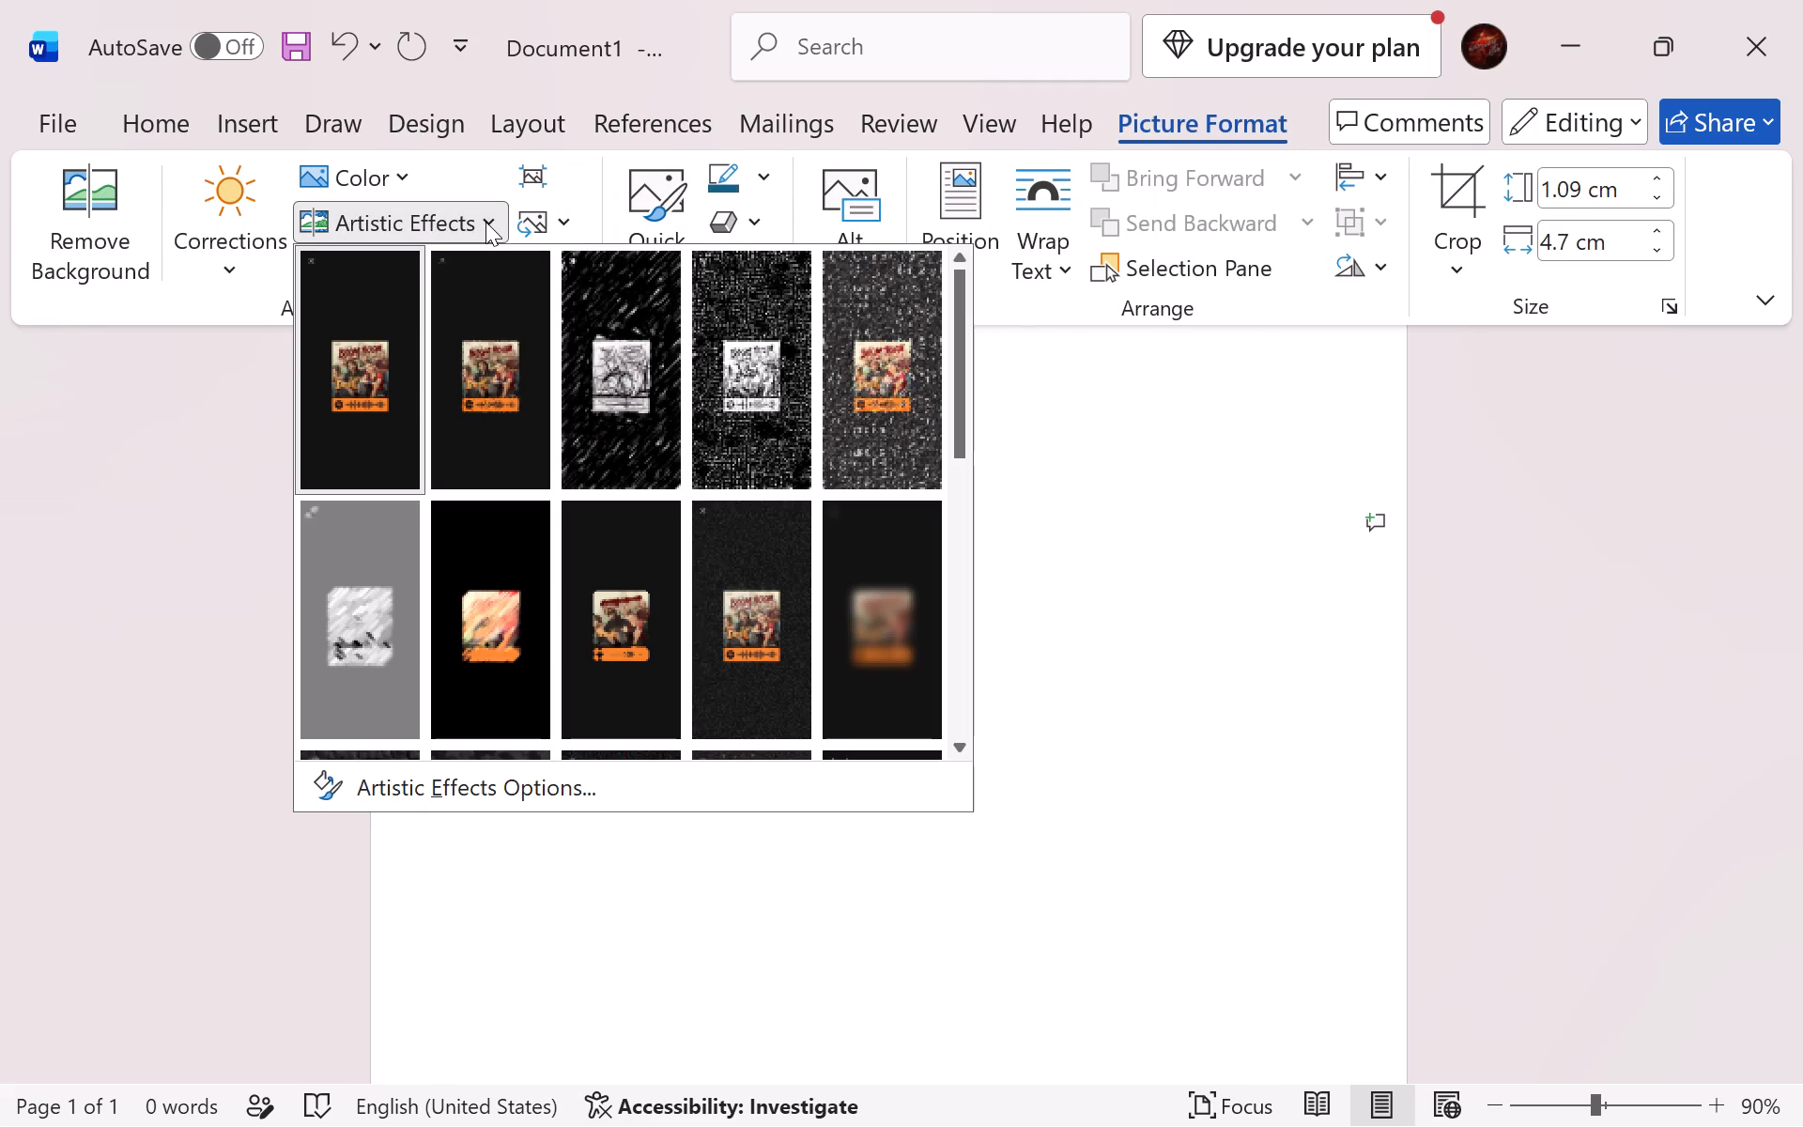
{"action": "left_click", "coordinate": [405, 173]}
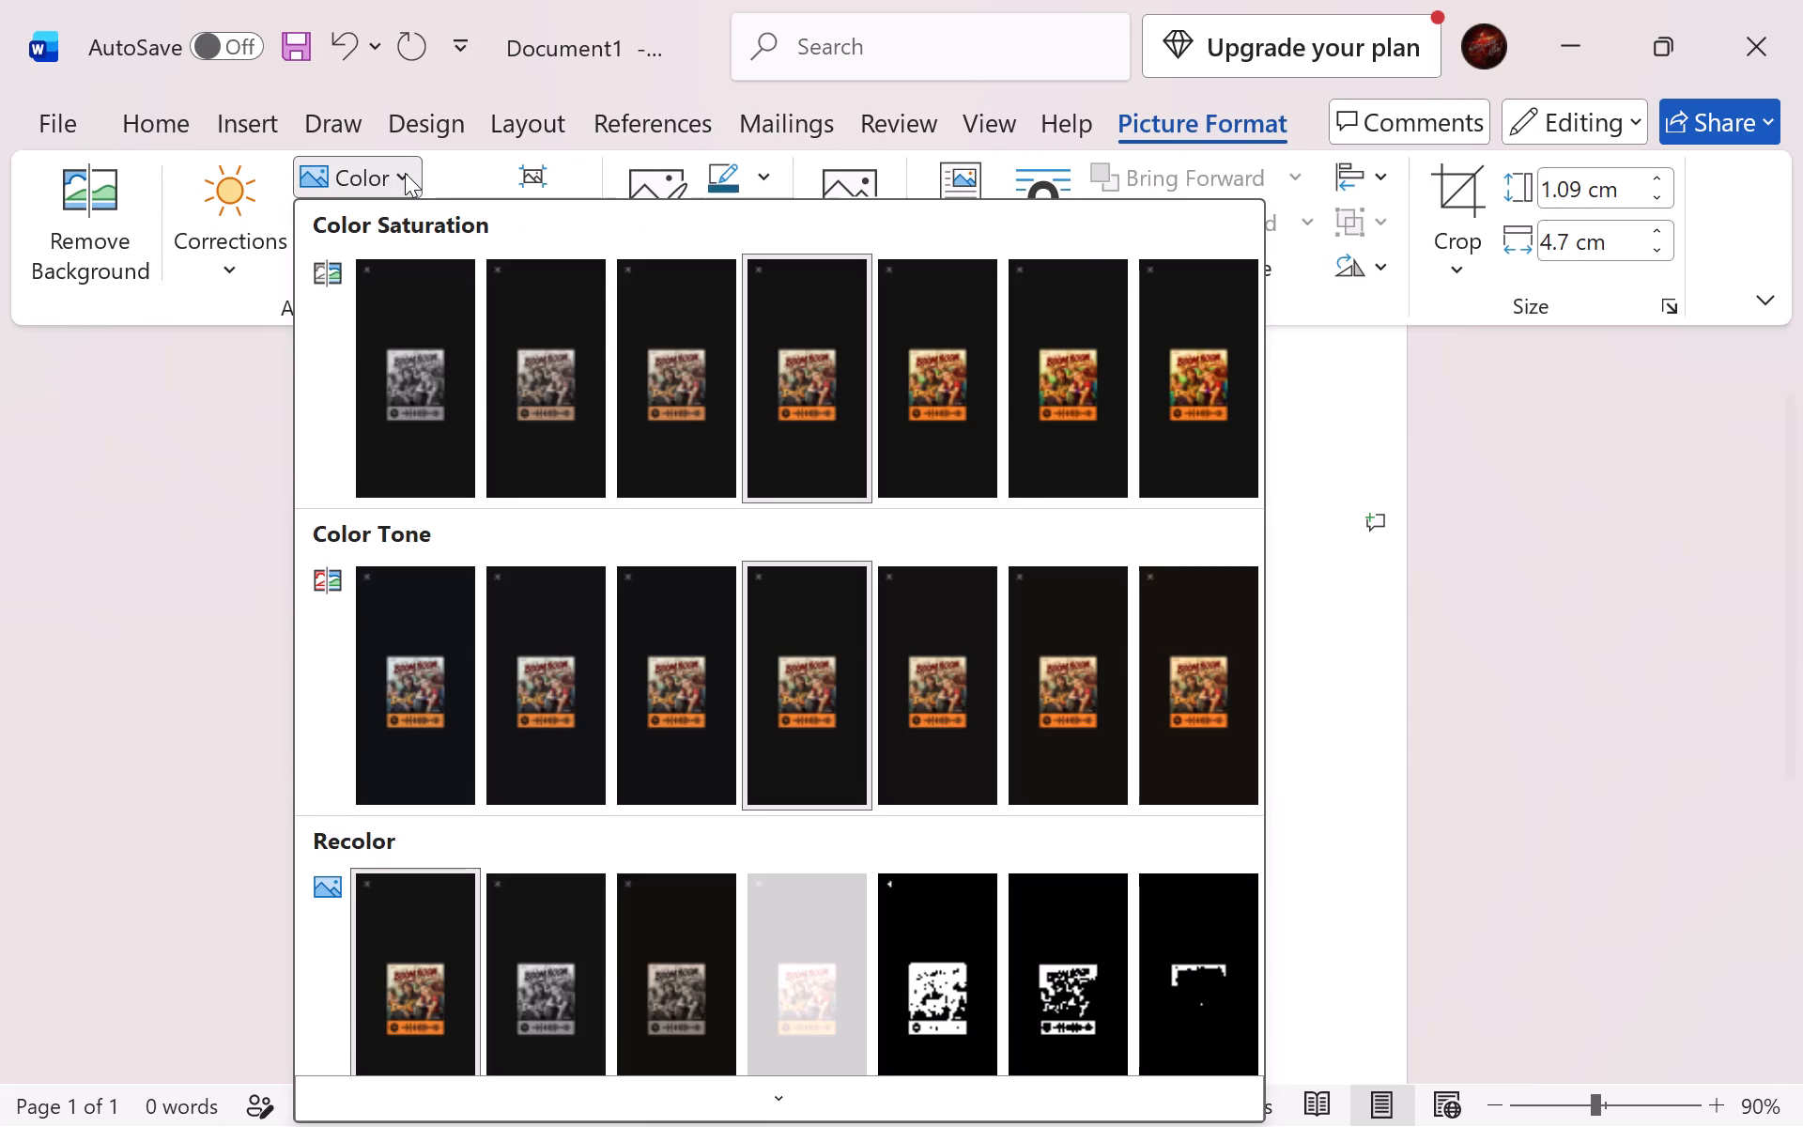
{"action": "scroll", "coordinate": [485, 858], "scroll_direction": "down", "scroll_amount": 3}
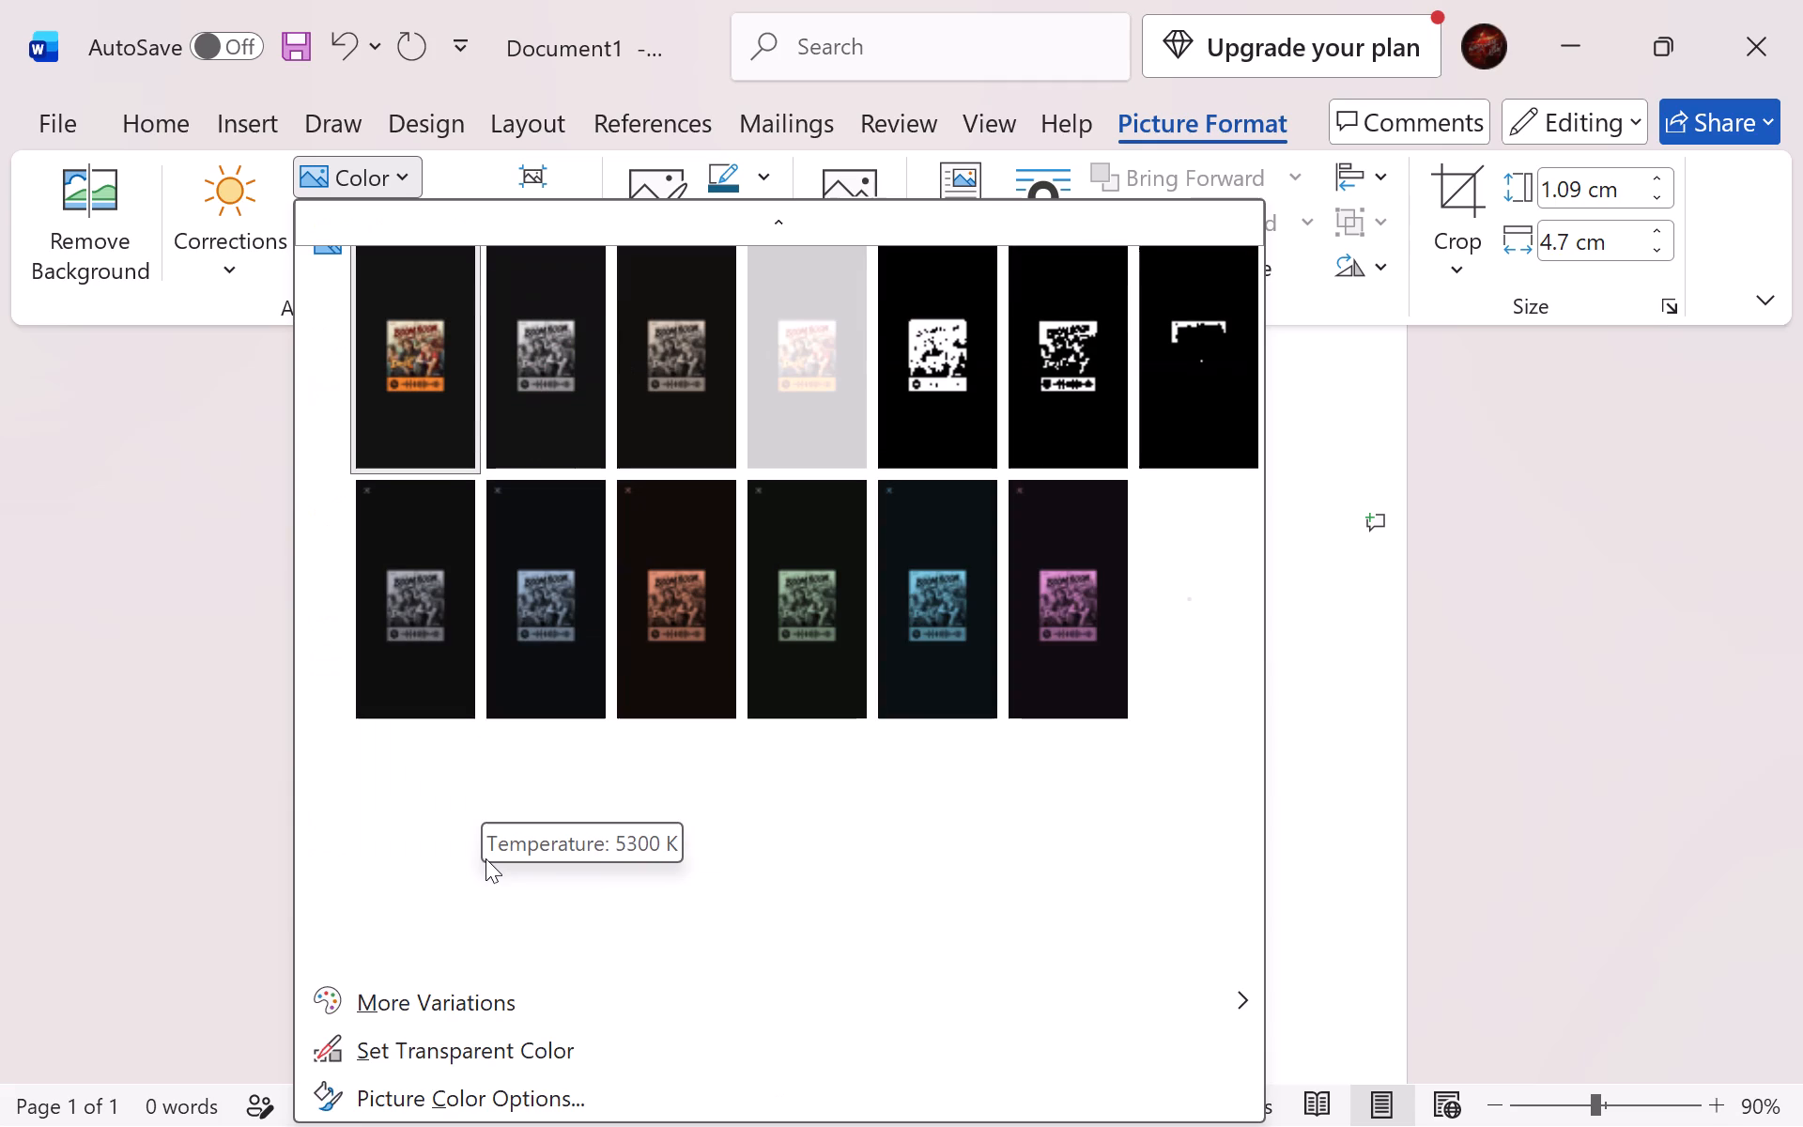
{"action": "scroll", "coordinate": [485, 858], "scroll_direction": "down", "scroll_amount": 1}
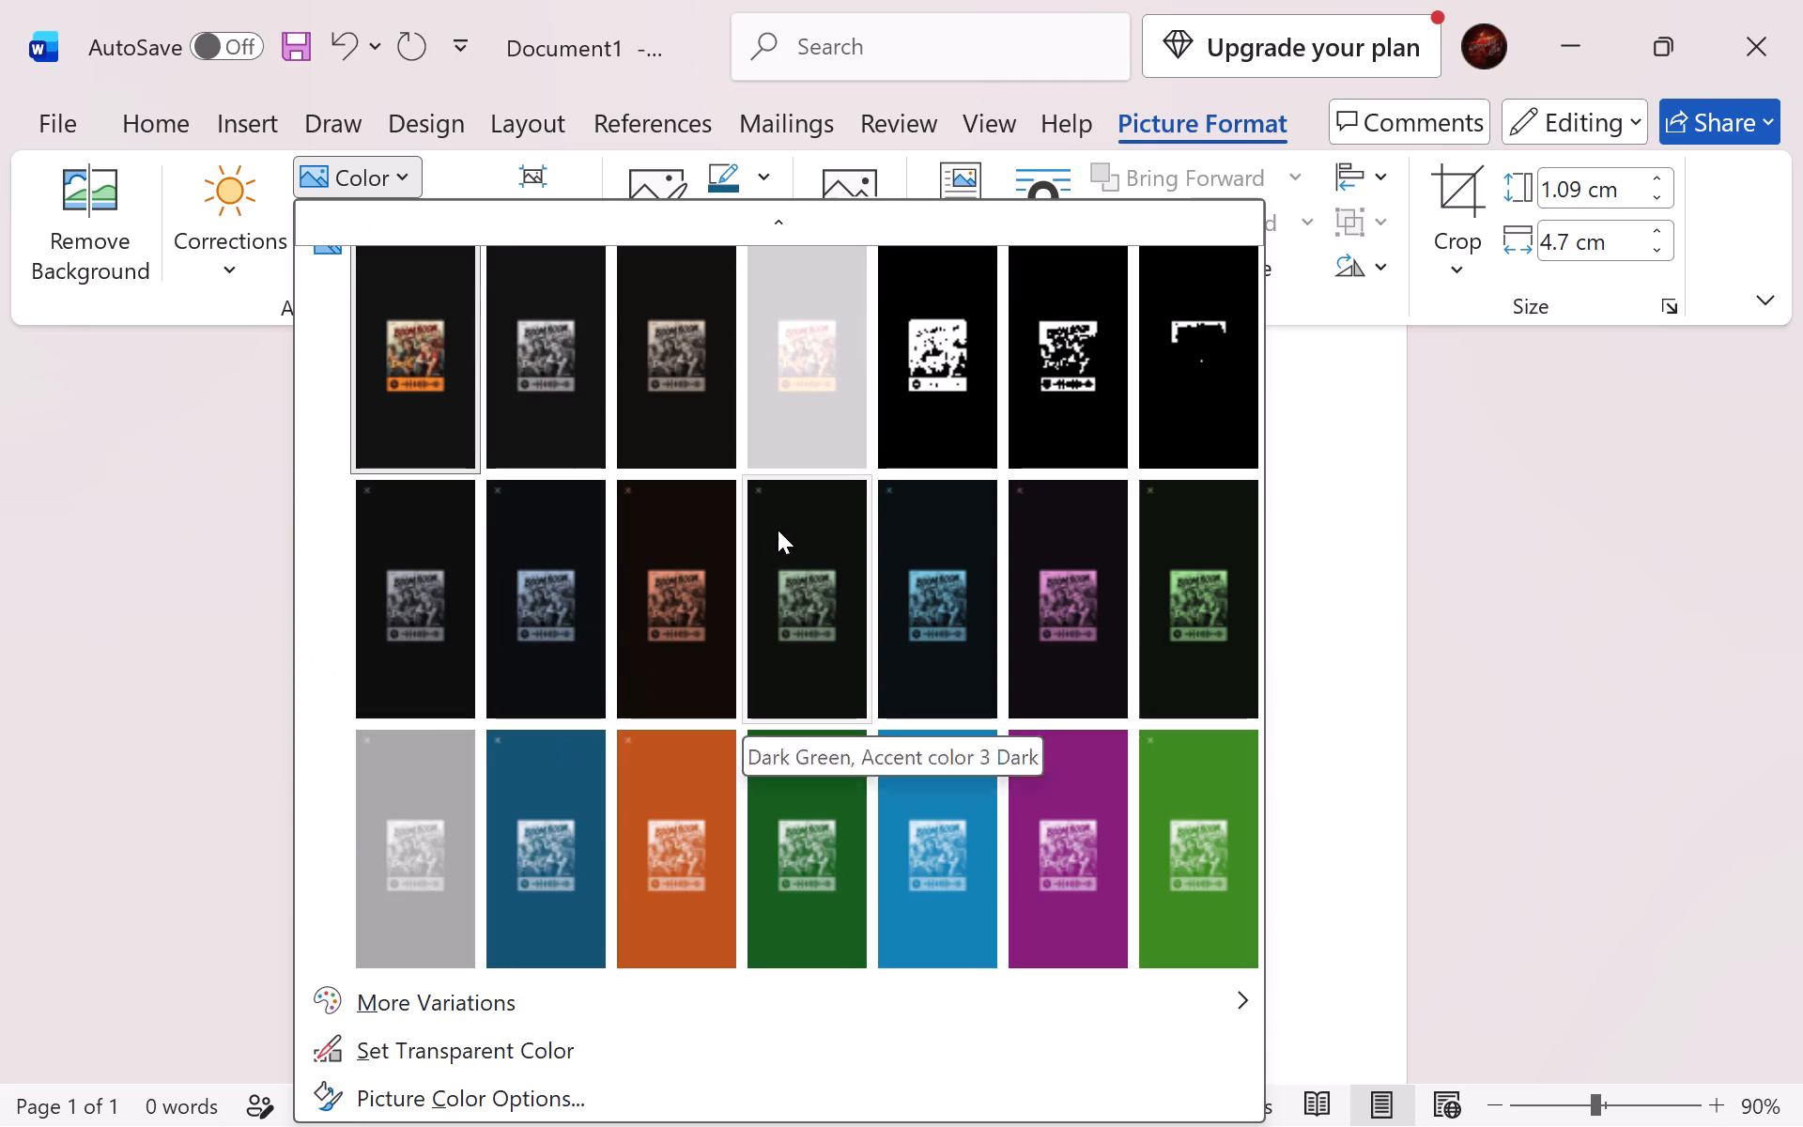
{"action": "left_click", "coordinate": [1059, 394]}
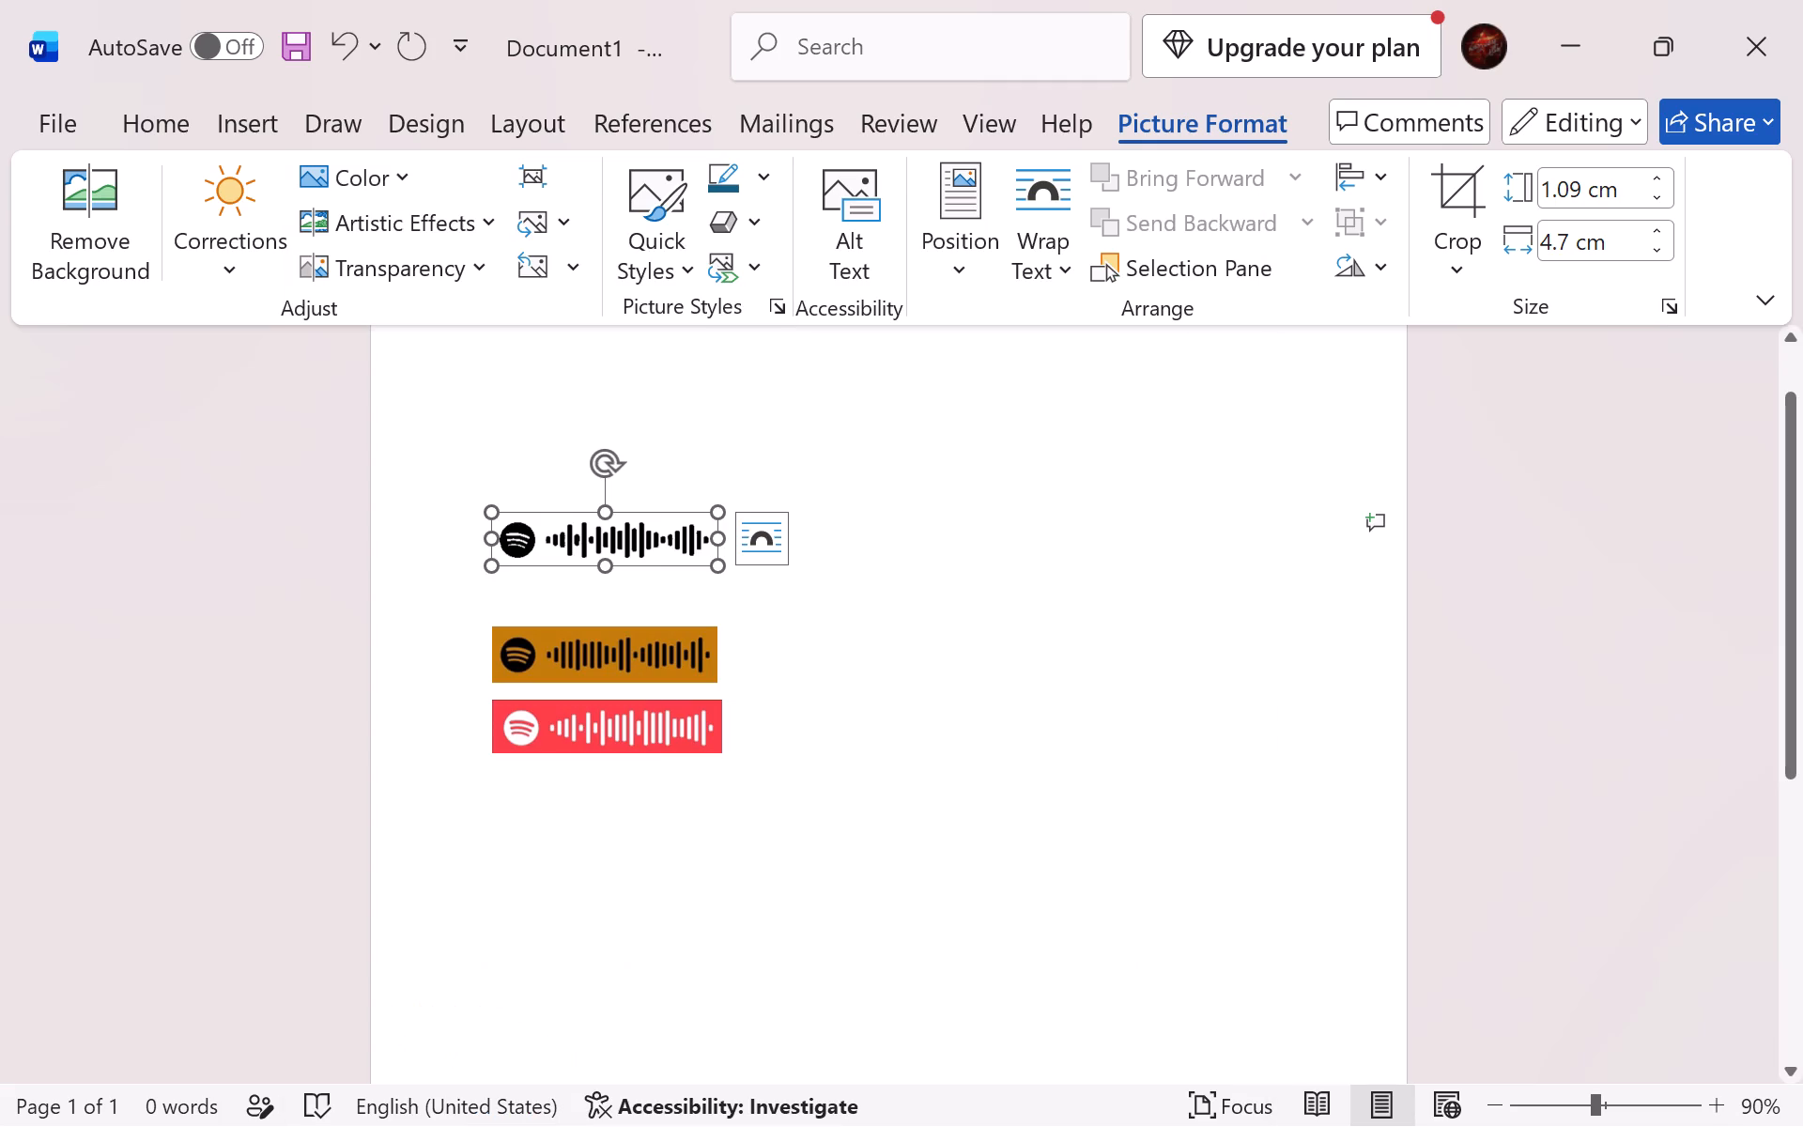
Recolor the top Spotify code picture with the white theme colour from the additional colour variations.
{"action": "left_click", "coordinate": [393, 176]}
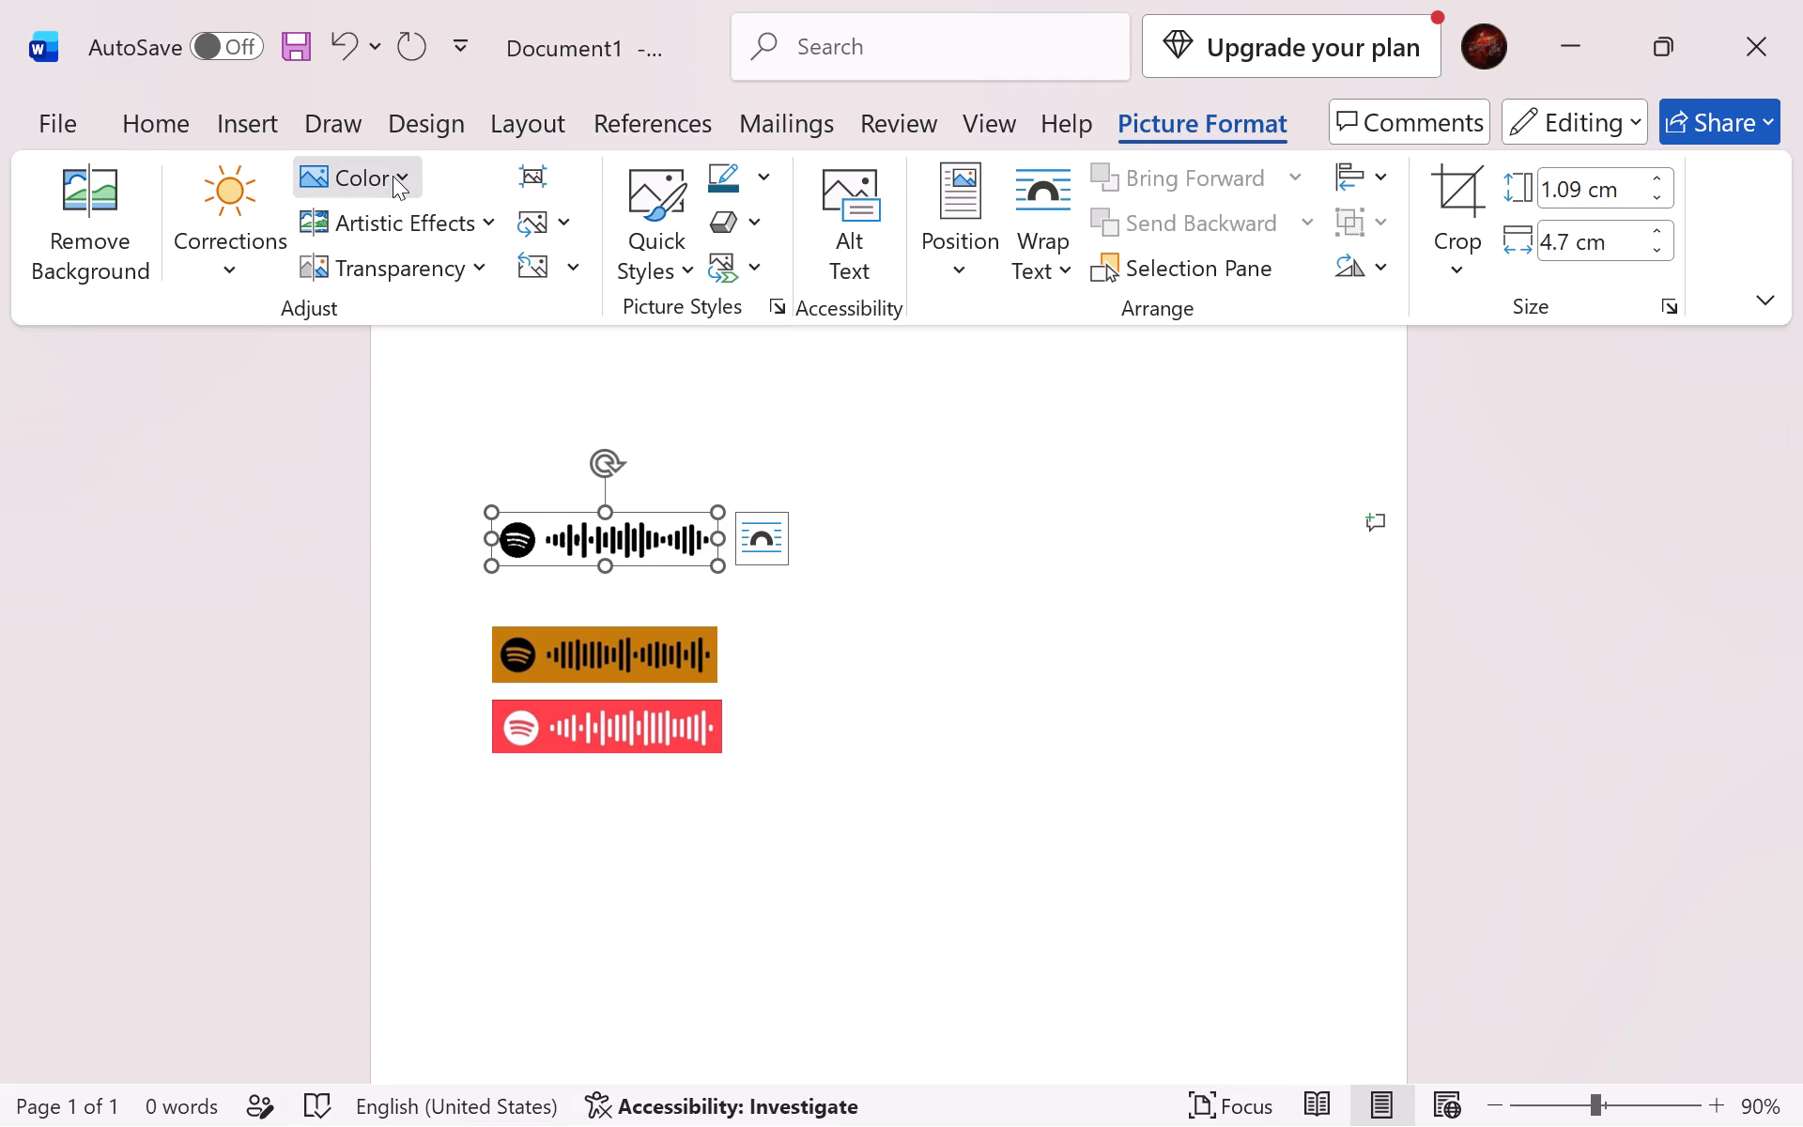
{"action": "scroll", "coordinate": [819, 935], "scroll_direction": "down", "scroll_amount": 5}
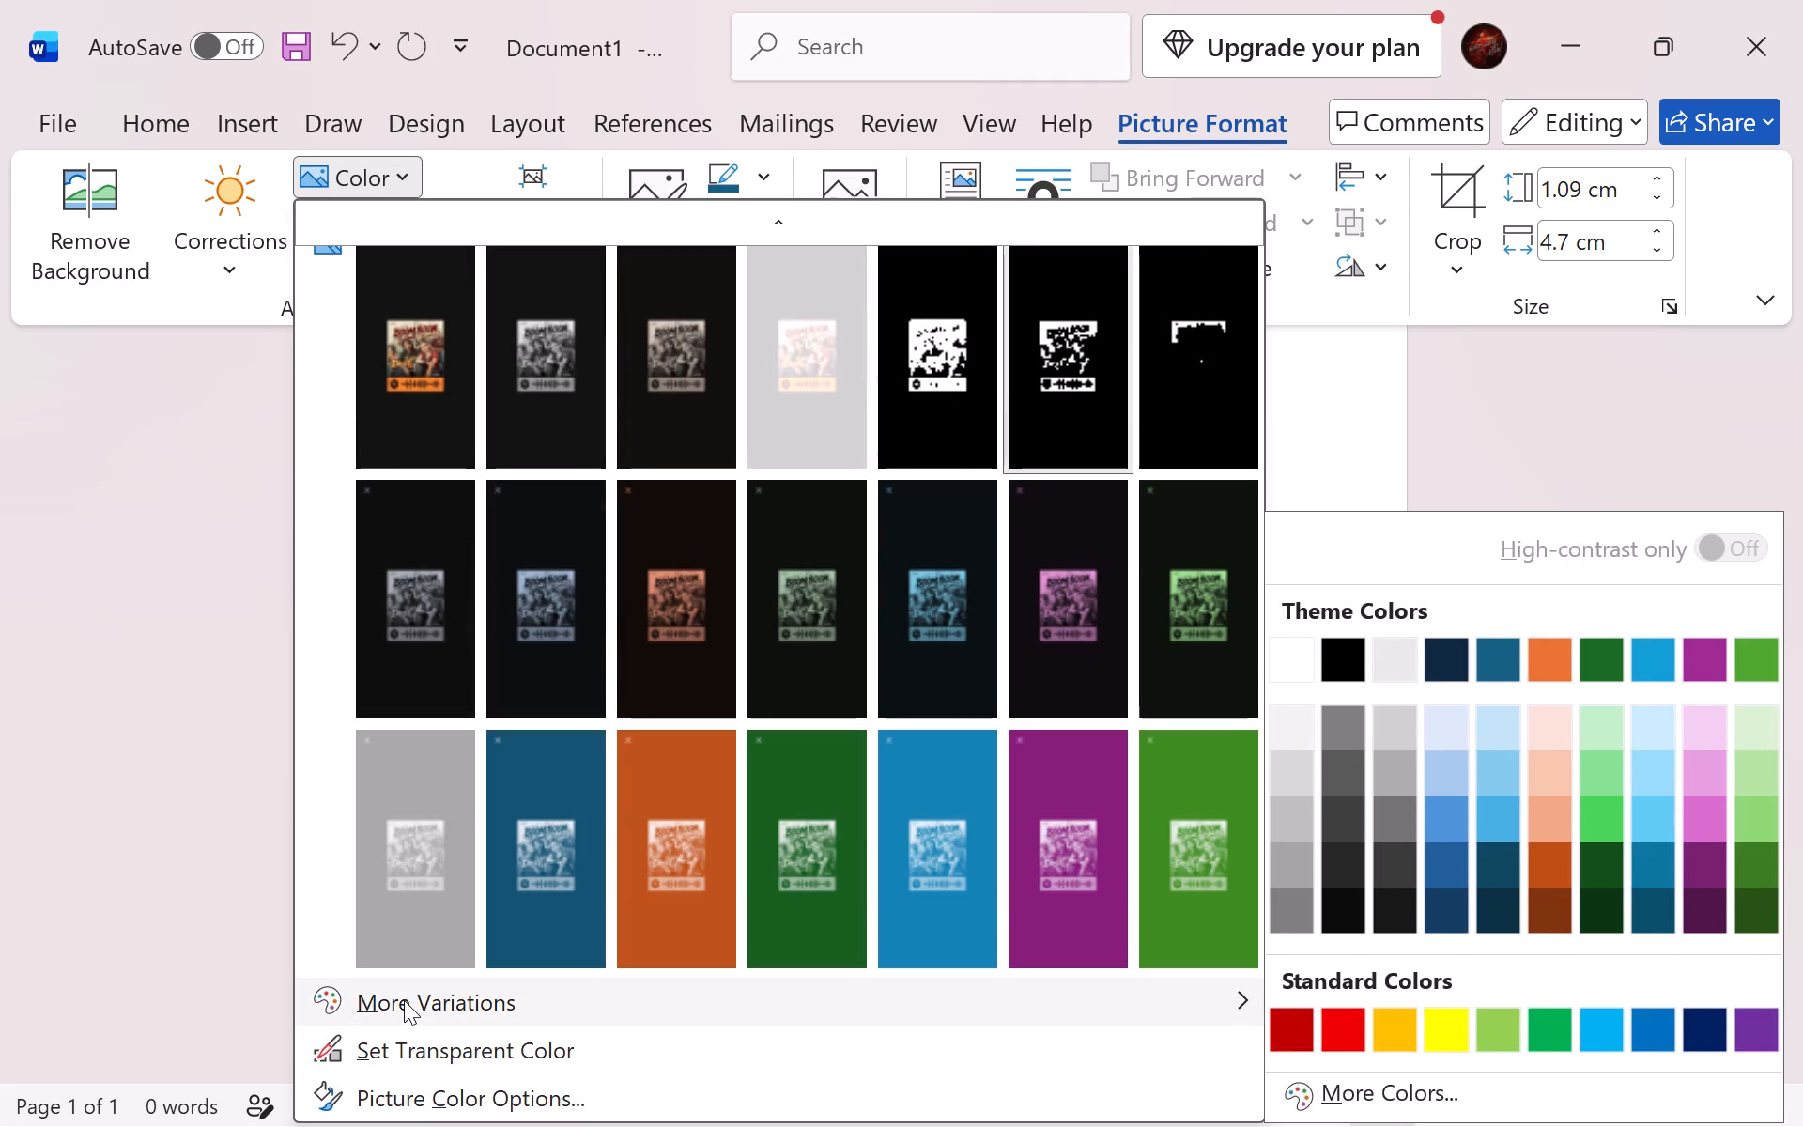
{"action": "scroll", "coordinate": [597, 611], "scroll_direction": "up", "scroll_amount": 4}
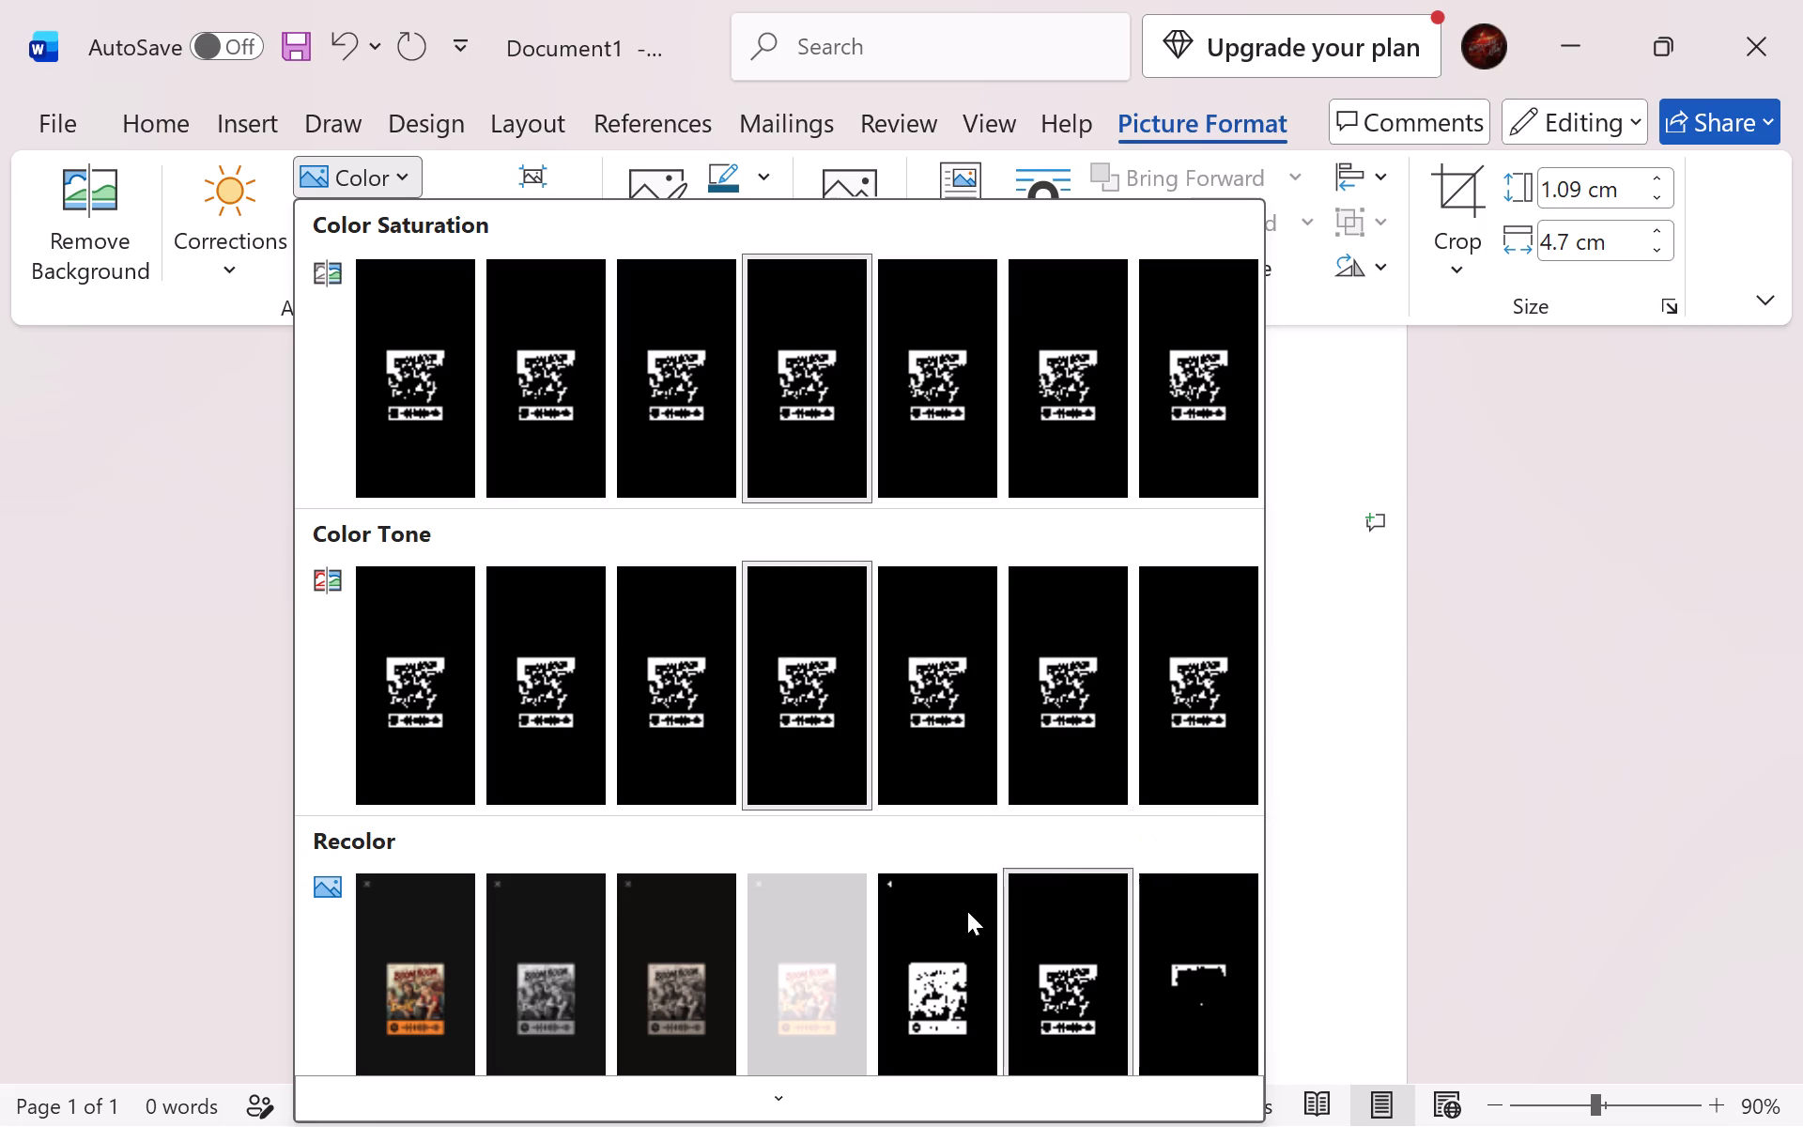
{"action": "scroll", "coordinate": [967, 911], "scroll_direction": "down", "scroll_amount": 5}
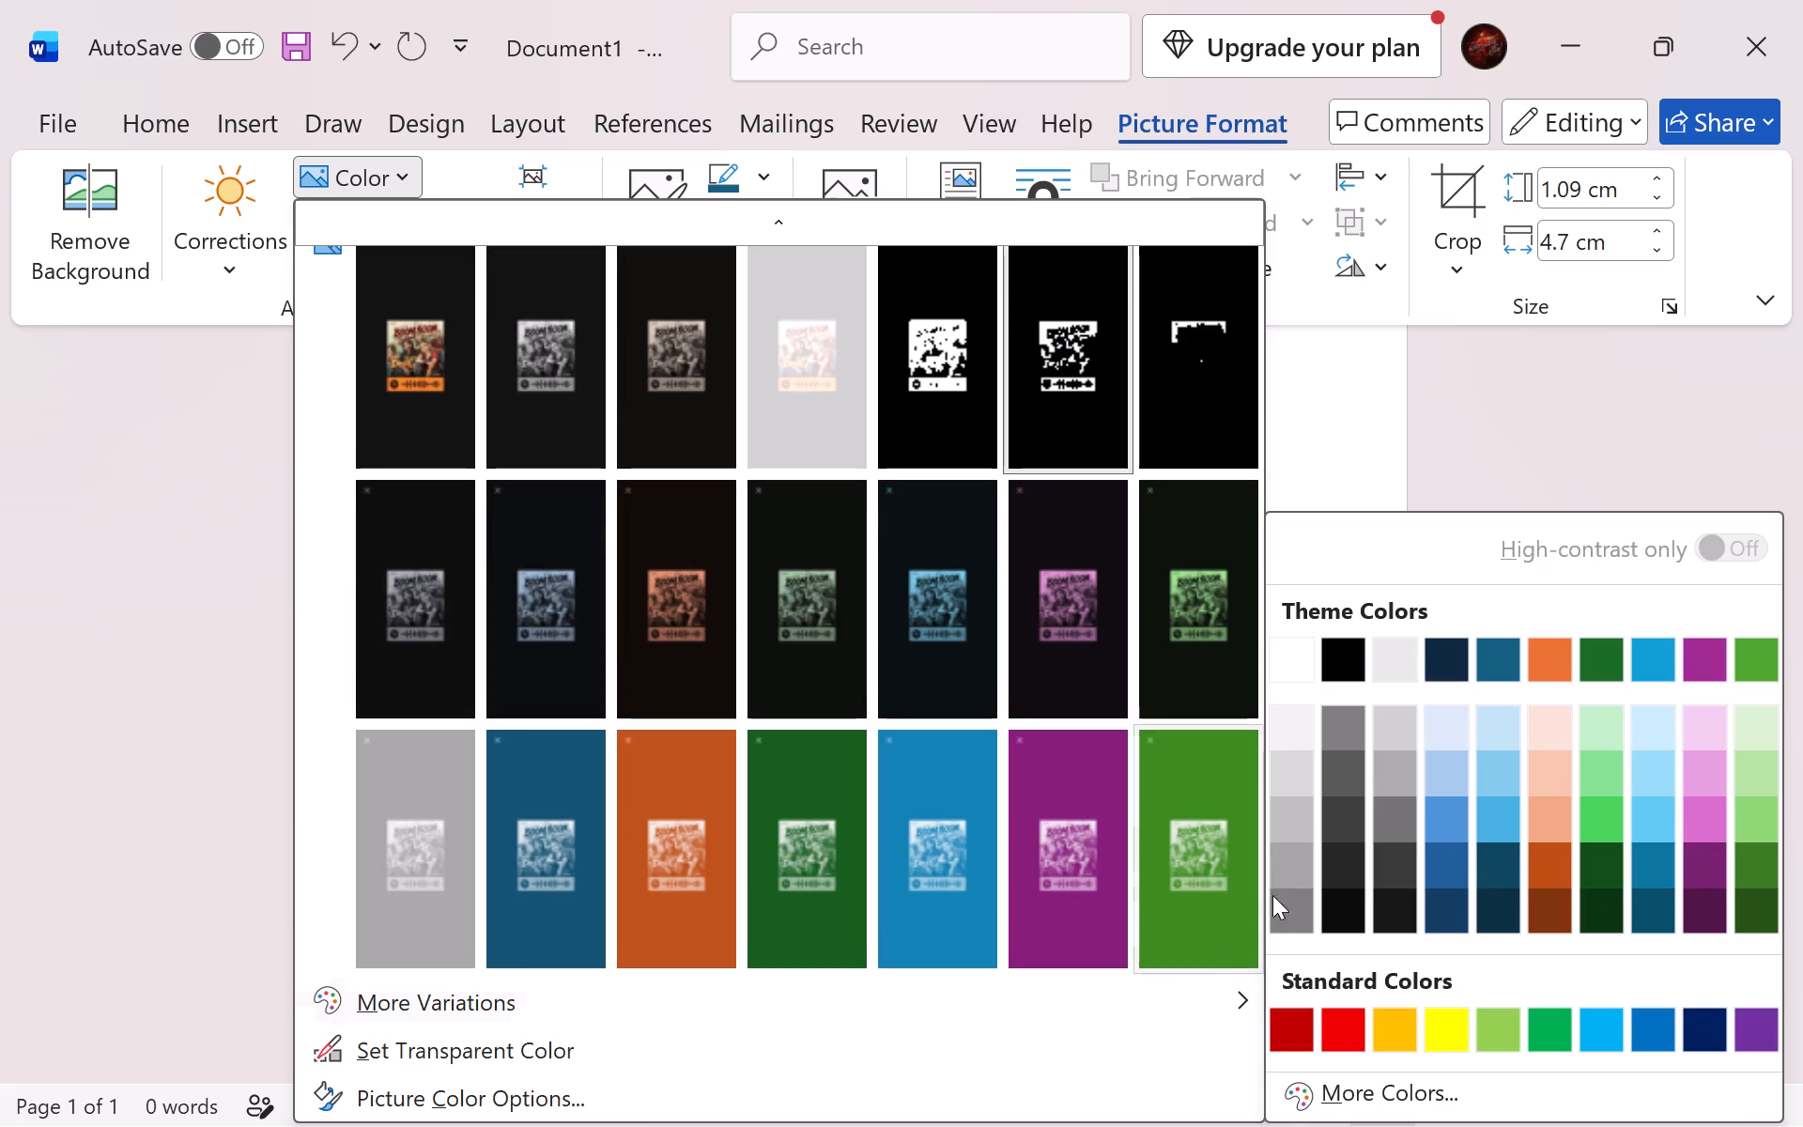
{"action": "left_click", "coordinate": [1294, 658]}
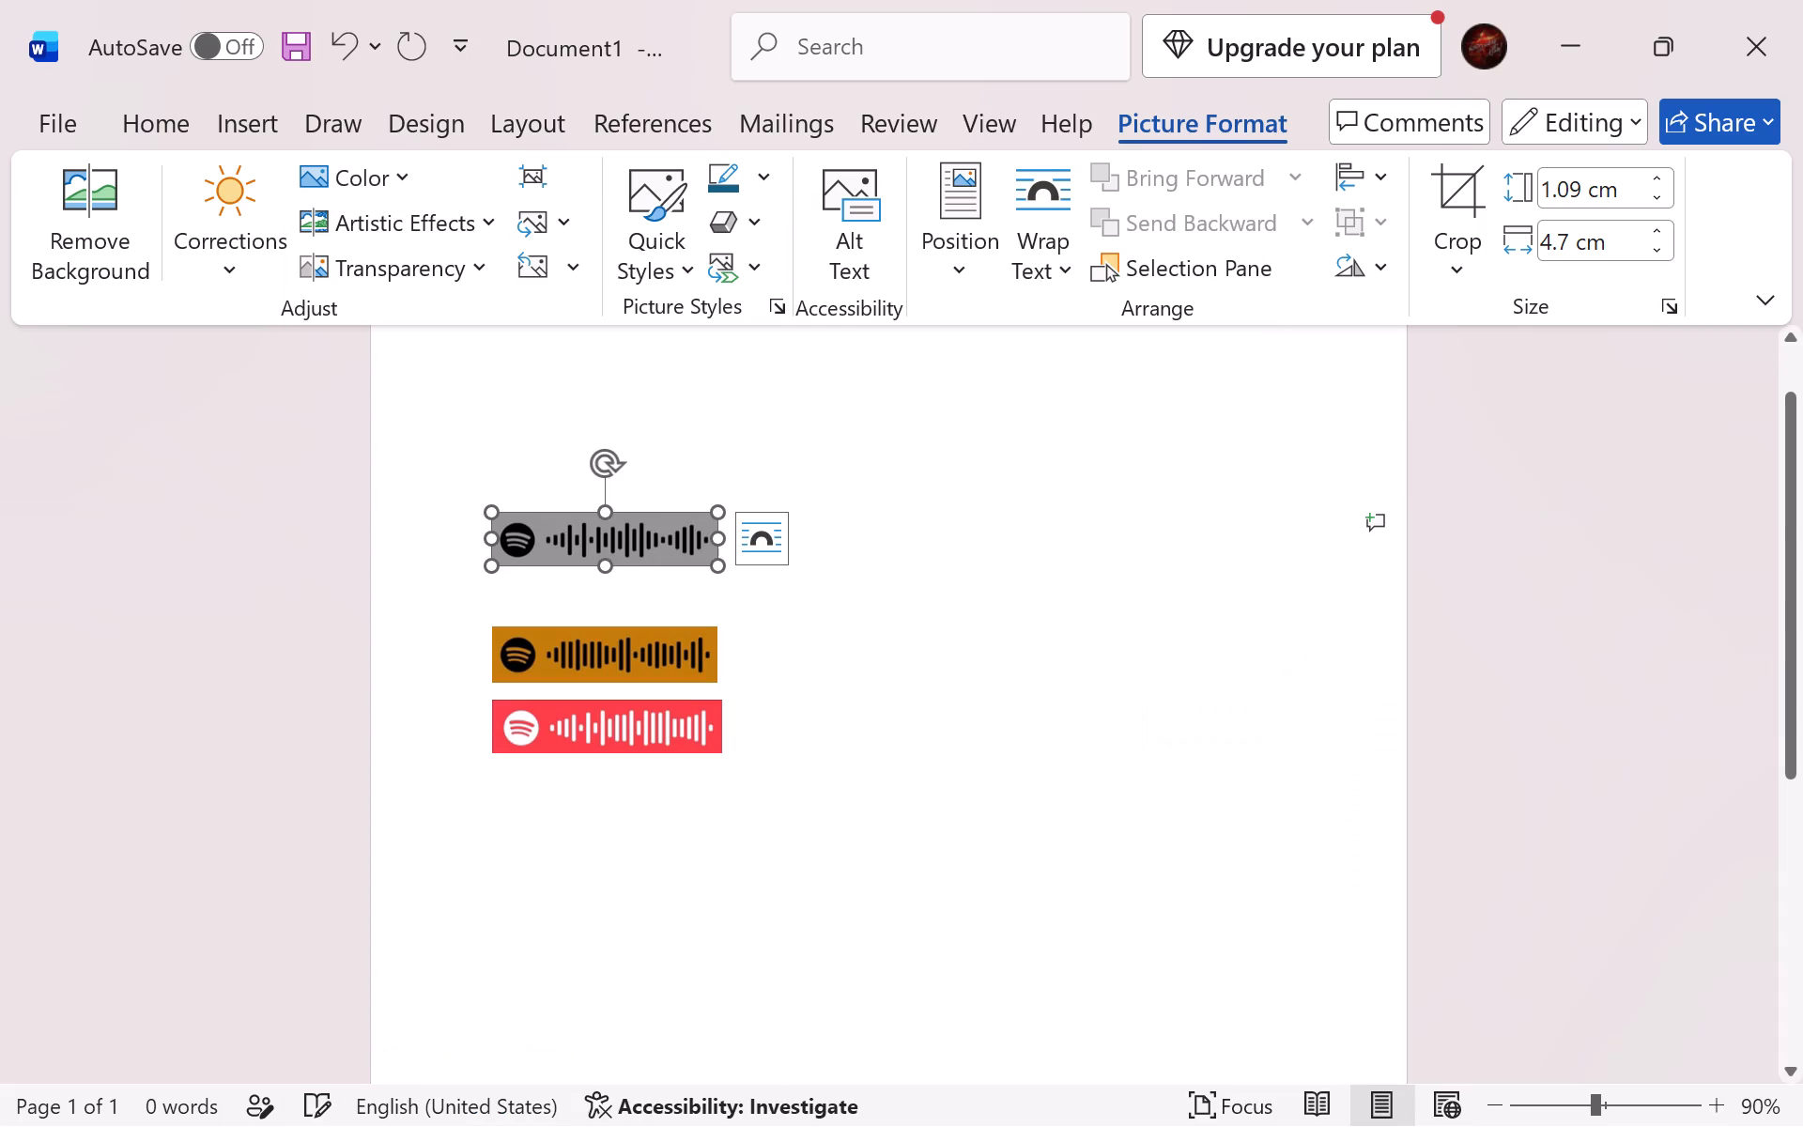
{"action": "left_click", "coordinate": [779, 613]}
Recolor the top Spotify code picture with the first black-and-white preset in its Format Picture colour settings.
{"action": "left_click", "coordinate": [641, 521]}
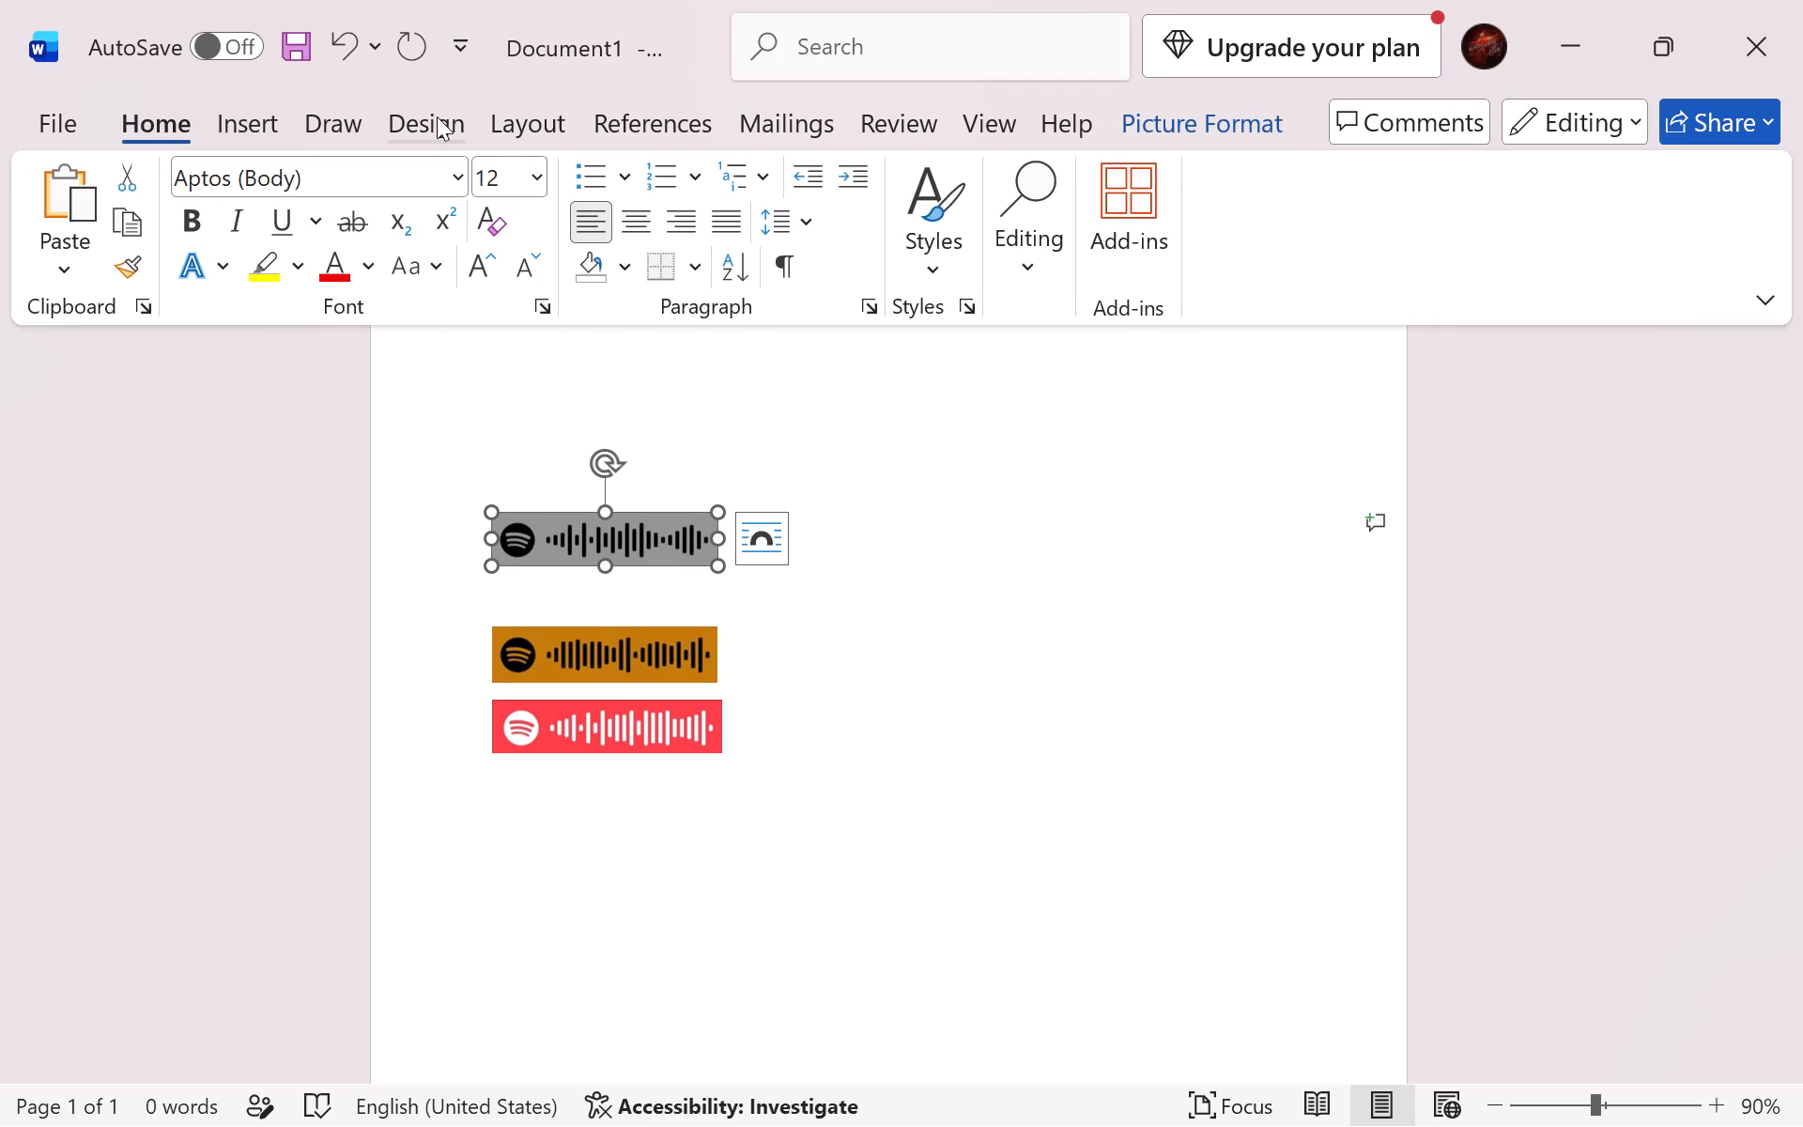
{"action": "left_click", "coordinate": [1179, 131]}
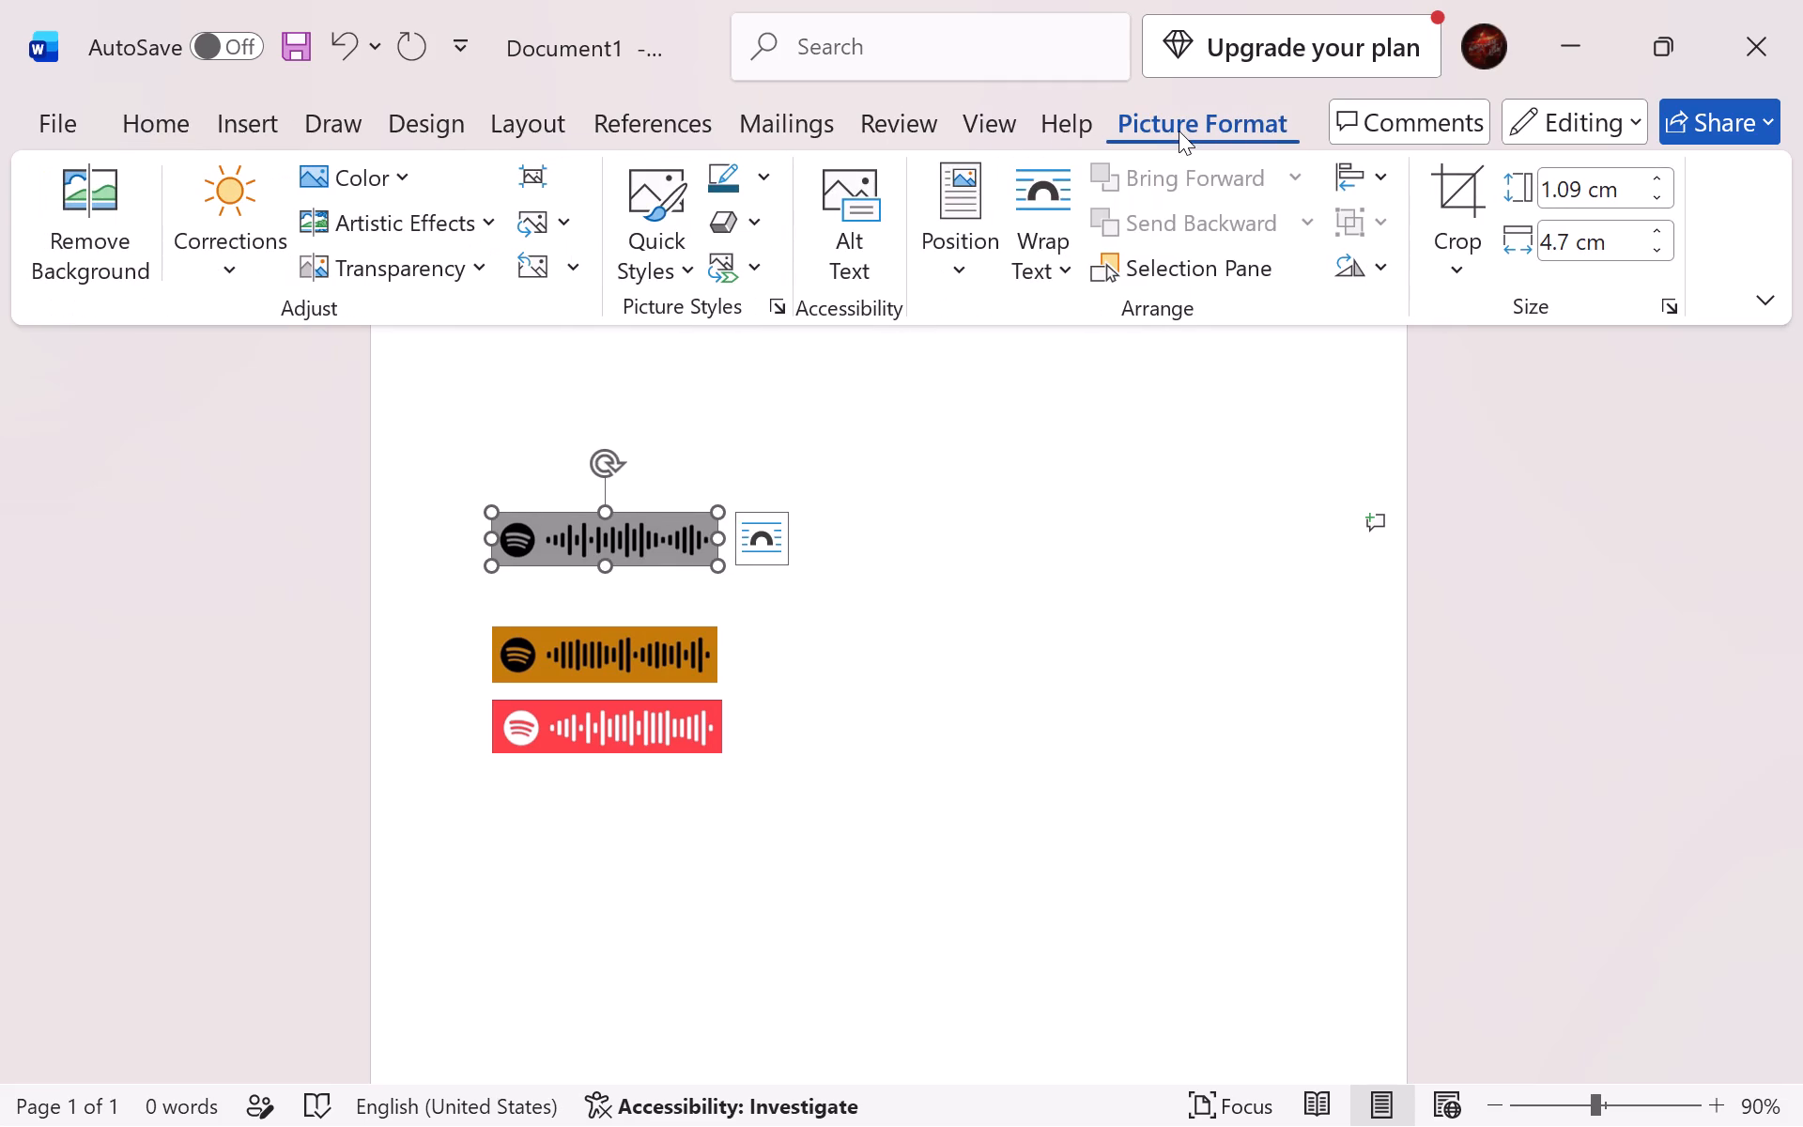
{"action": "left_click", "coordinate": [558, 226]}
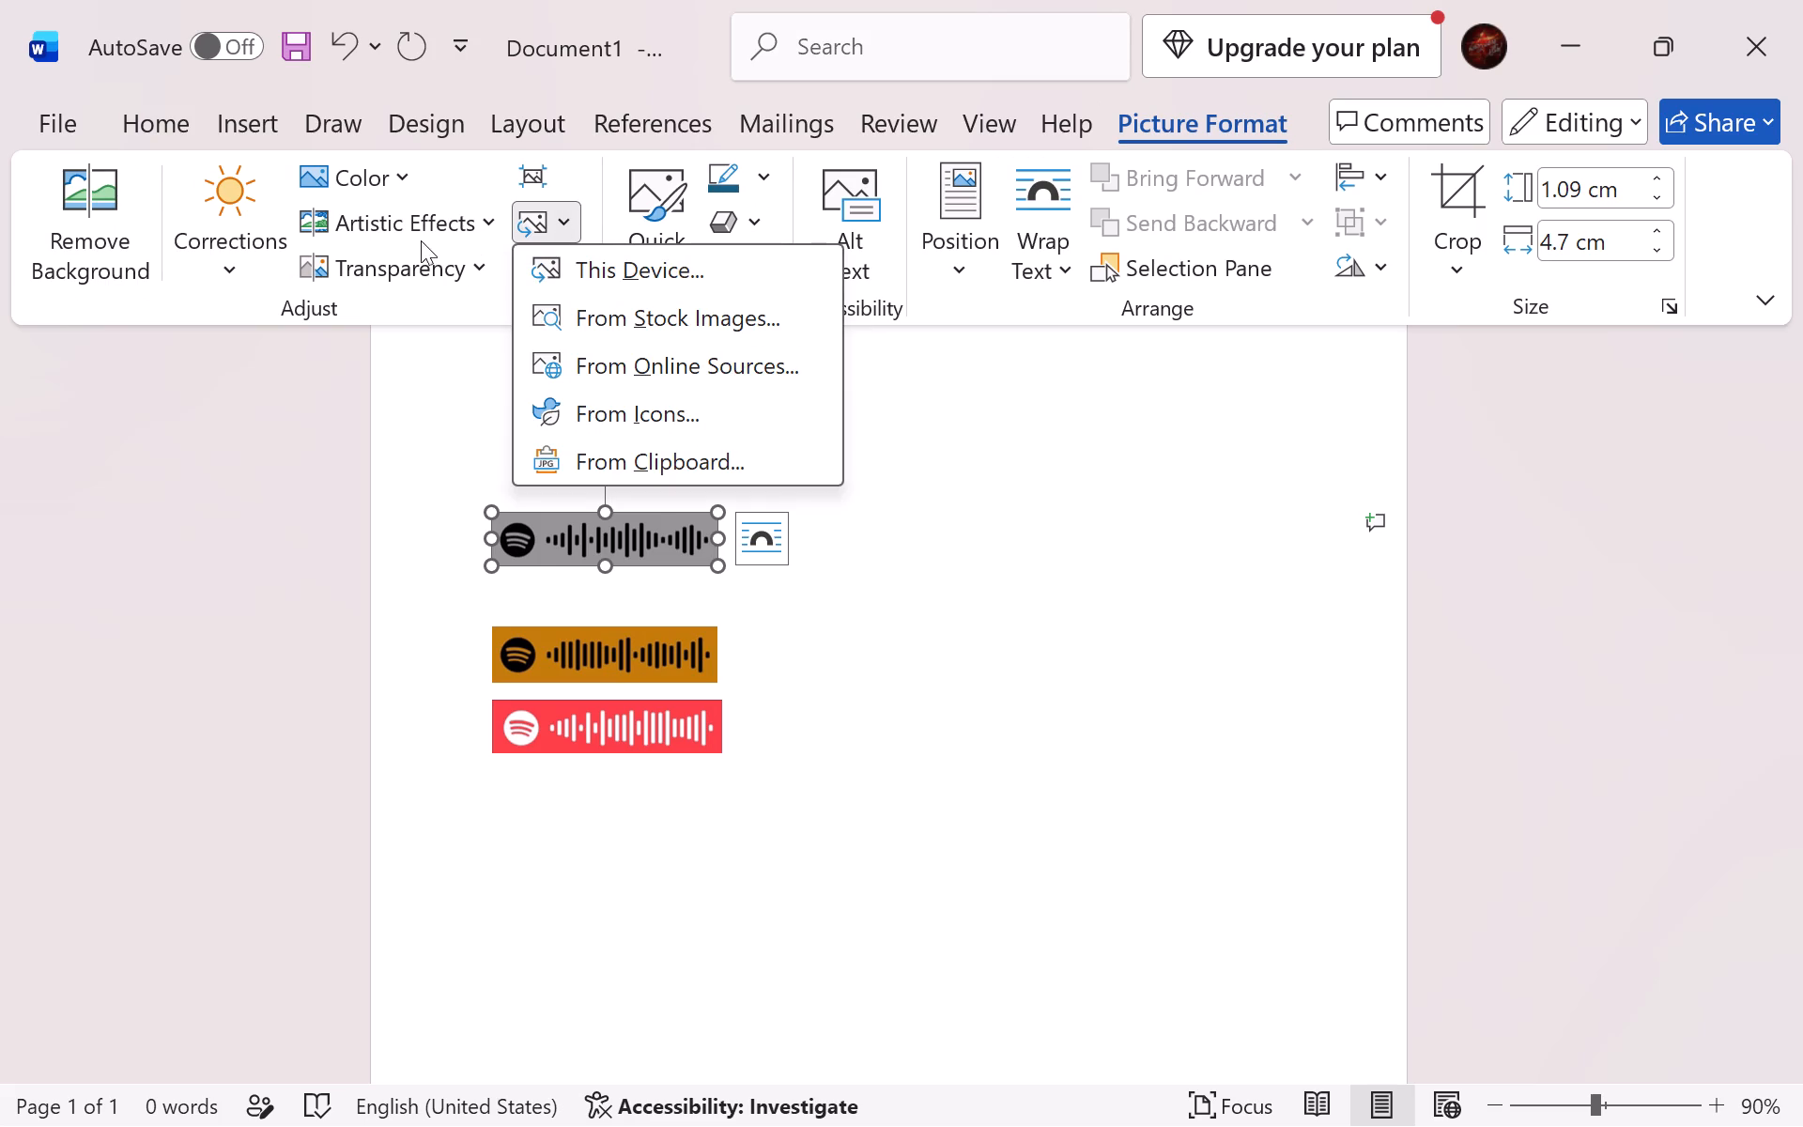
{"action": "left_click", "coordinate": [483, 231]}
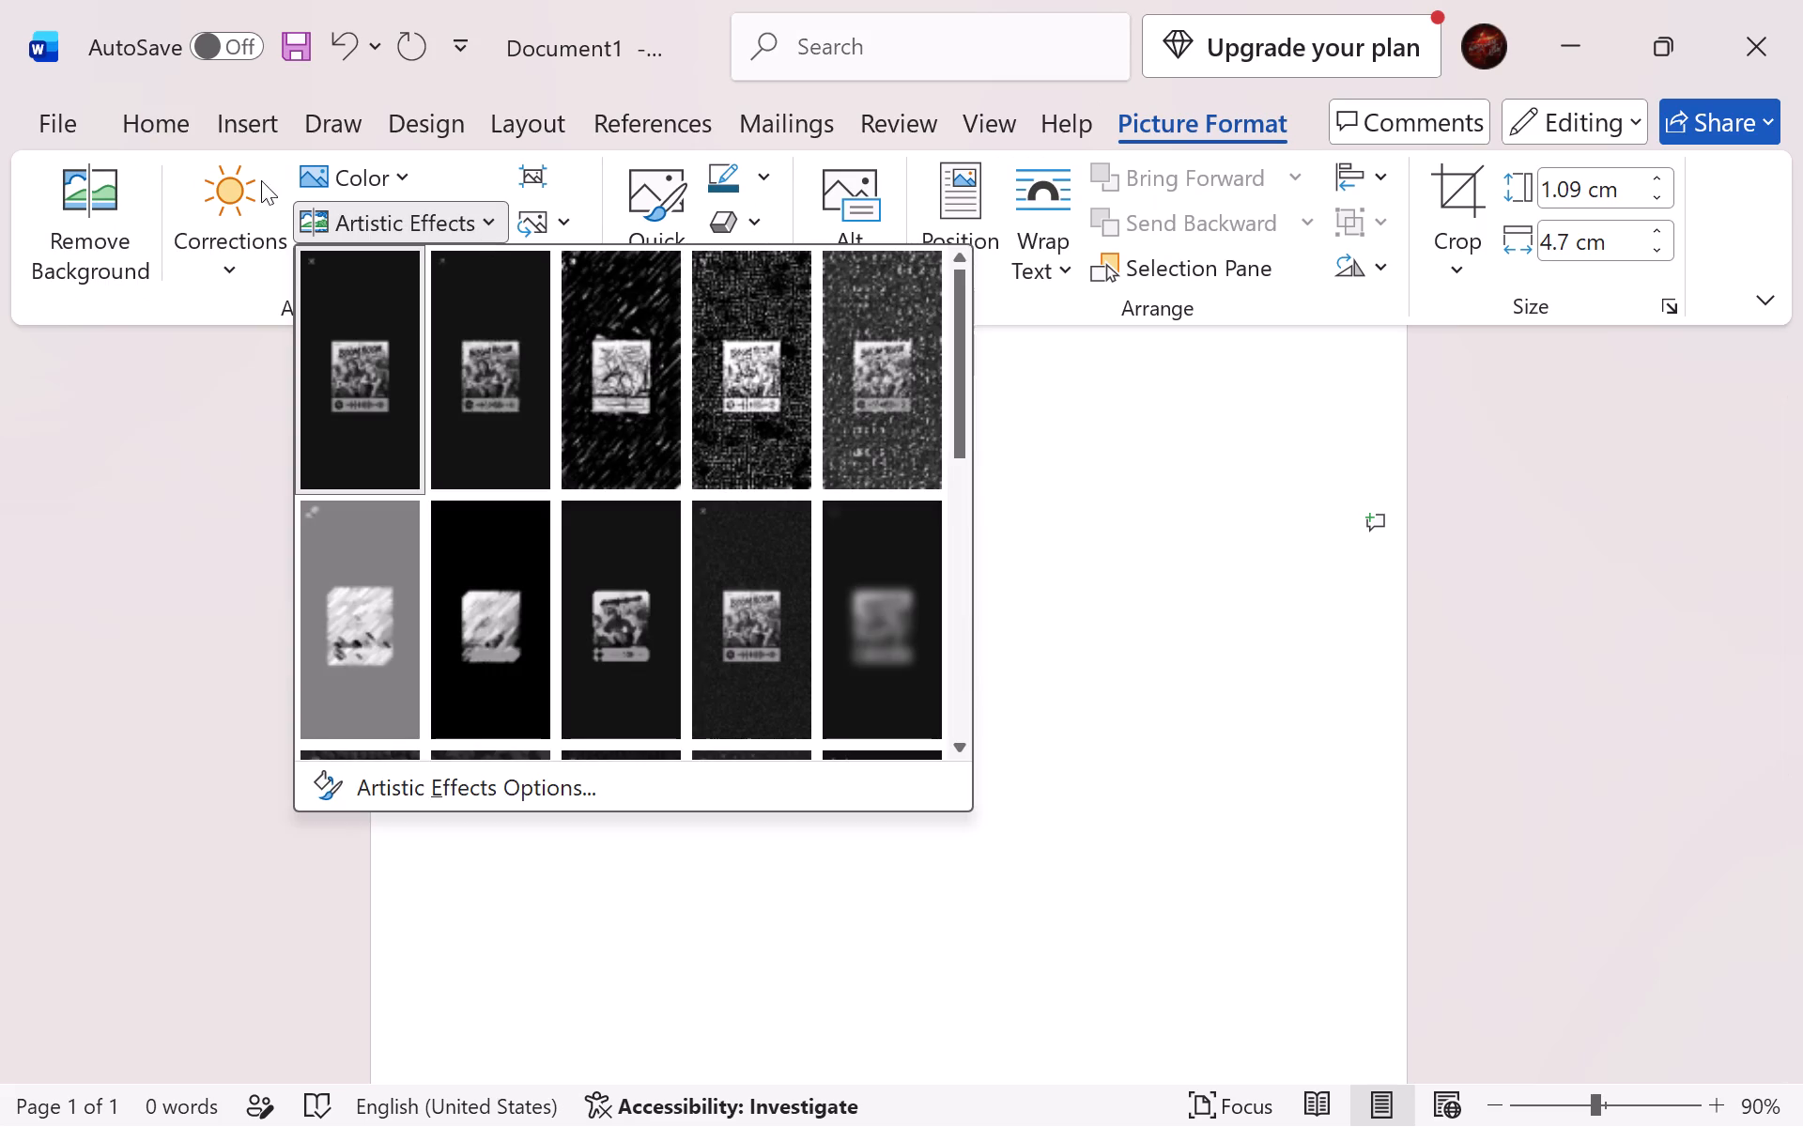
{"action": "left_click", "coordinate": [405, 791]}
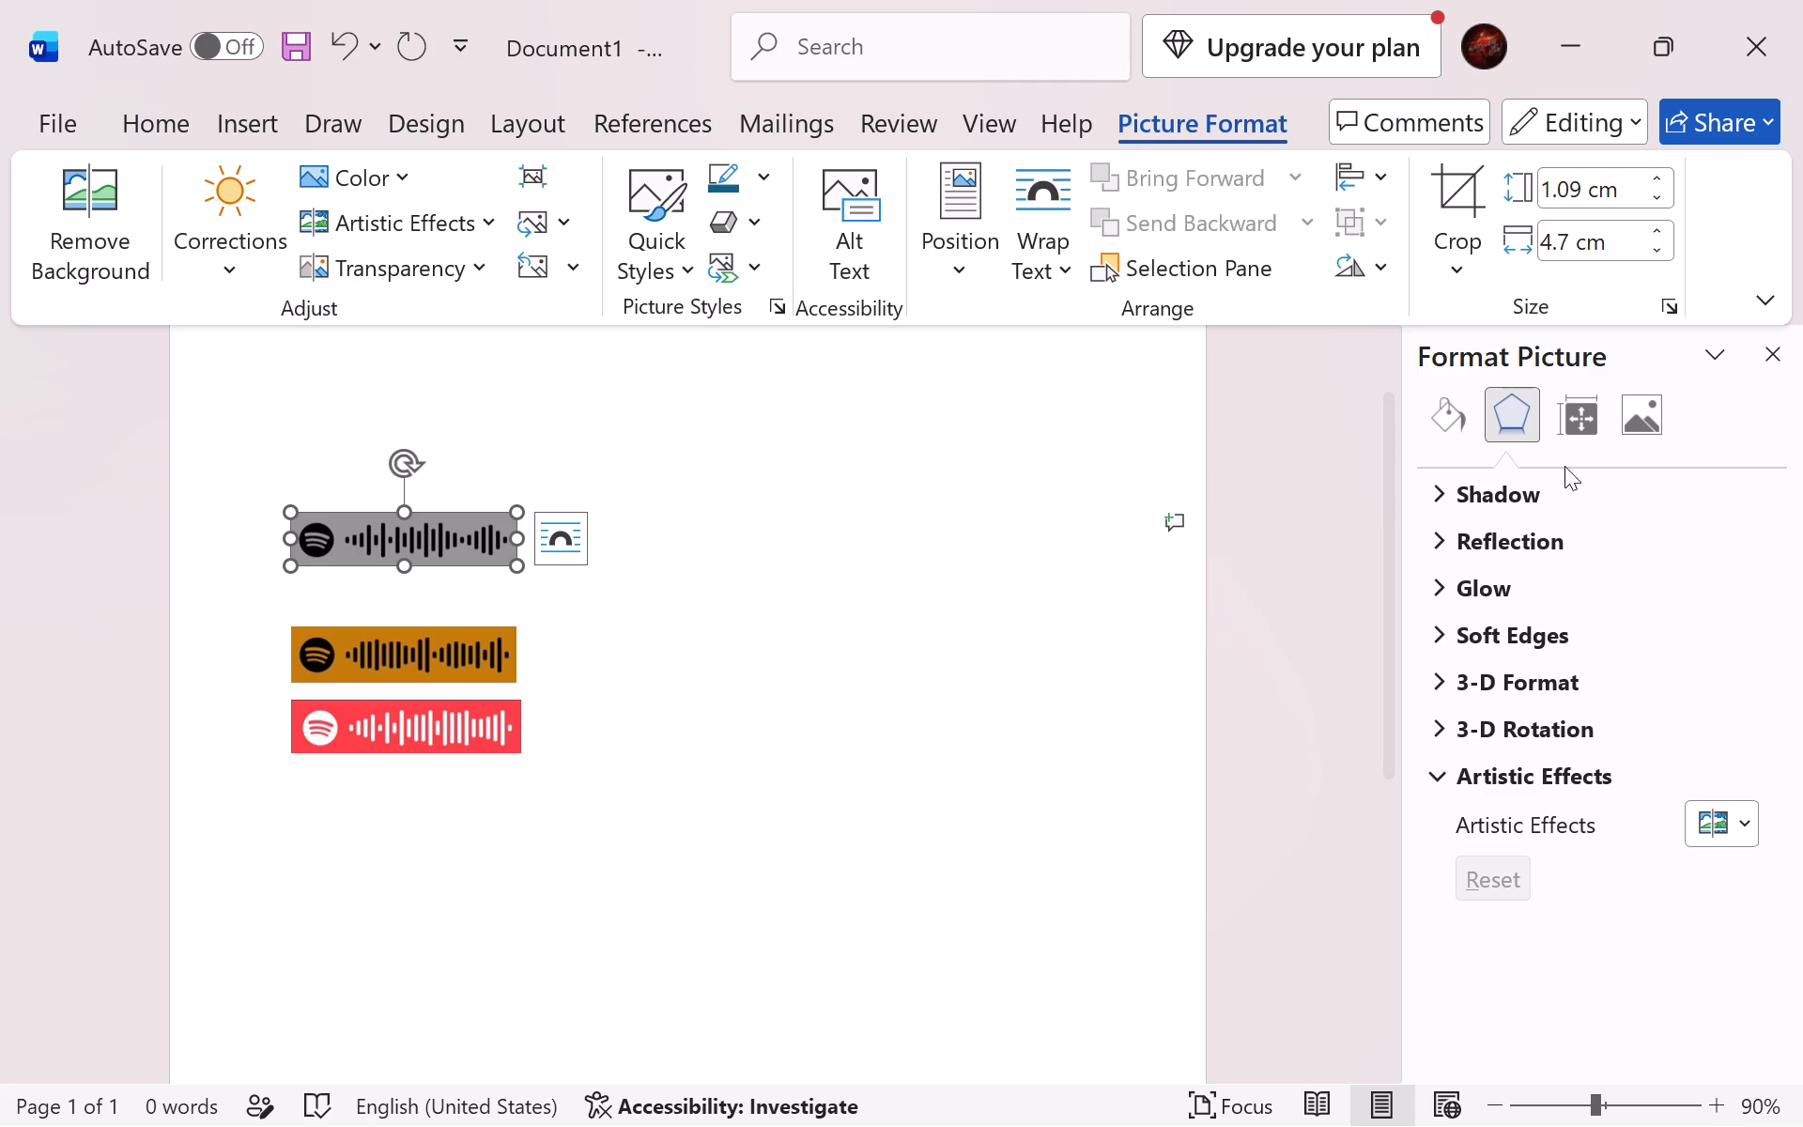
{"action": "left_click", "coordinate": [1646, 430]}
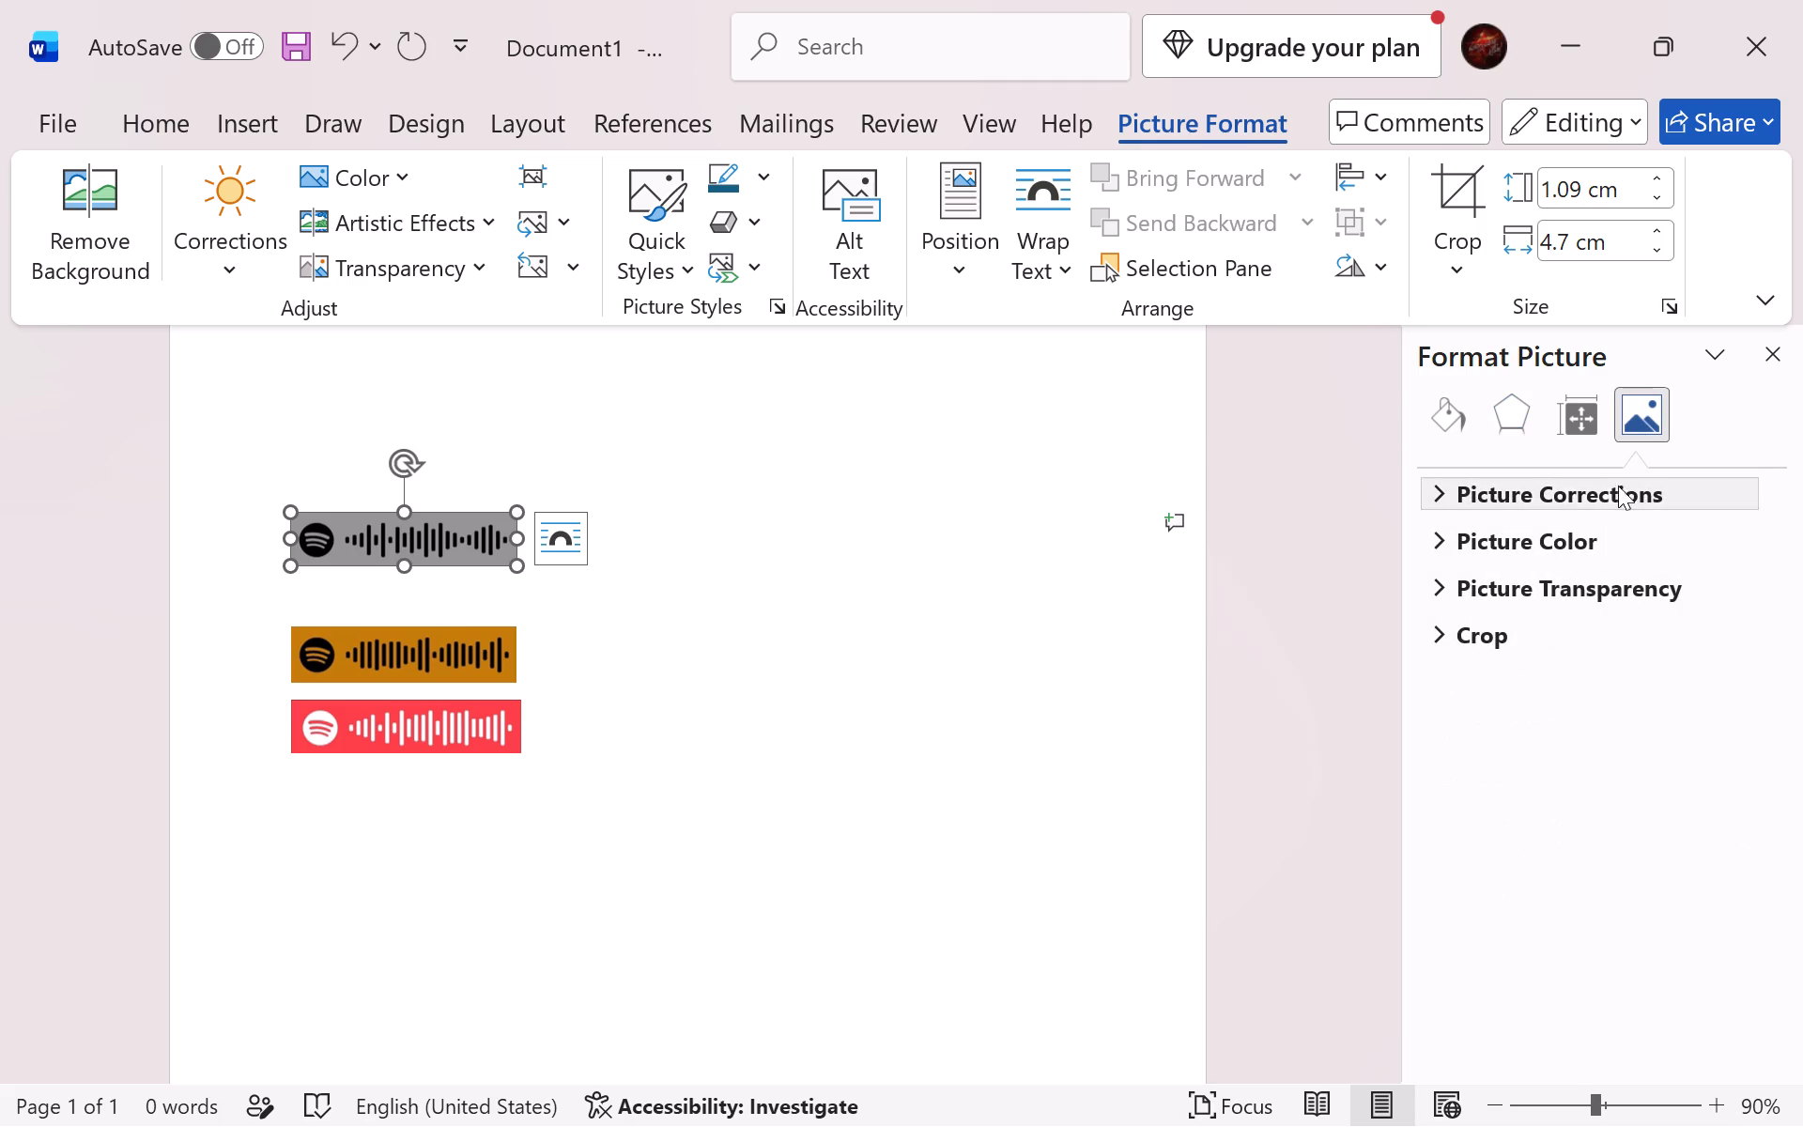
{"action": "left_click", "coordinate": [1443, 553]}
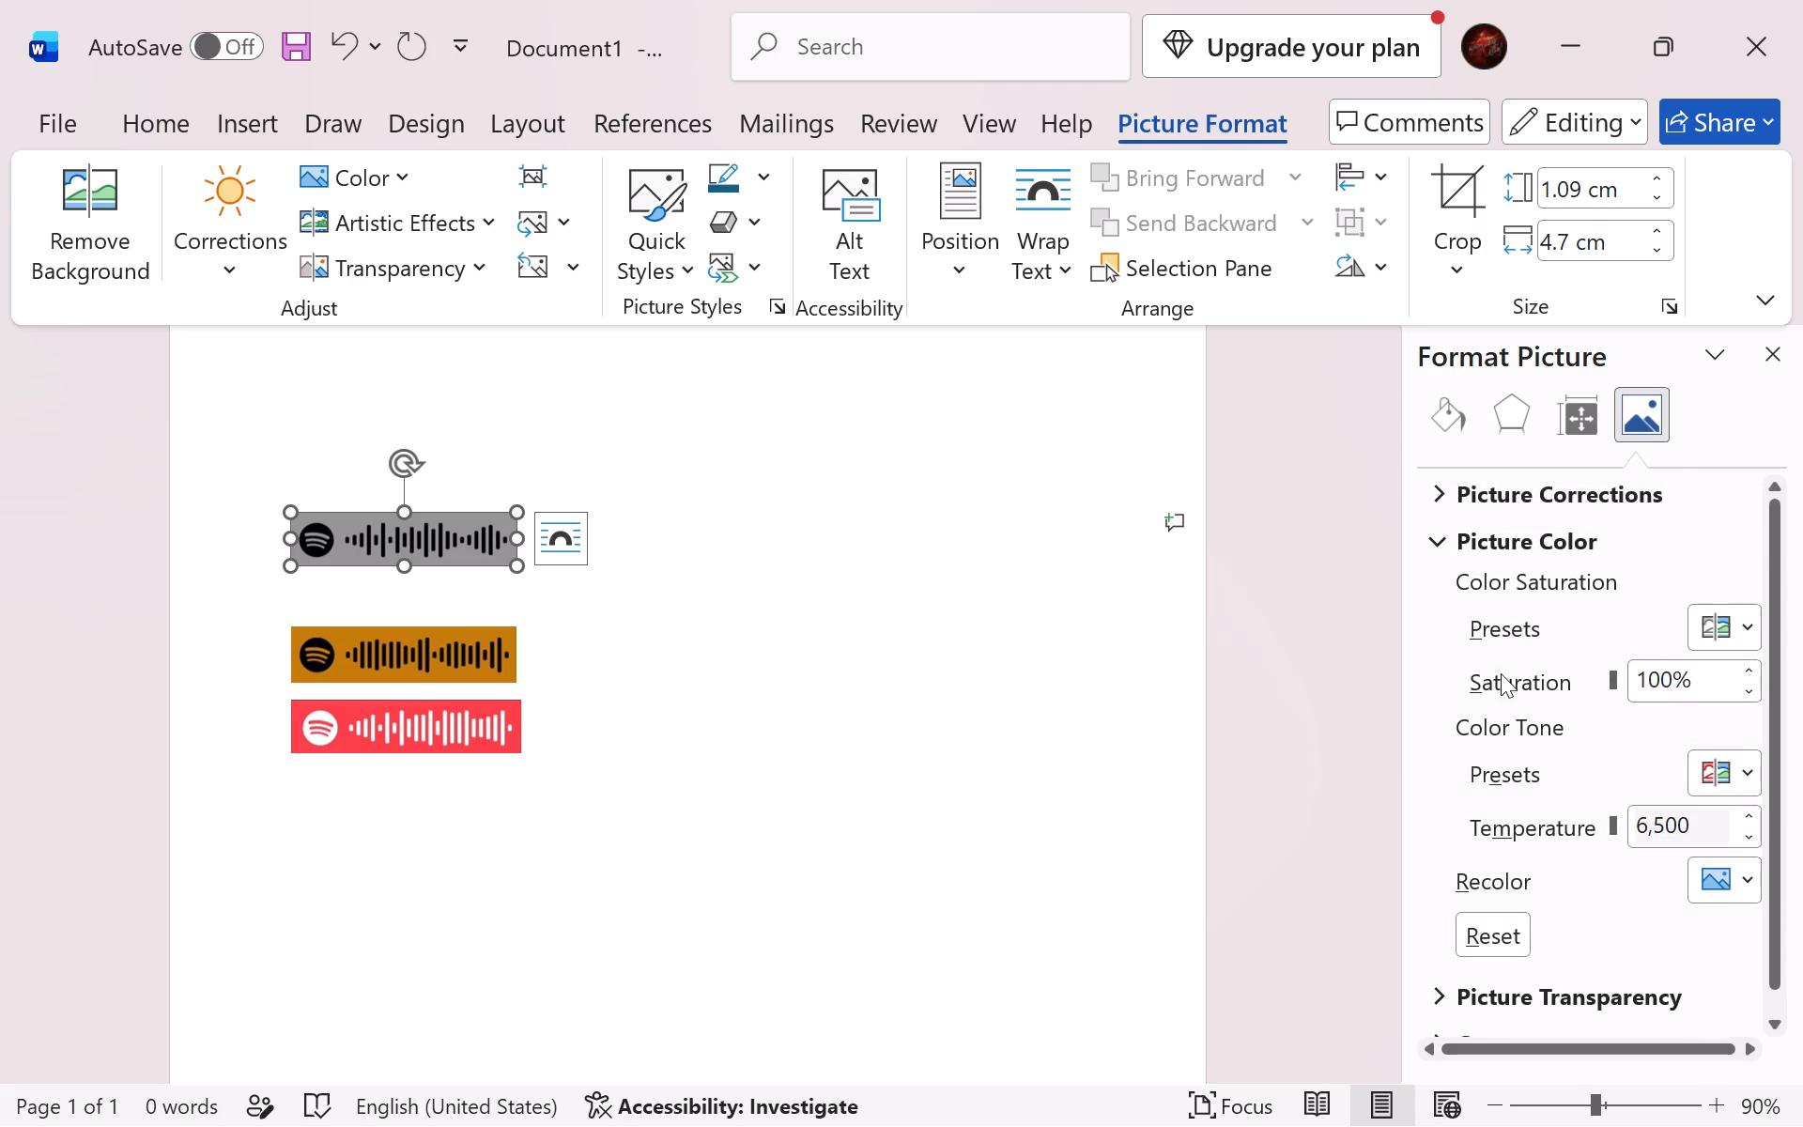
{"action": "scroll", "coordinate": [1545, 820], "scroll_direction": "down", "scroll_amount": 2}
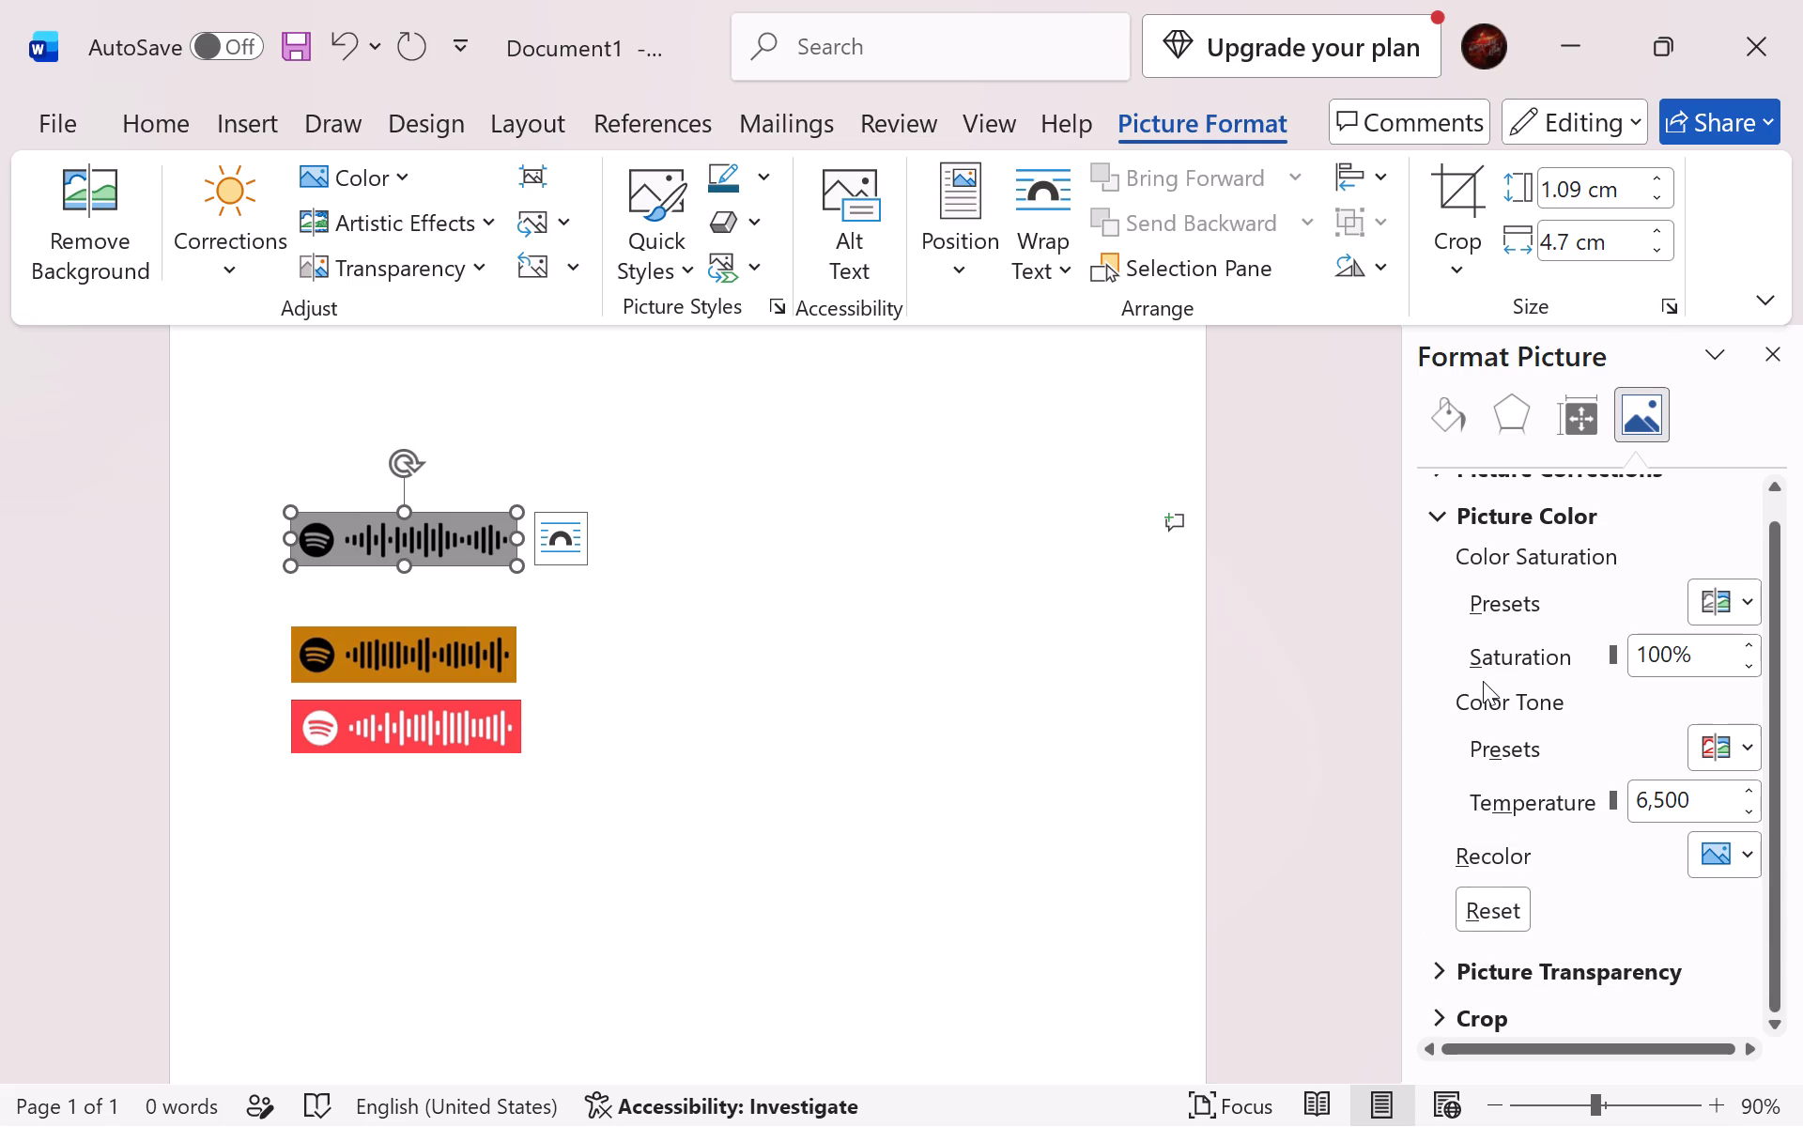
{"action": "left_click", "coordinate": [1725, 858]}
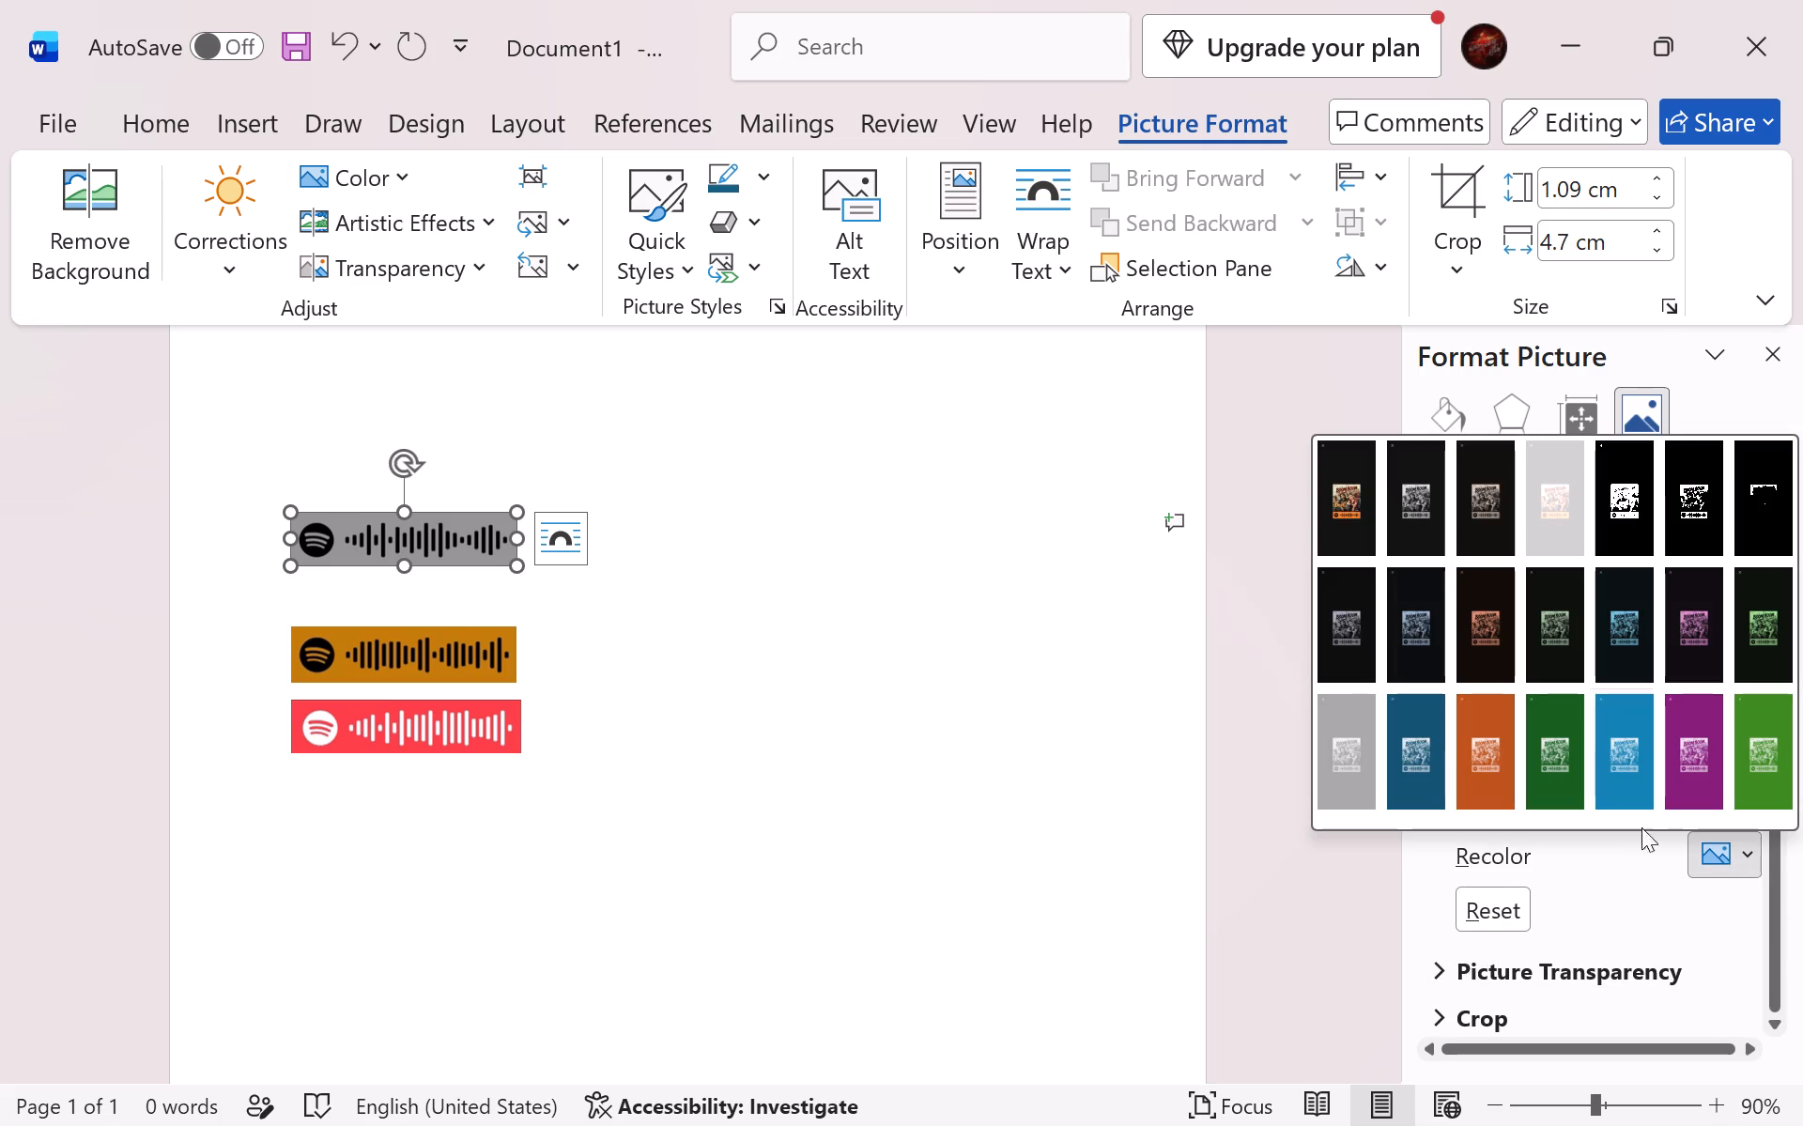
{"action": "left_click", "coordinate": [1618, 507]}
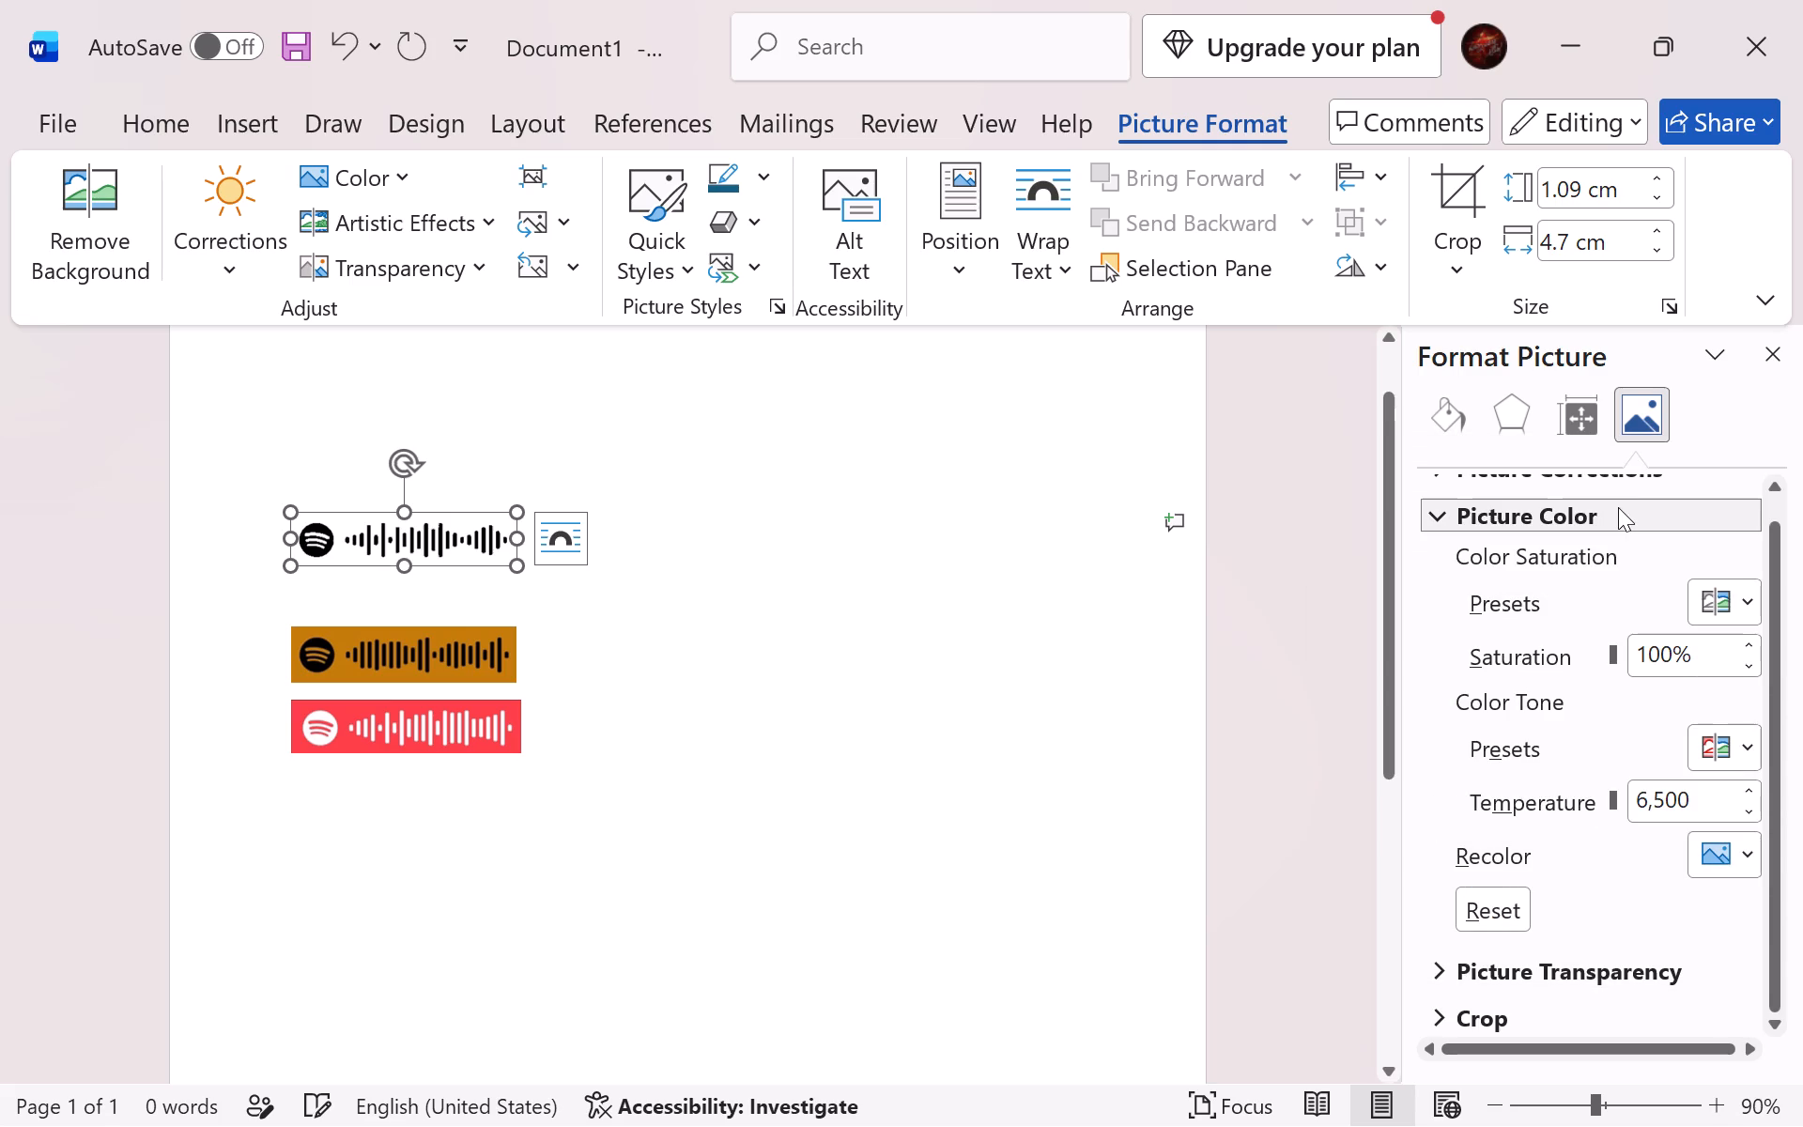
{"action": "left_click", "coordinate": [1719, 855]}
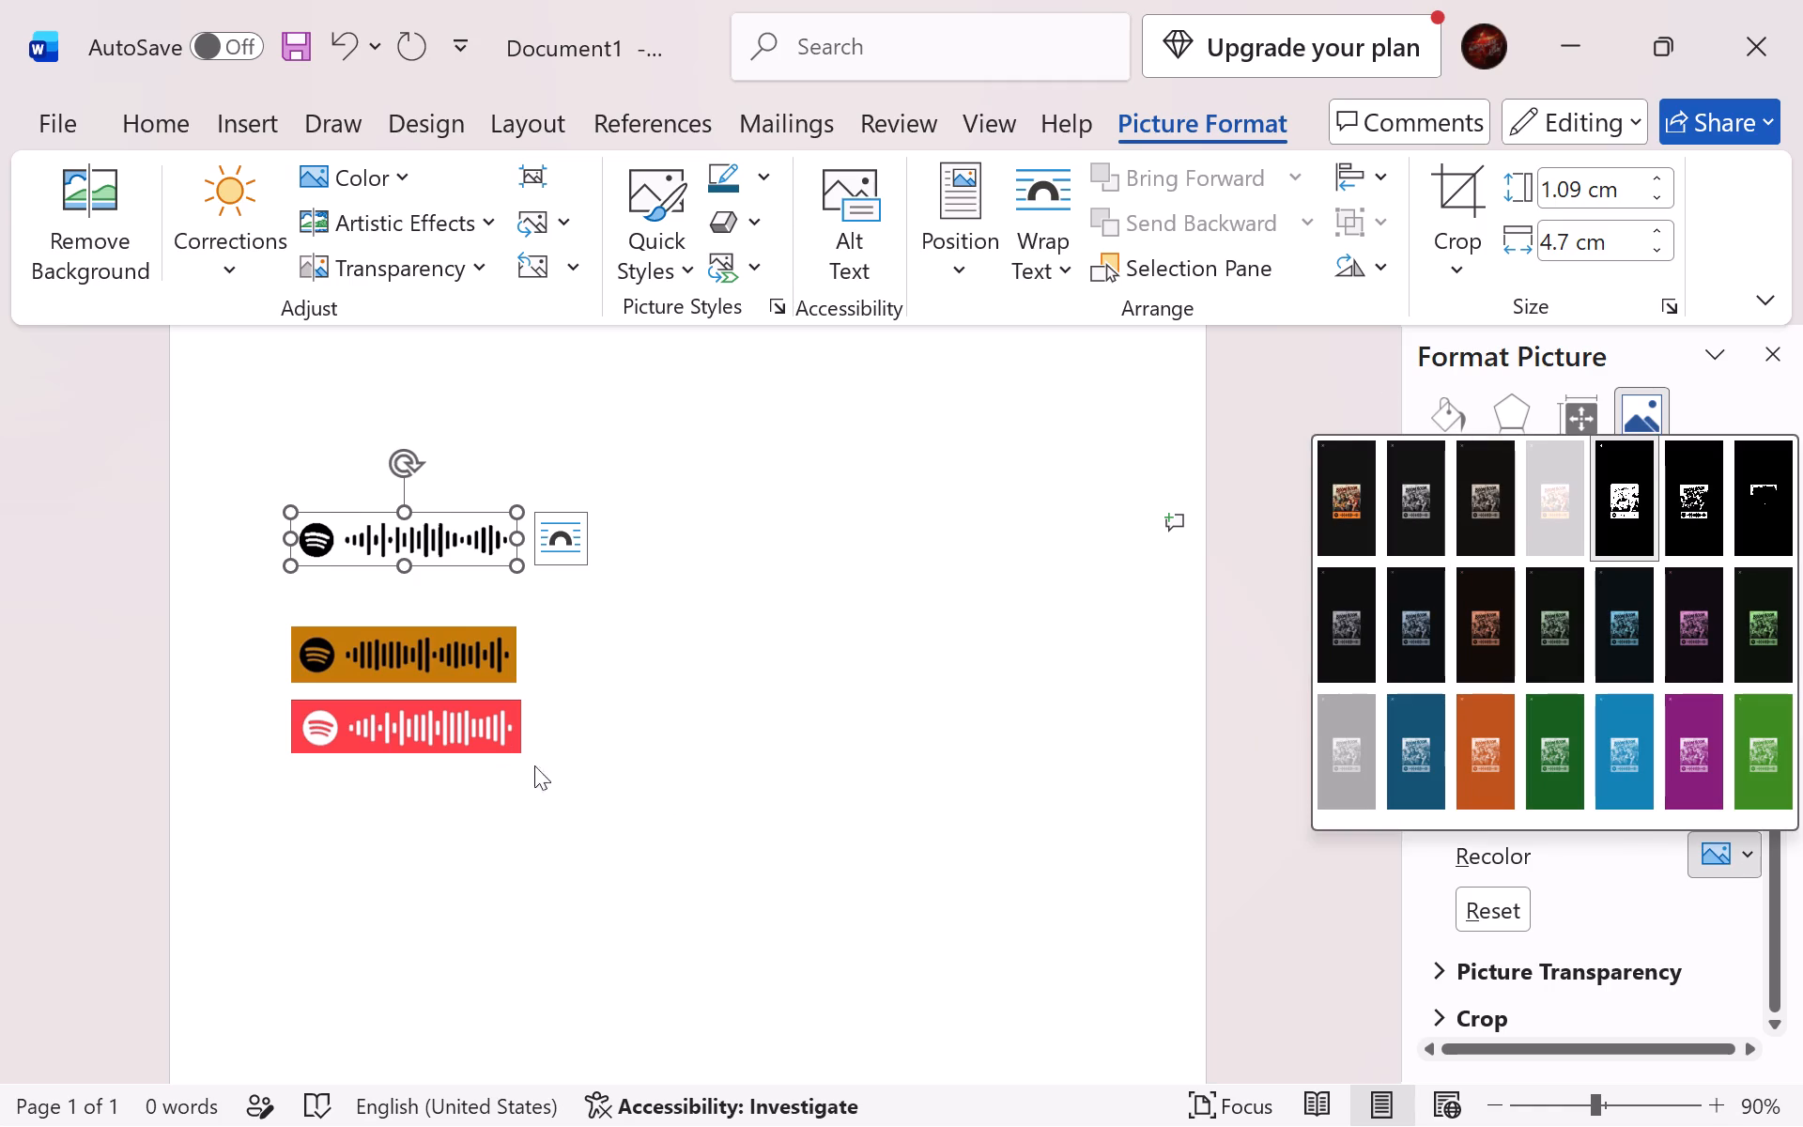
{"action": "left_click", "coordinate": [710, 720]}
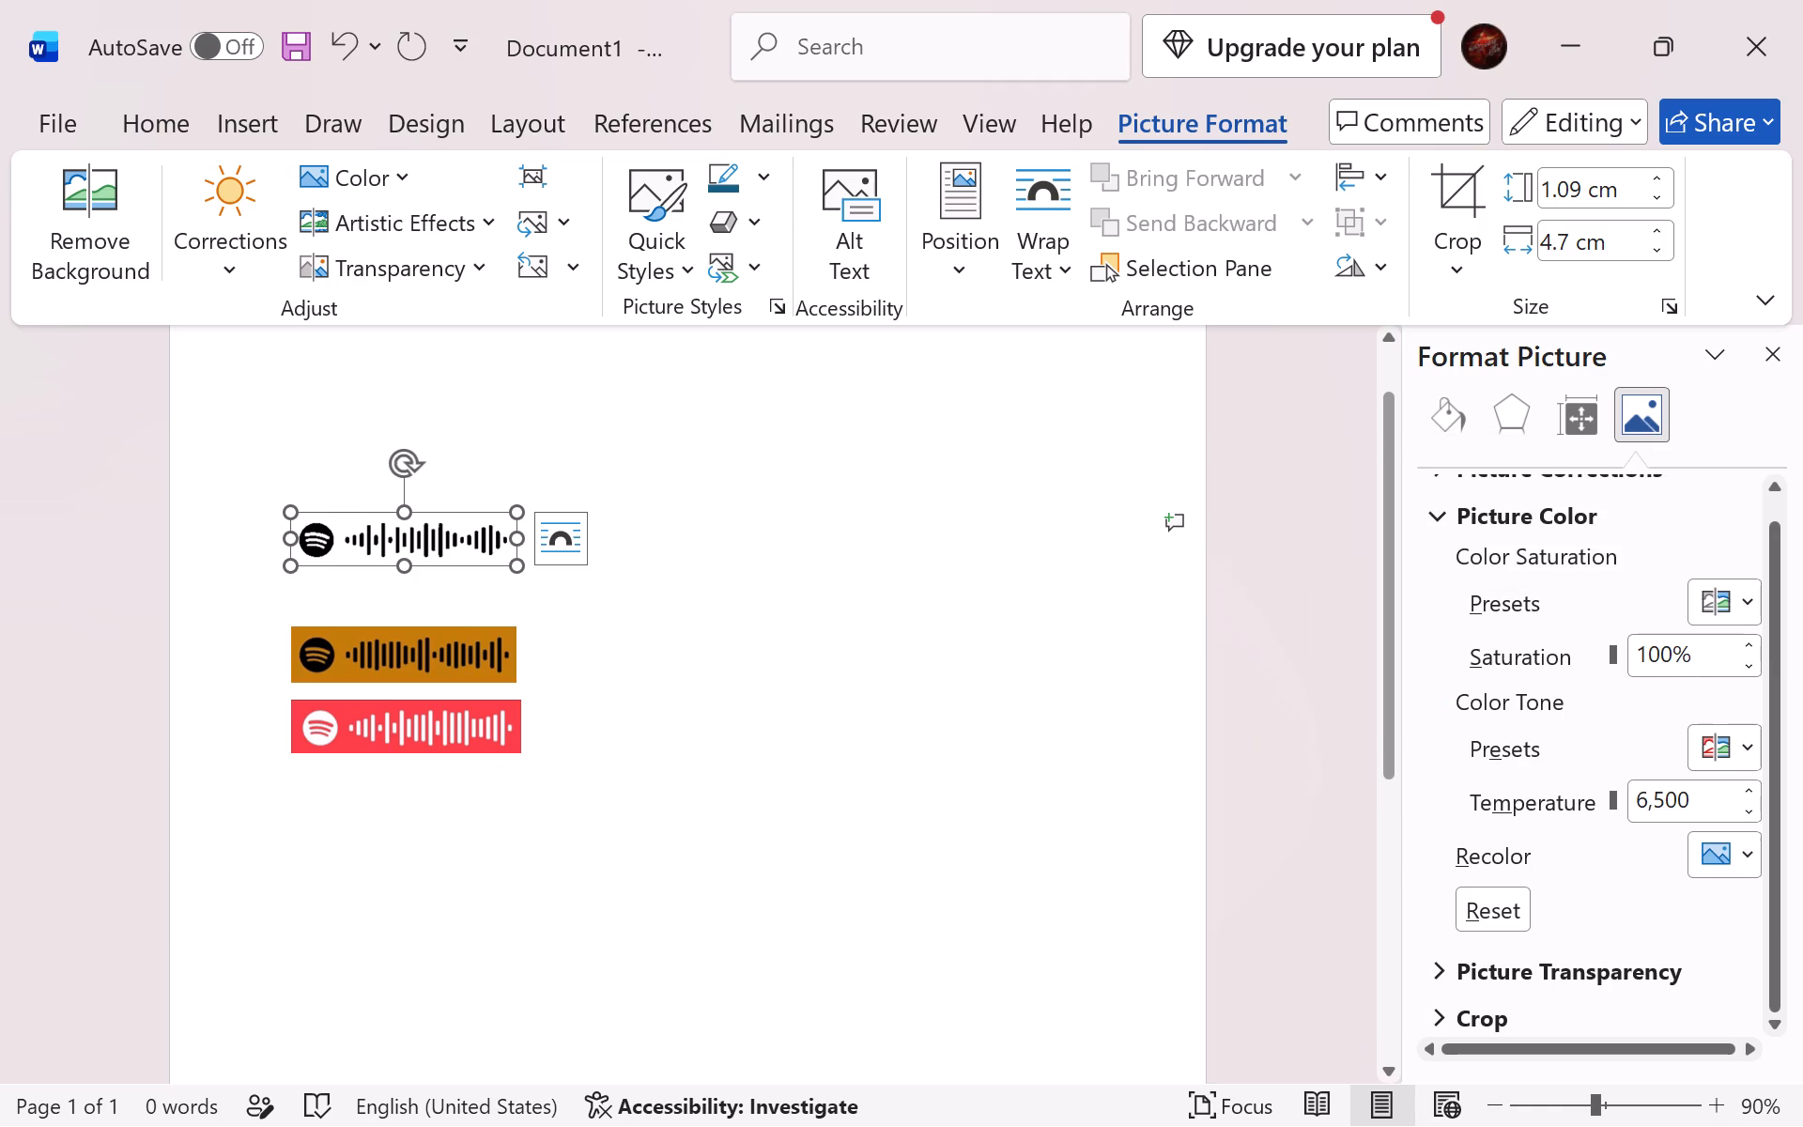
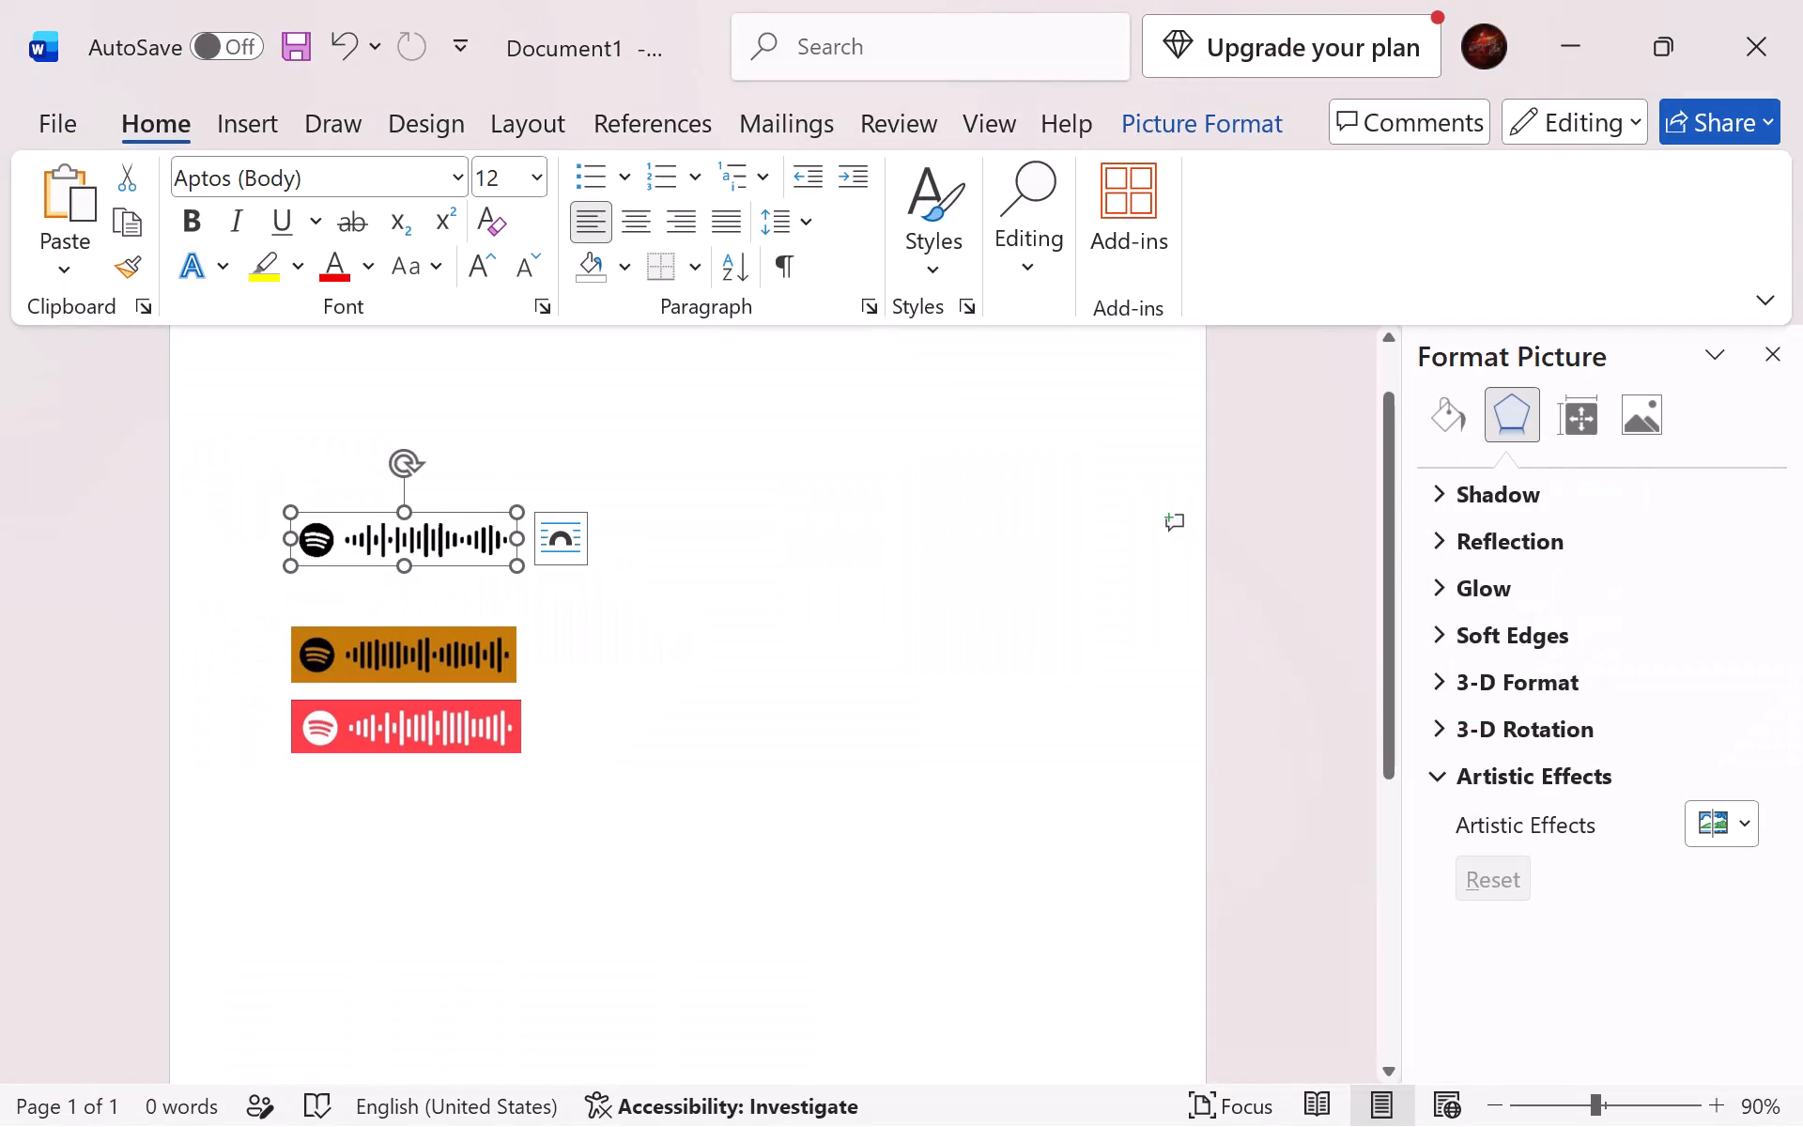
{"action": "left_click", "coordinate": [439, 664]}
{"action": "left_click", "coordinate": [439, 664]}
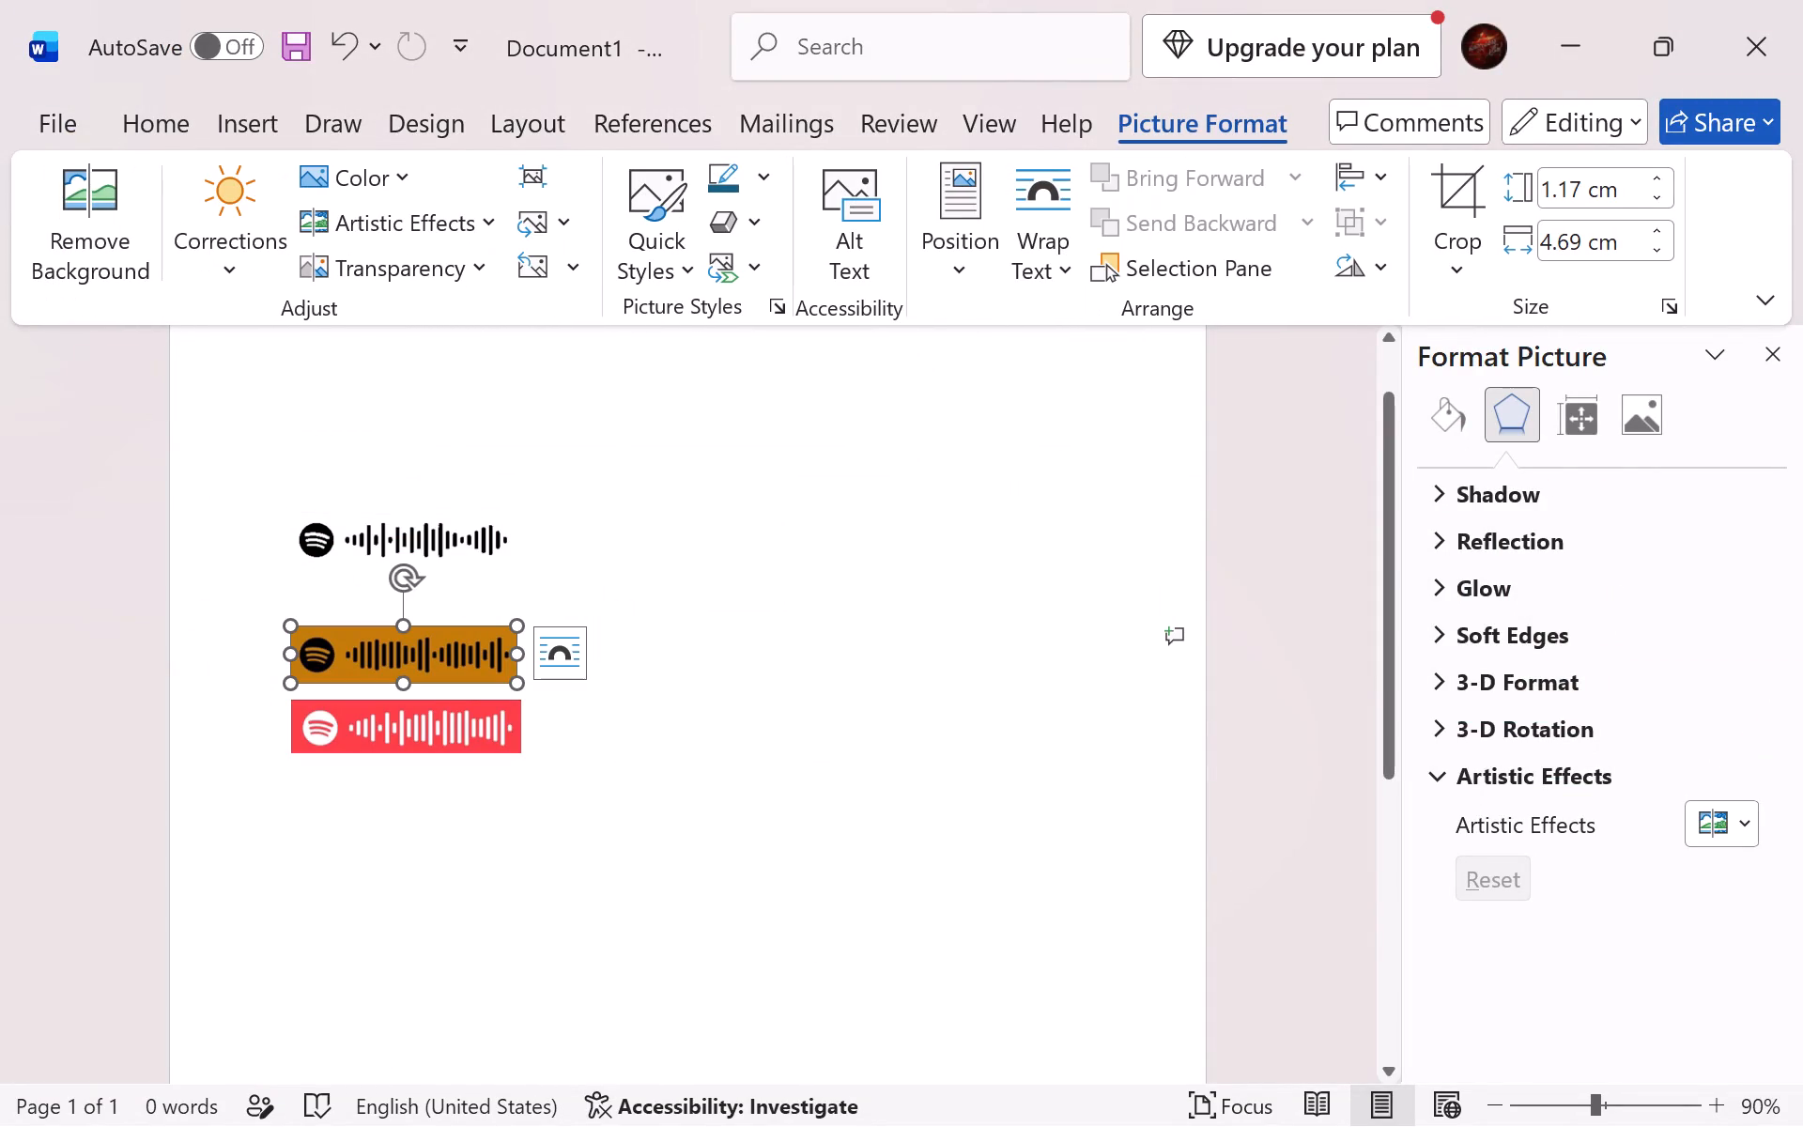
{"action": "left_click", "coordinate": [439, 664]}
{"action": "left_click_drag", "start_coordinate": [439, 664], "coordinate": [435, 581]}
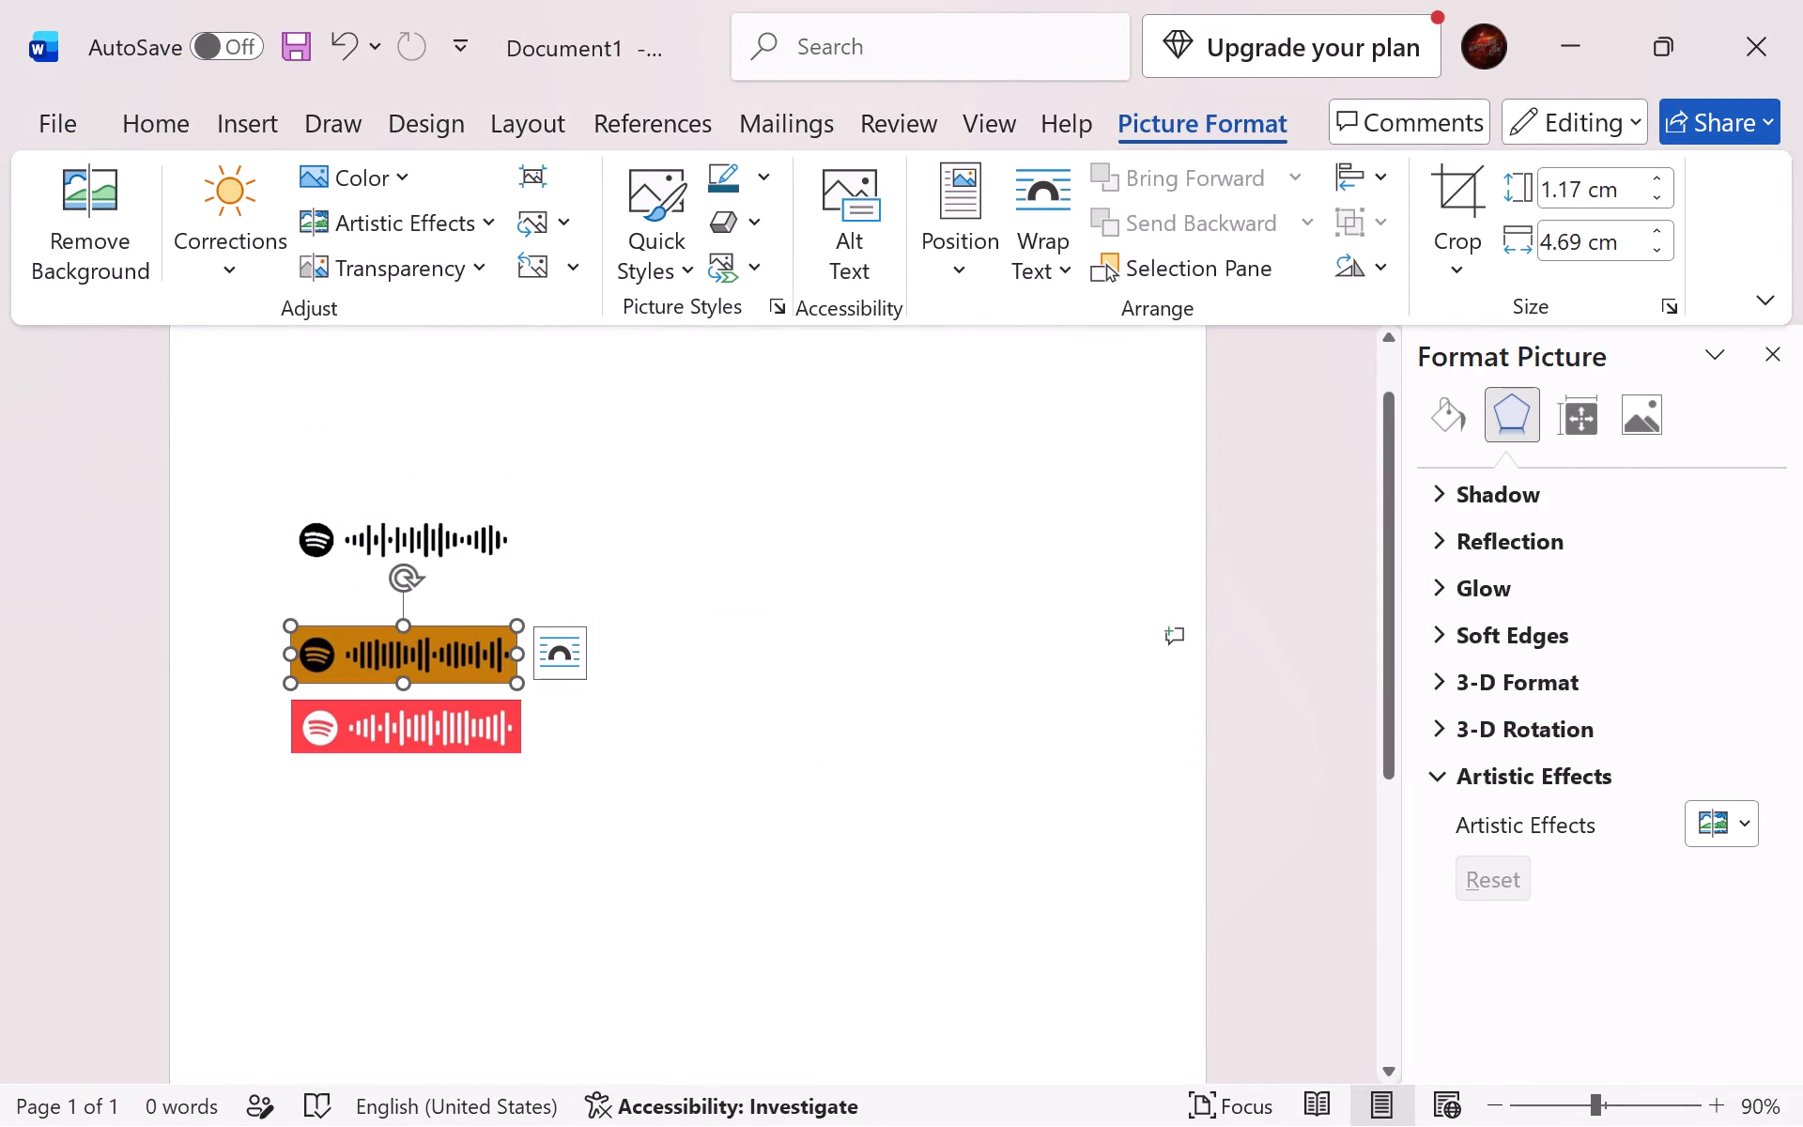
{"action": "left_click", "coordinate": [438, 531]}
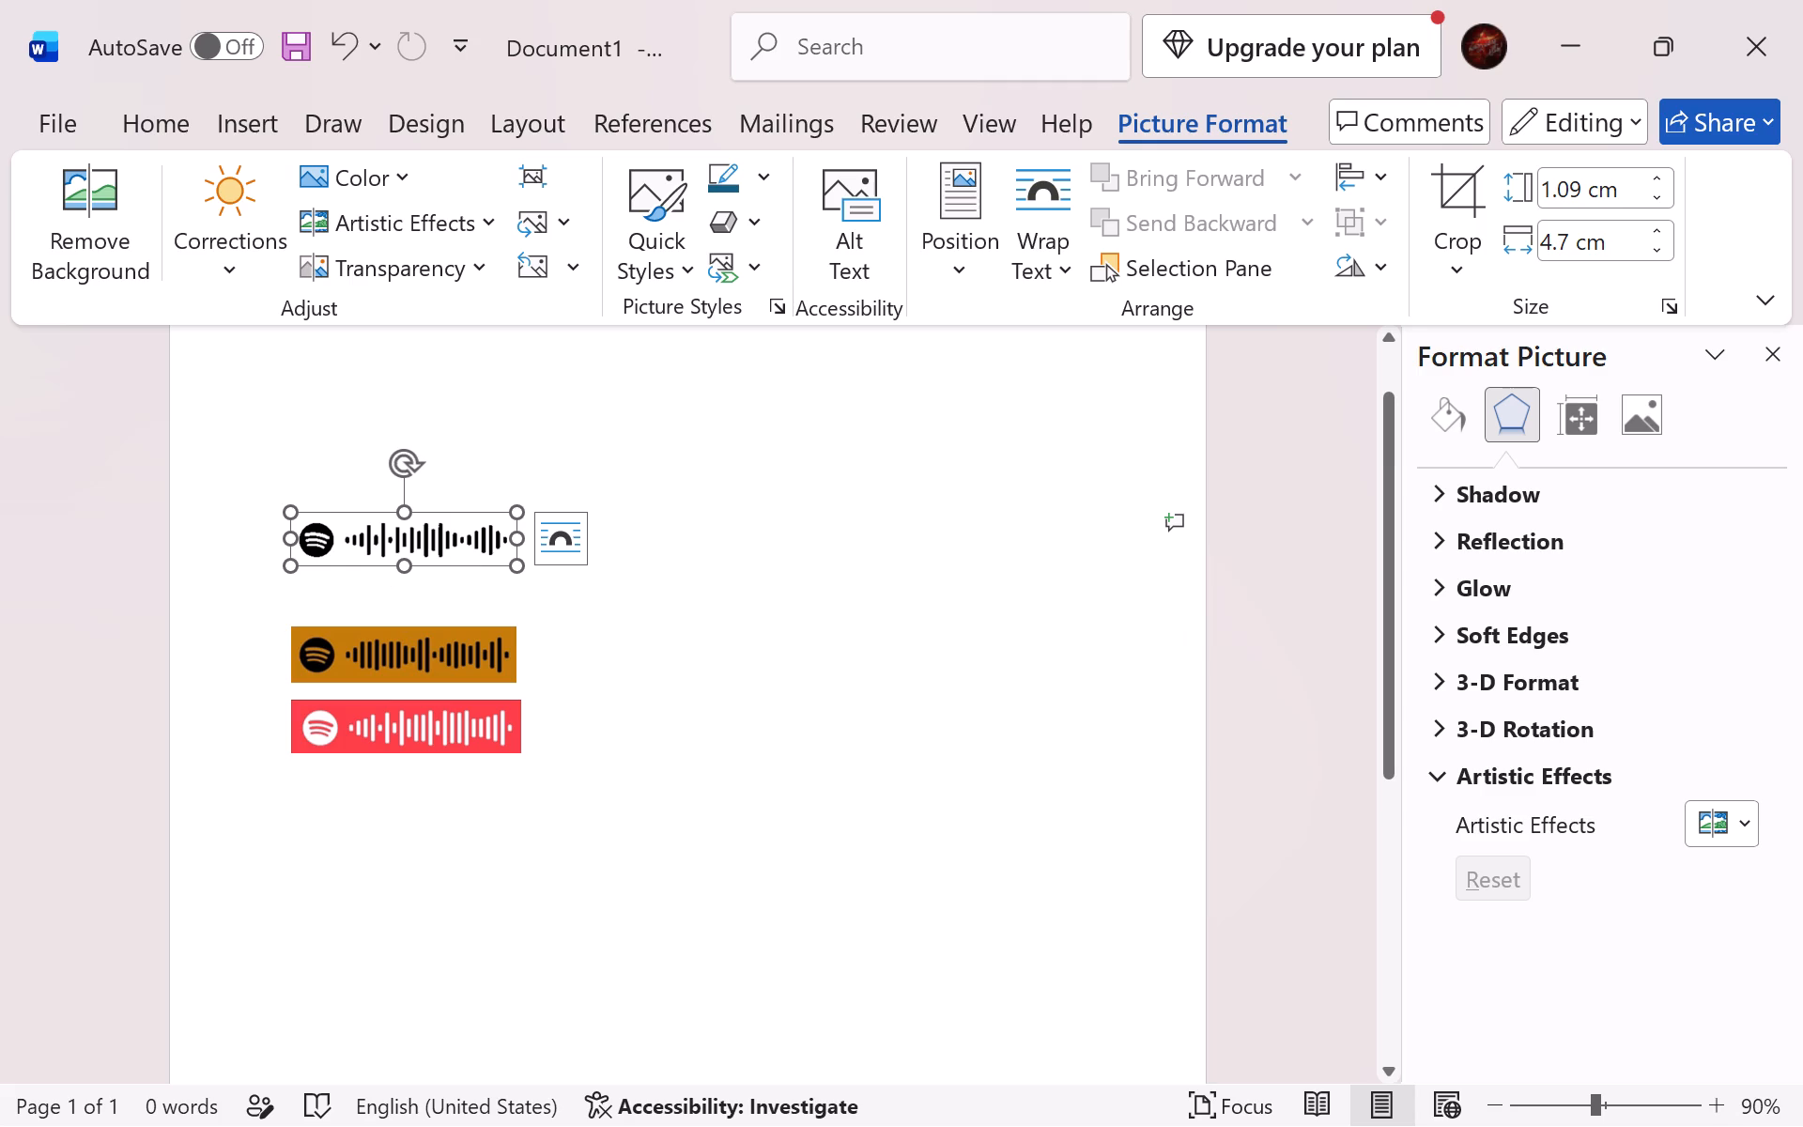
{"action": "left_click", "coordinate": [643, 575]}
Switch from the Word document to the WhatsApp window showing the Spotify code image.
{"action": "key", "text": "alt+Tab"}
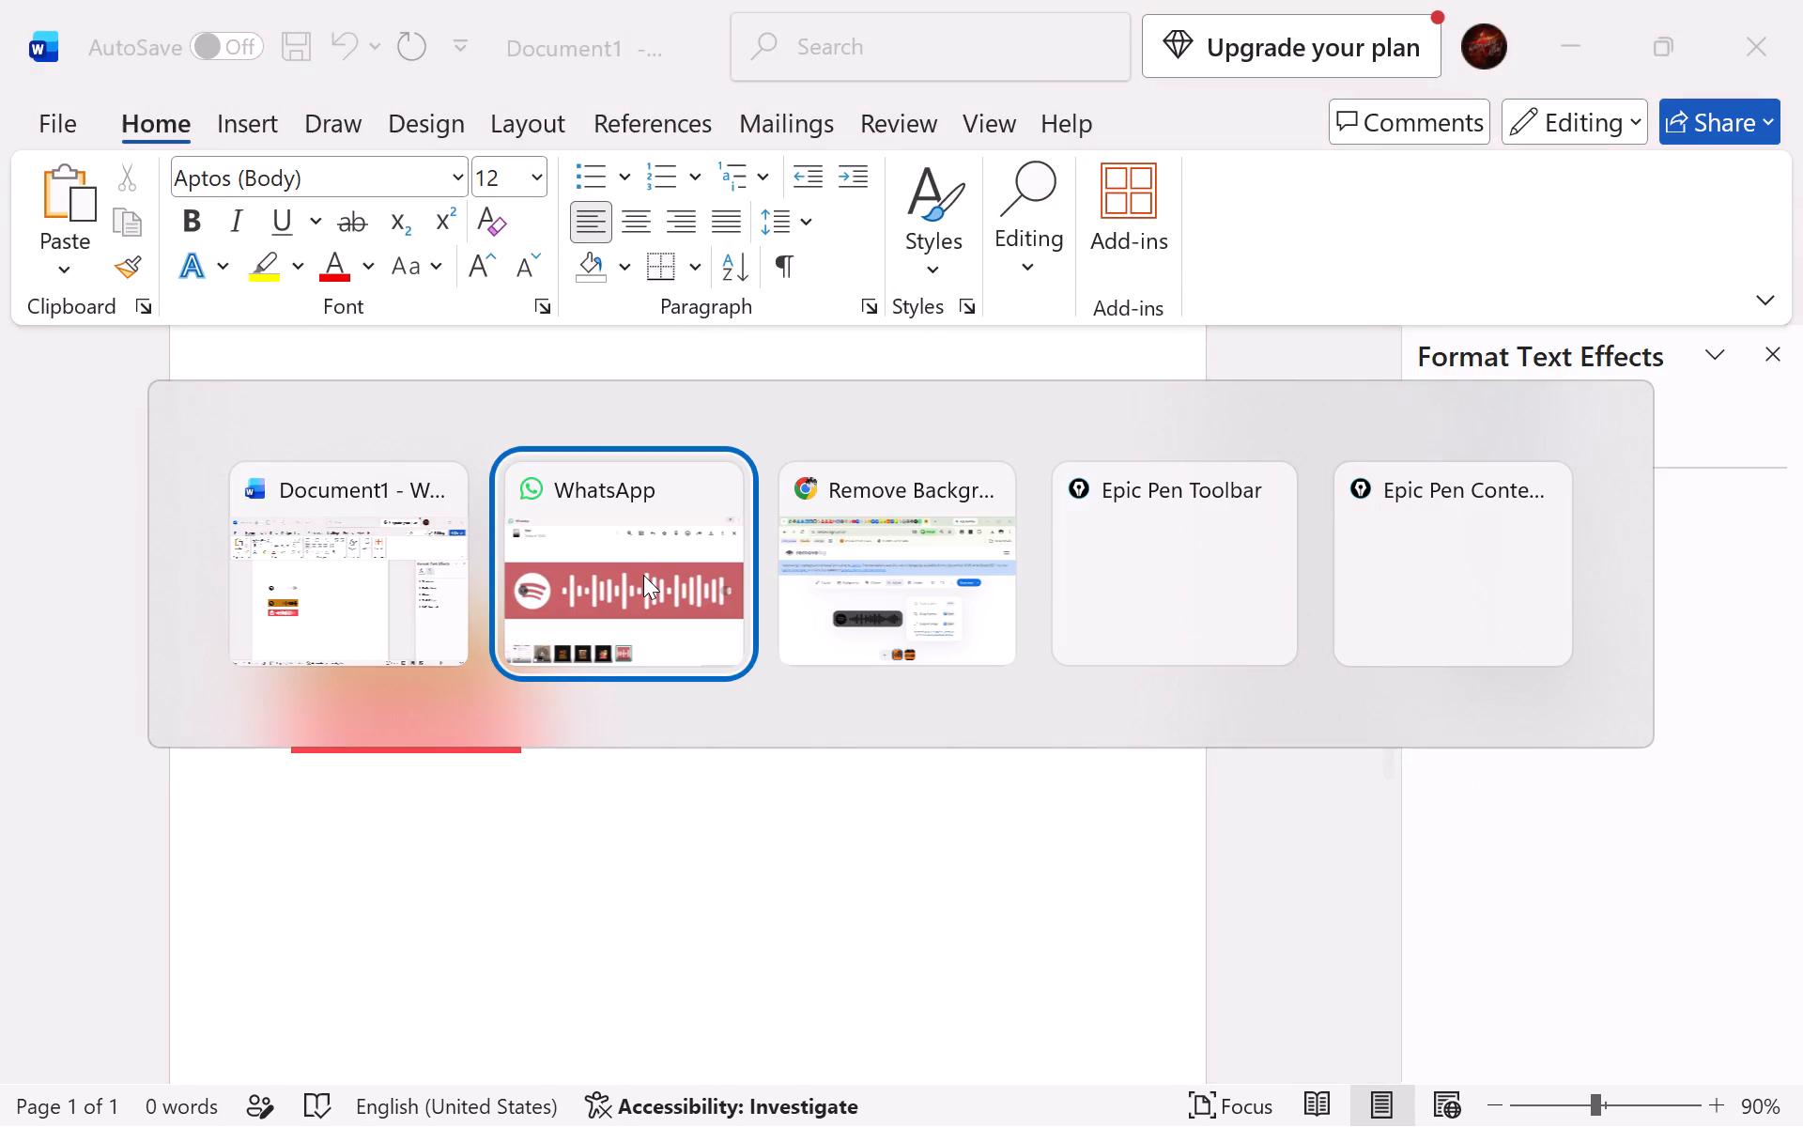
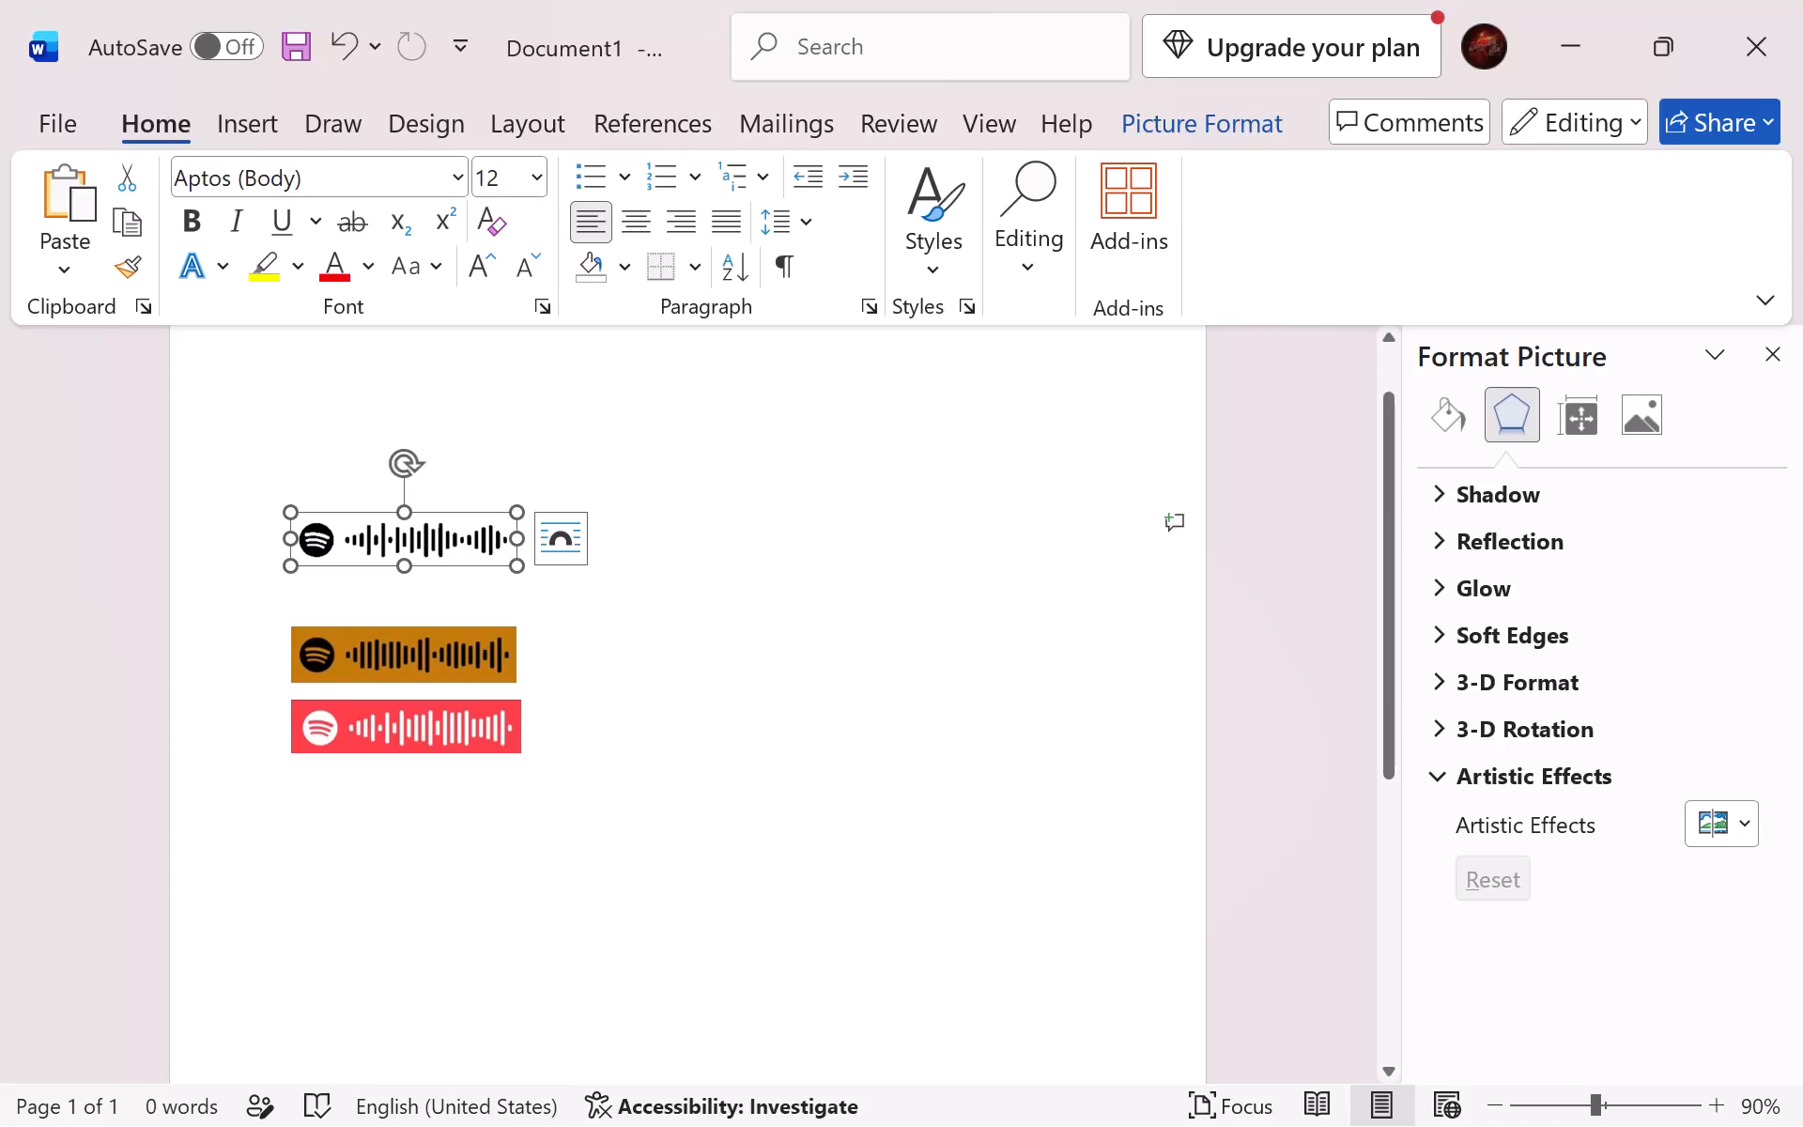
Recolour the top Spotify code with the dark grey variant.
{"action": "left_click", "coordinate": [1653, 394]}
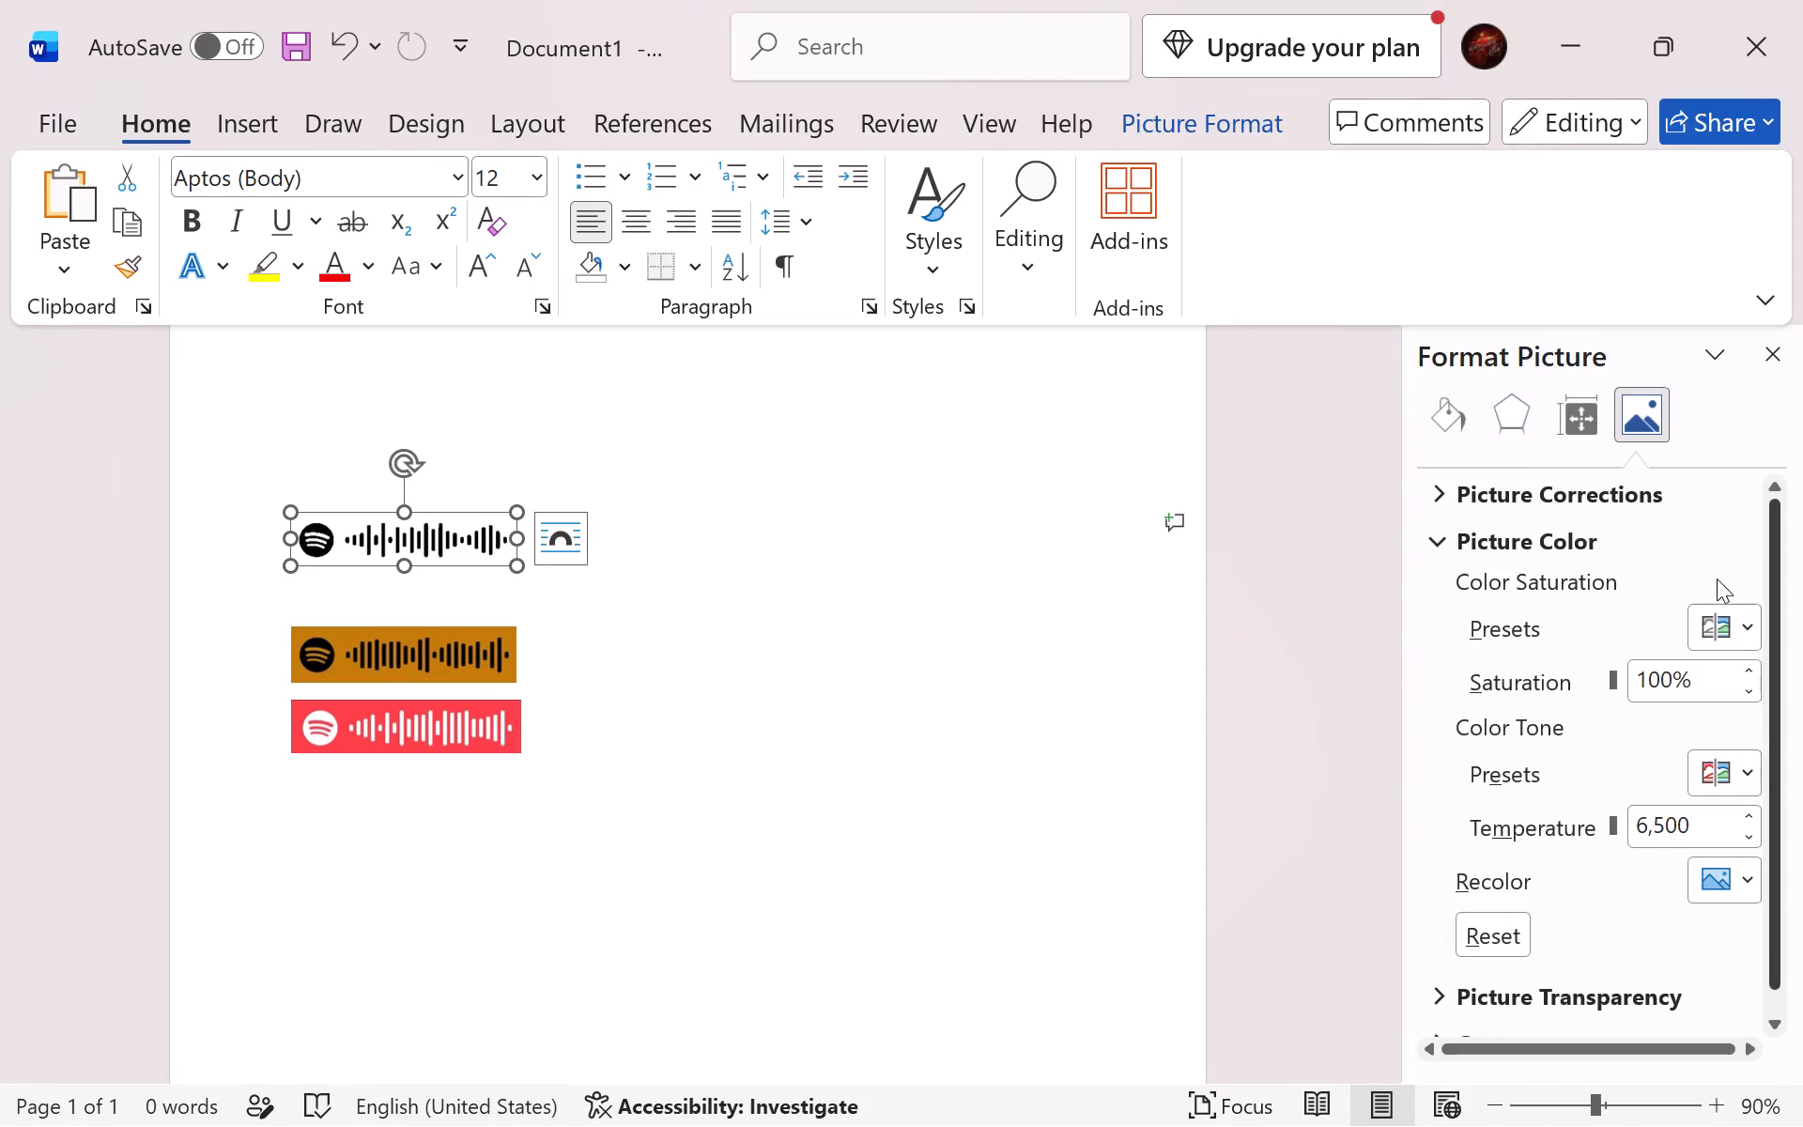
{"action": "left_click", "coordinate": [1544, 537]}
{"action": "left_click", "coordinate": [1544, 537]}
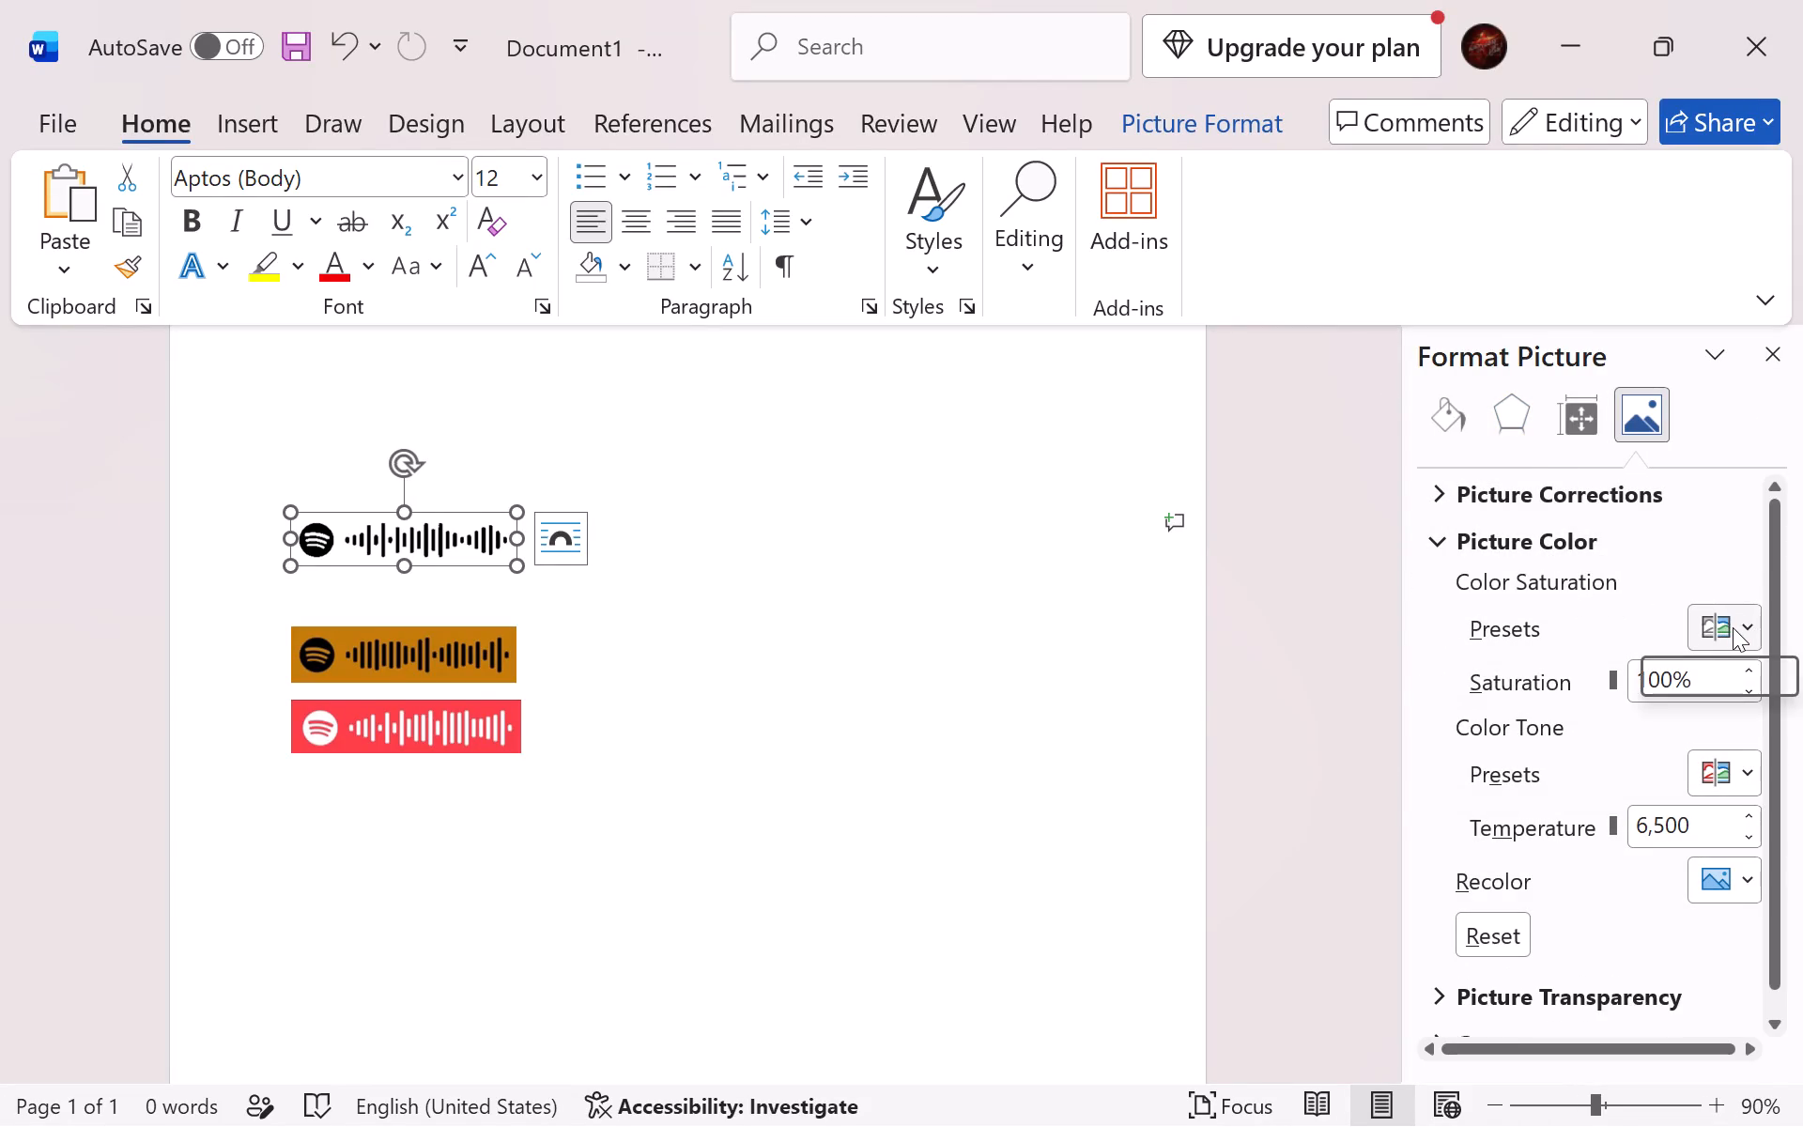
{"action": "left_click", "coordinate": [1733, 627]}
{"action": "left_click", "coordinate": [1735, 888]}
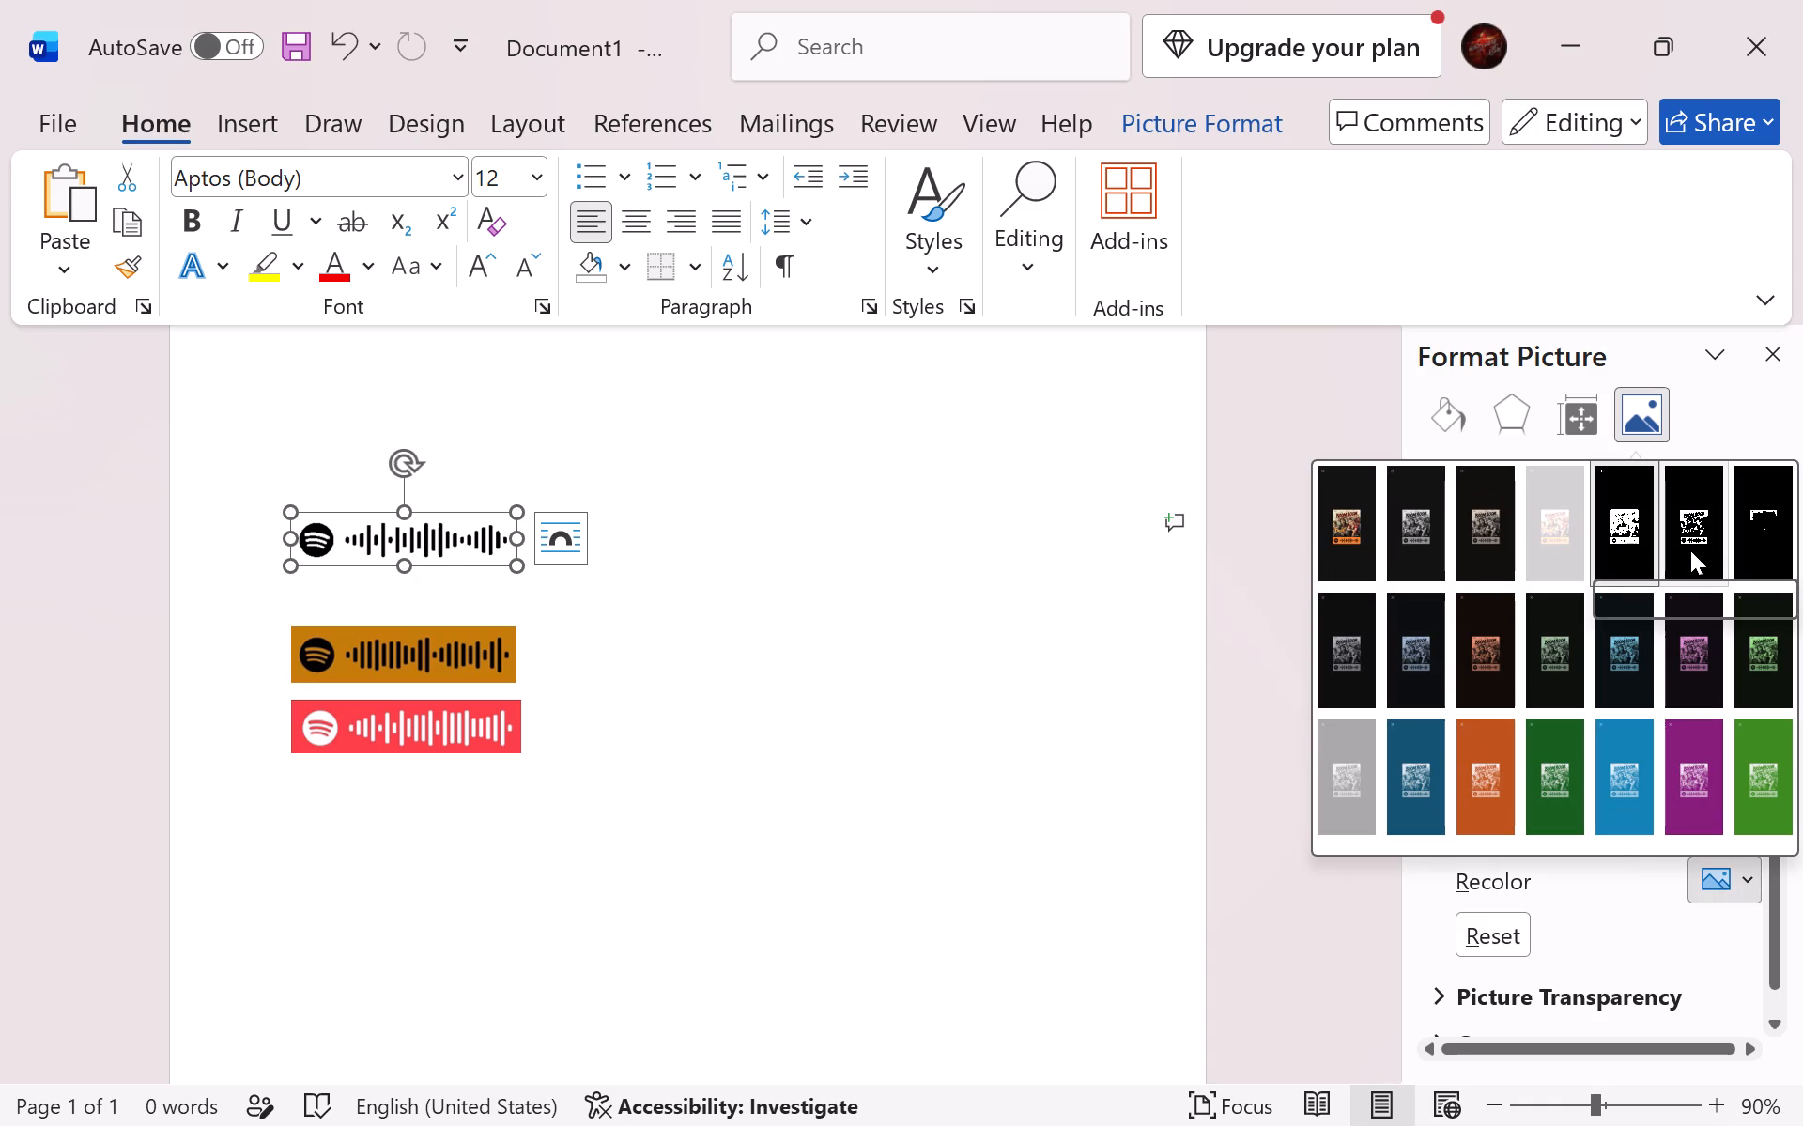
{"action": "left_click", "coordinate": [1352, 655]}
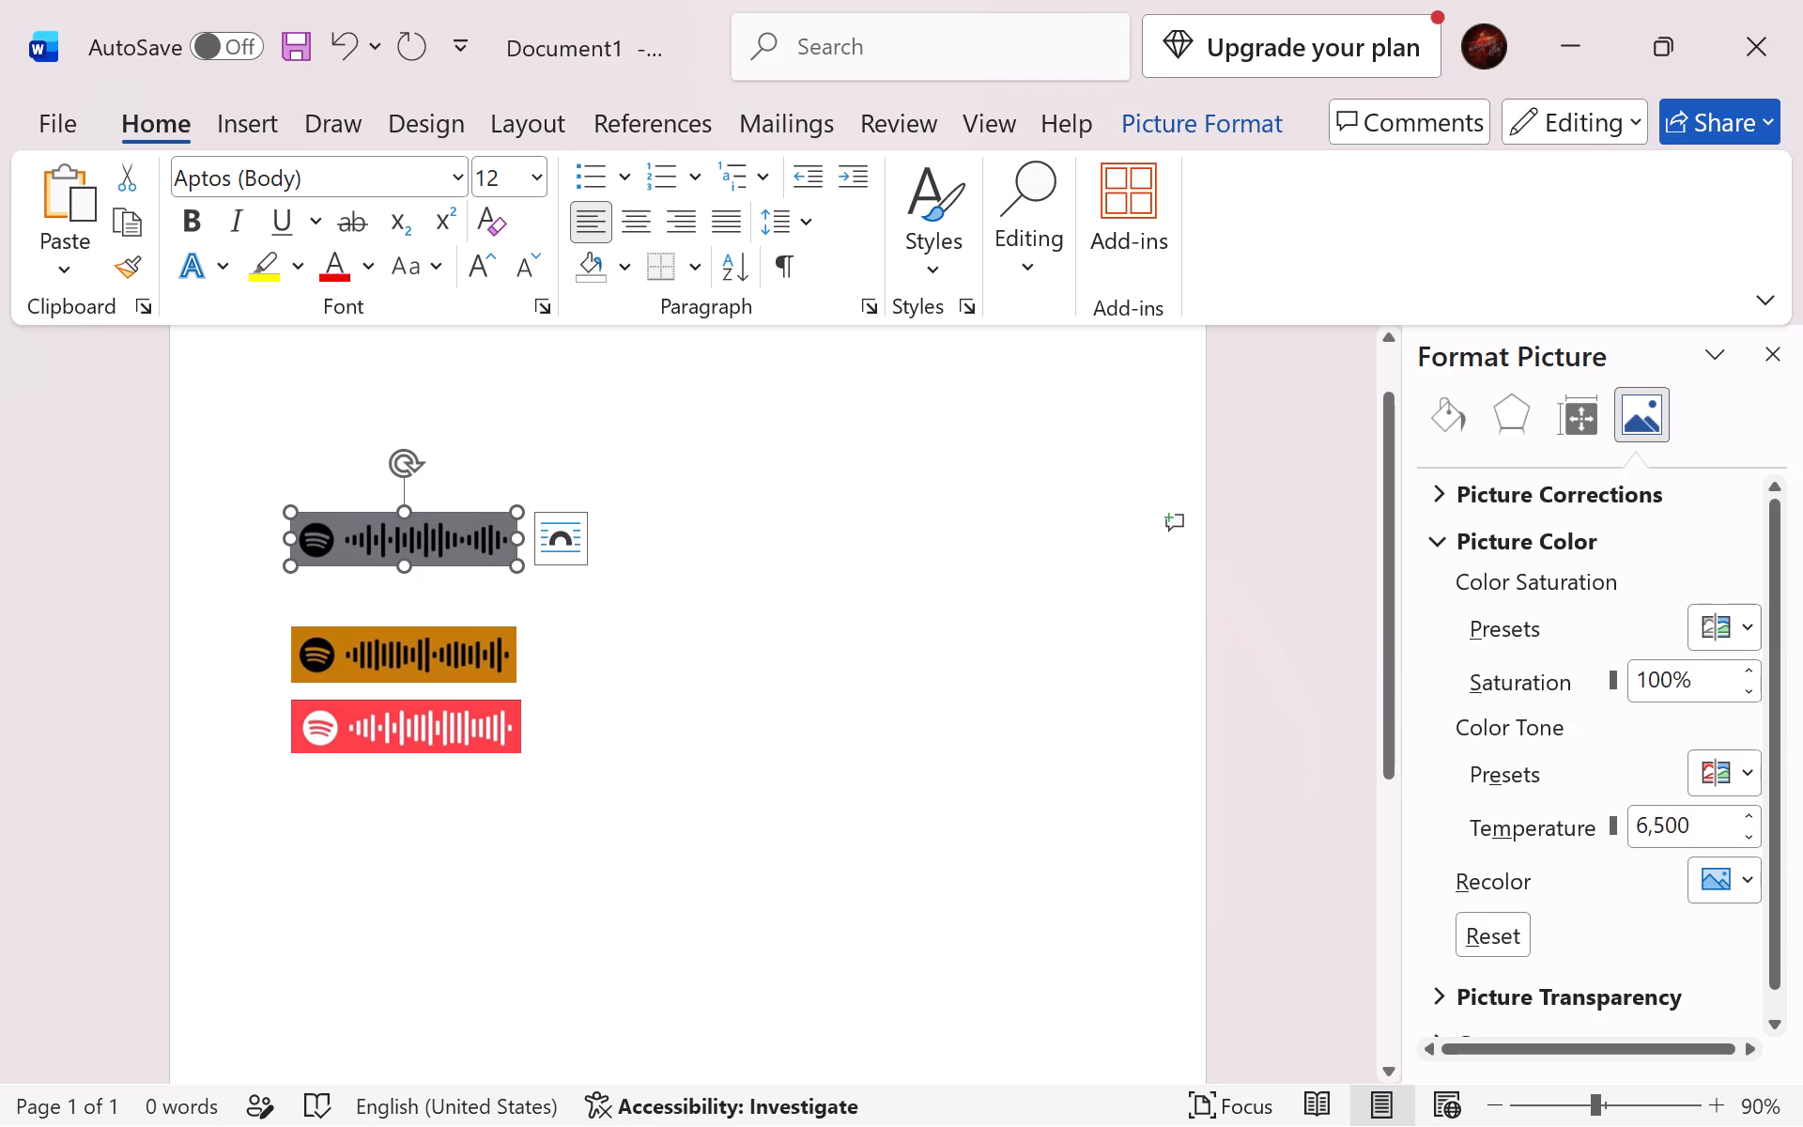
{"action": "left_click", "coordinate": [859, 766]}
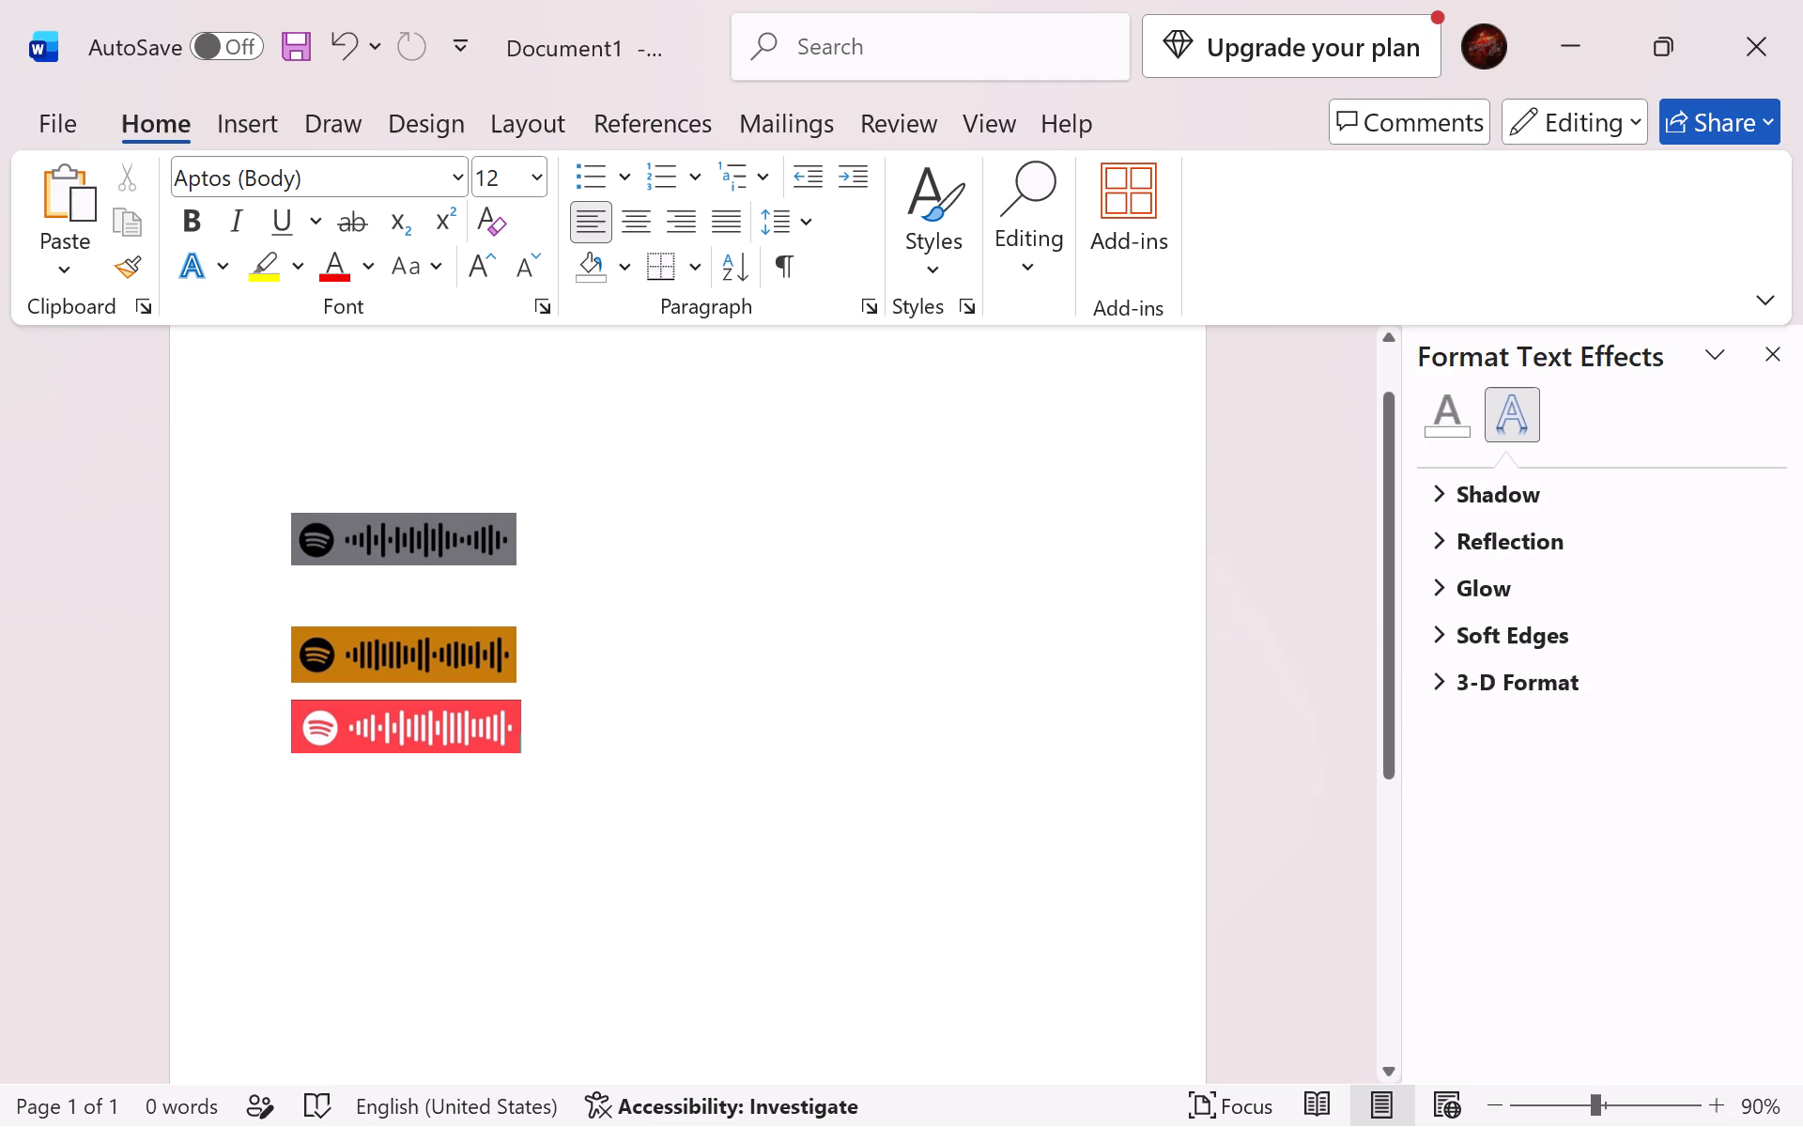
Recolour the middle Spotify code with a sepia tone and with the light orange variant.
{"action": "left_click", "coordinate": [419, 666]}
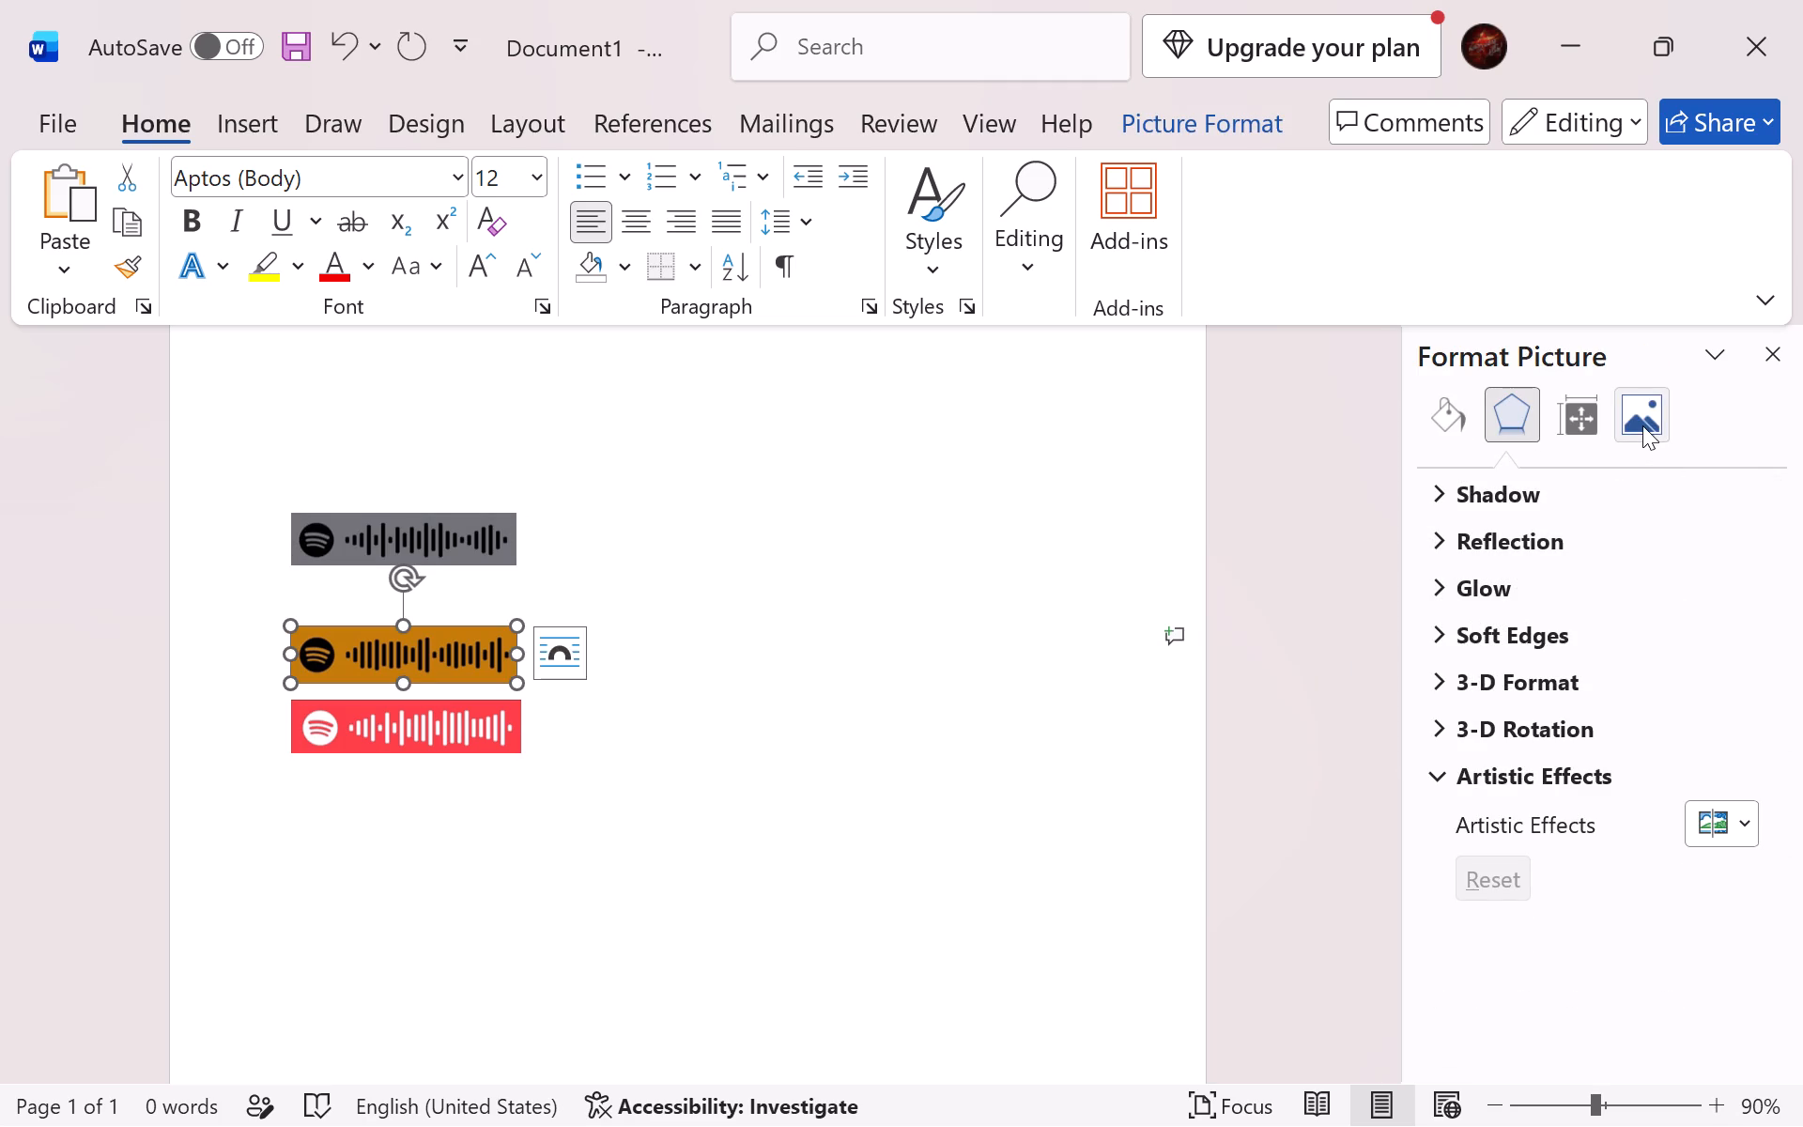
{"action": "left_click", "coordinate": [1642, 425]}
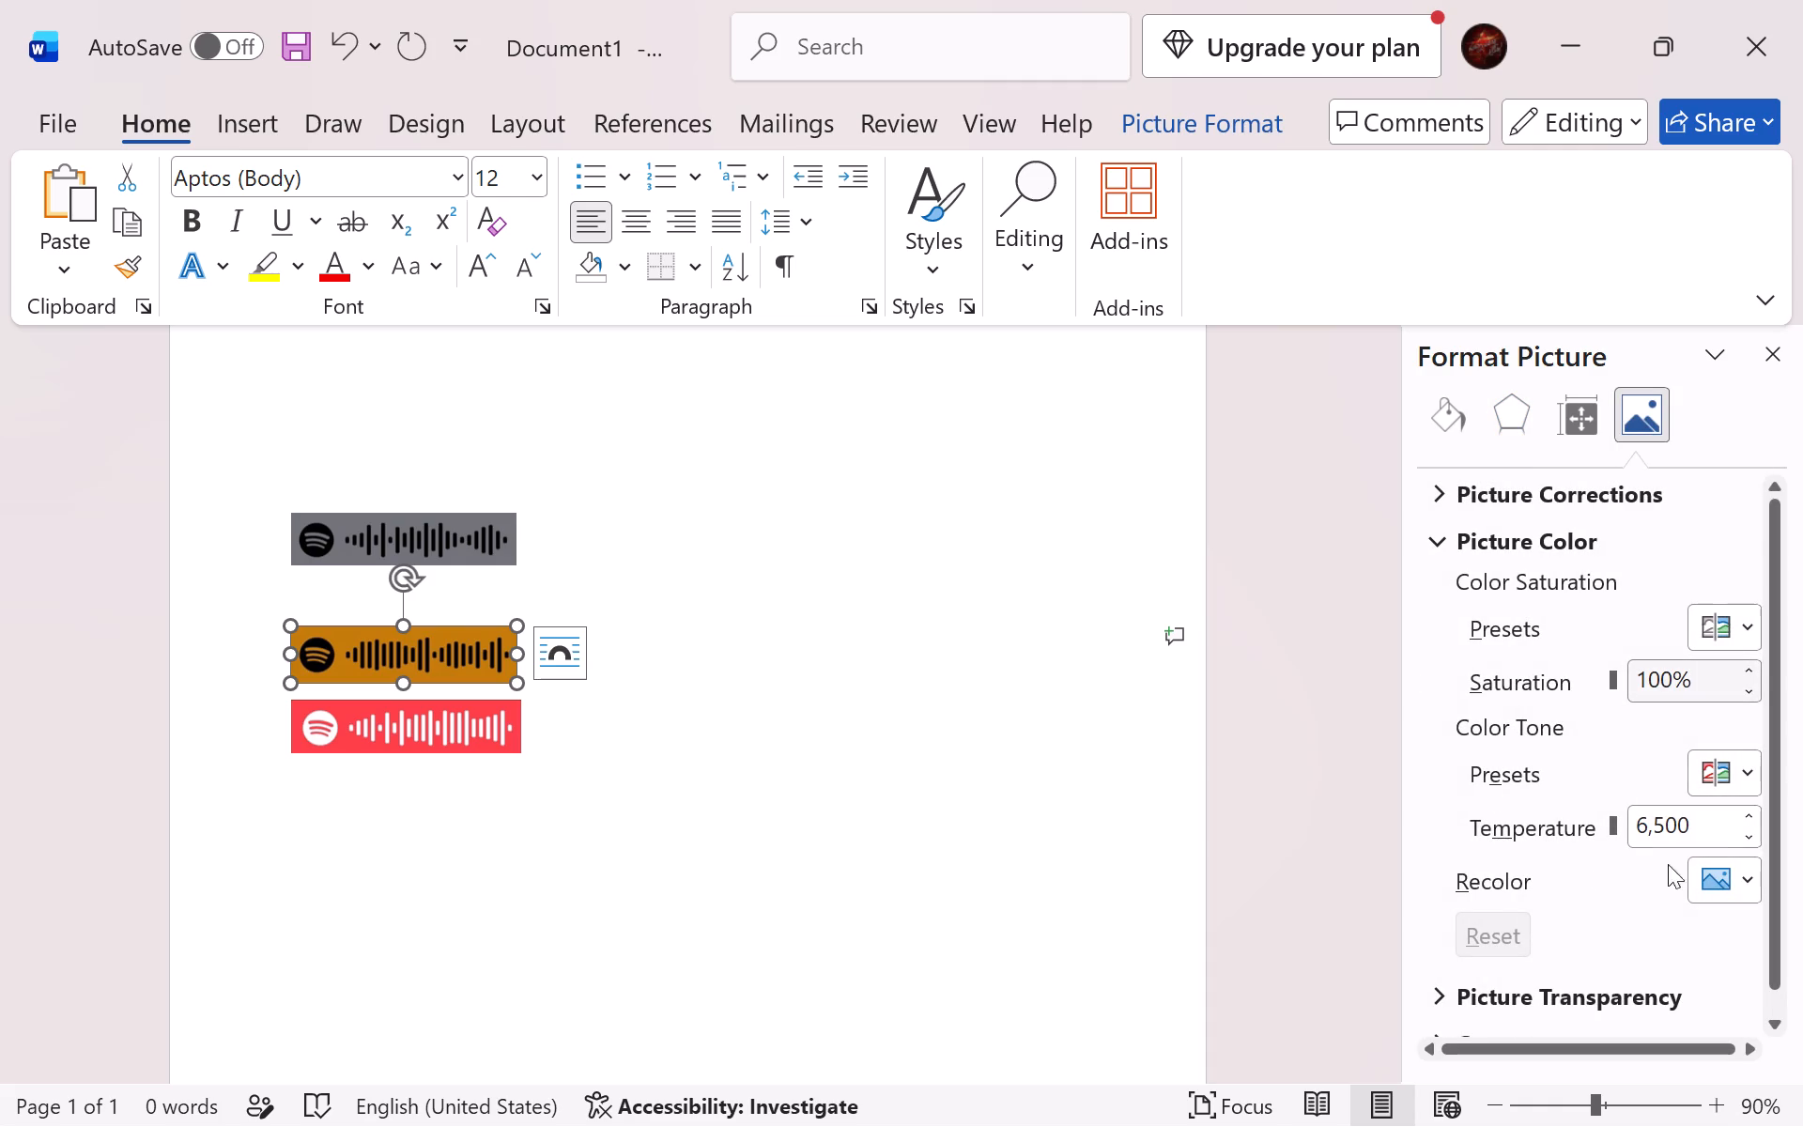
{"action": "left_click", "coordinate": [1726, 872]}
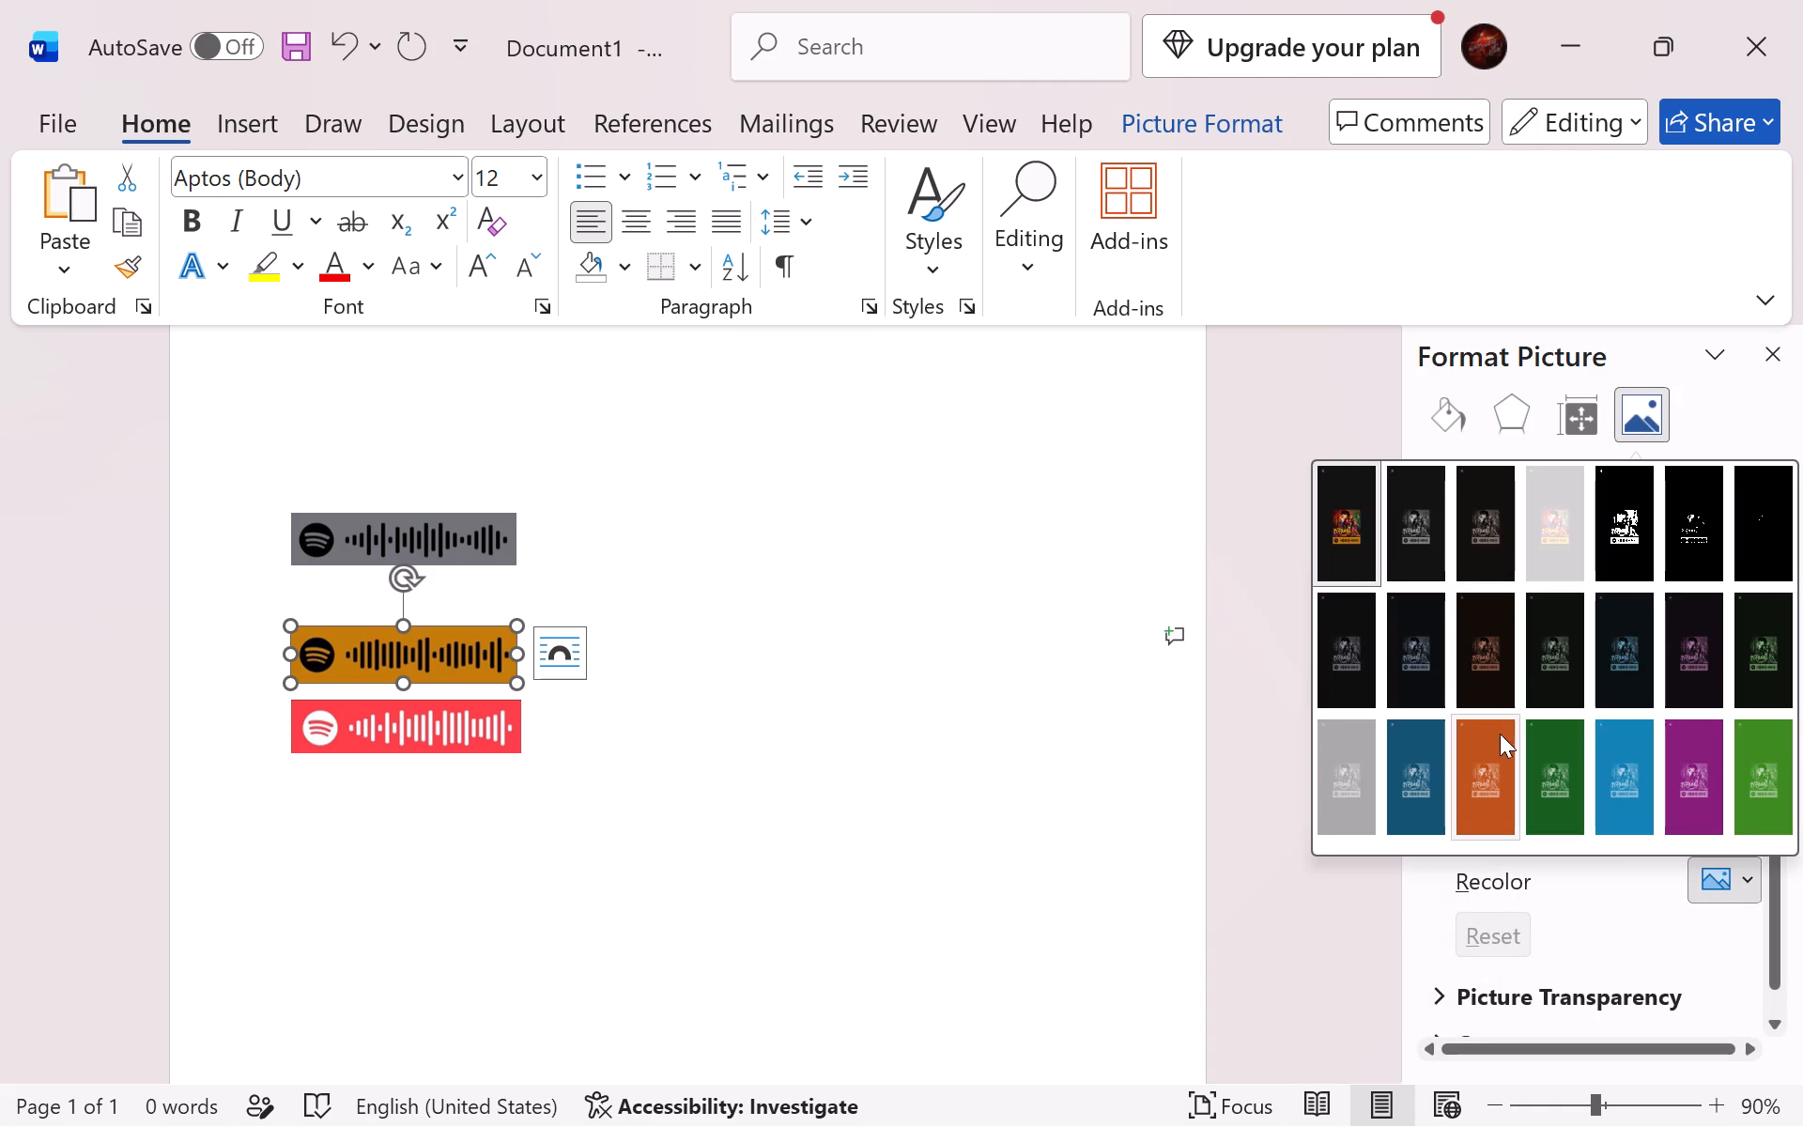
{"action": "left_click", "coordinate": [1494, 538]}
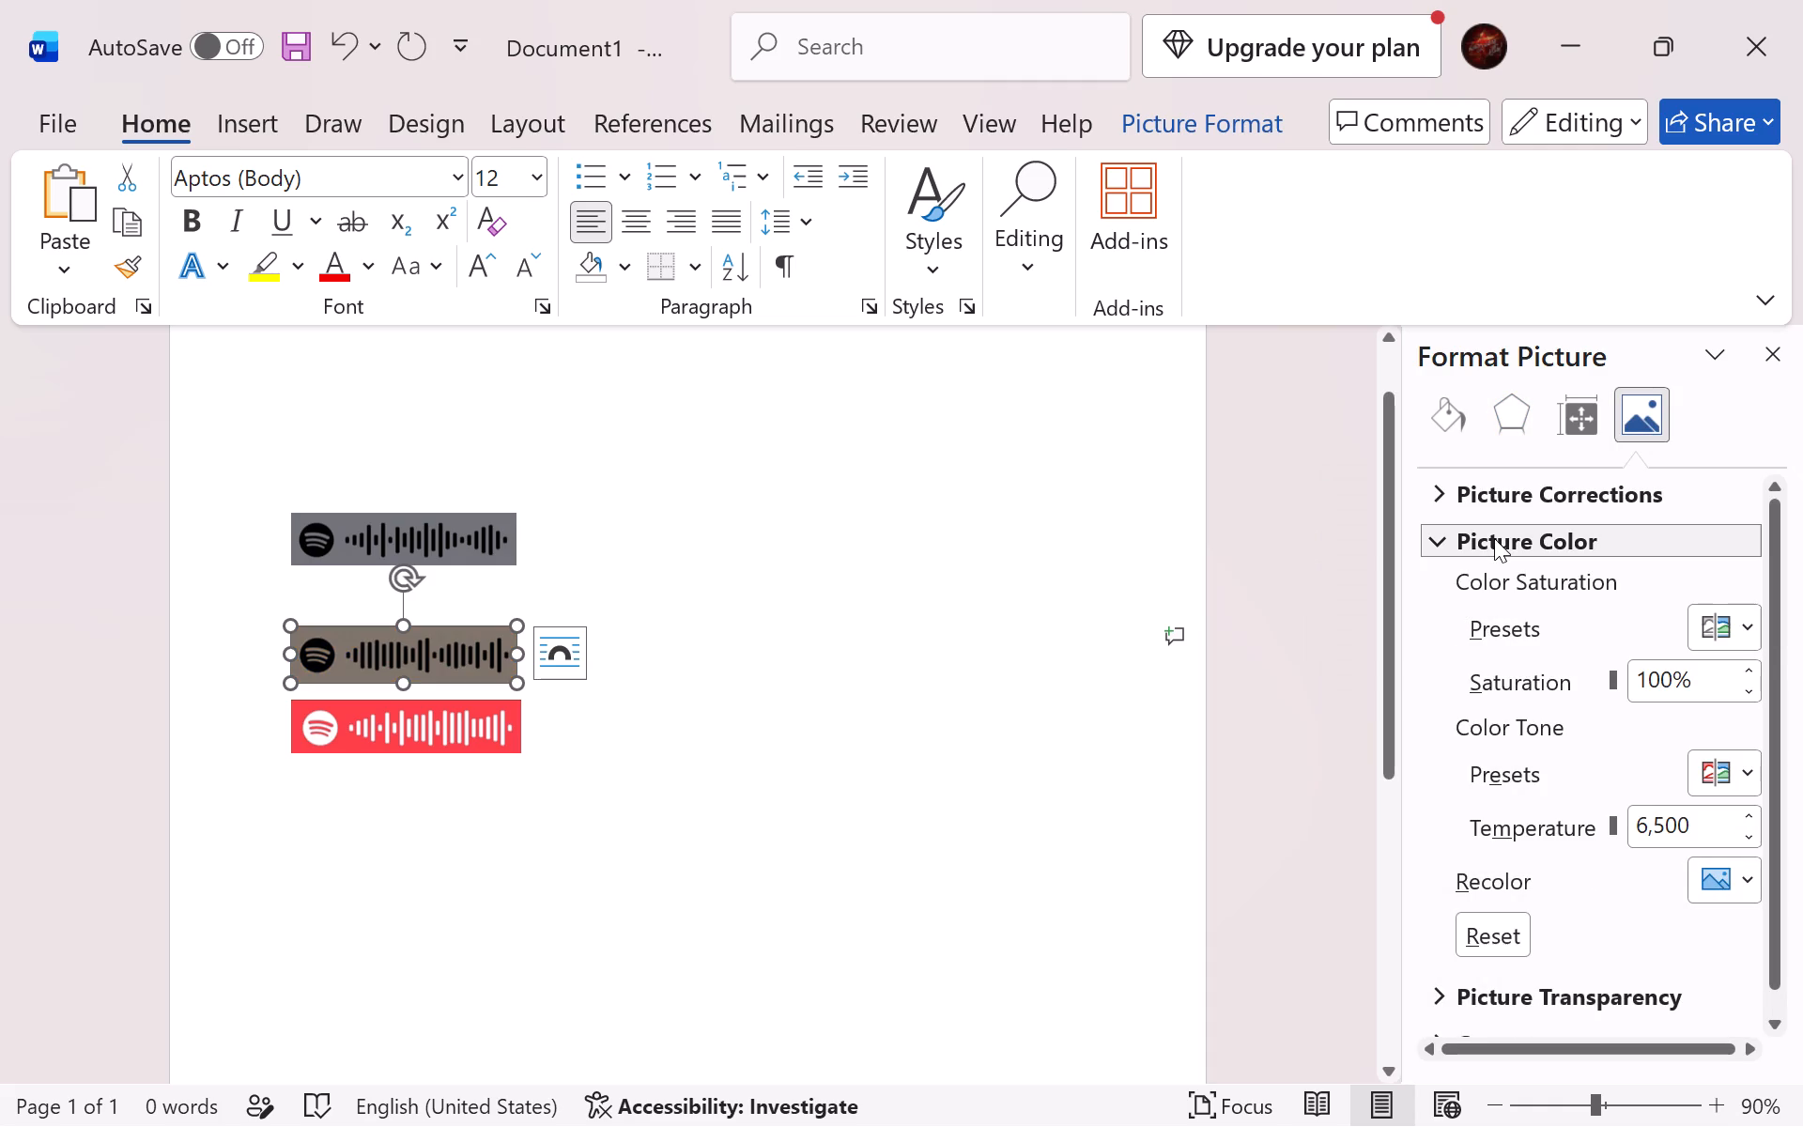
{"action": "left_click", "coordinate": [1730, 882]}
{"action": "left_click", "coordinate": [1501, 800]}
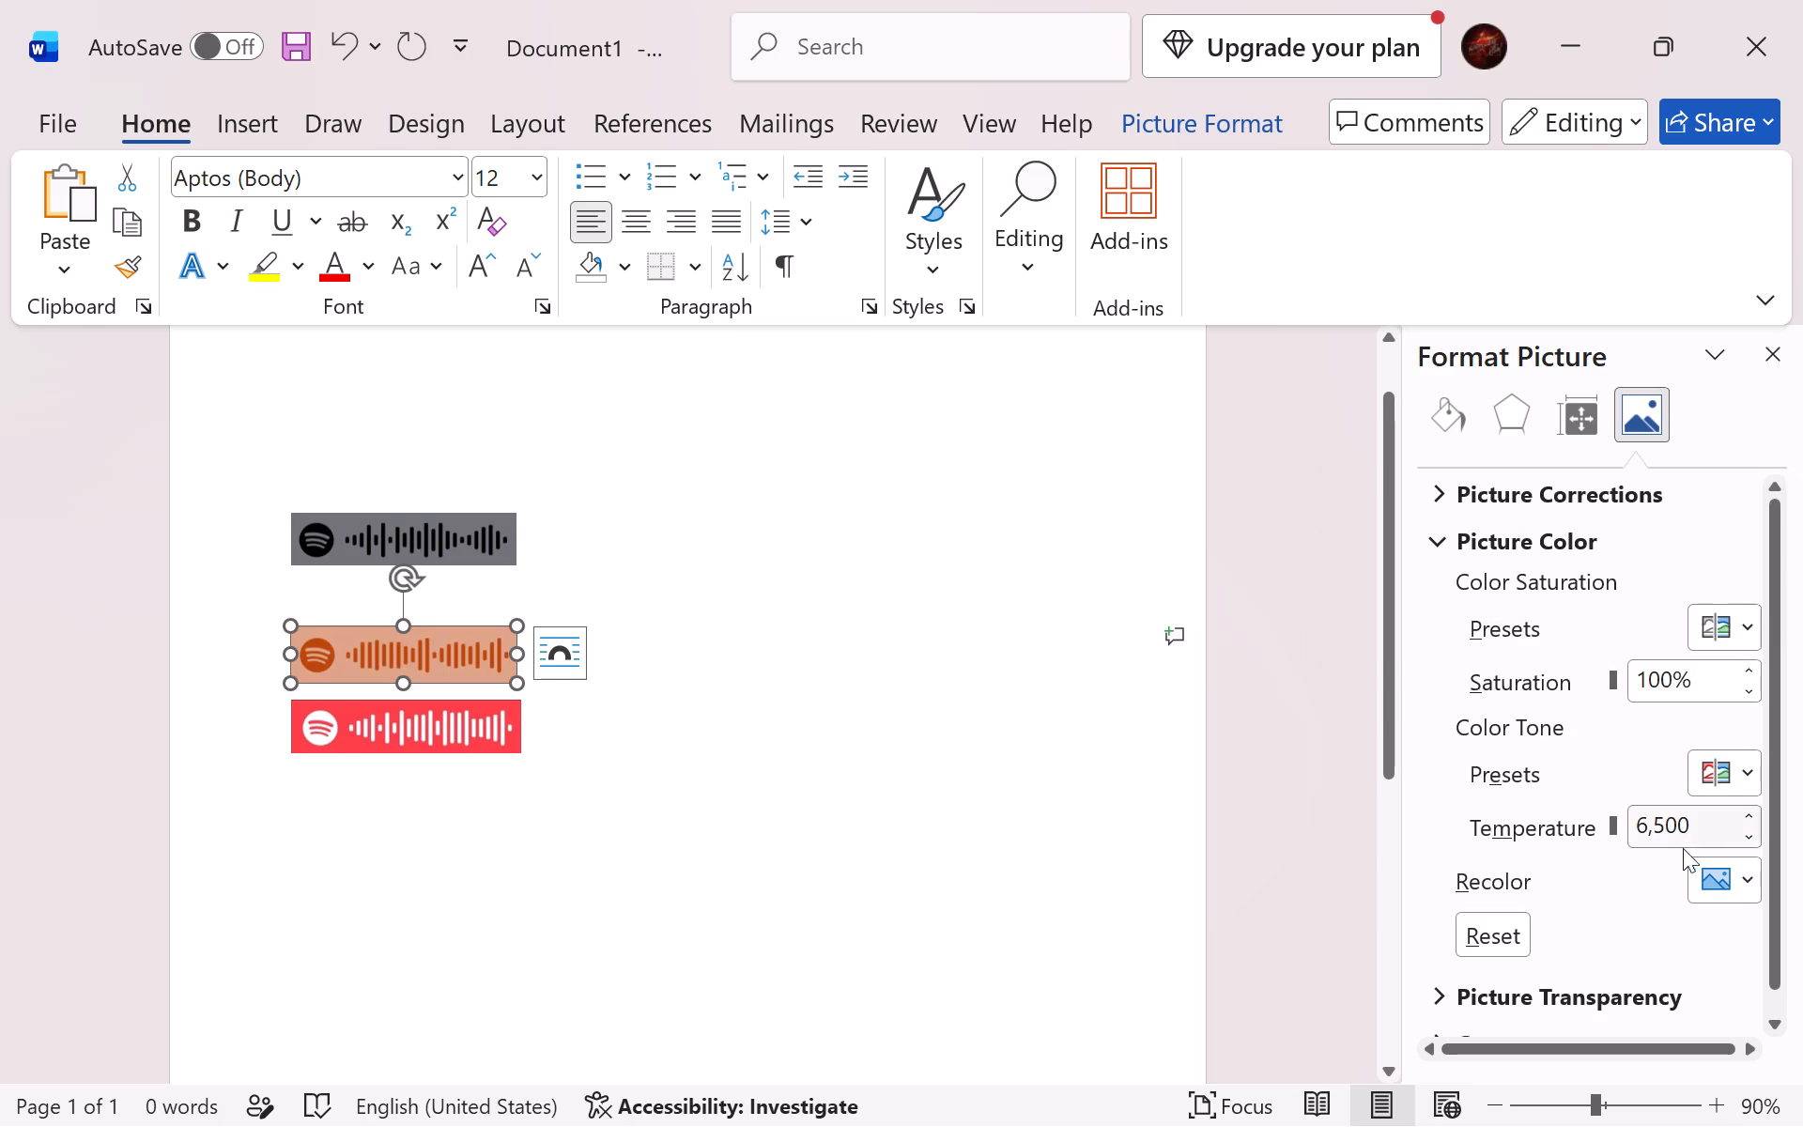
Recolour the top Spotify code with the dark orange variant.
{"action": "left_click", "coordinate": [408, 537]}
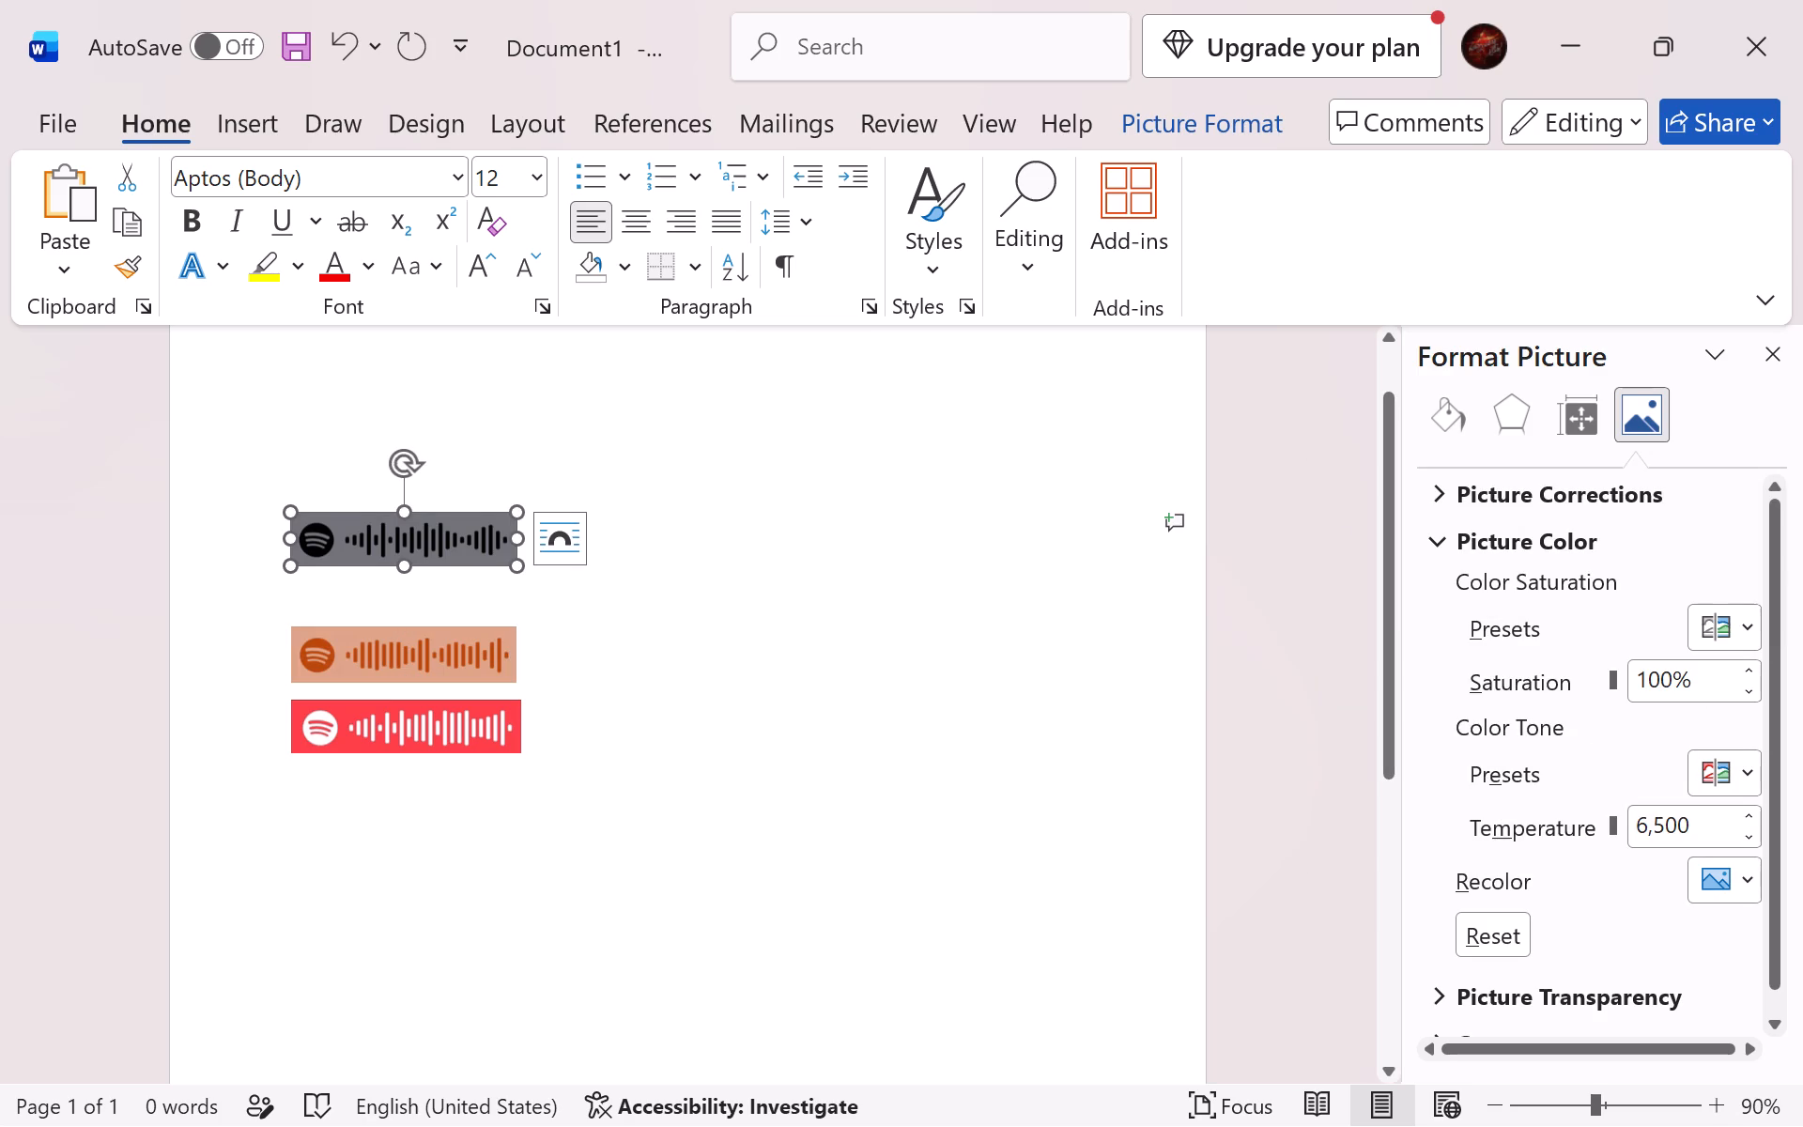
{"action": "left_click", "coordinate": [1733, 875]}
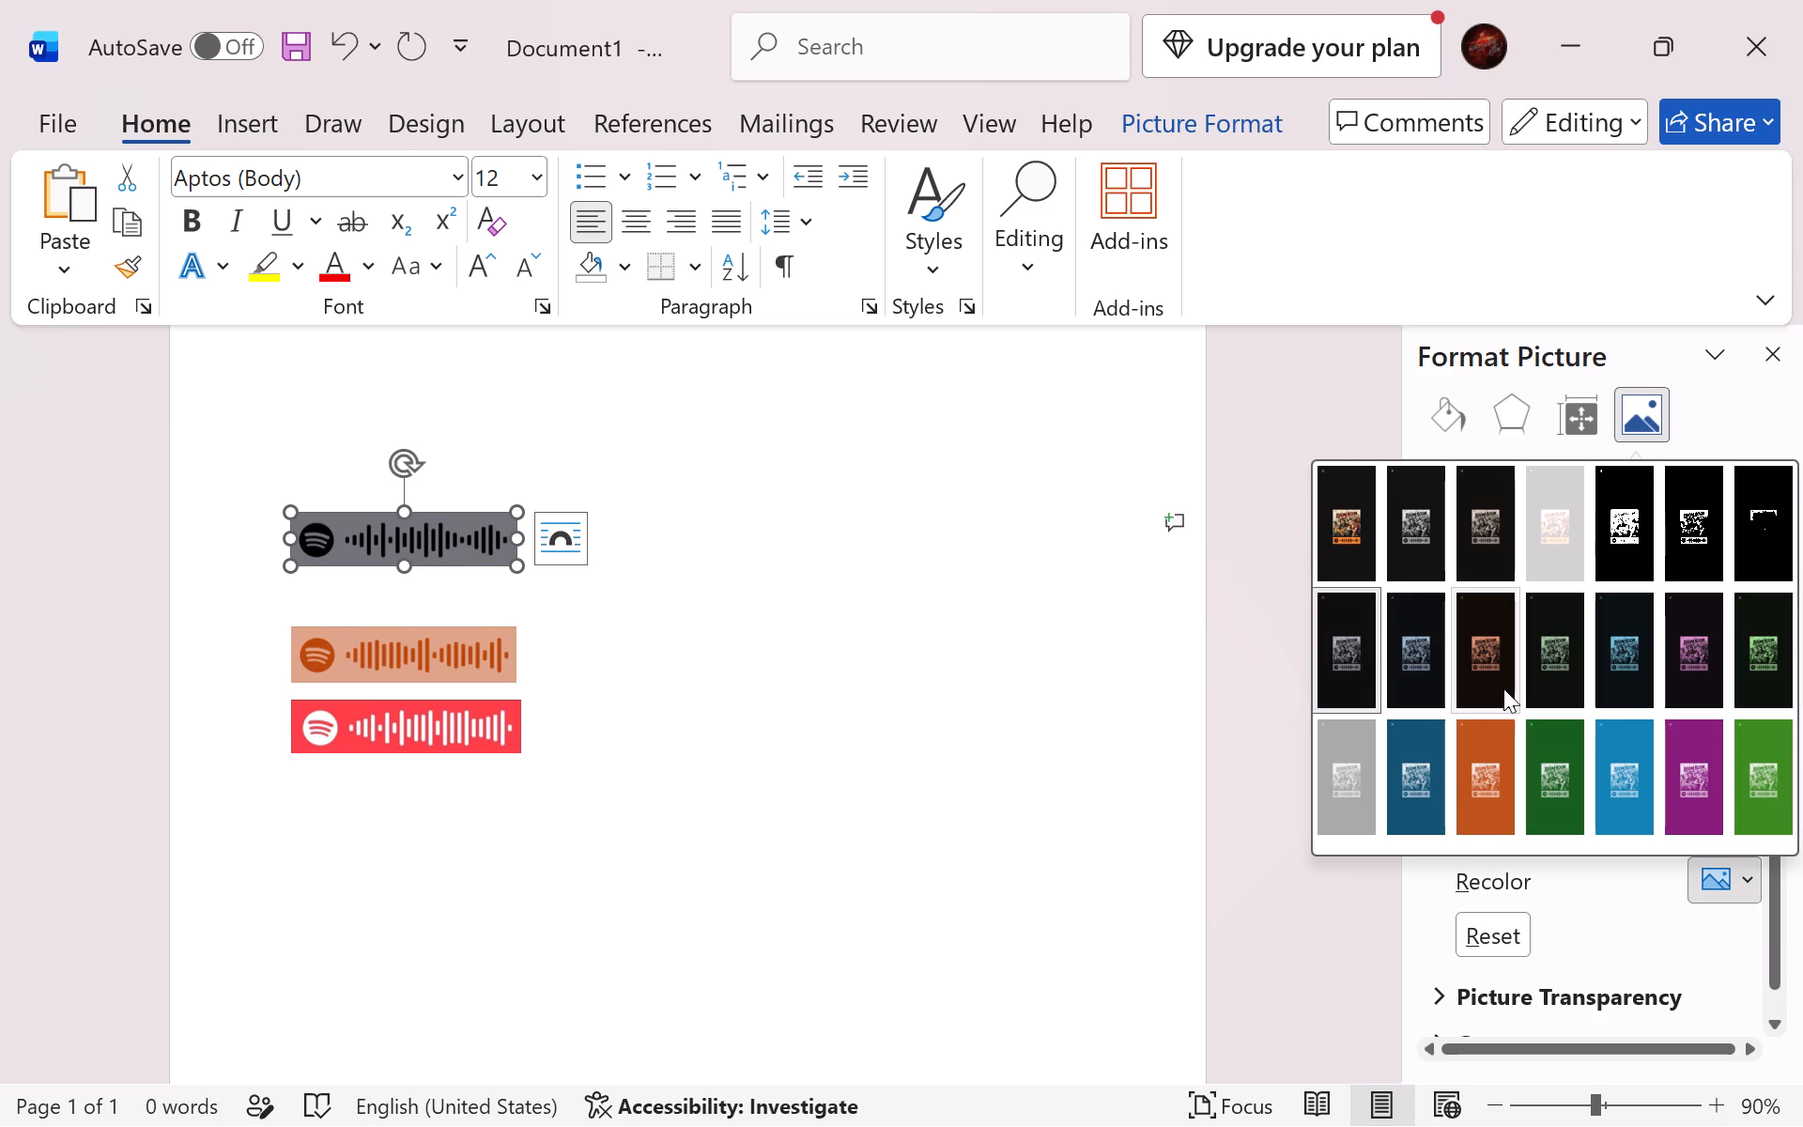
{"action": "left_click", "coordinate": [1469, 660]}
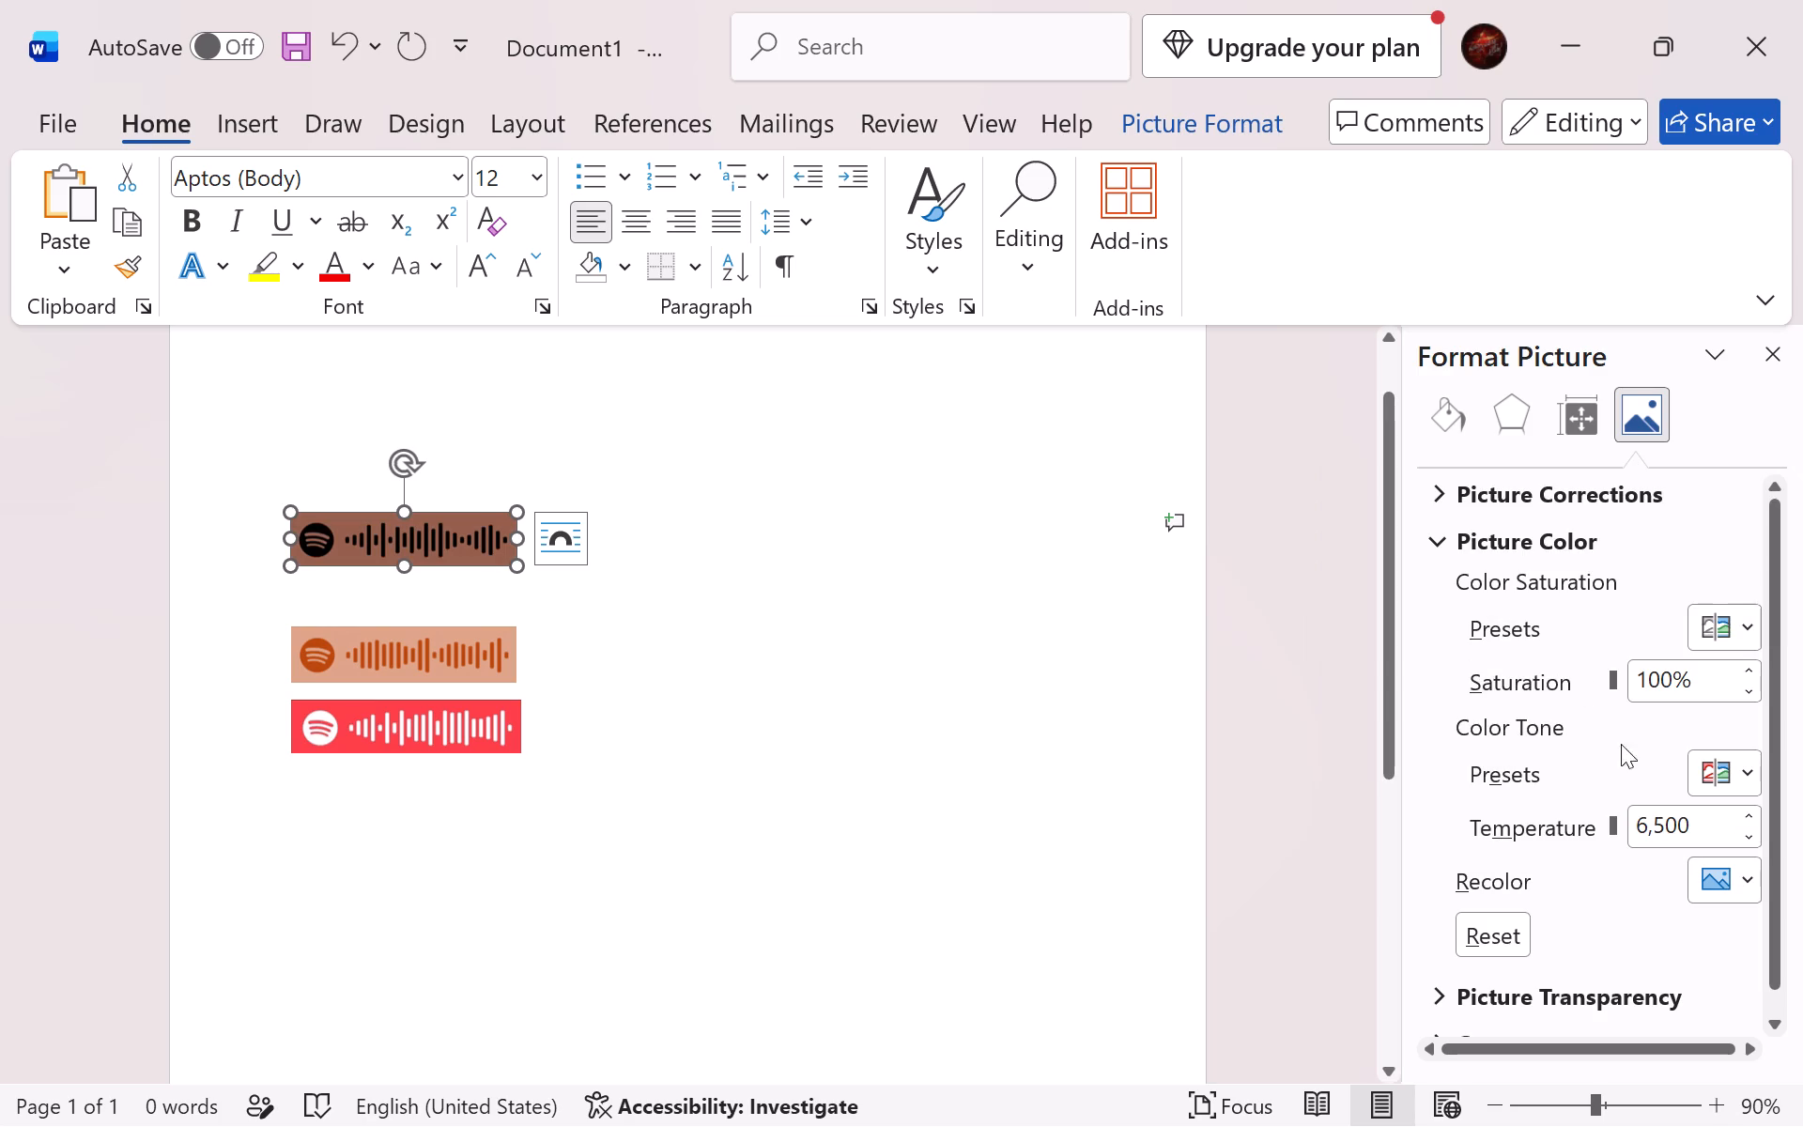
Restore the middle Spotify code's original colours and recolour it with the light blue variant.
{"action": "left_click", "coordinate": [382, 641]}
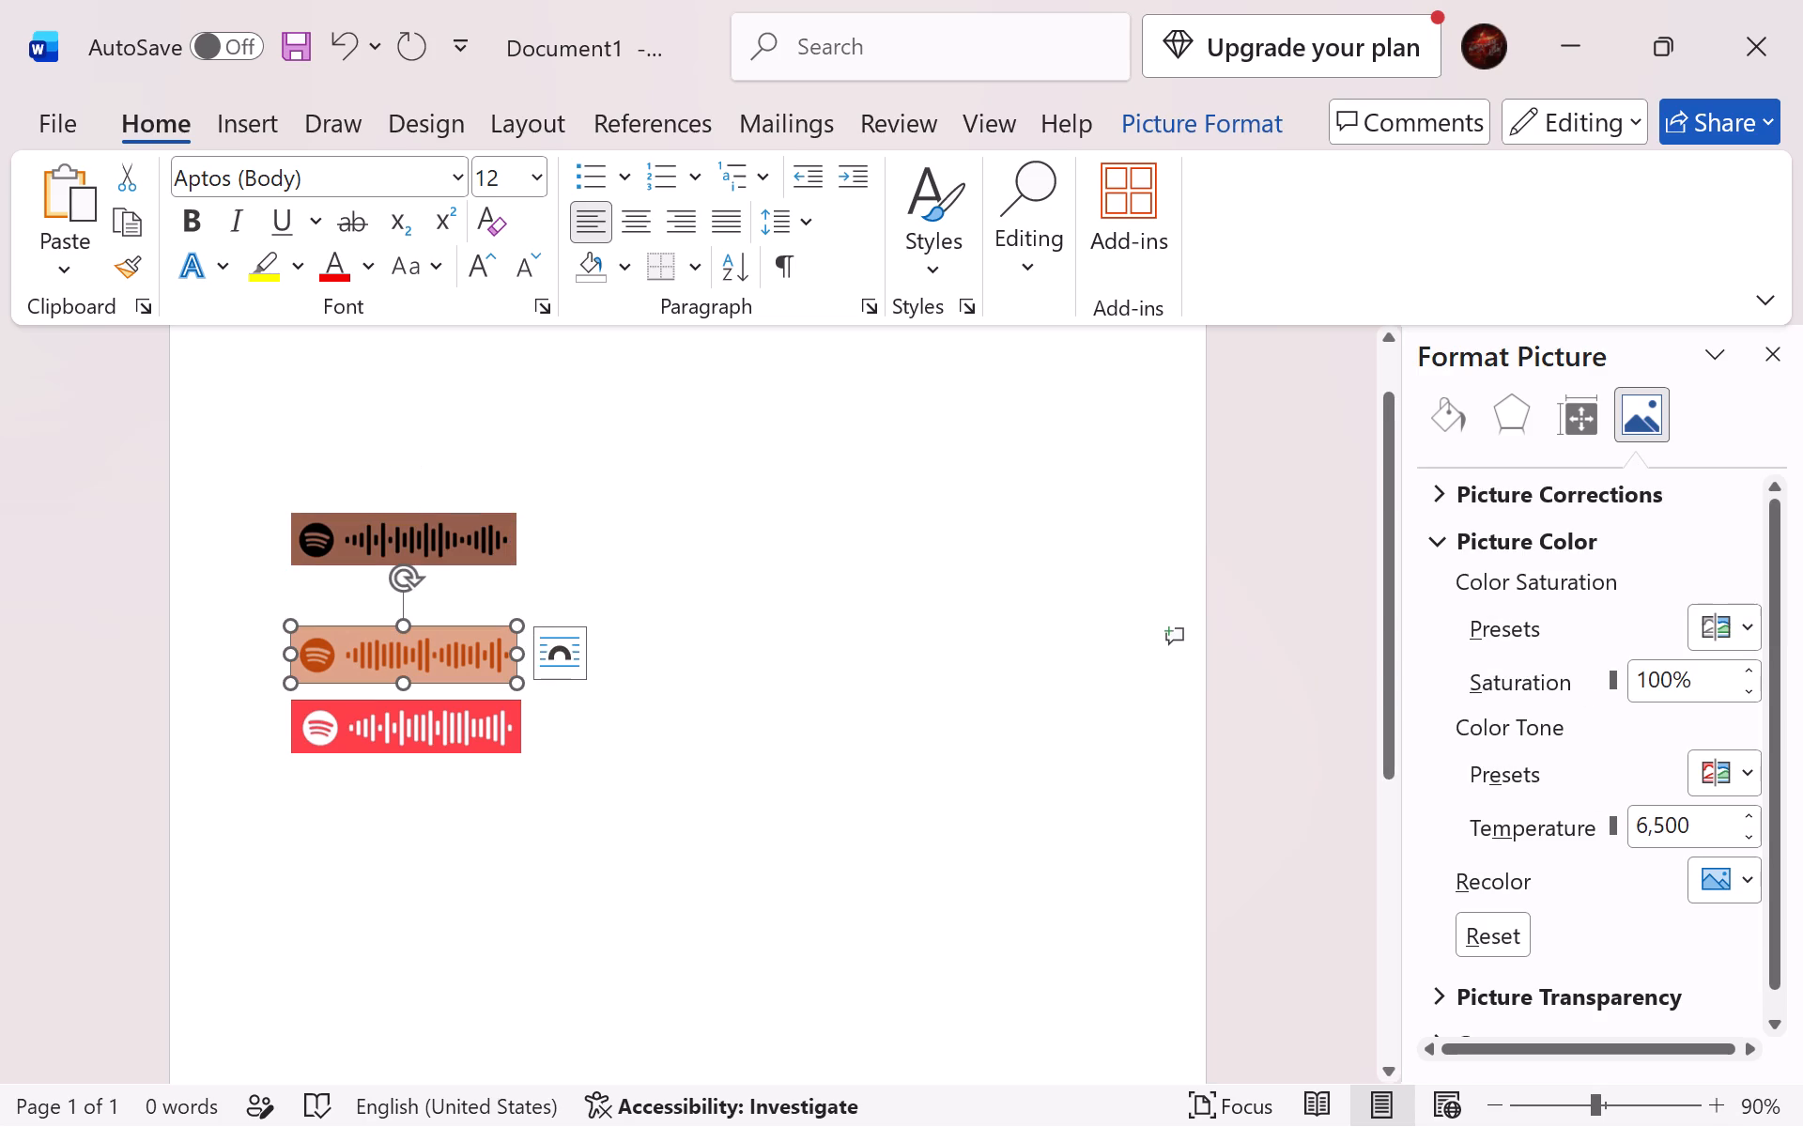
{"action": "left_click", "coordinate": [1731, 886]}
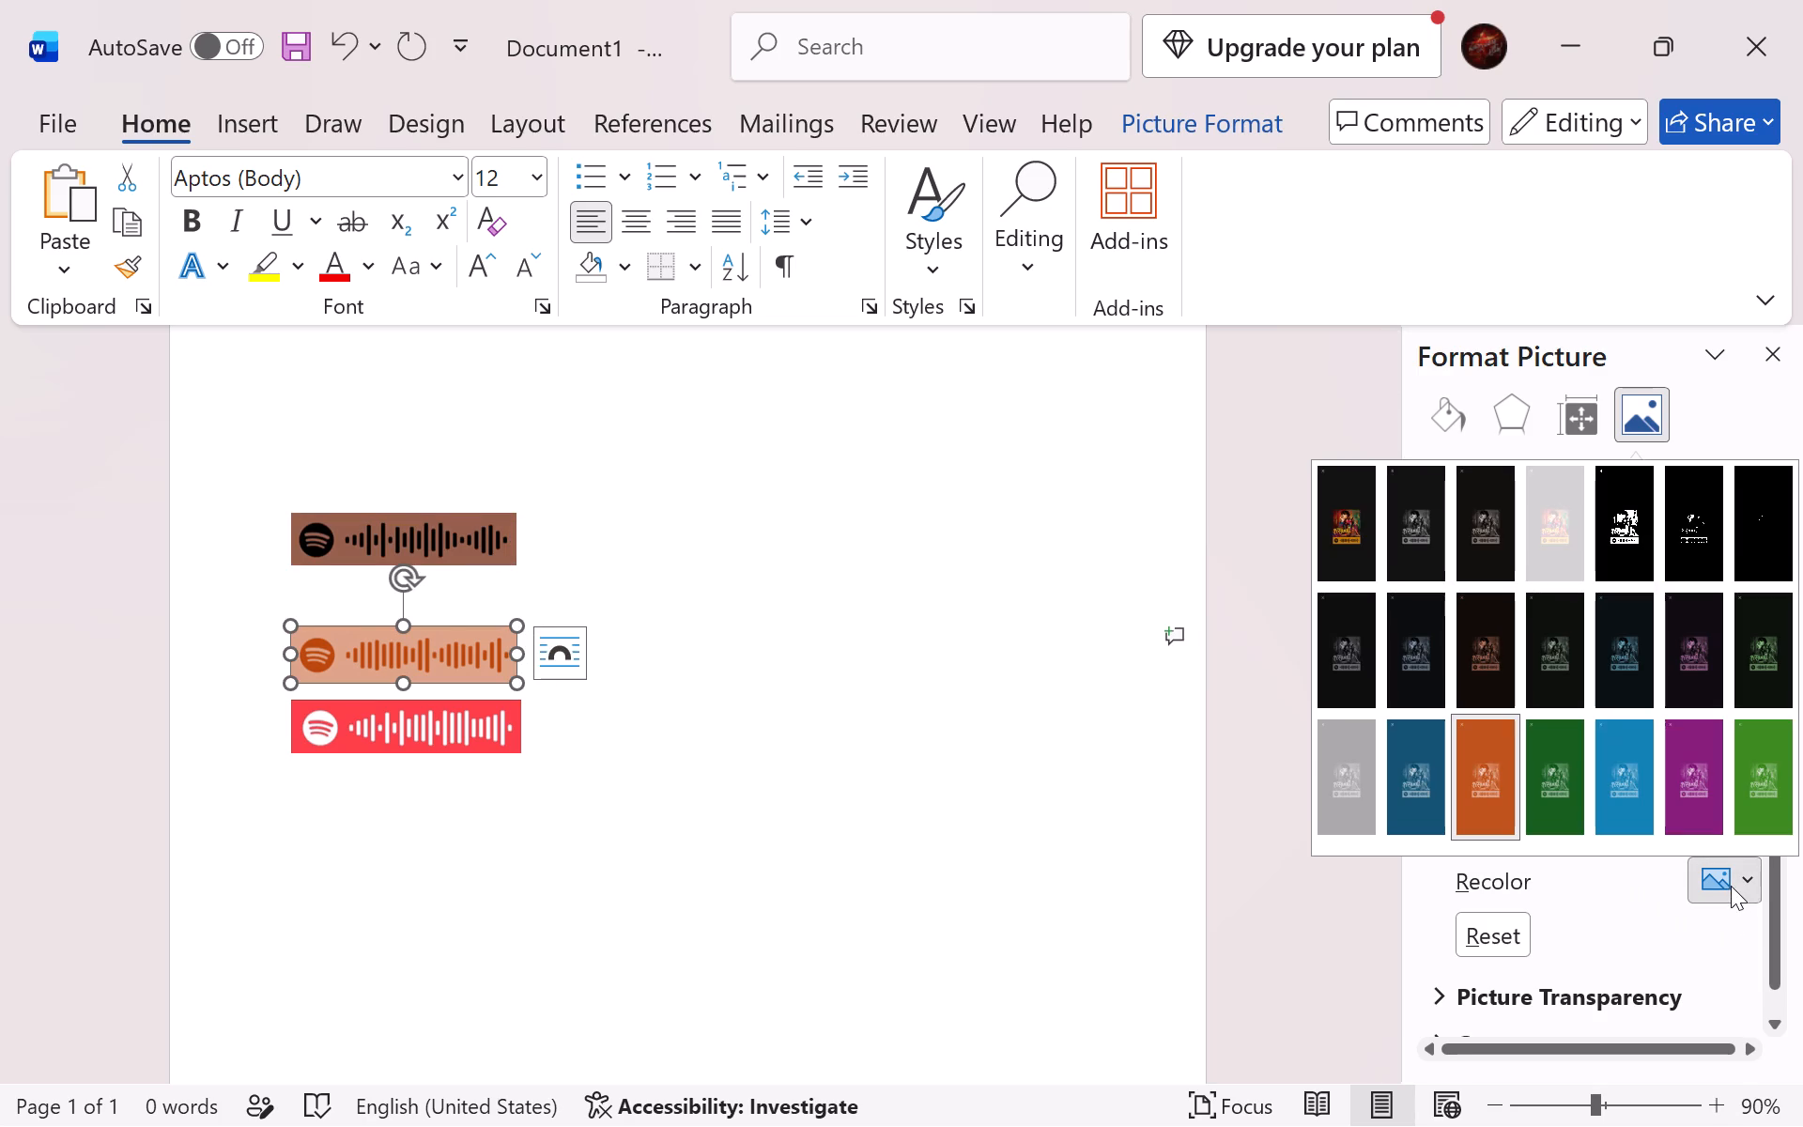
{"action": "left_click", "coordinate": [1355, 521]}
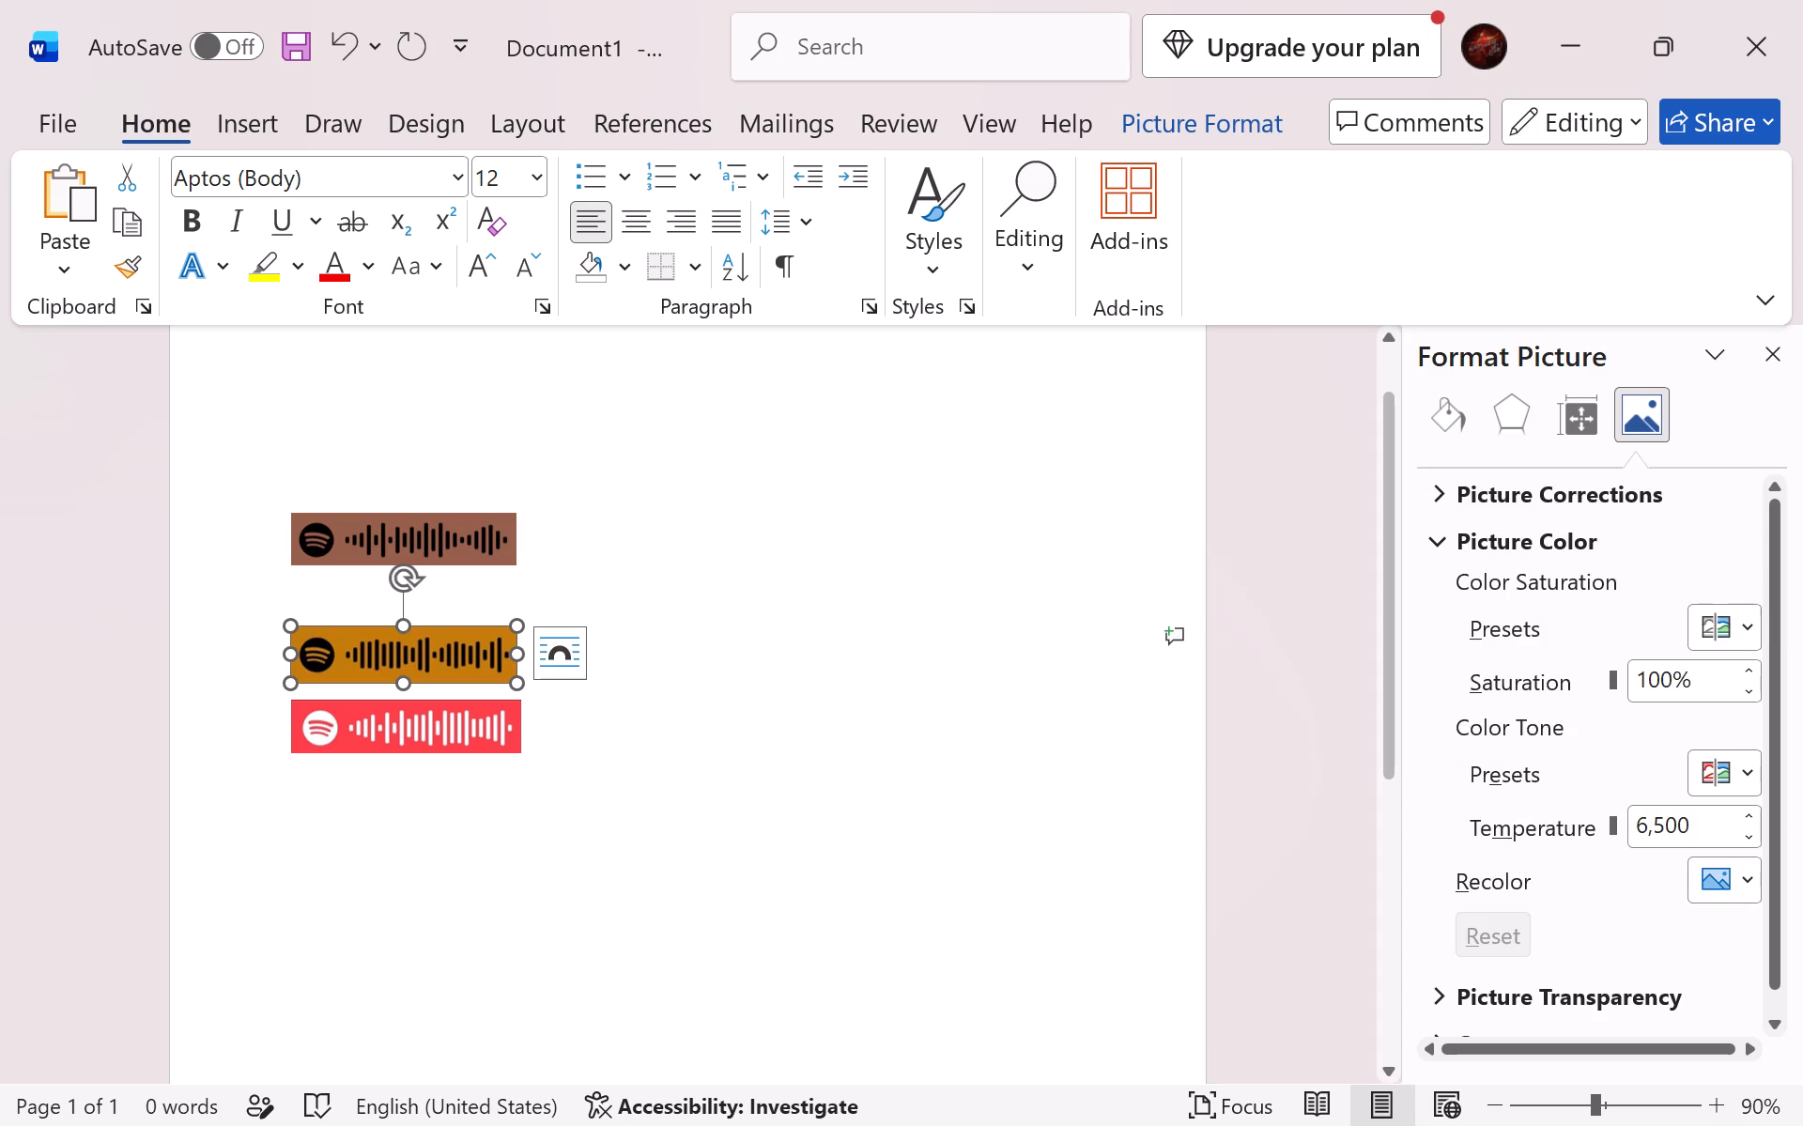
{"action": "left_click", "coordinate": [1706, 872]}
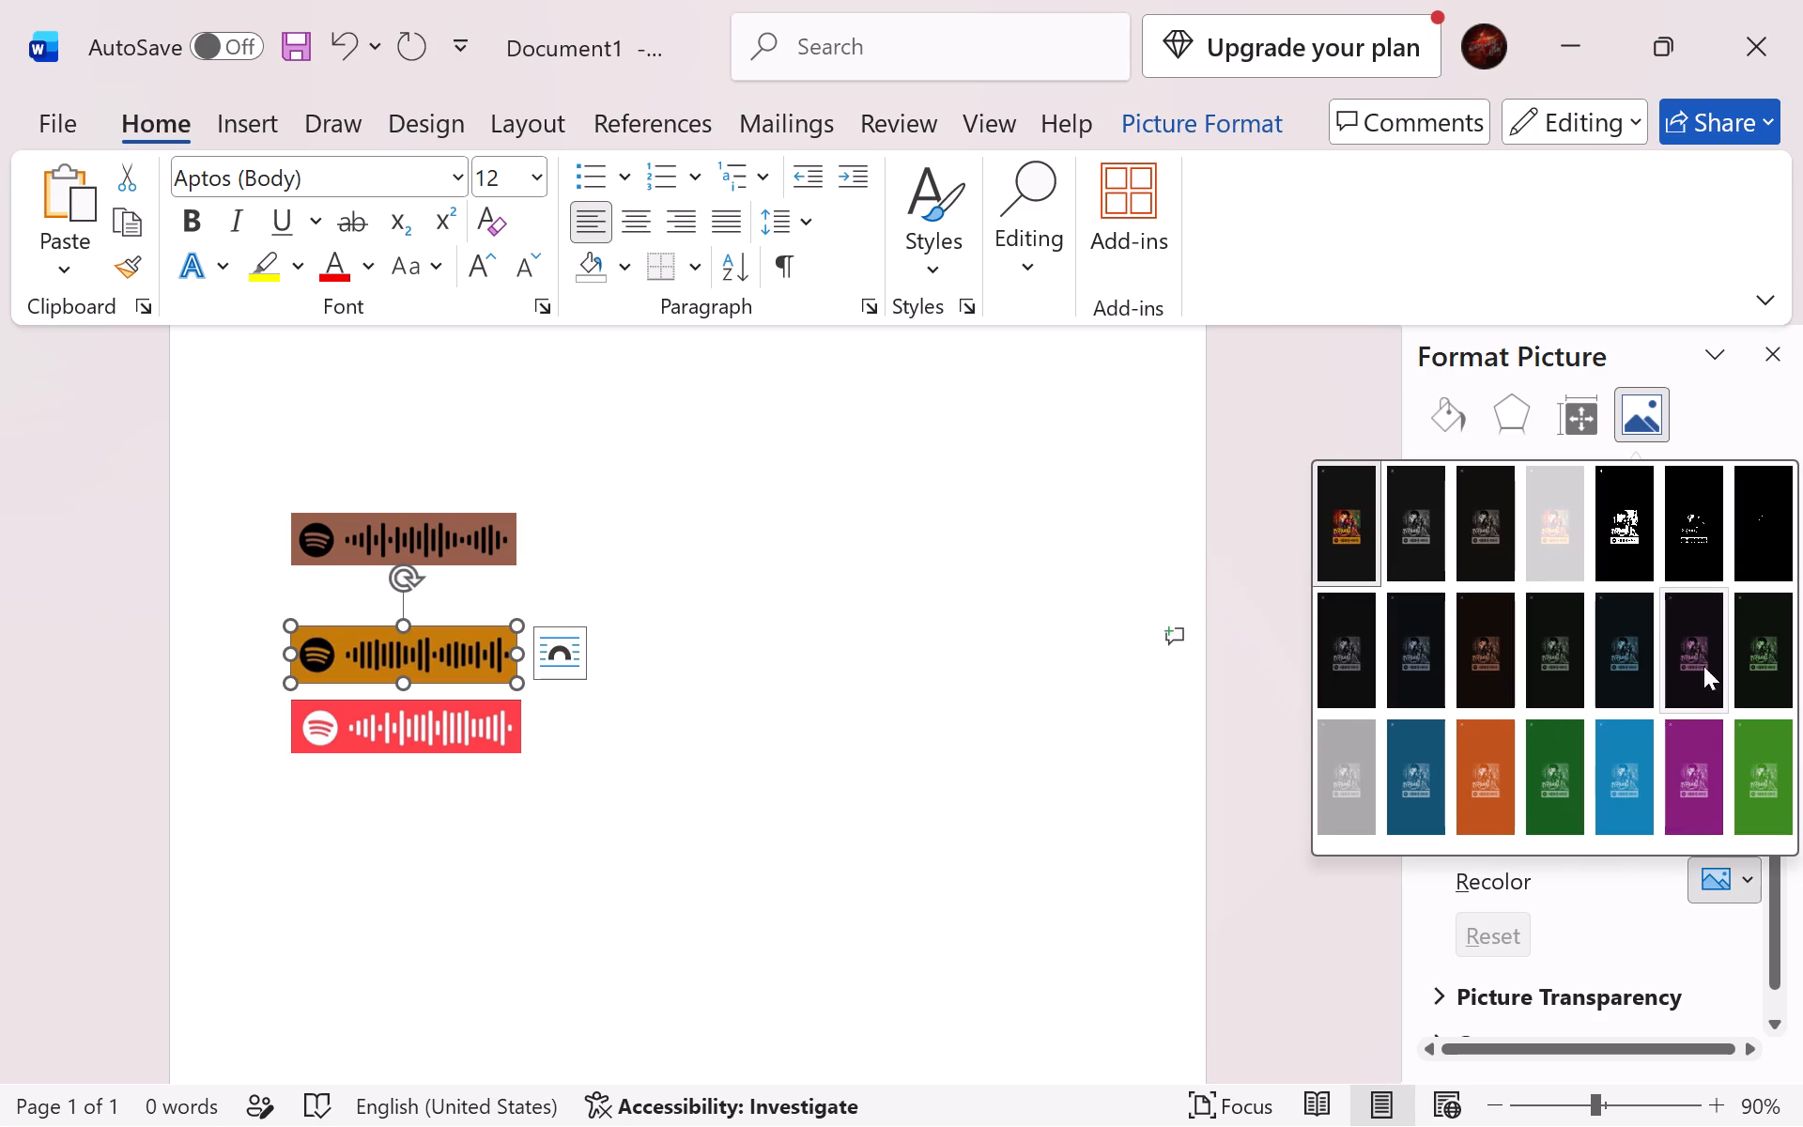
{"action": "left_click", "coordinate": [1635, 764]}
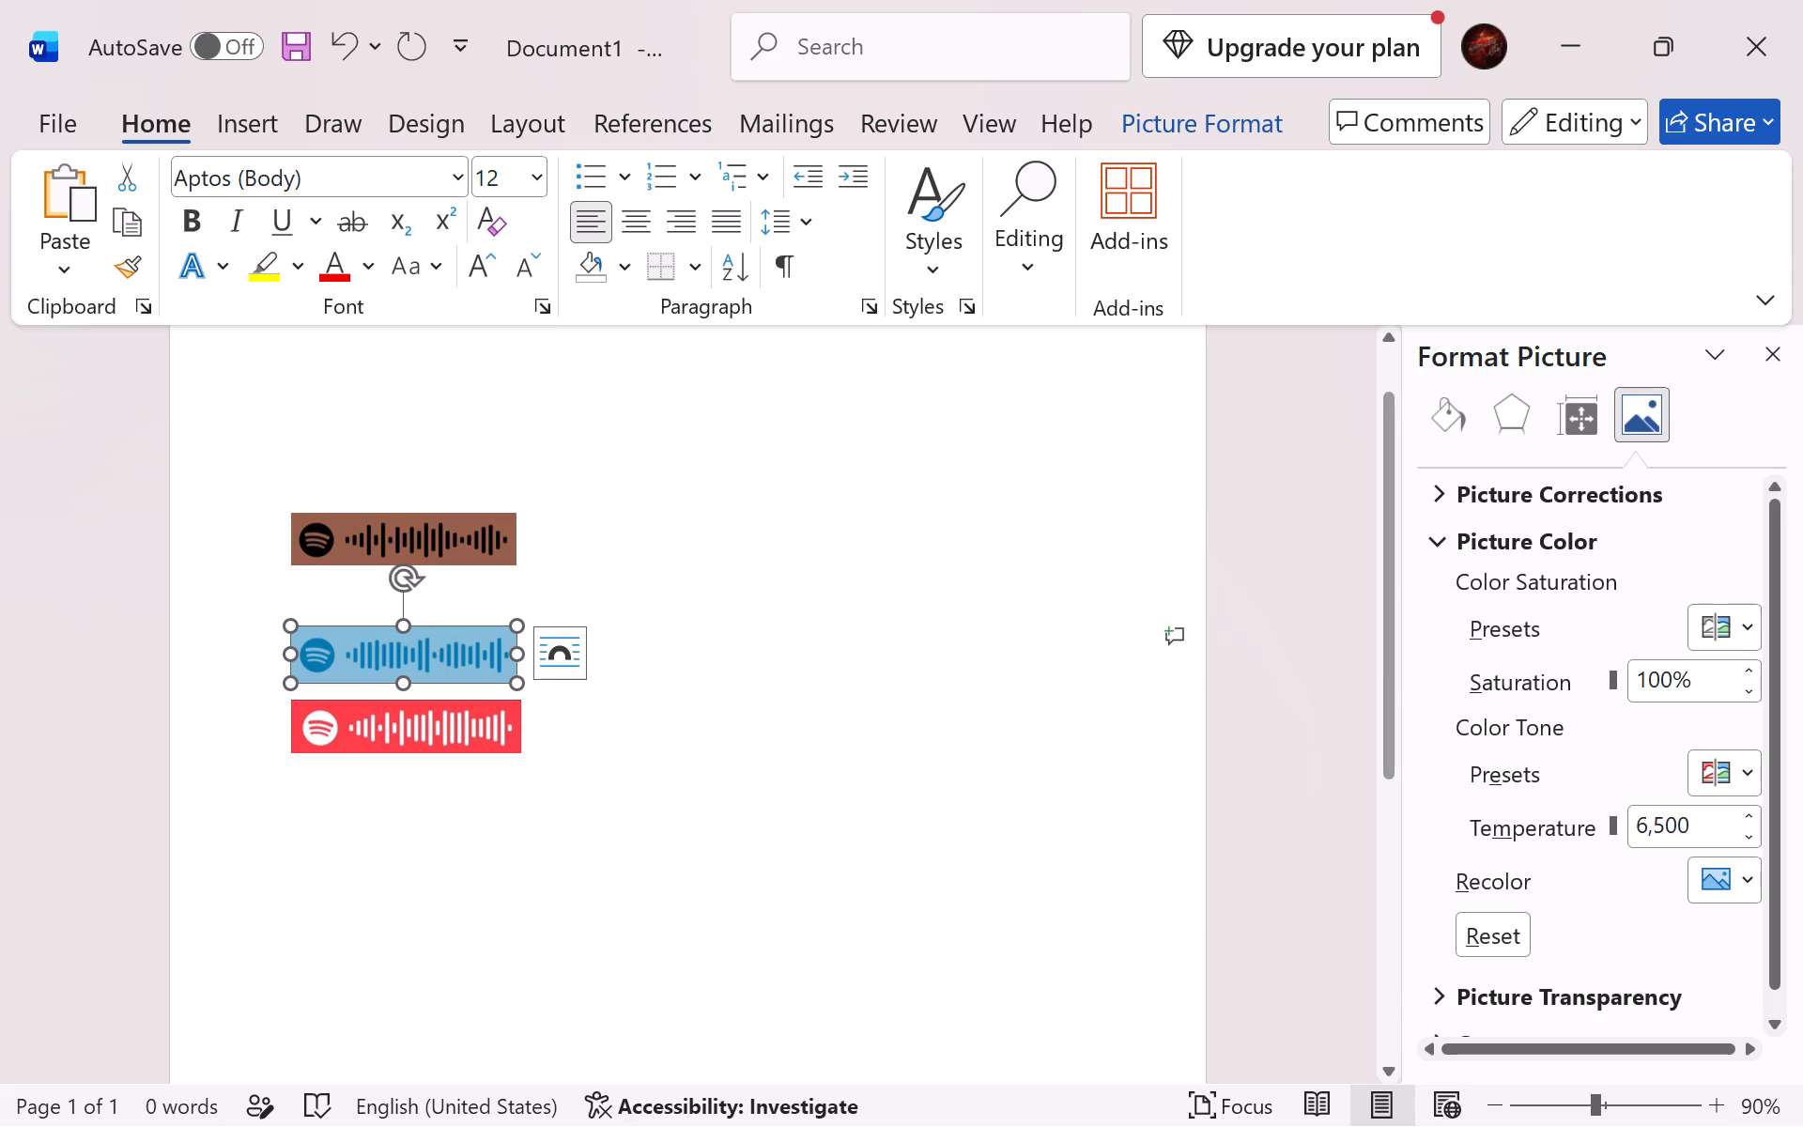
Move the blue middle Spotify code up so it sits directly beneath the top one.
{"action": "left_click", "coordinate": [422, 536]}
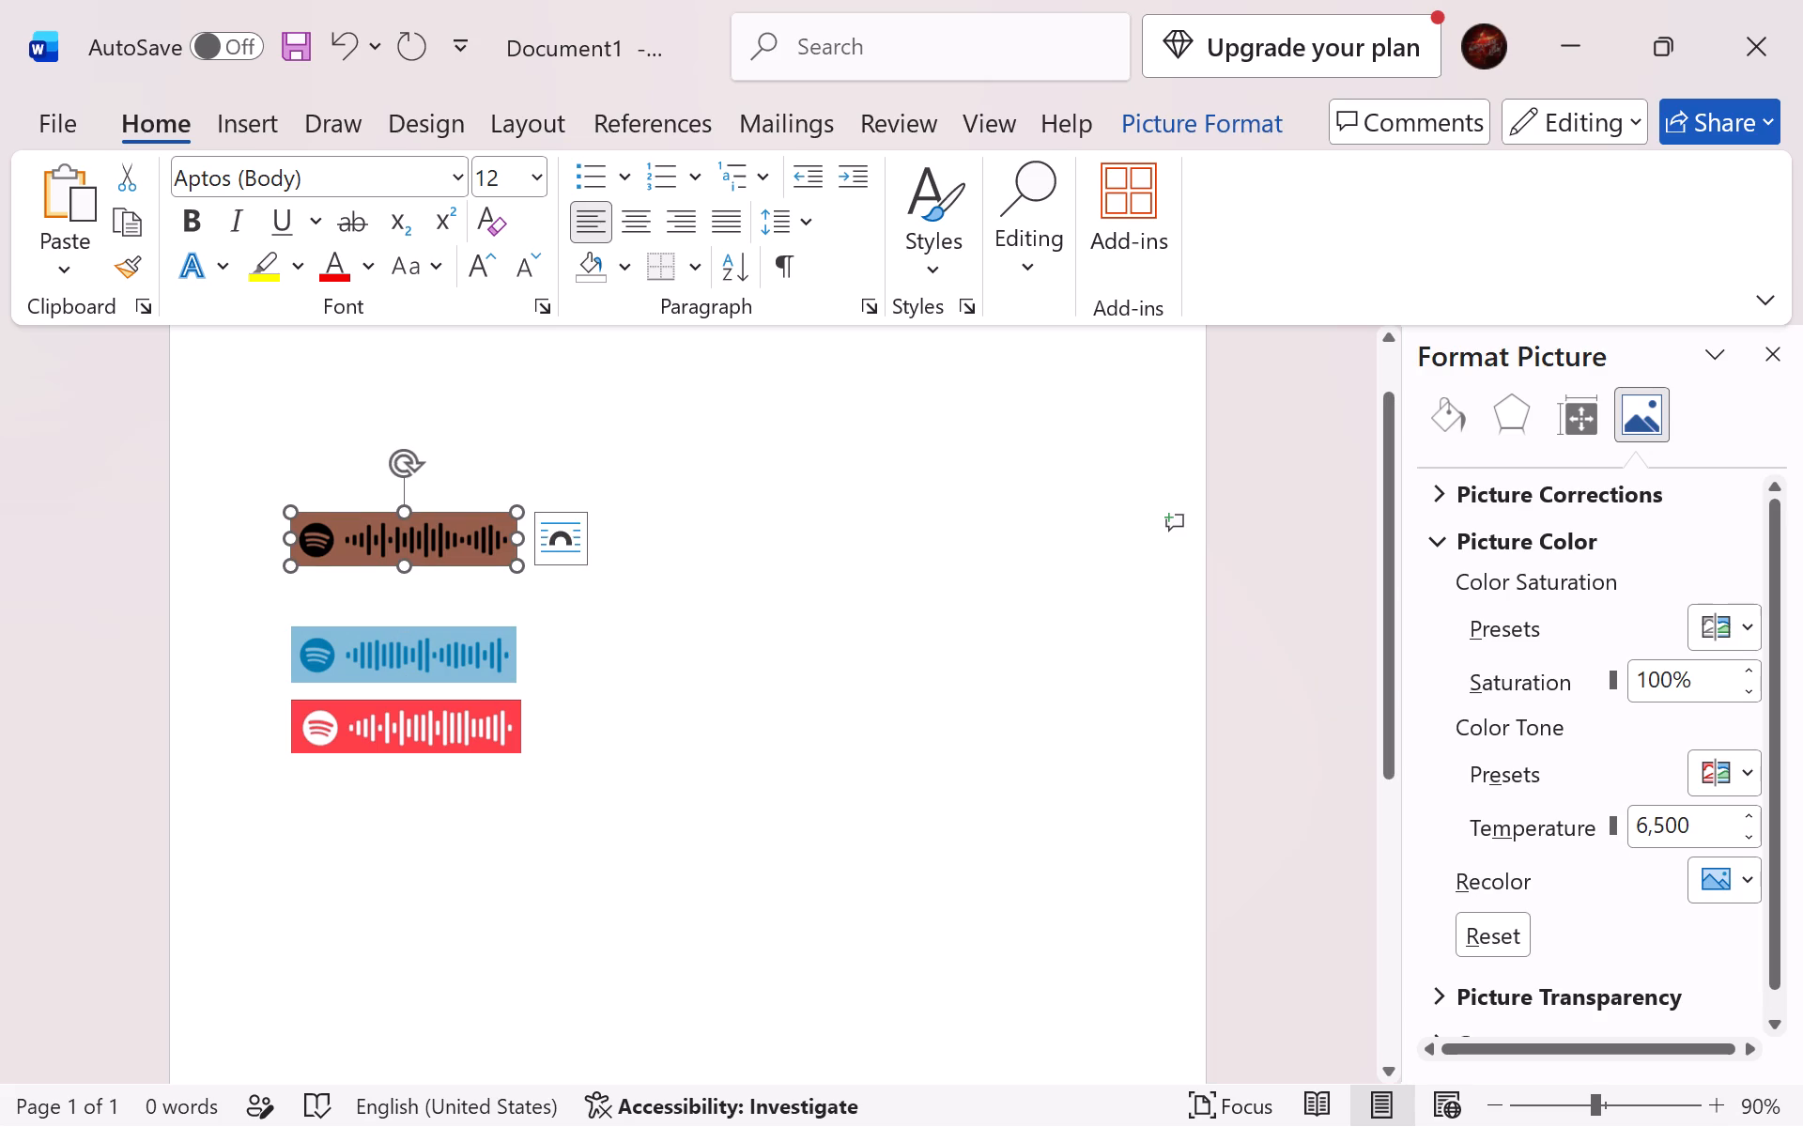
{"action": "left_click_drag", "start_coordinate": [401, 654], "coordinate": [393, 589]}
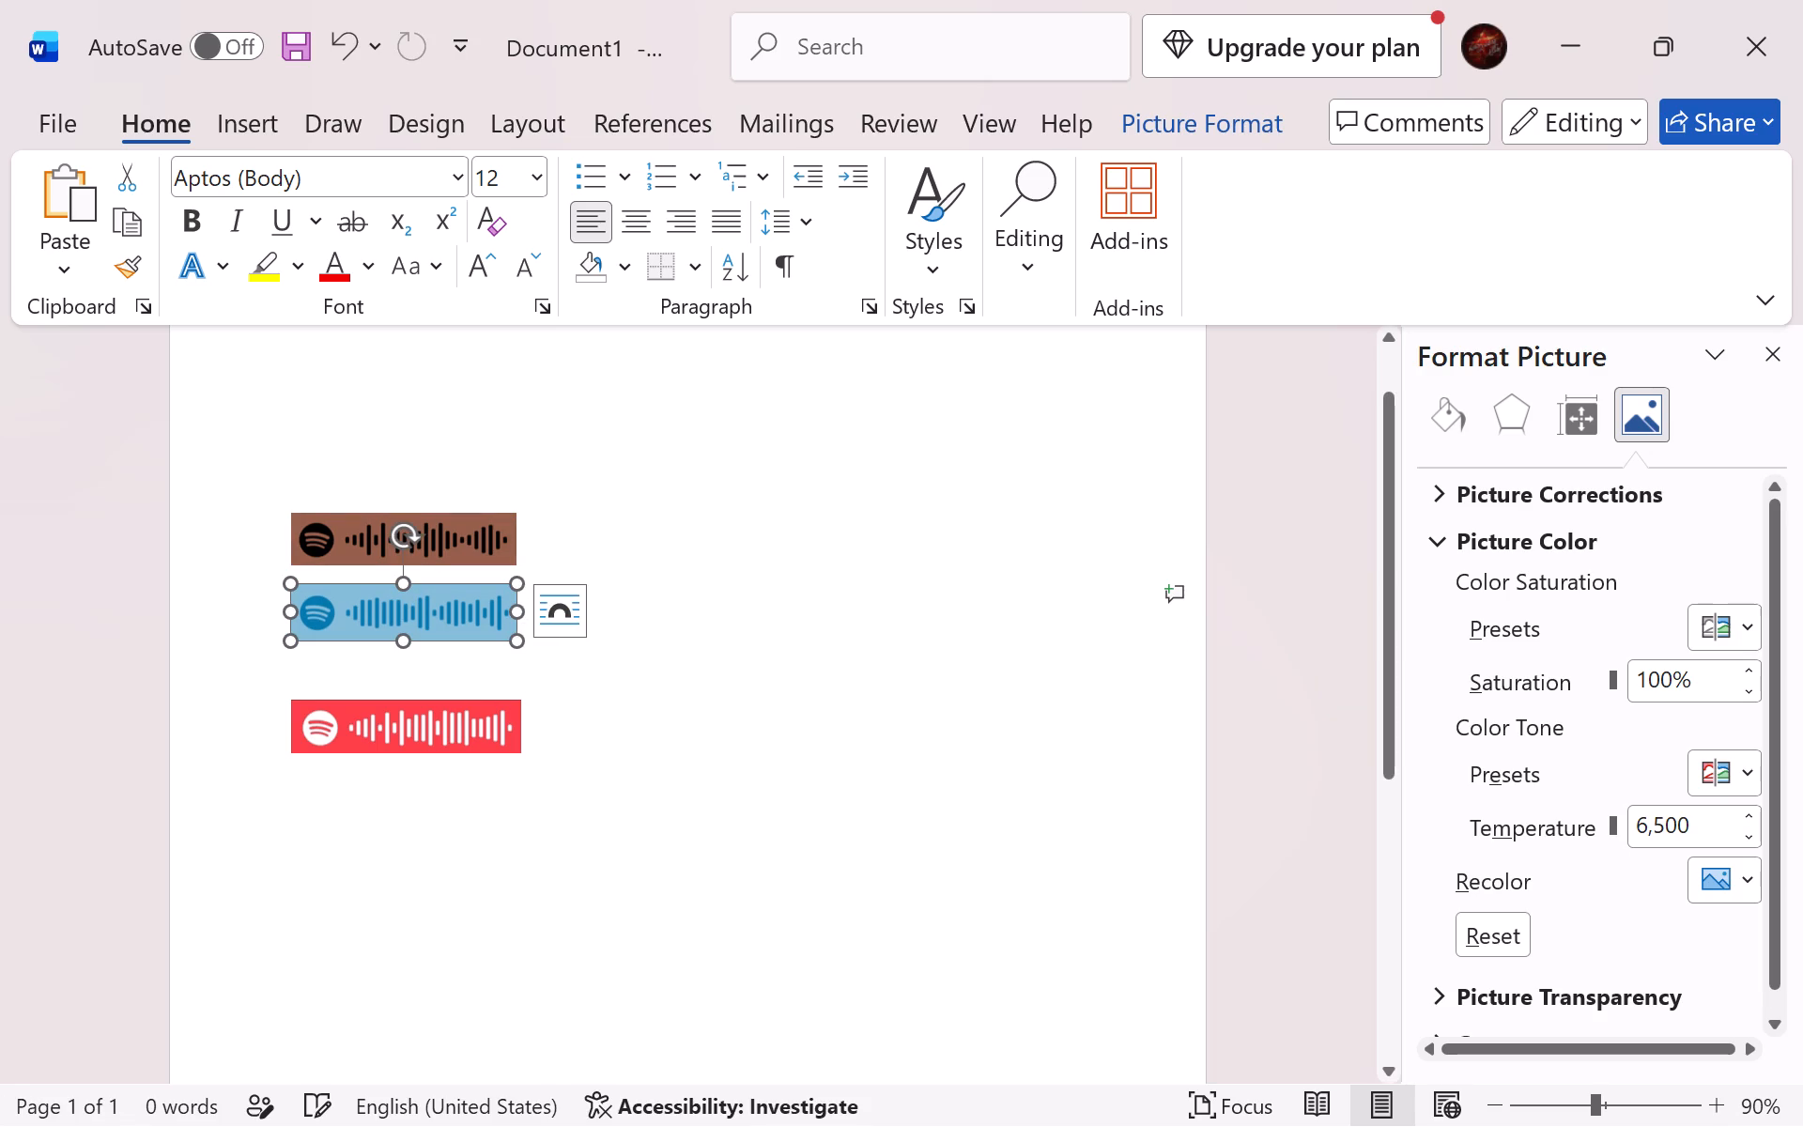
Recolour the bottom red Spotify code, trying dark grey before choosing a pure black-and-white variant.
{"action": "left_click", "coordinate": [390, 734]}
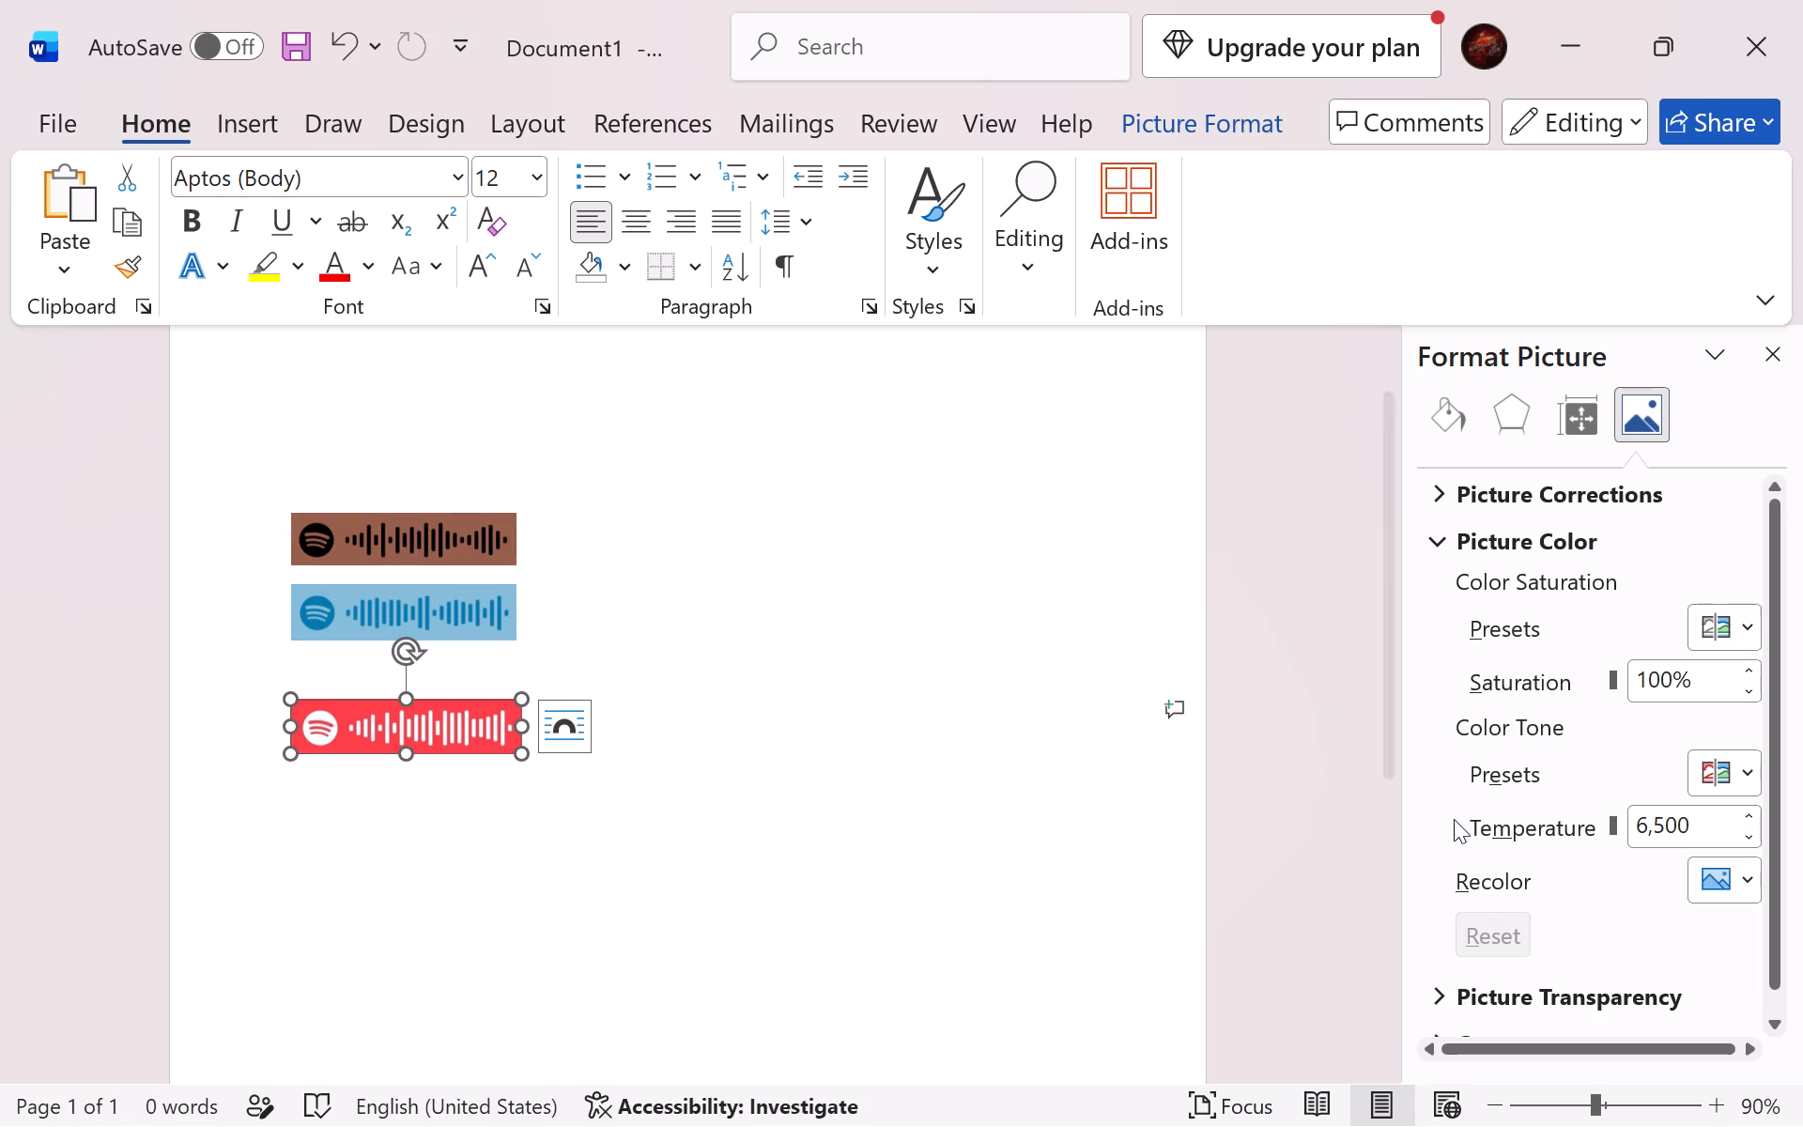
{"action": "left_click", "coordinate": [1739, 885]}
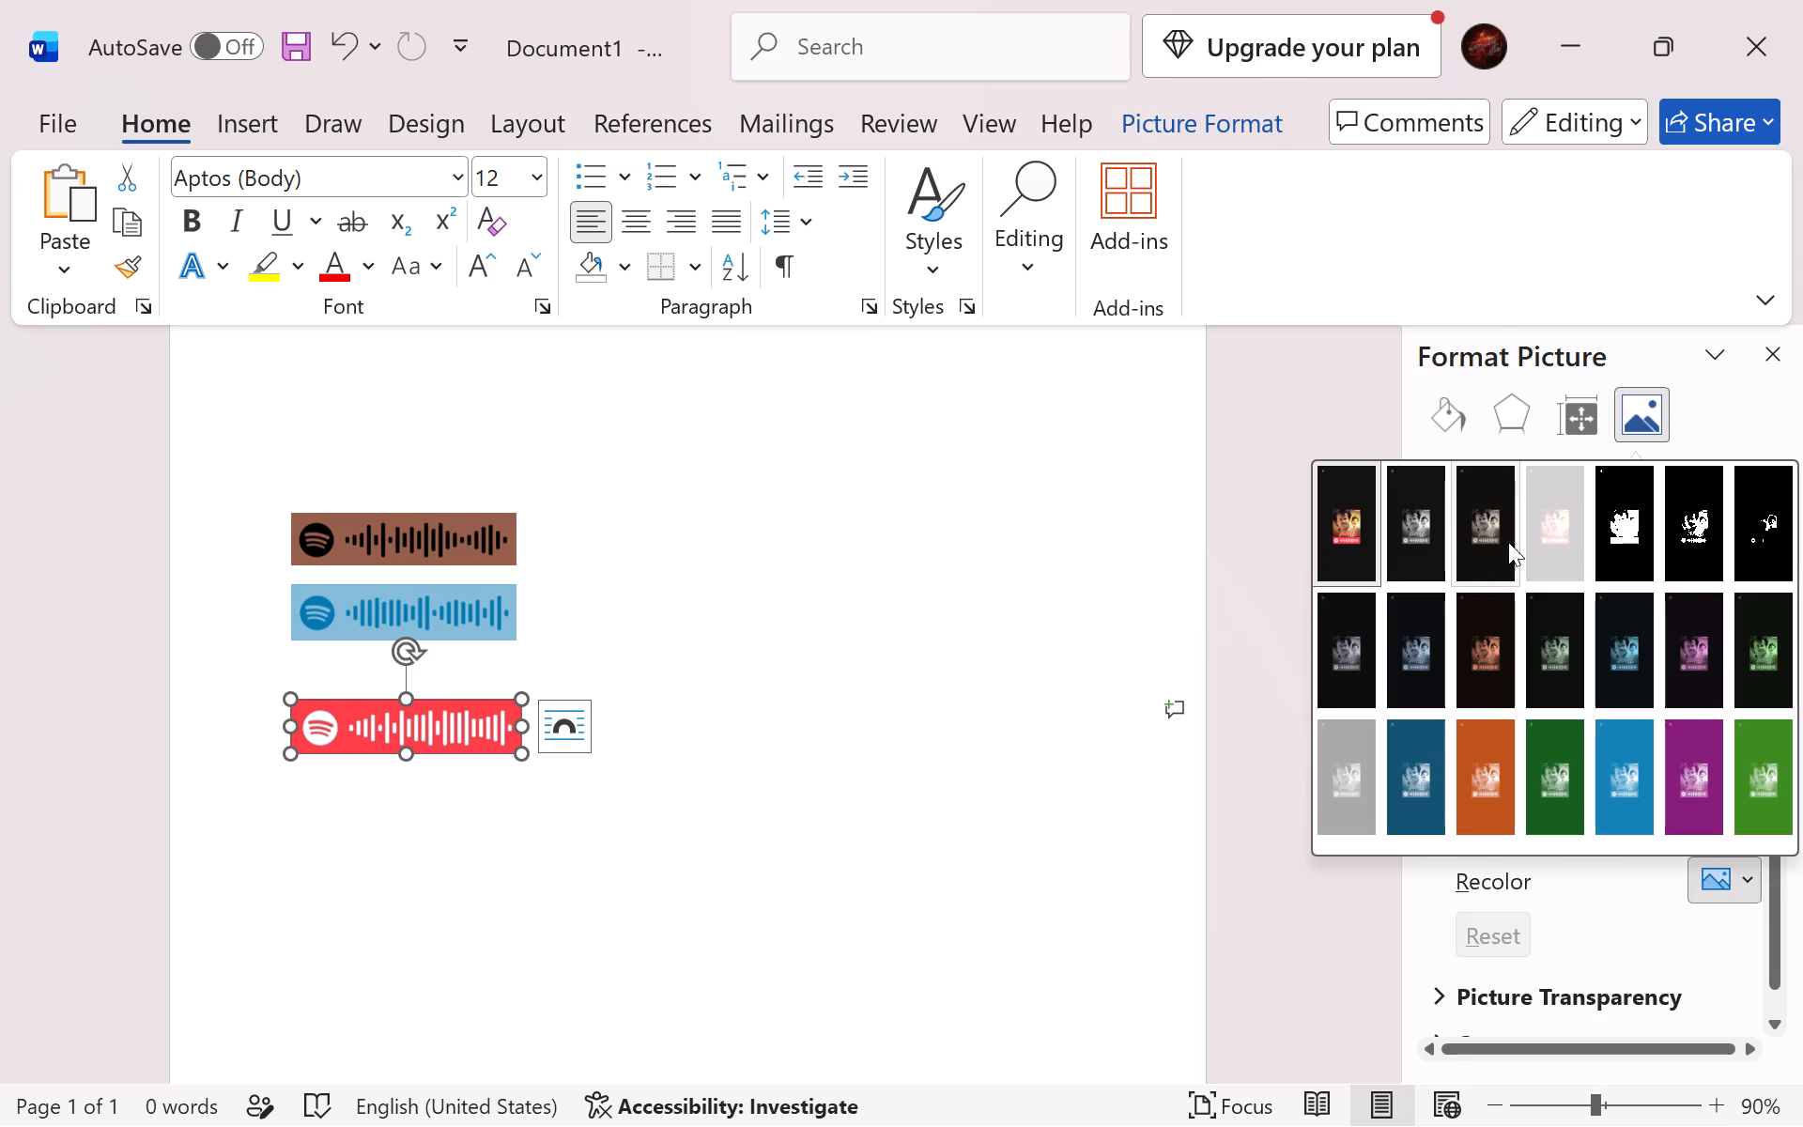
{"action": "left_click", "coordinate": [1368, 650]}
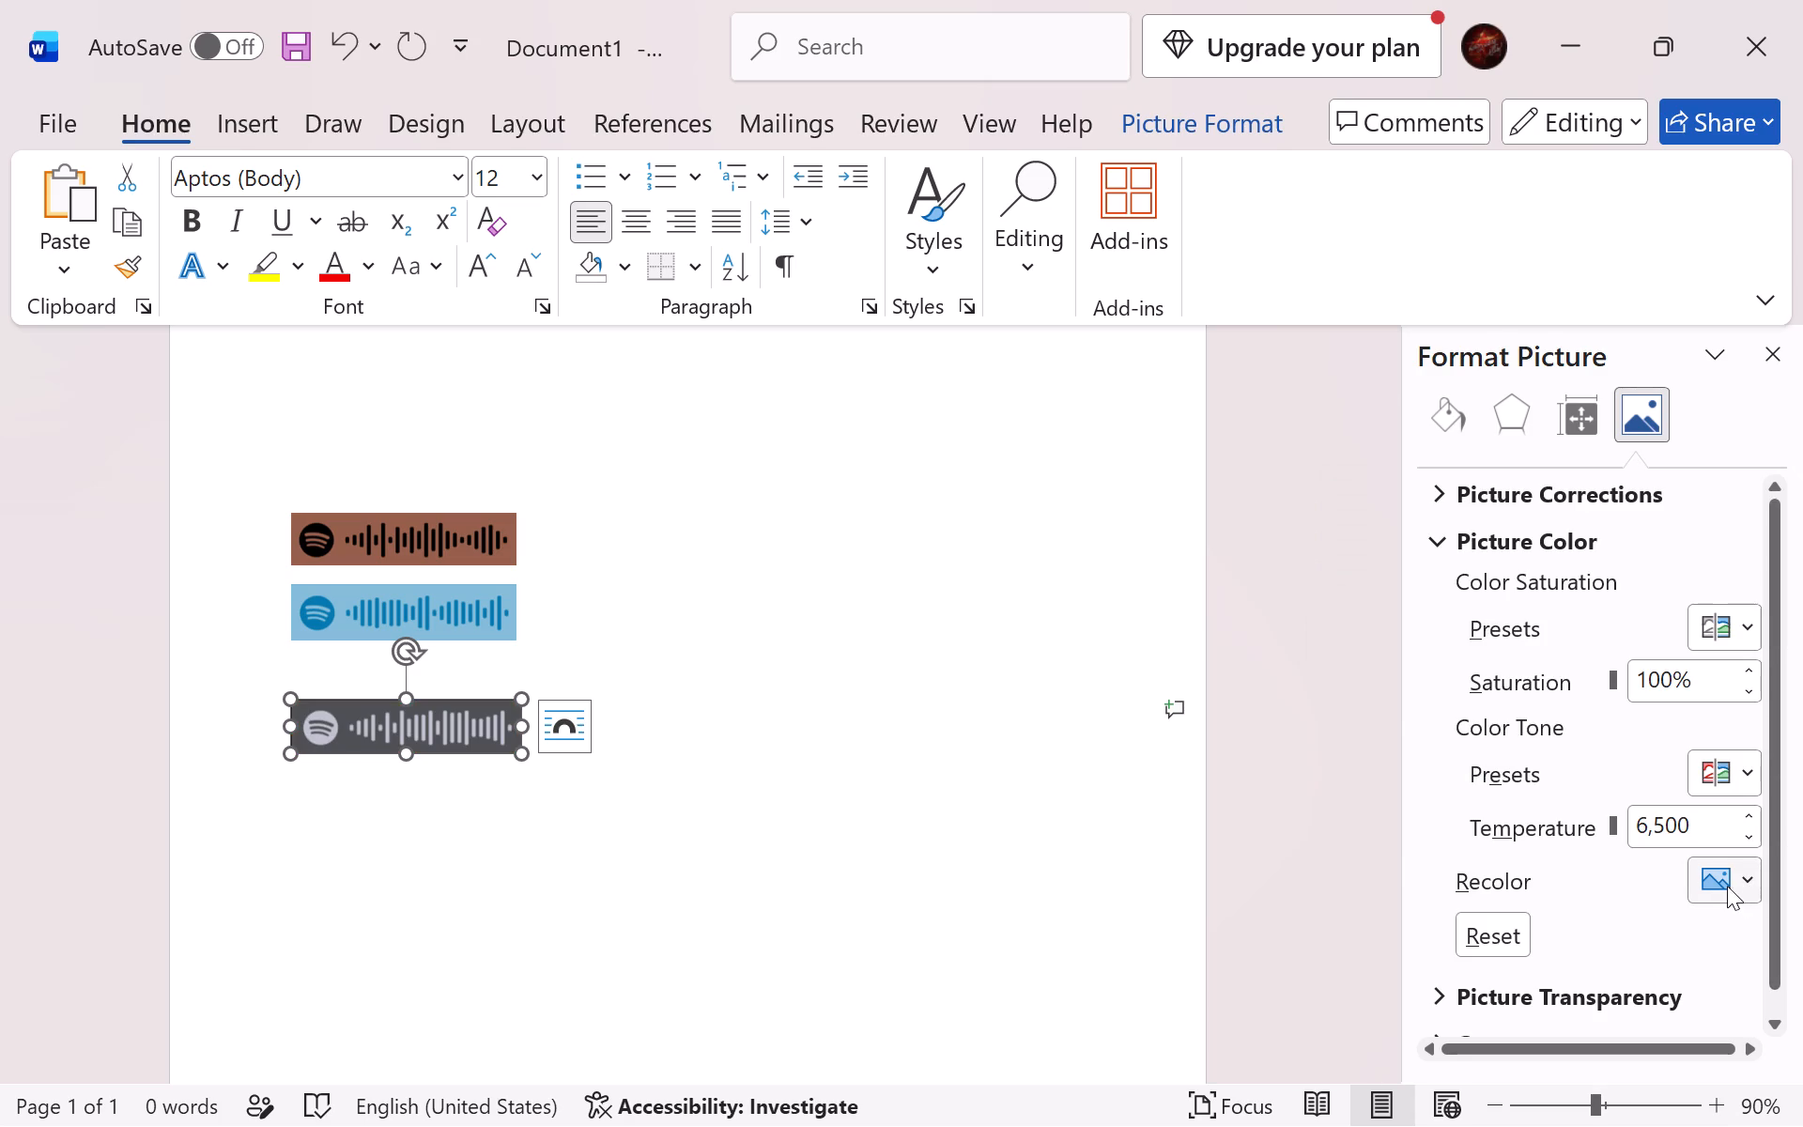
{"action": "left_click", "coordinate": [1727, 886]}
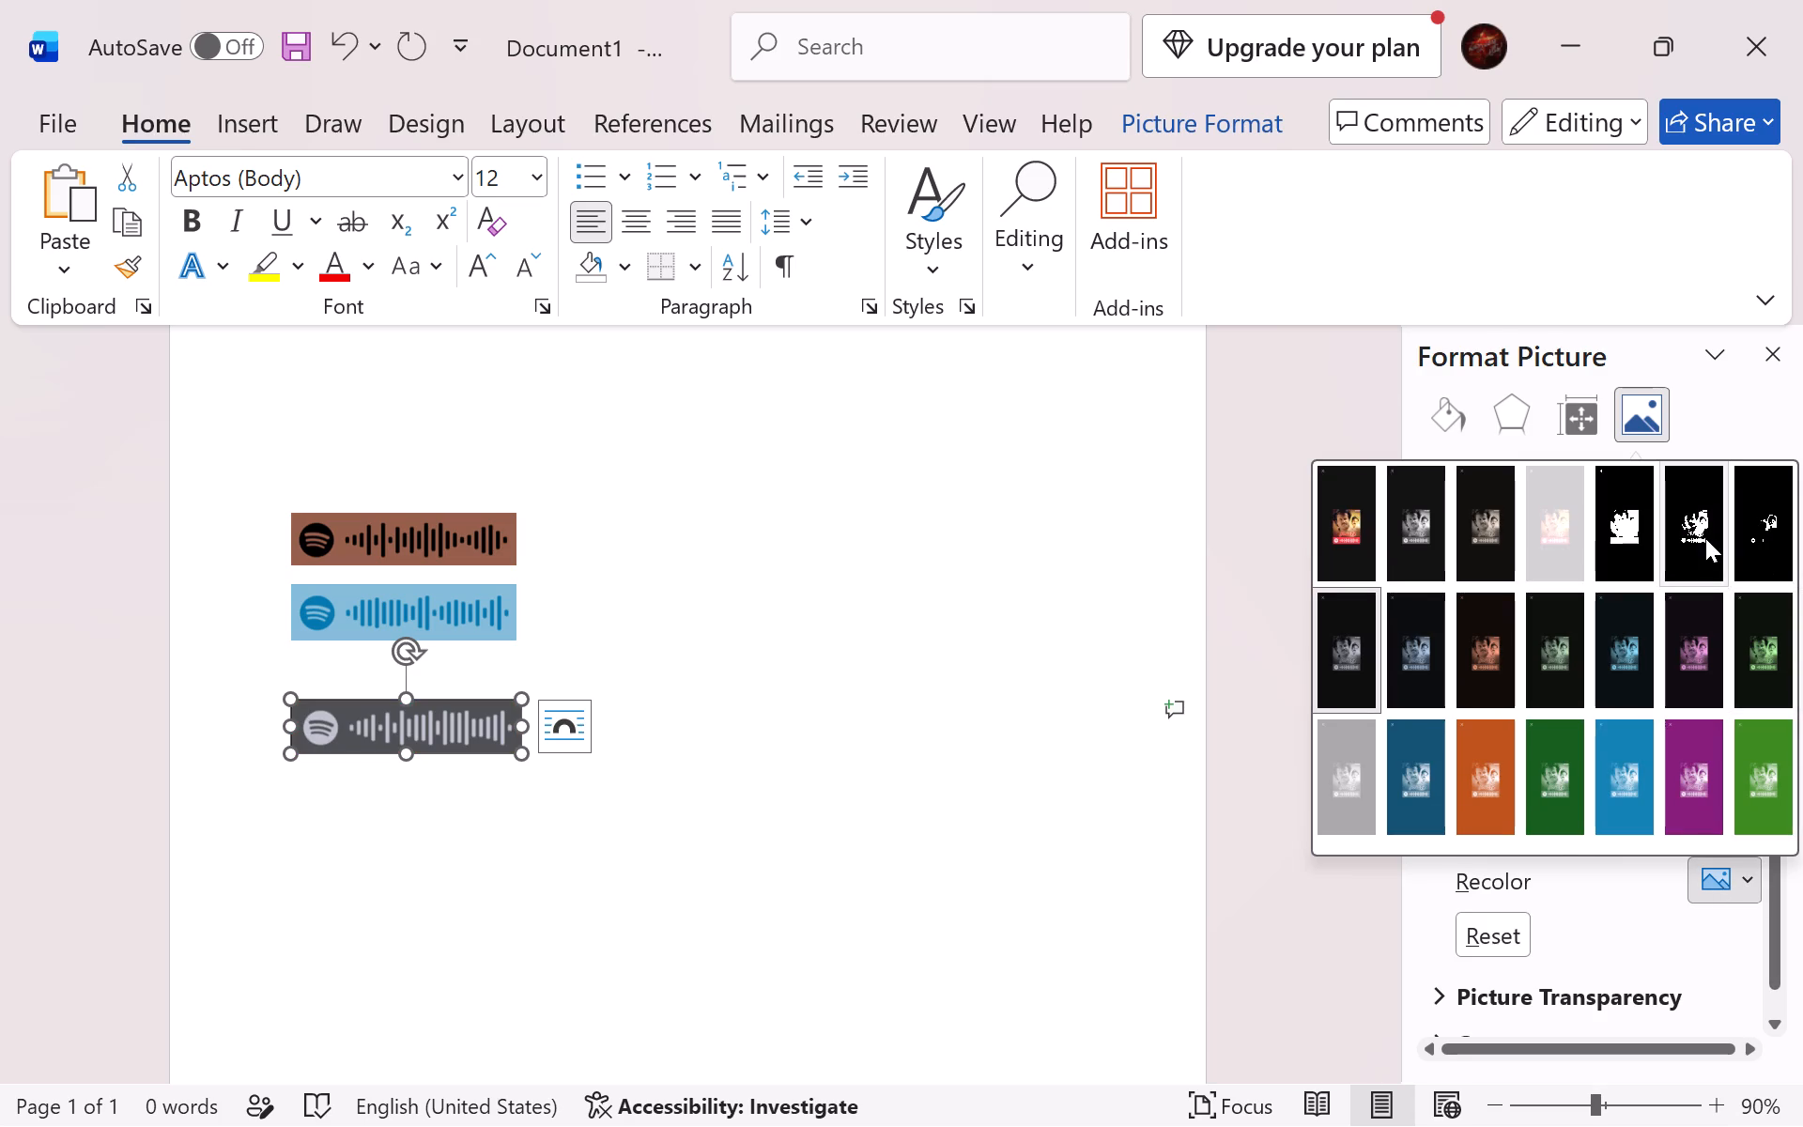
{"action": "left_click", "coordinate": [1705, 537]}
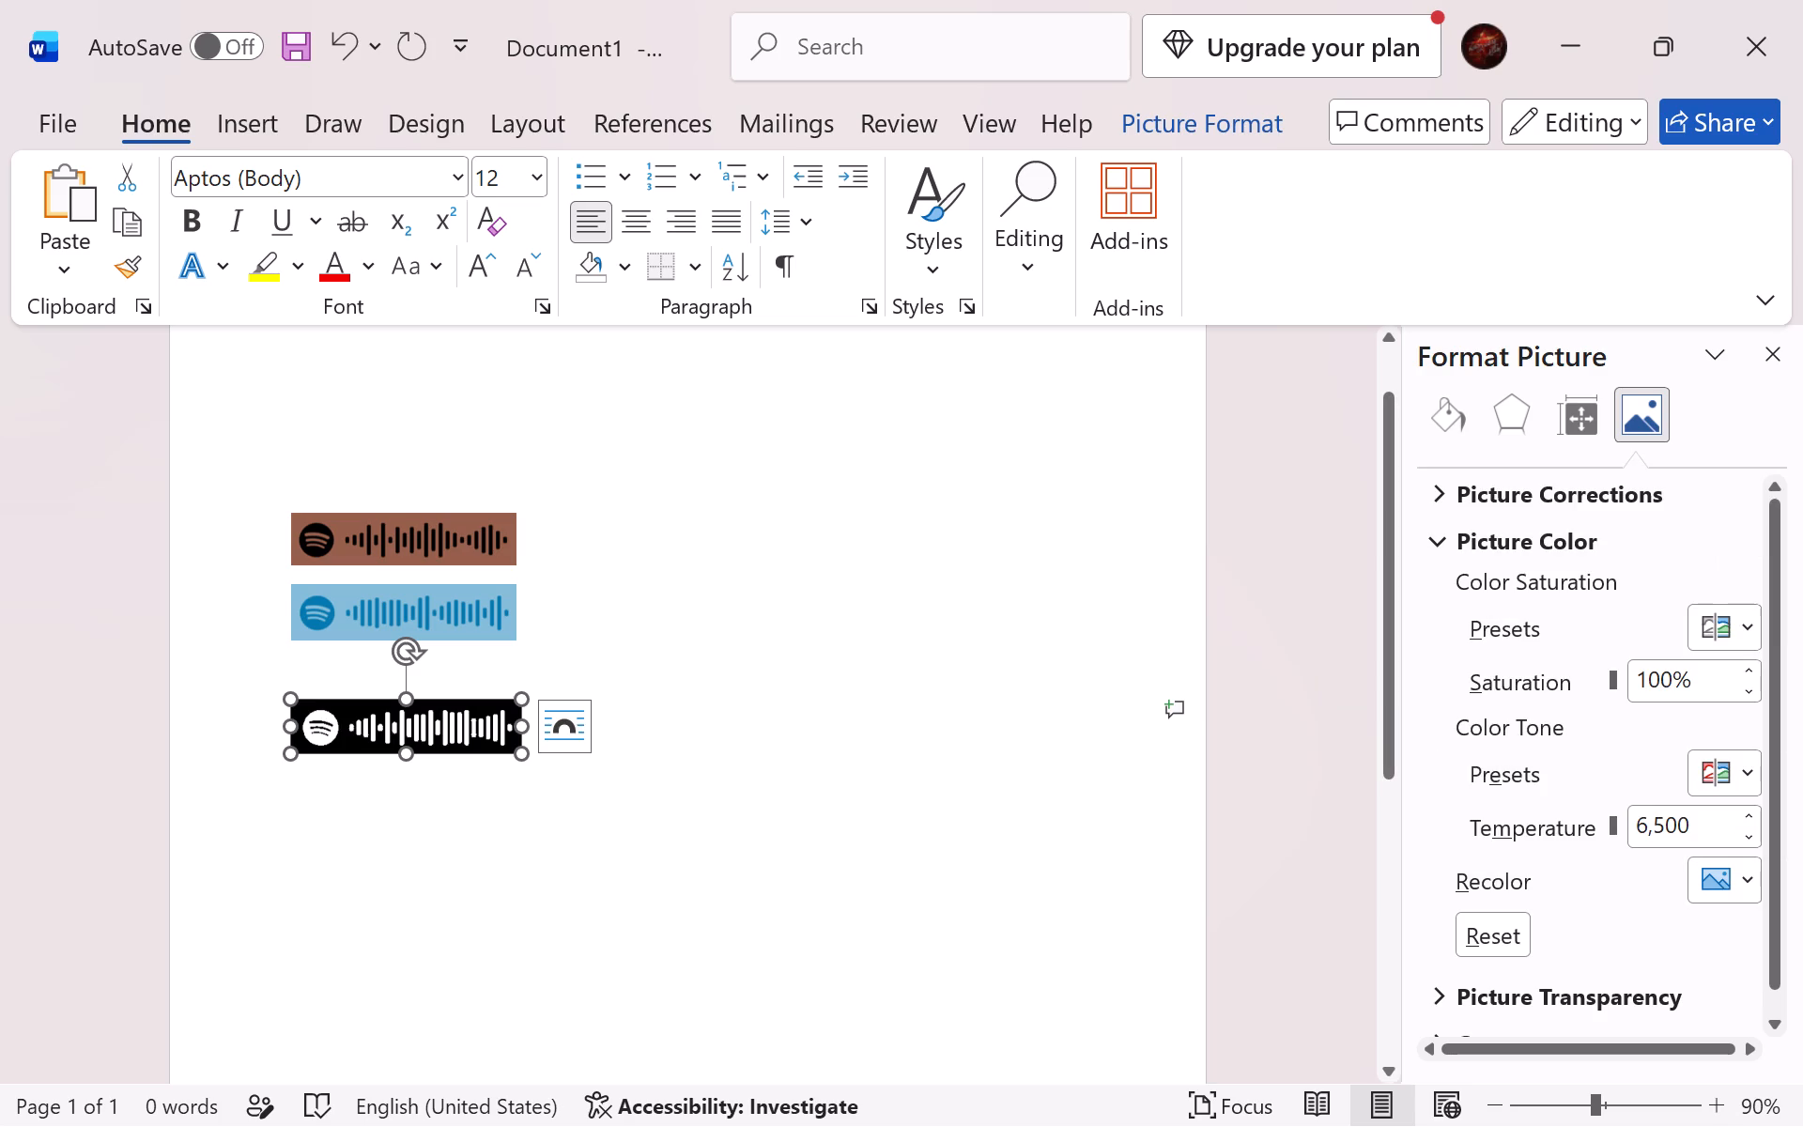
Delete the blank line between the blue and the black-and-white Spotify codes.
{"action": "left_click", "coordinate": [447, 732]}
{"action": "left_click", "coordinate": [300, 674]}
{"action": "key", "text": "BackSpace"}
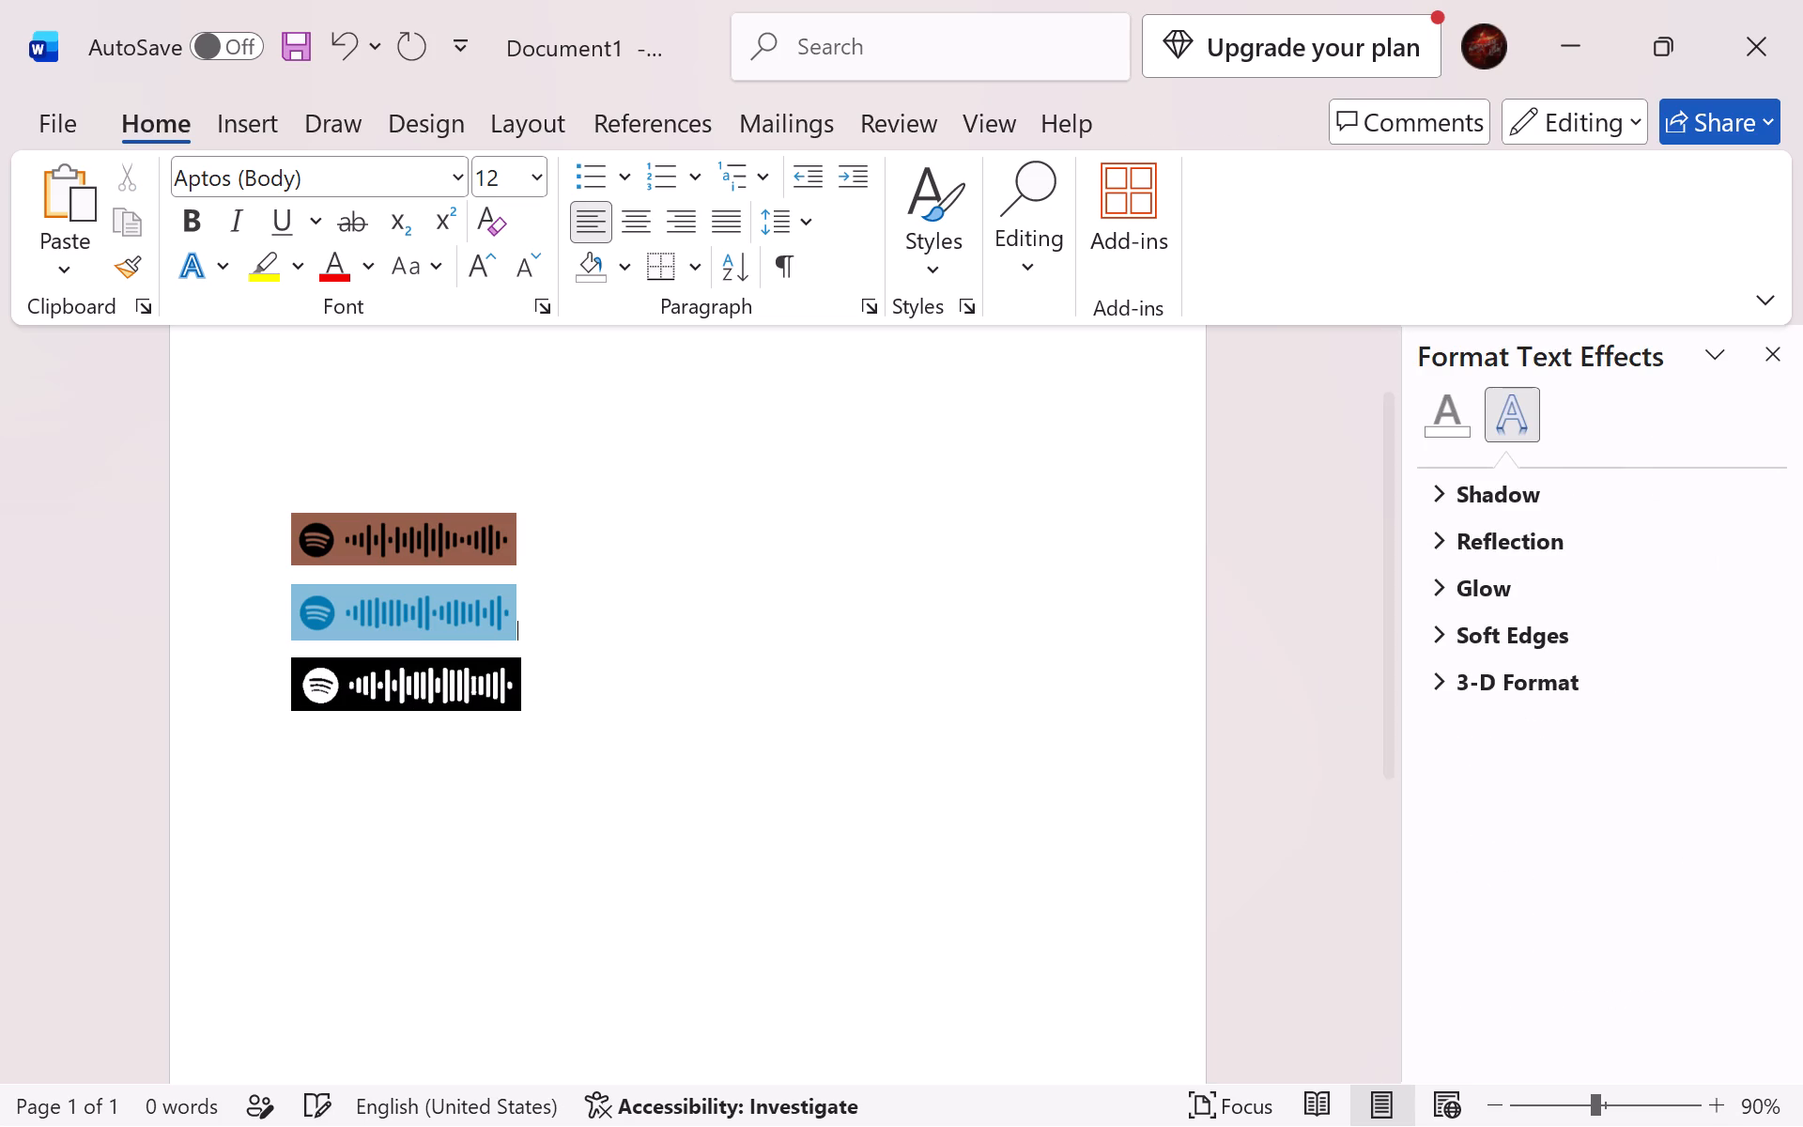
{"action": "key", "text": "Down"}
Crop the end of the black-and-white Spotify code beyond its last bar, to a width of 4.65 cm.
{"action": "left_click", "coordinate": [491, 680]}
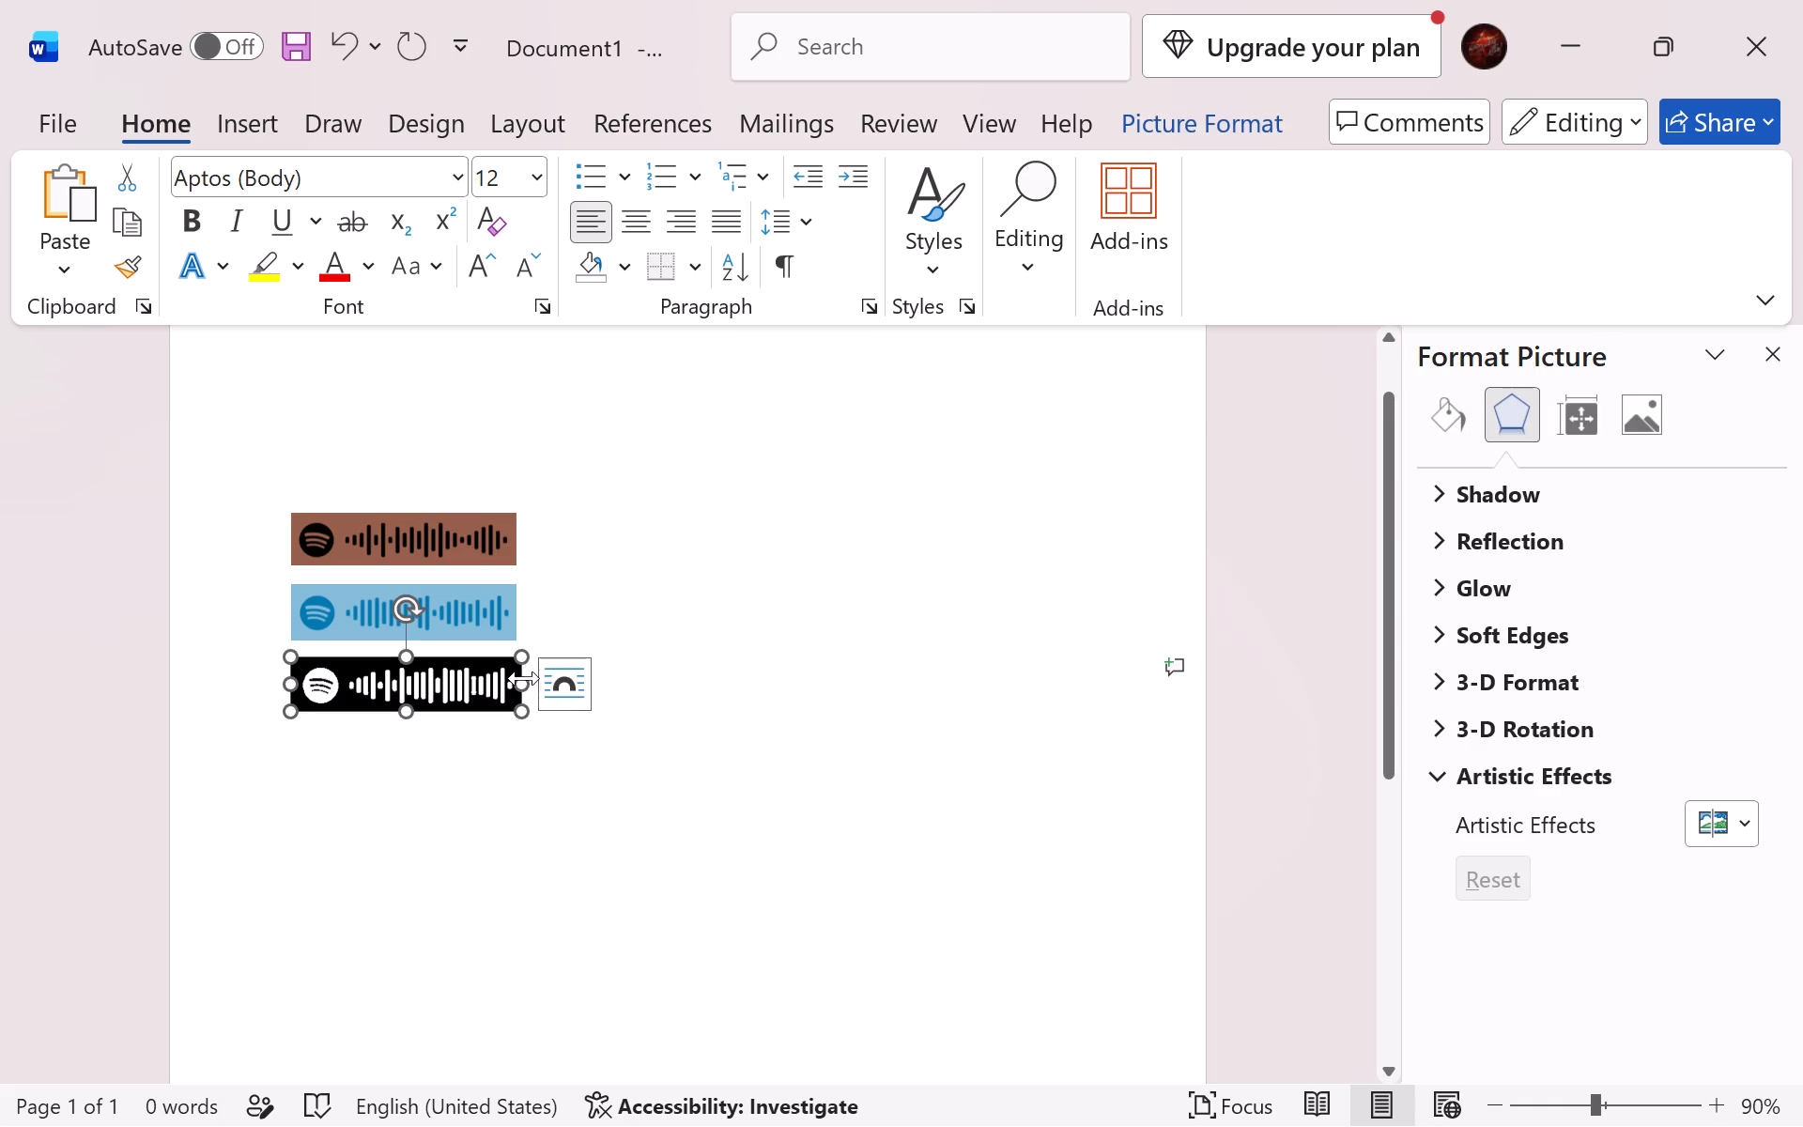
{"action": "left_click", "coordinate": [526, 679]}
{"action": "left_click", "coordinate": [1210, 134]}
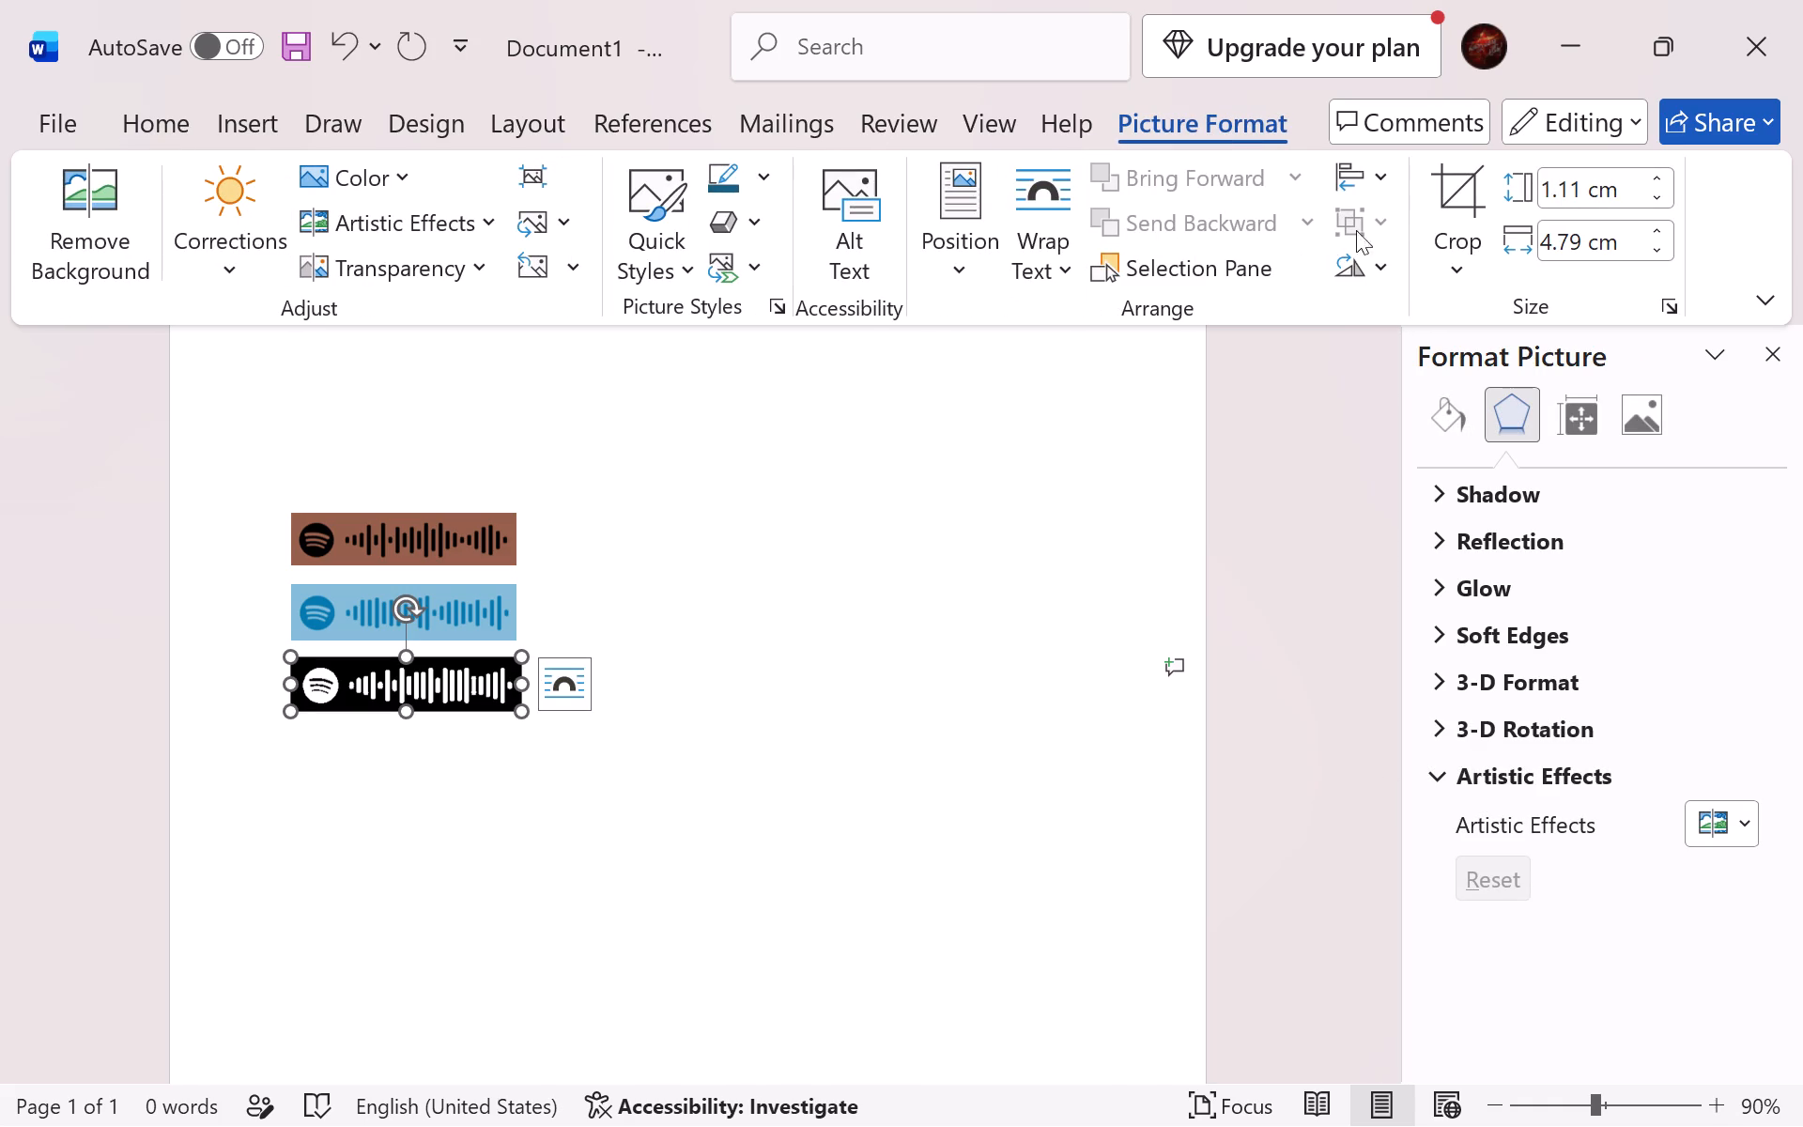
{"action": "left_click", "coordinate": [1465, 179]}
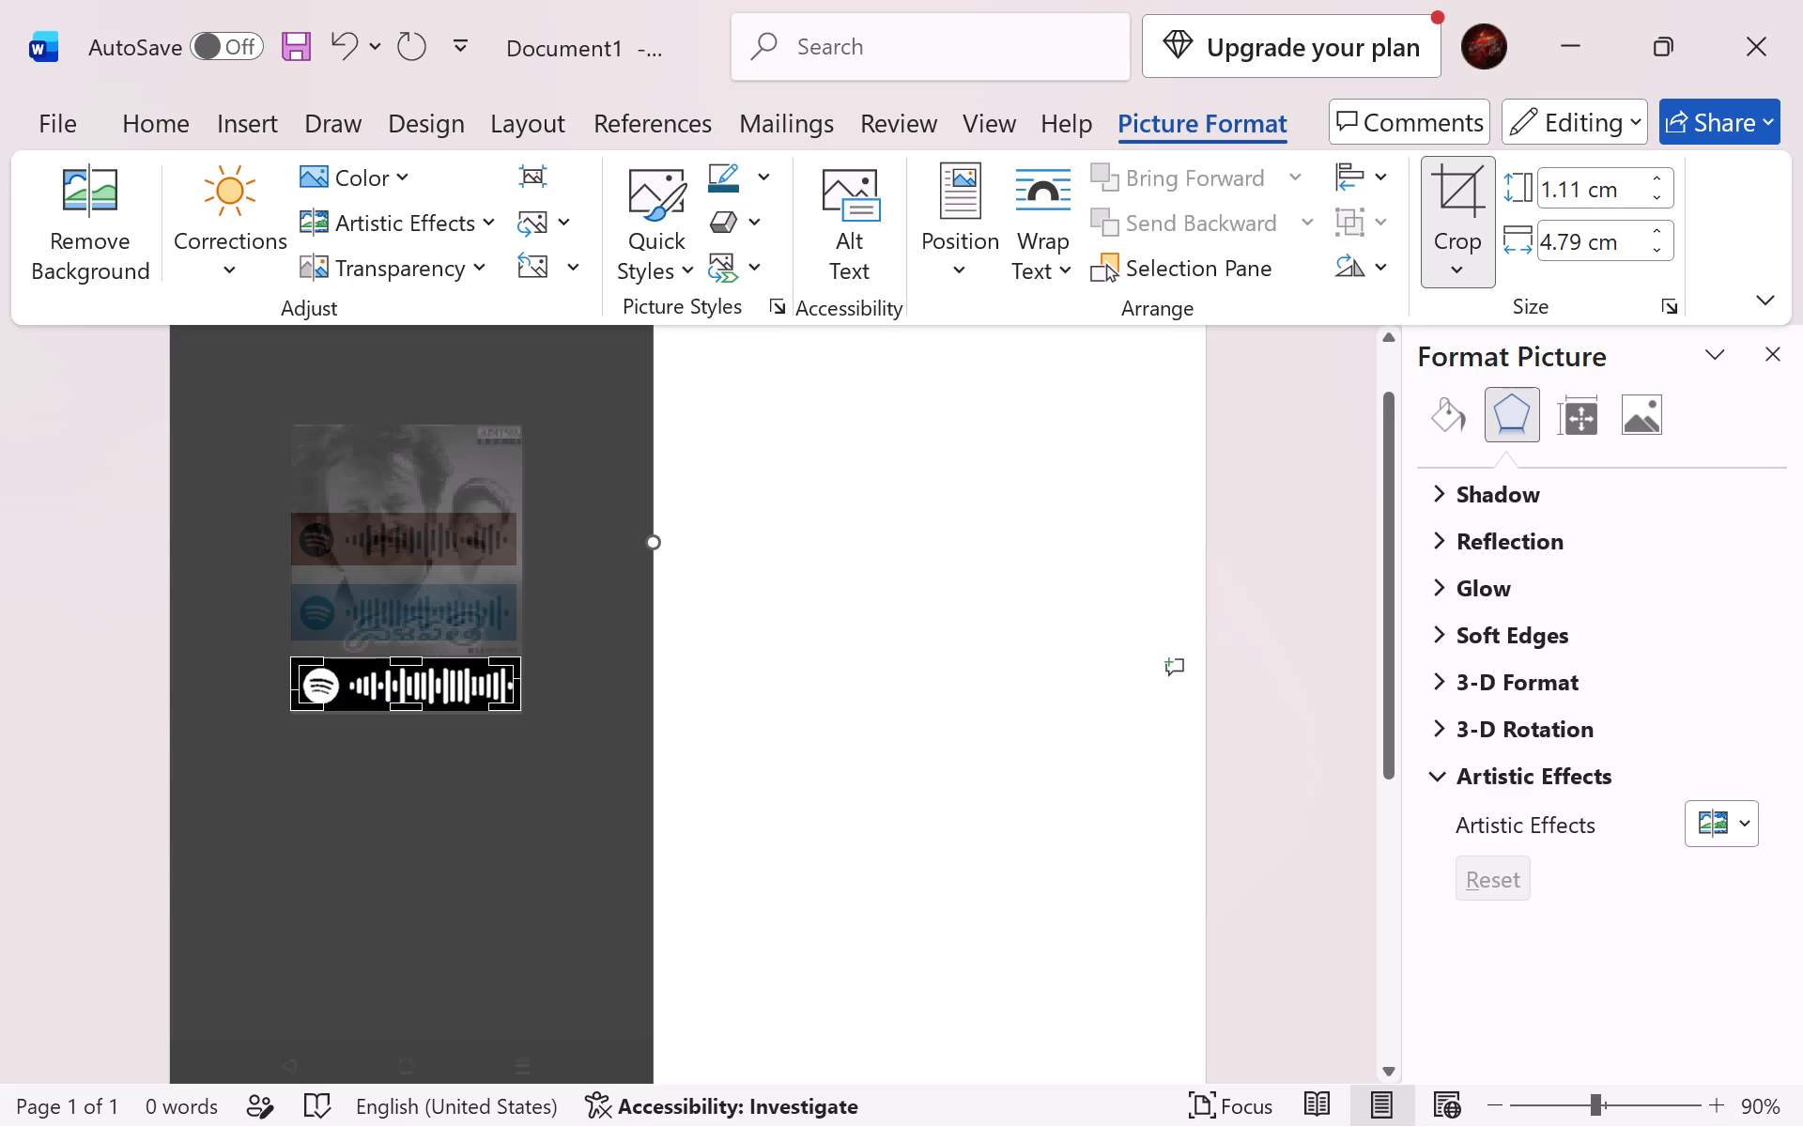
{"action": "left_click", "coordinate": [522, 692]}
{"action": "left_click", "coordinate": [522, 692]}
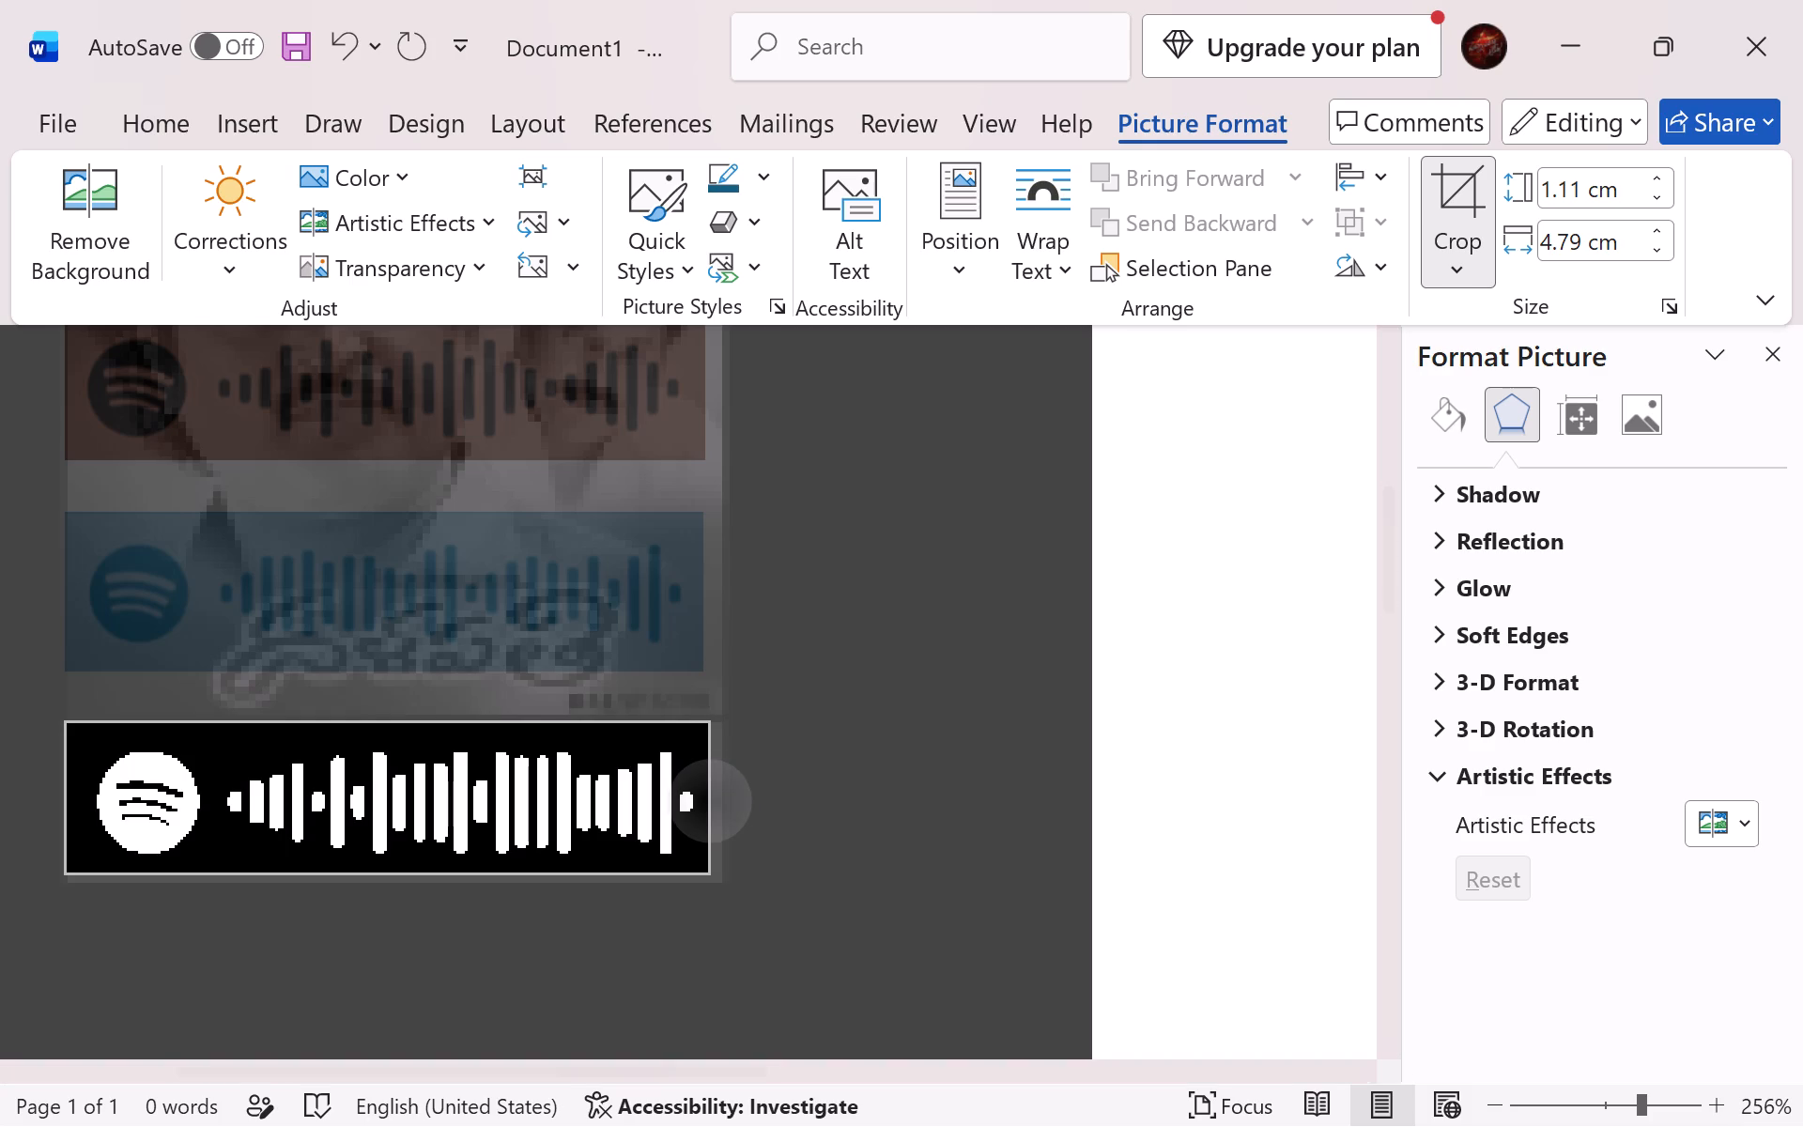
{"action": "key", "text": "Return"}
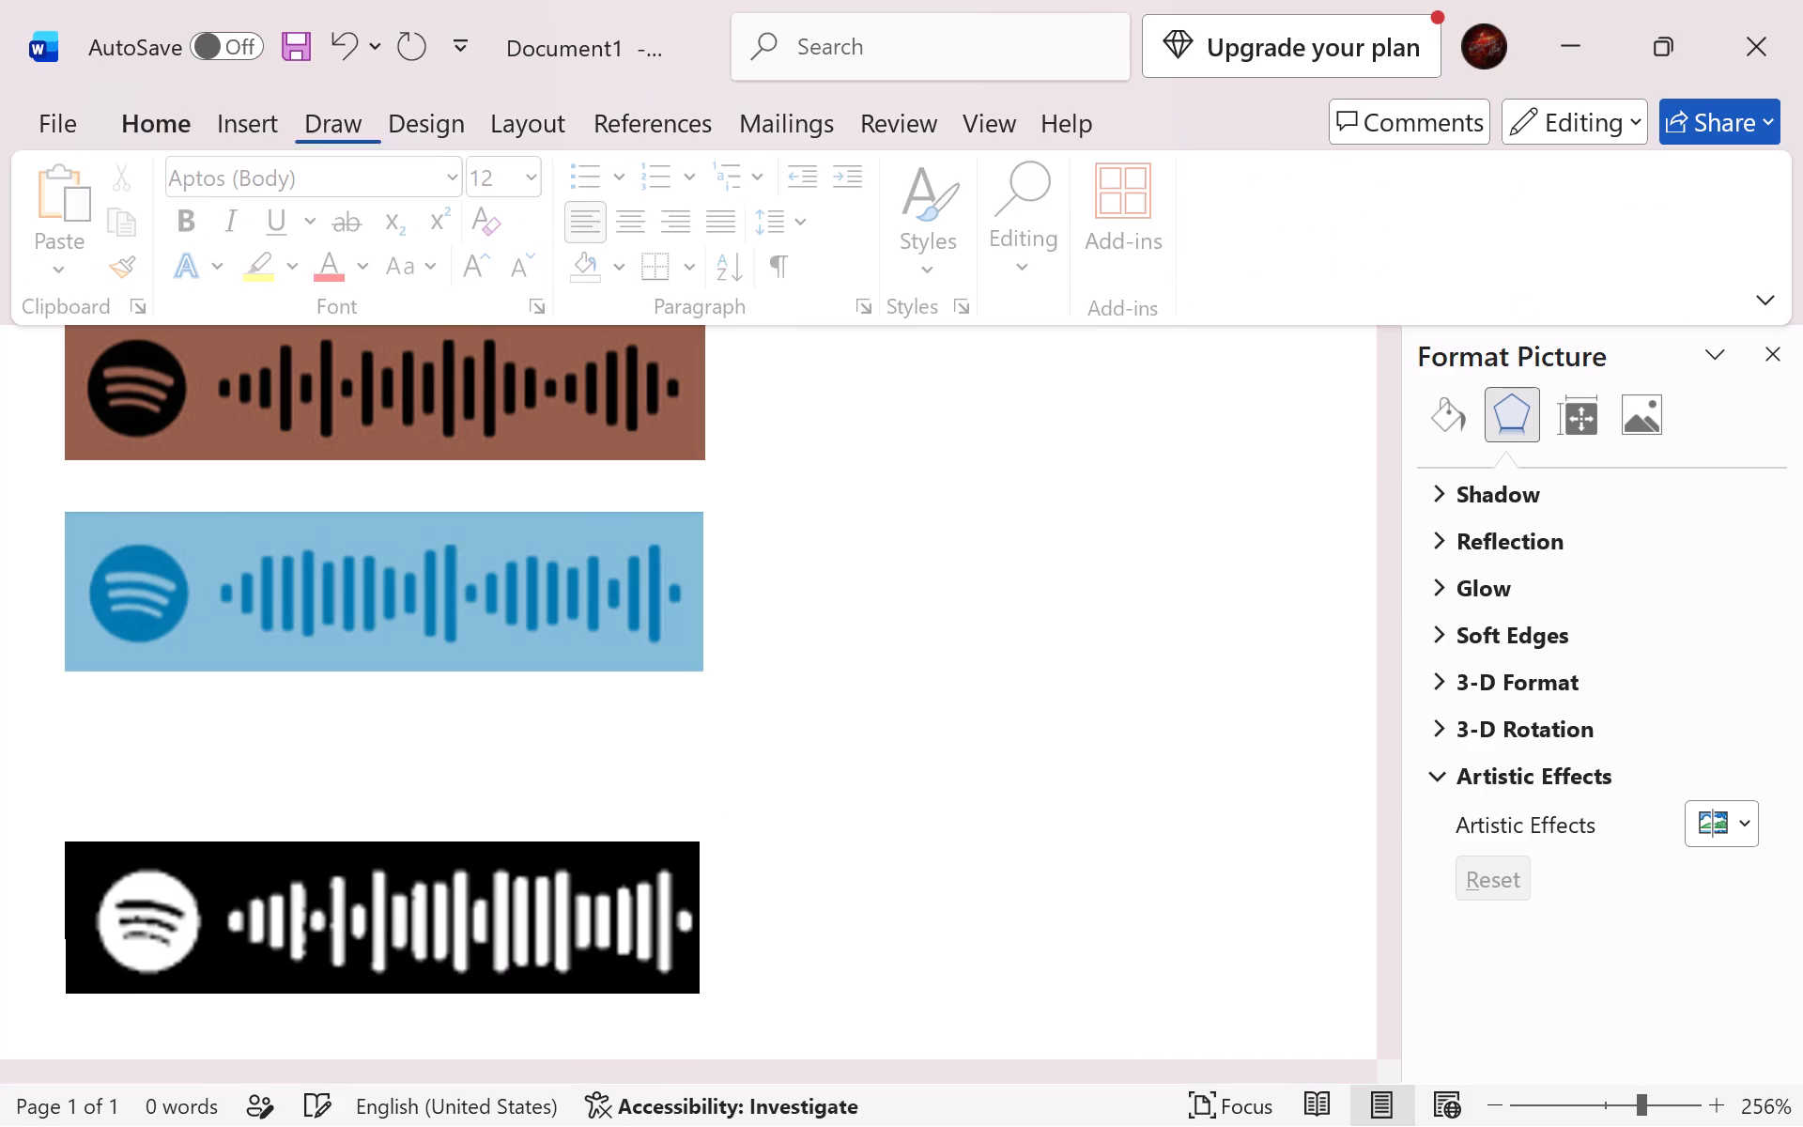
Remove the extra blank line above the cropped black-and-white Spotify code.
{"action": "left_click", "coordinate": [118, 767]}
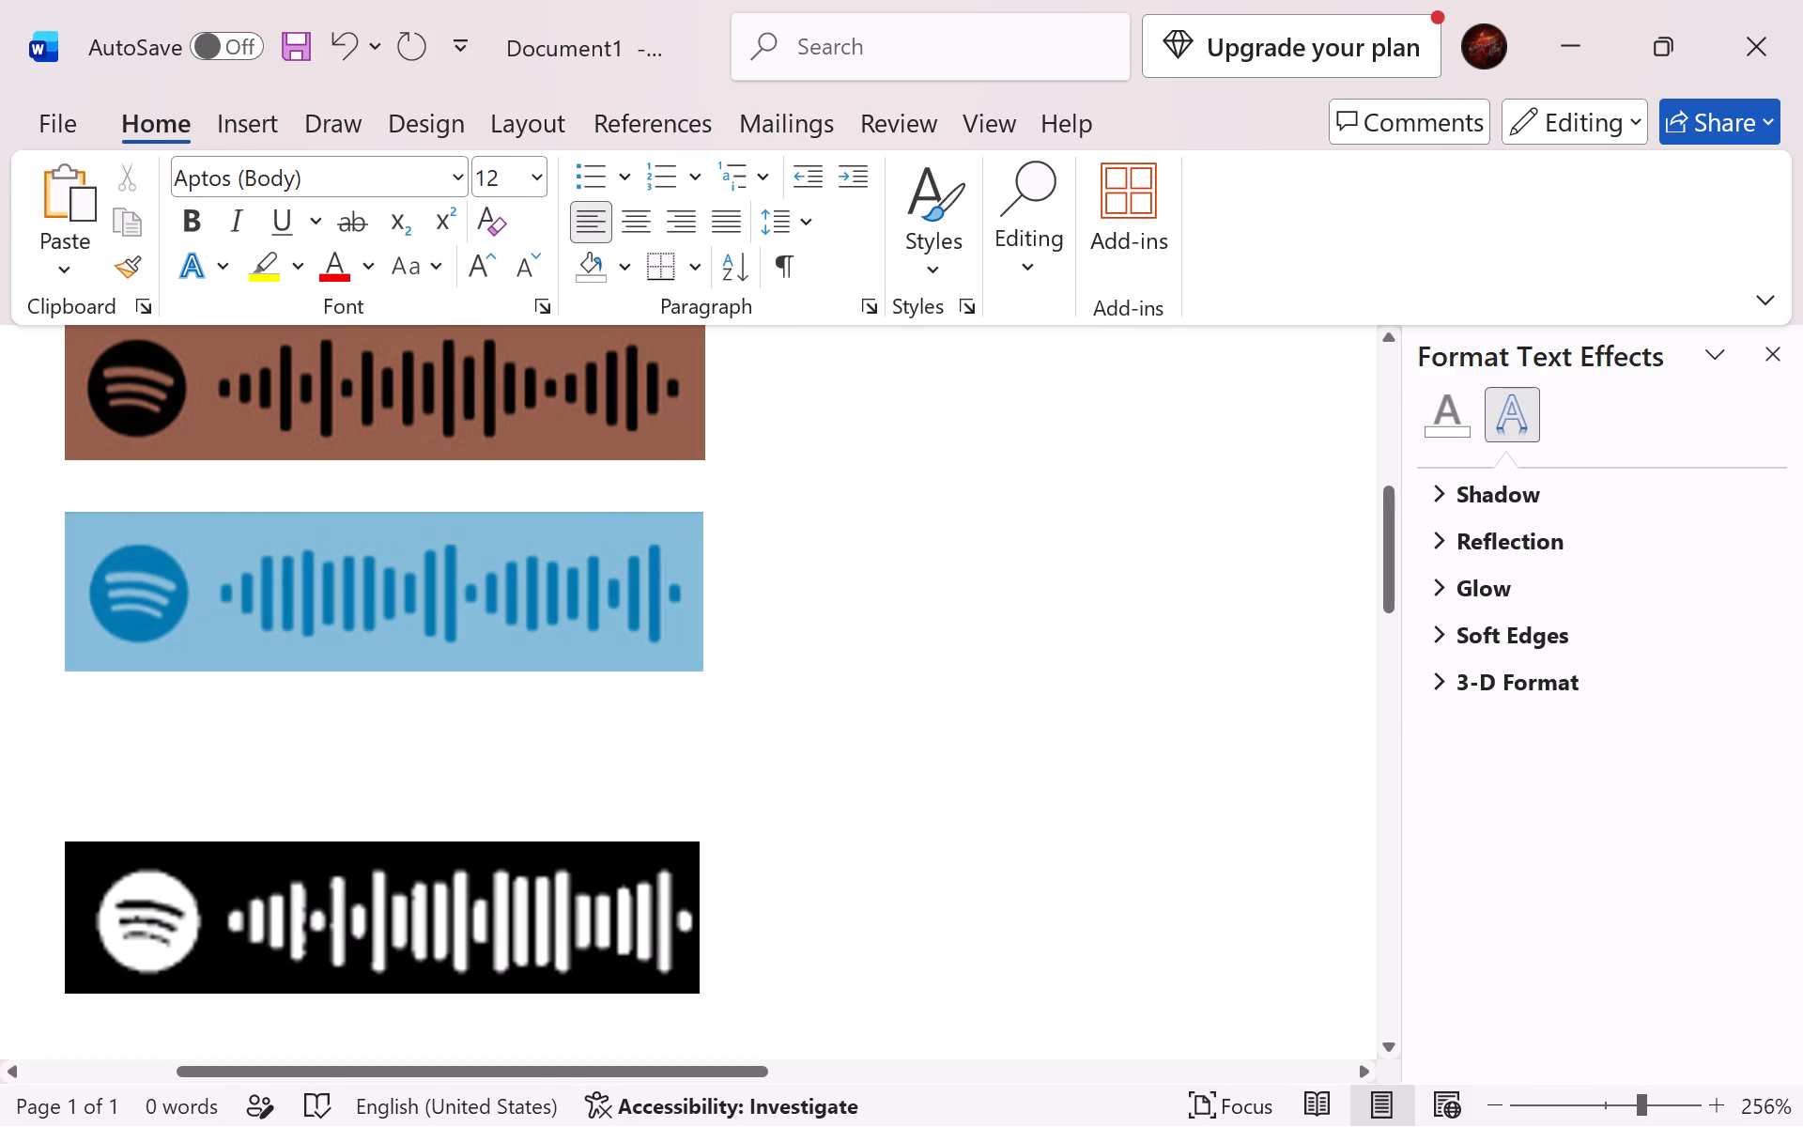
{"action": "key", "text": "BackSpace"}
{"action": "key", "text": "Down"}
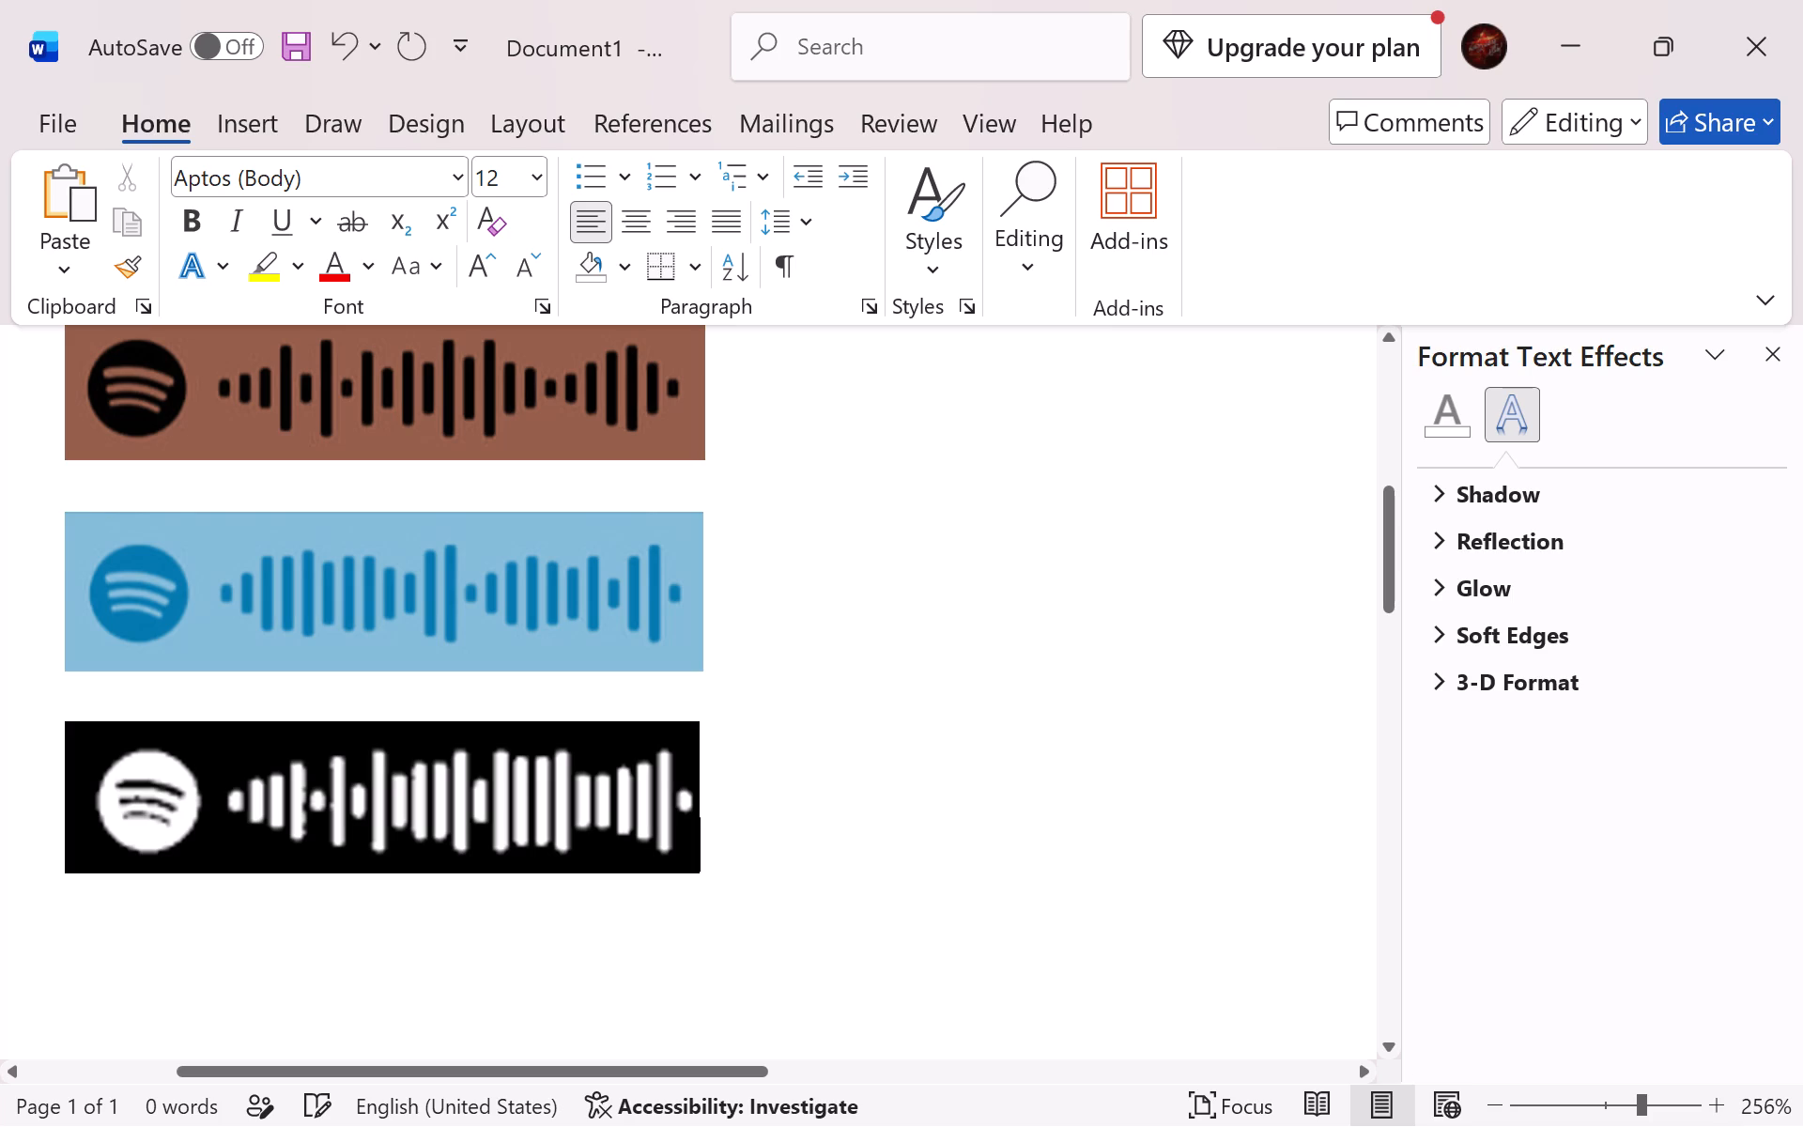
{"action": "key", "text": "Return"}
Delete the black-and-white Spotify code picture below the blue one.
{"action": "double_click", "coordinate": [378, 744]}
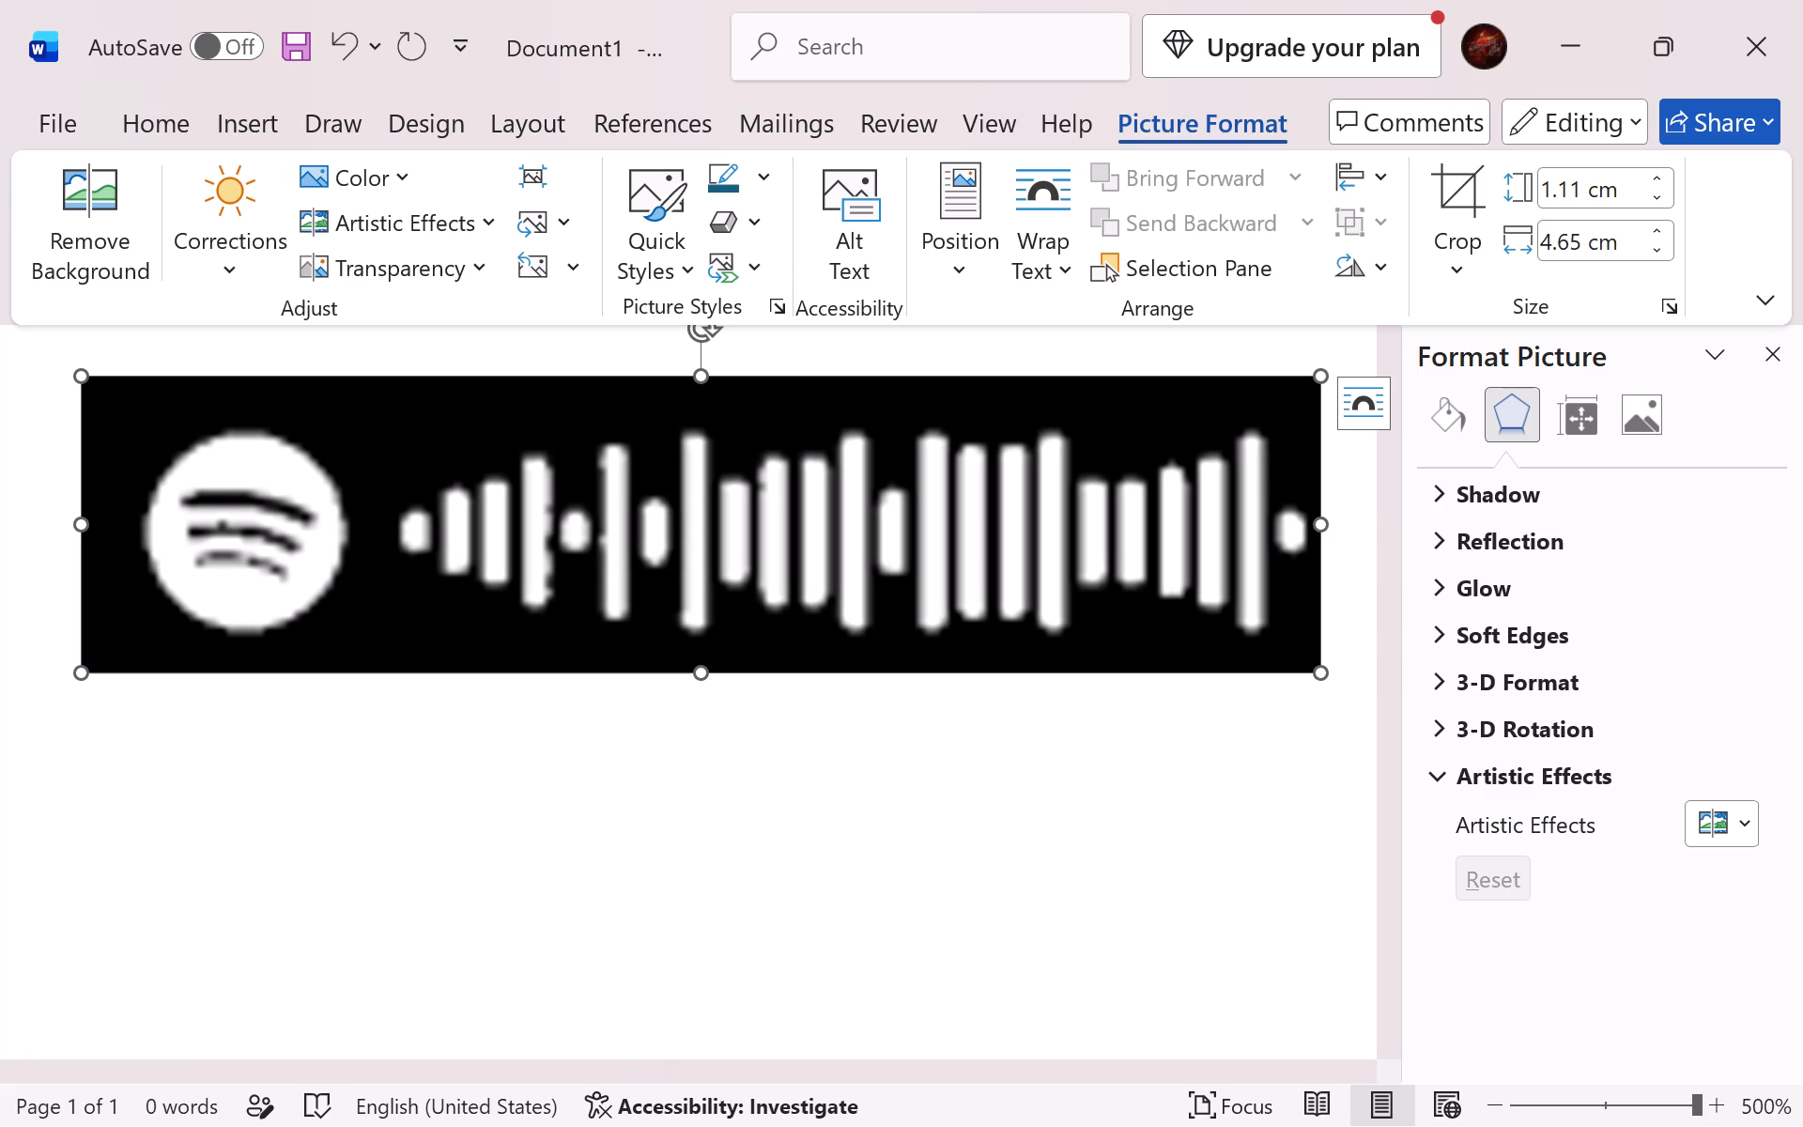
{"action": "left_click", "coordinate": [735, 533]}
{"action": "left_click", "coordinate": [735, 533]}
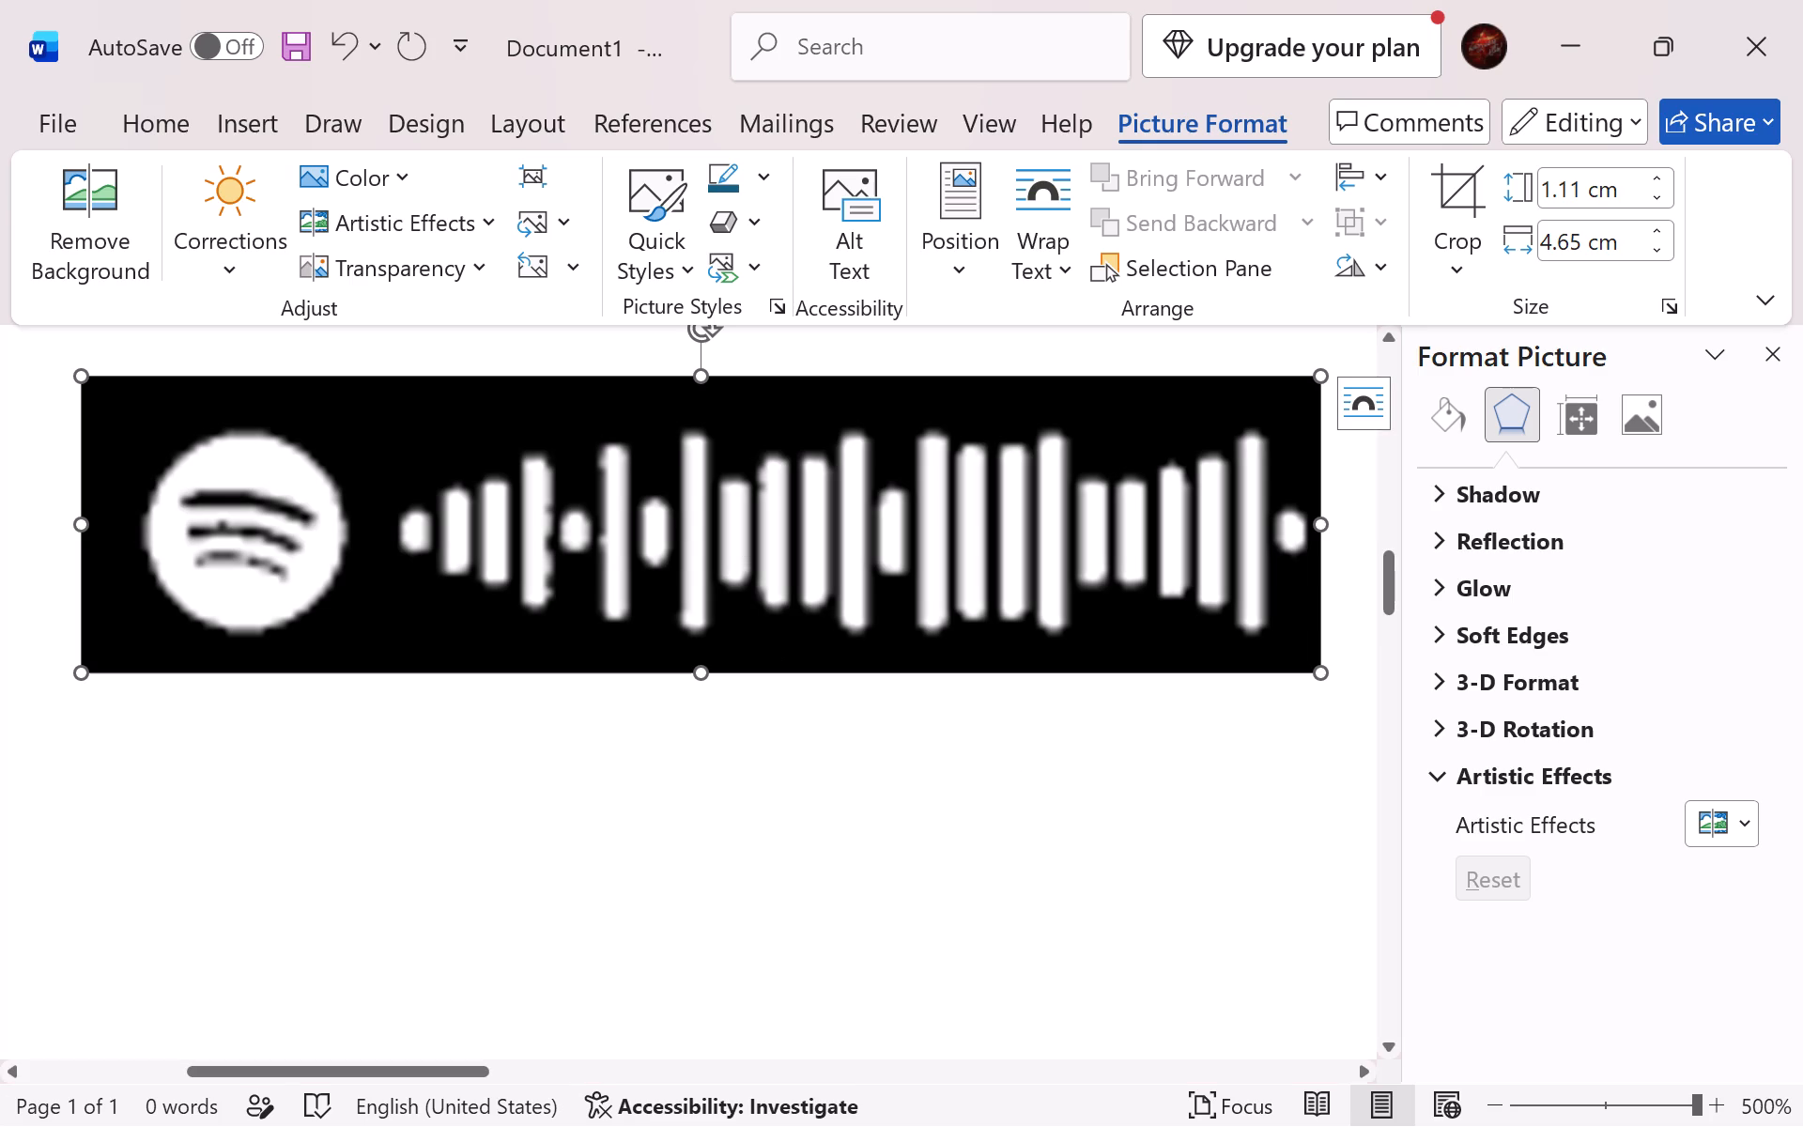
{"action": "key", "text": "Delete"}
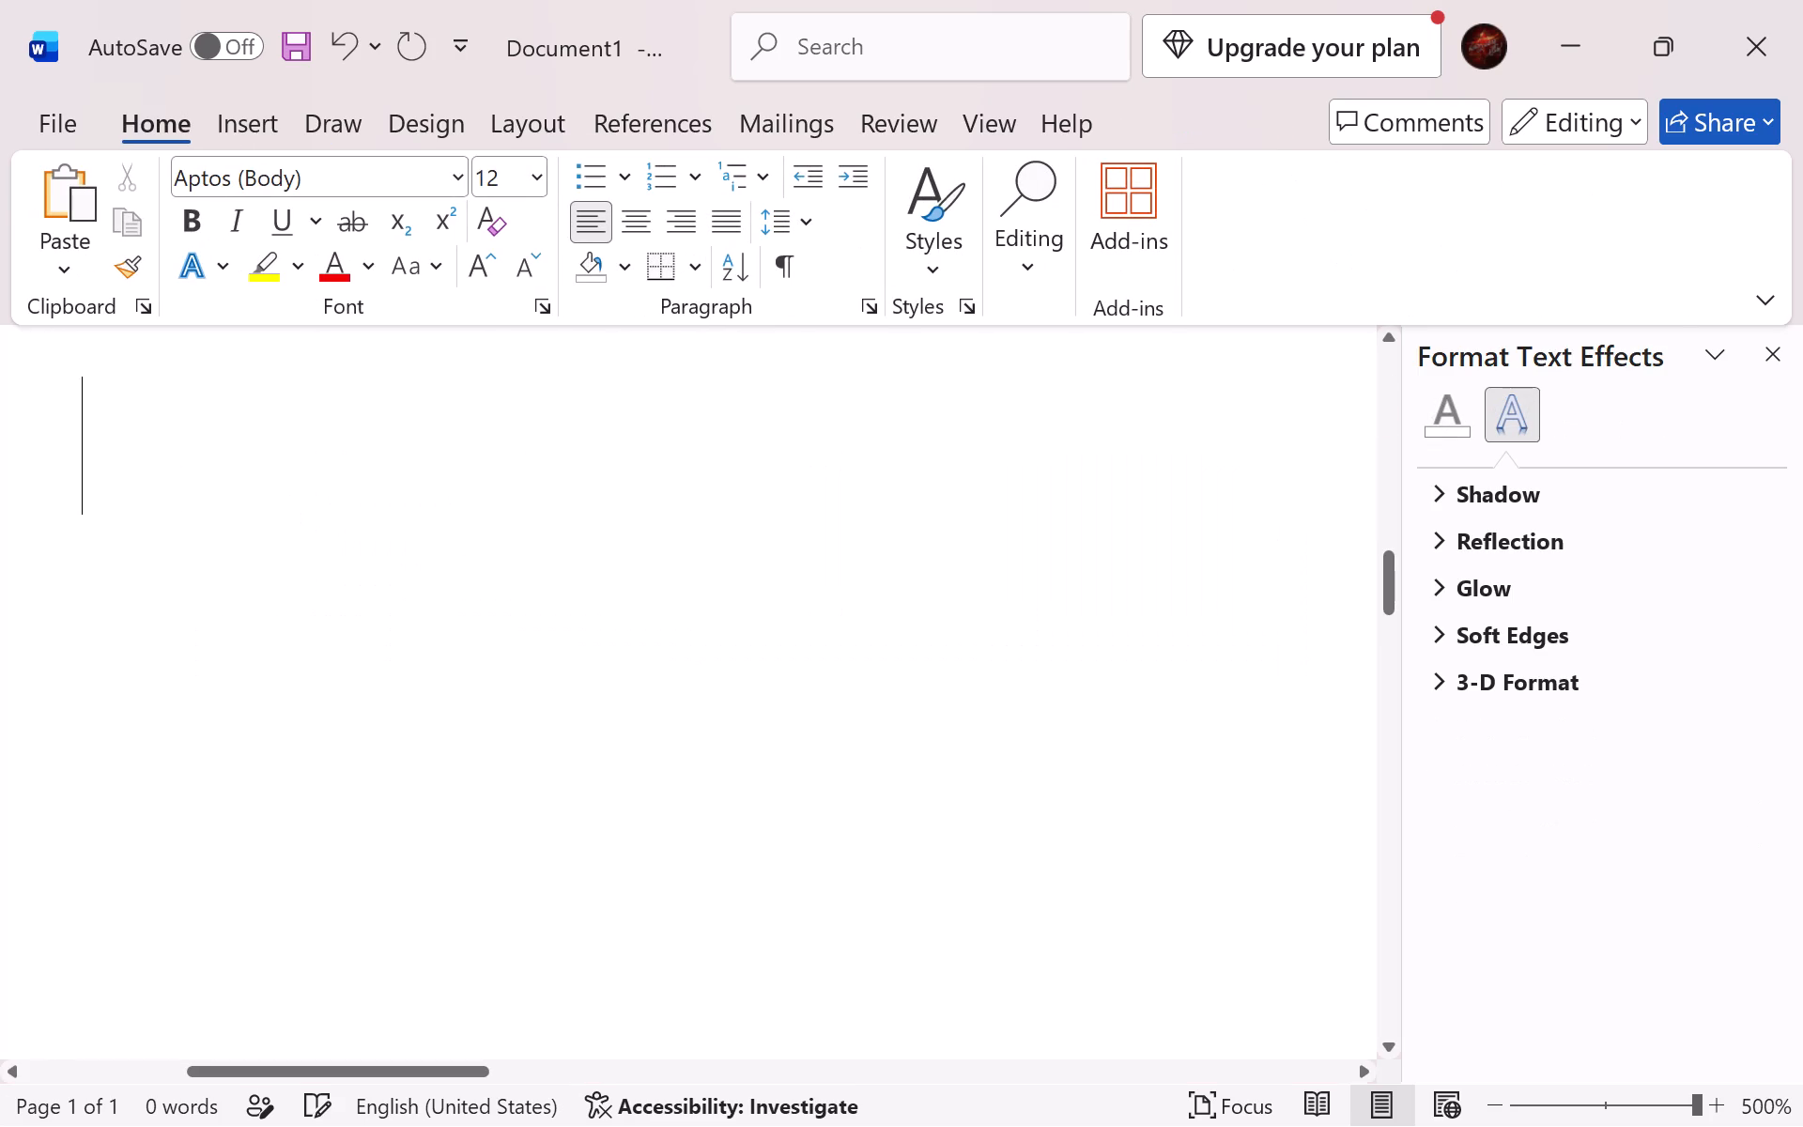
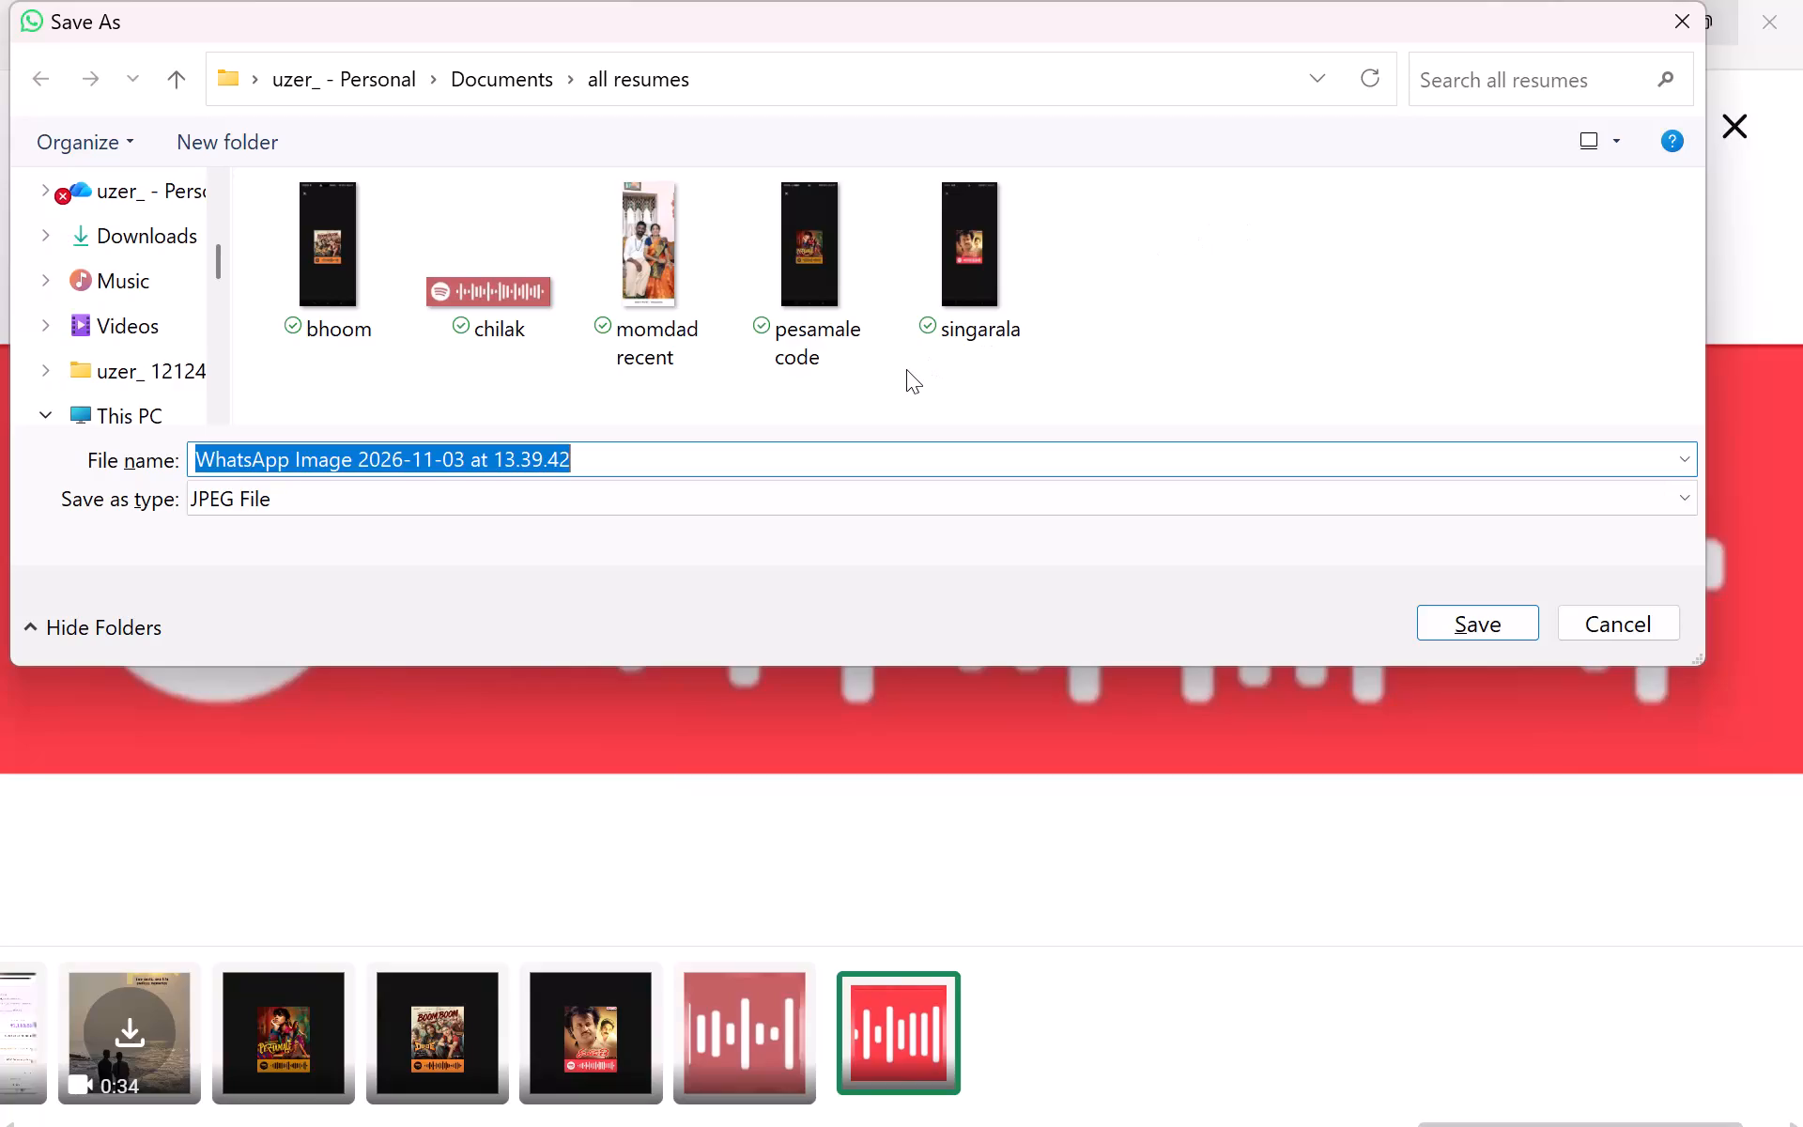
Save the red Spotify code image as singarala.jpeg in the all resumes folder.
{"action": "type", "text": "sing"}
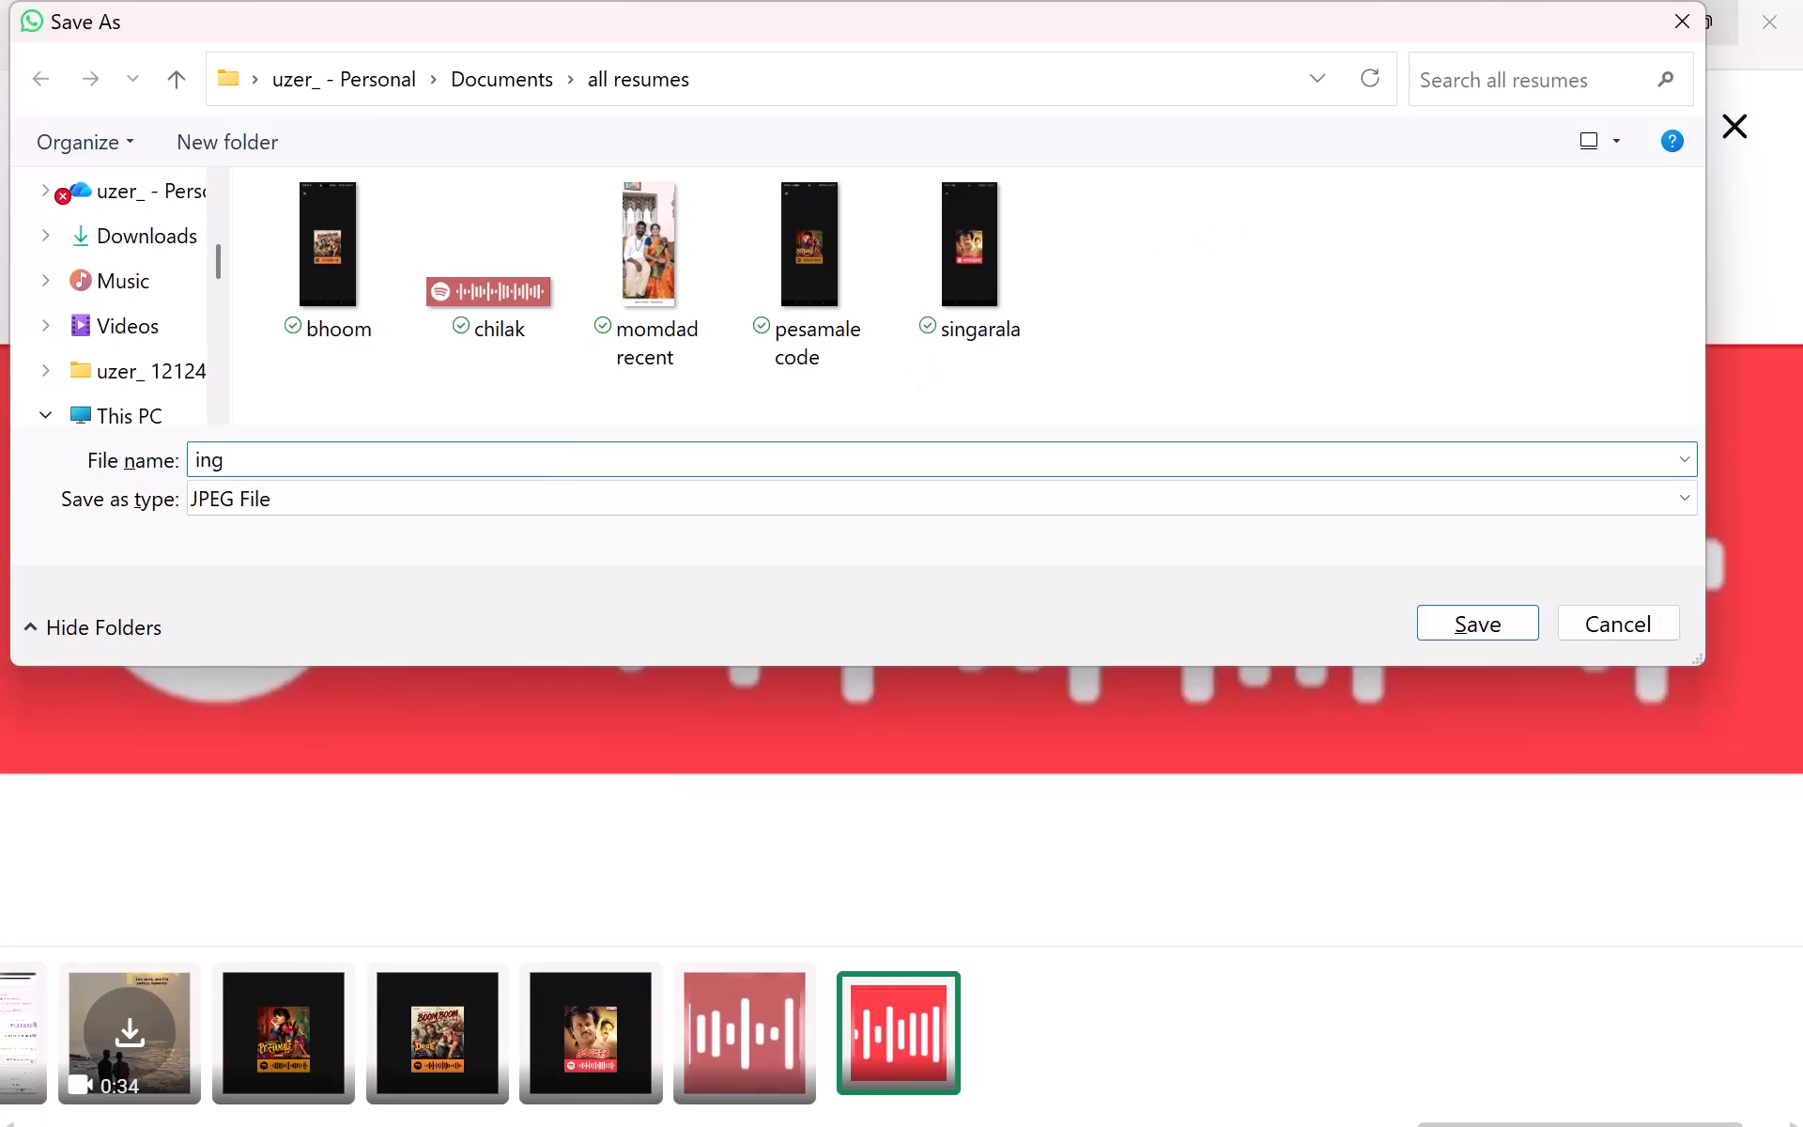
{"action": "type", "text": "arla"}
{"action": "key", "text": "ctrl+Left"}
{"action": "key", "text": "s"}
{"action": "key", "text": "ctrl+Right"}
{"action": "key", "text": "Left"}
{"action": "key", "text": "Left"}
{"action": "key", "text": "a"}
{"action": "left_click", "coordinate": [321, 499]}
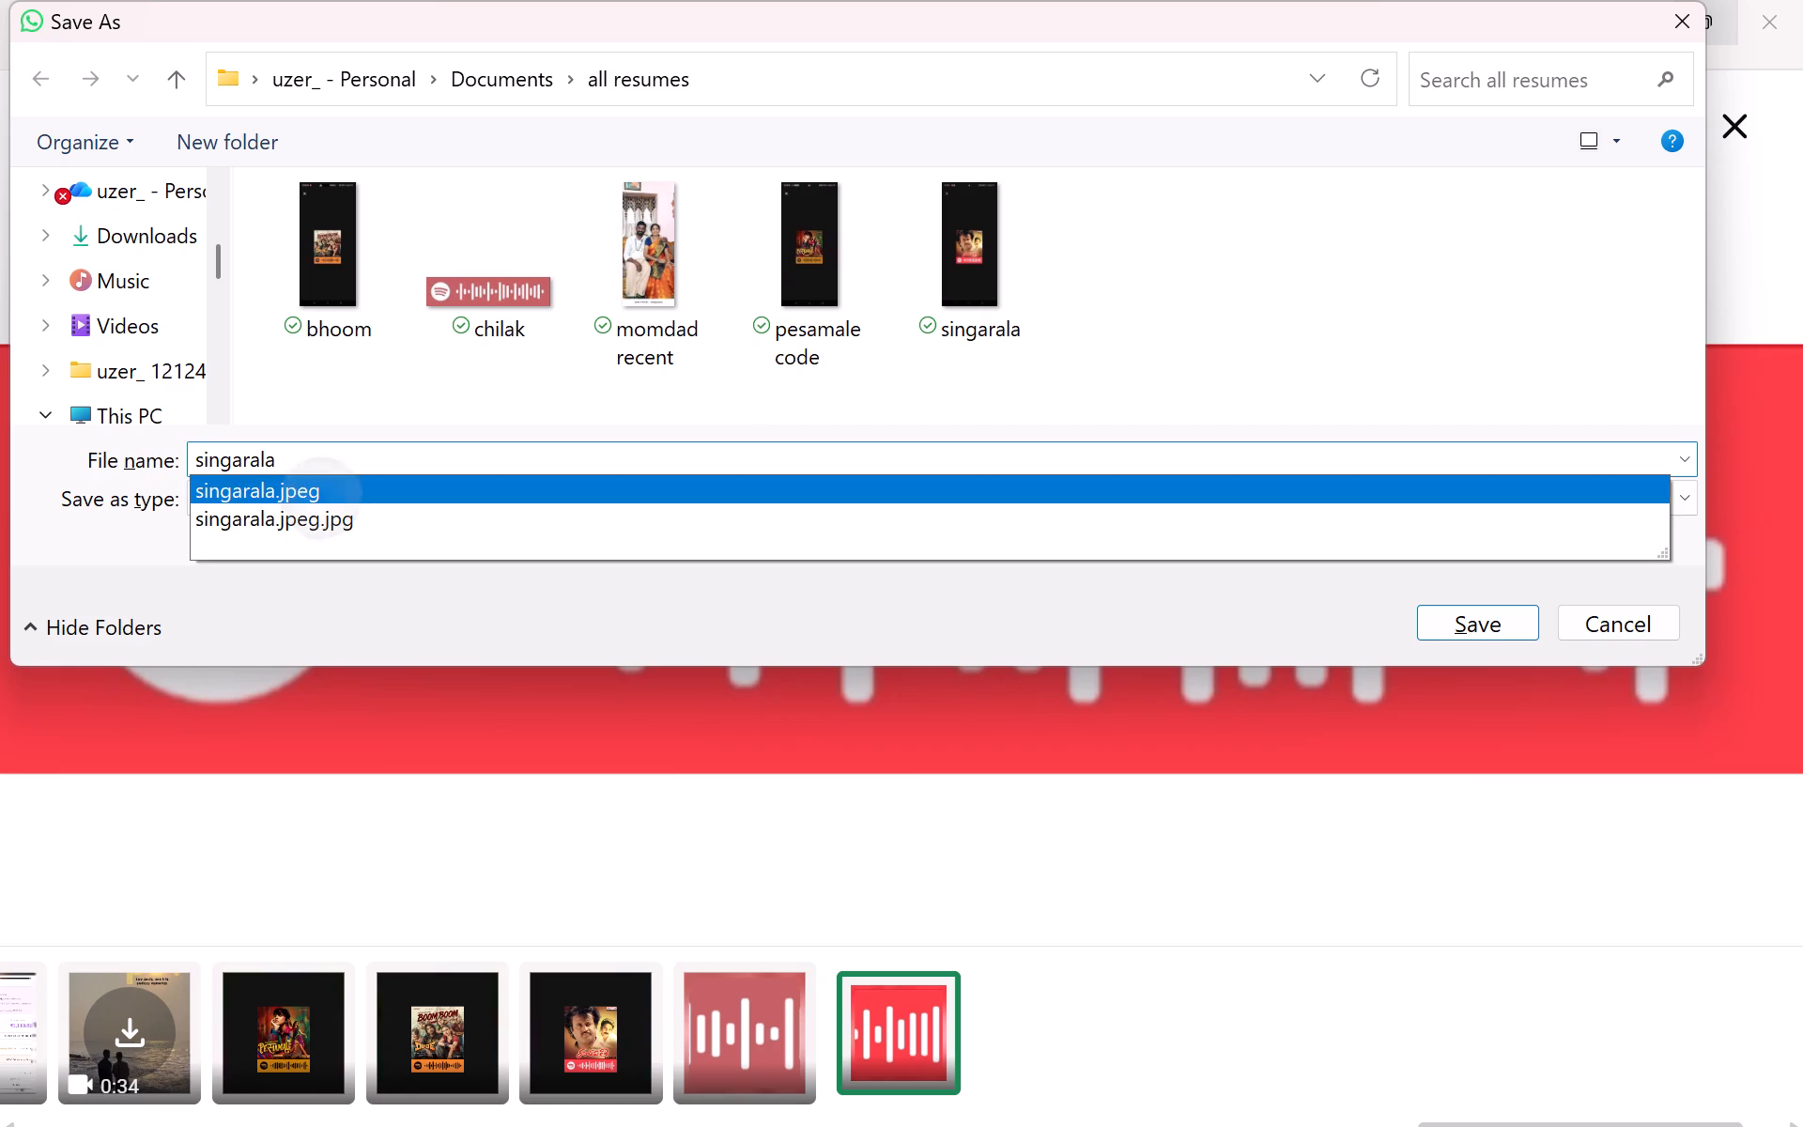
{"action": "key", "text": "Return"}
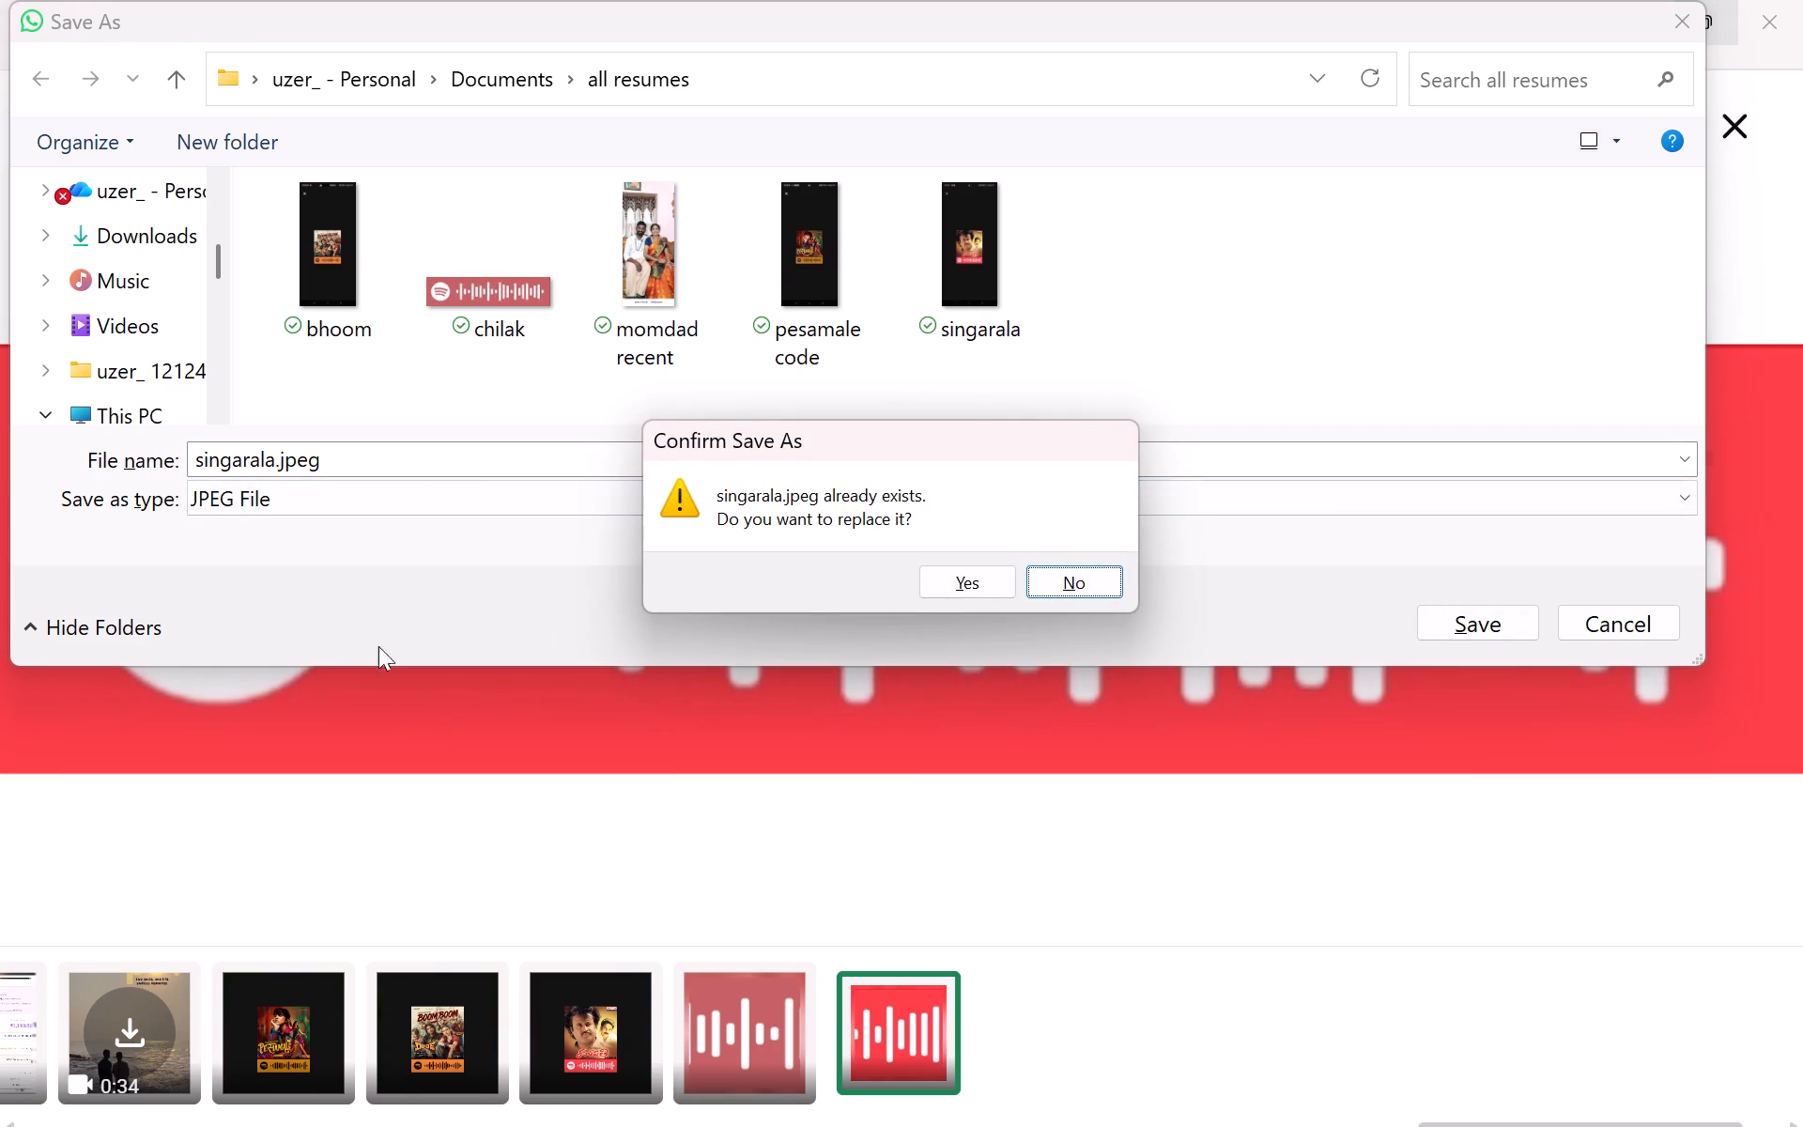
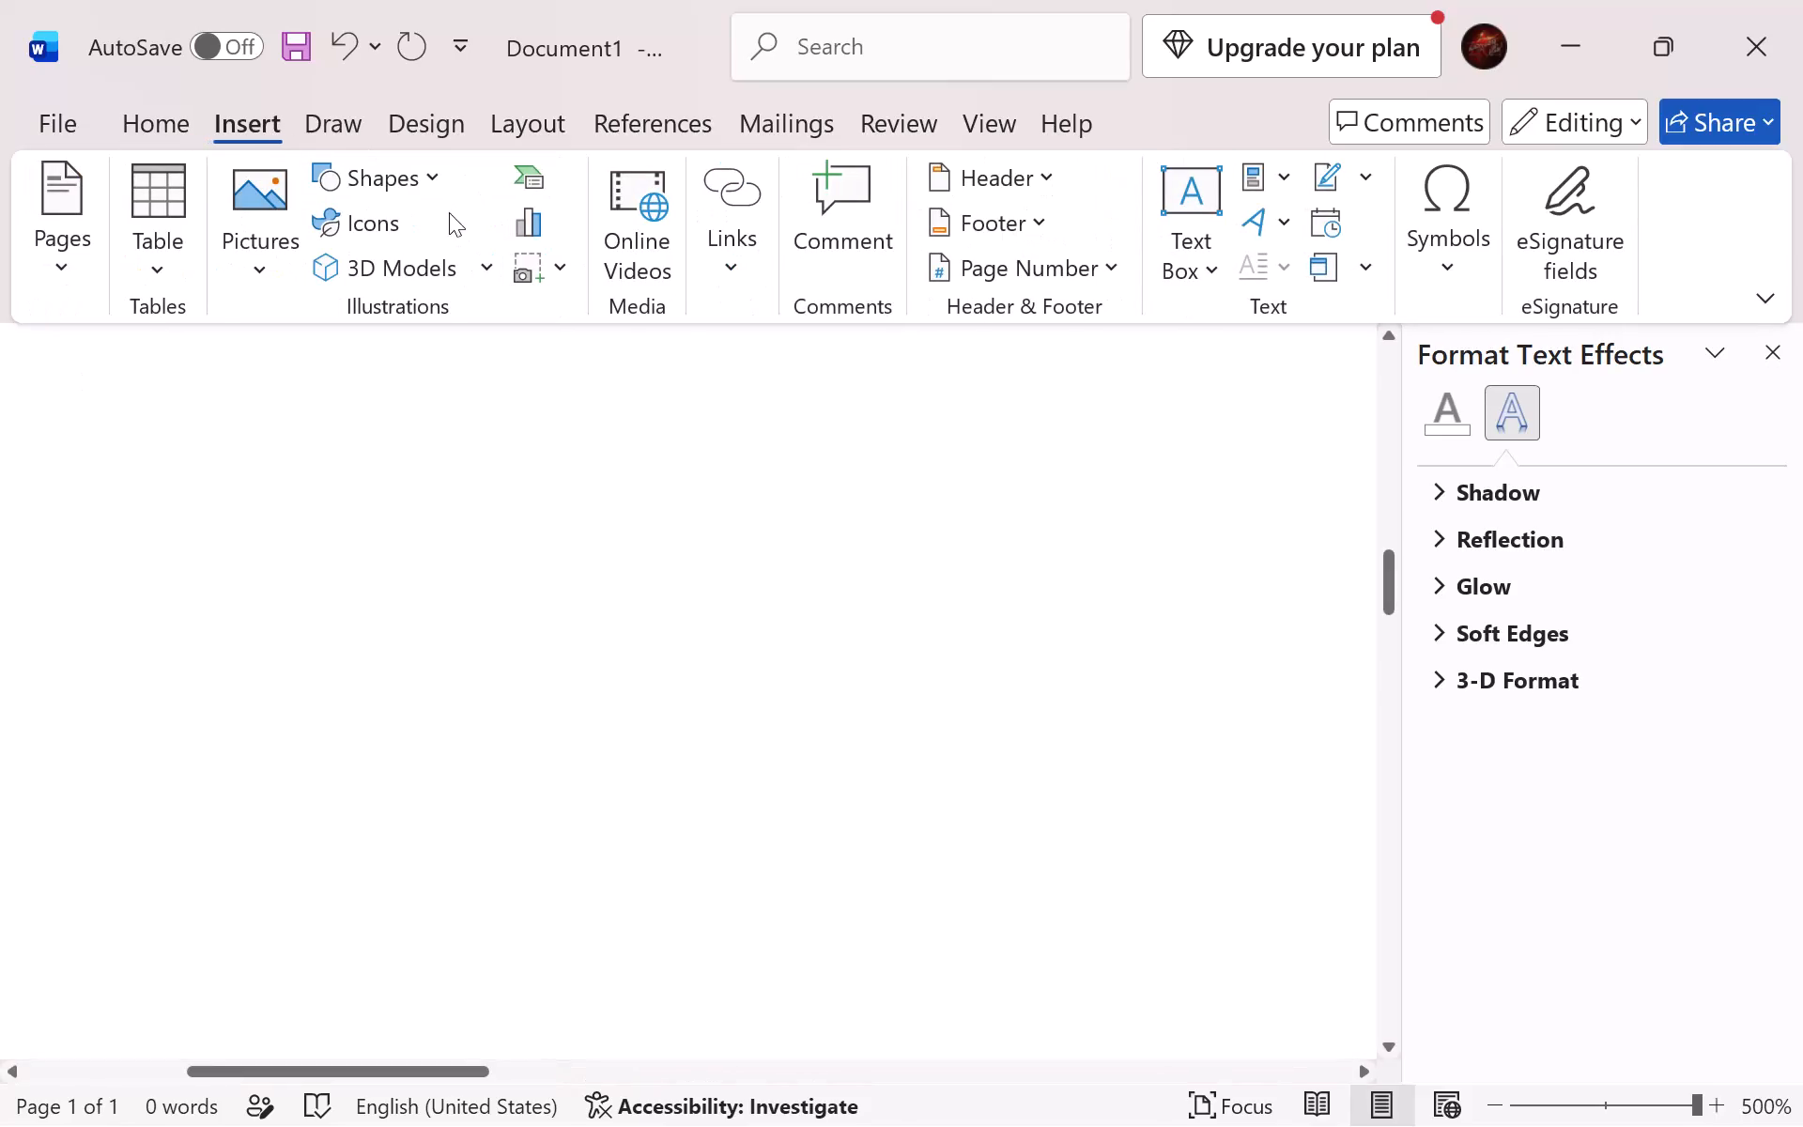
{"action": "left_click", "coordinate": [264, 225]}
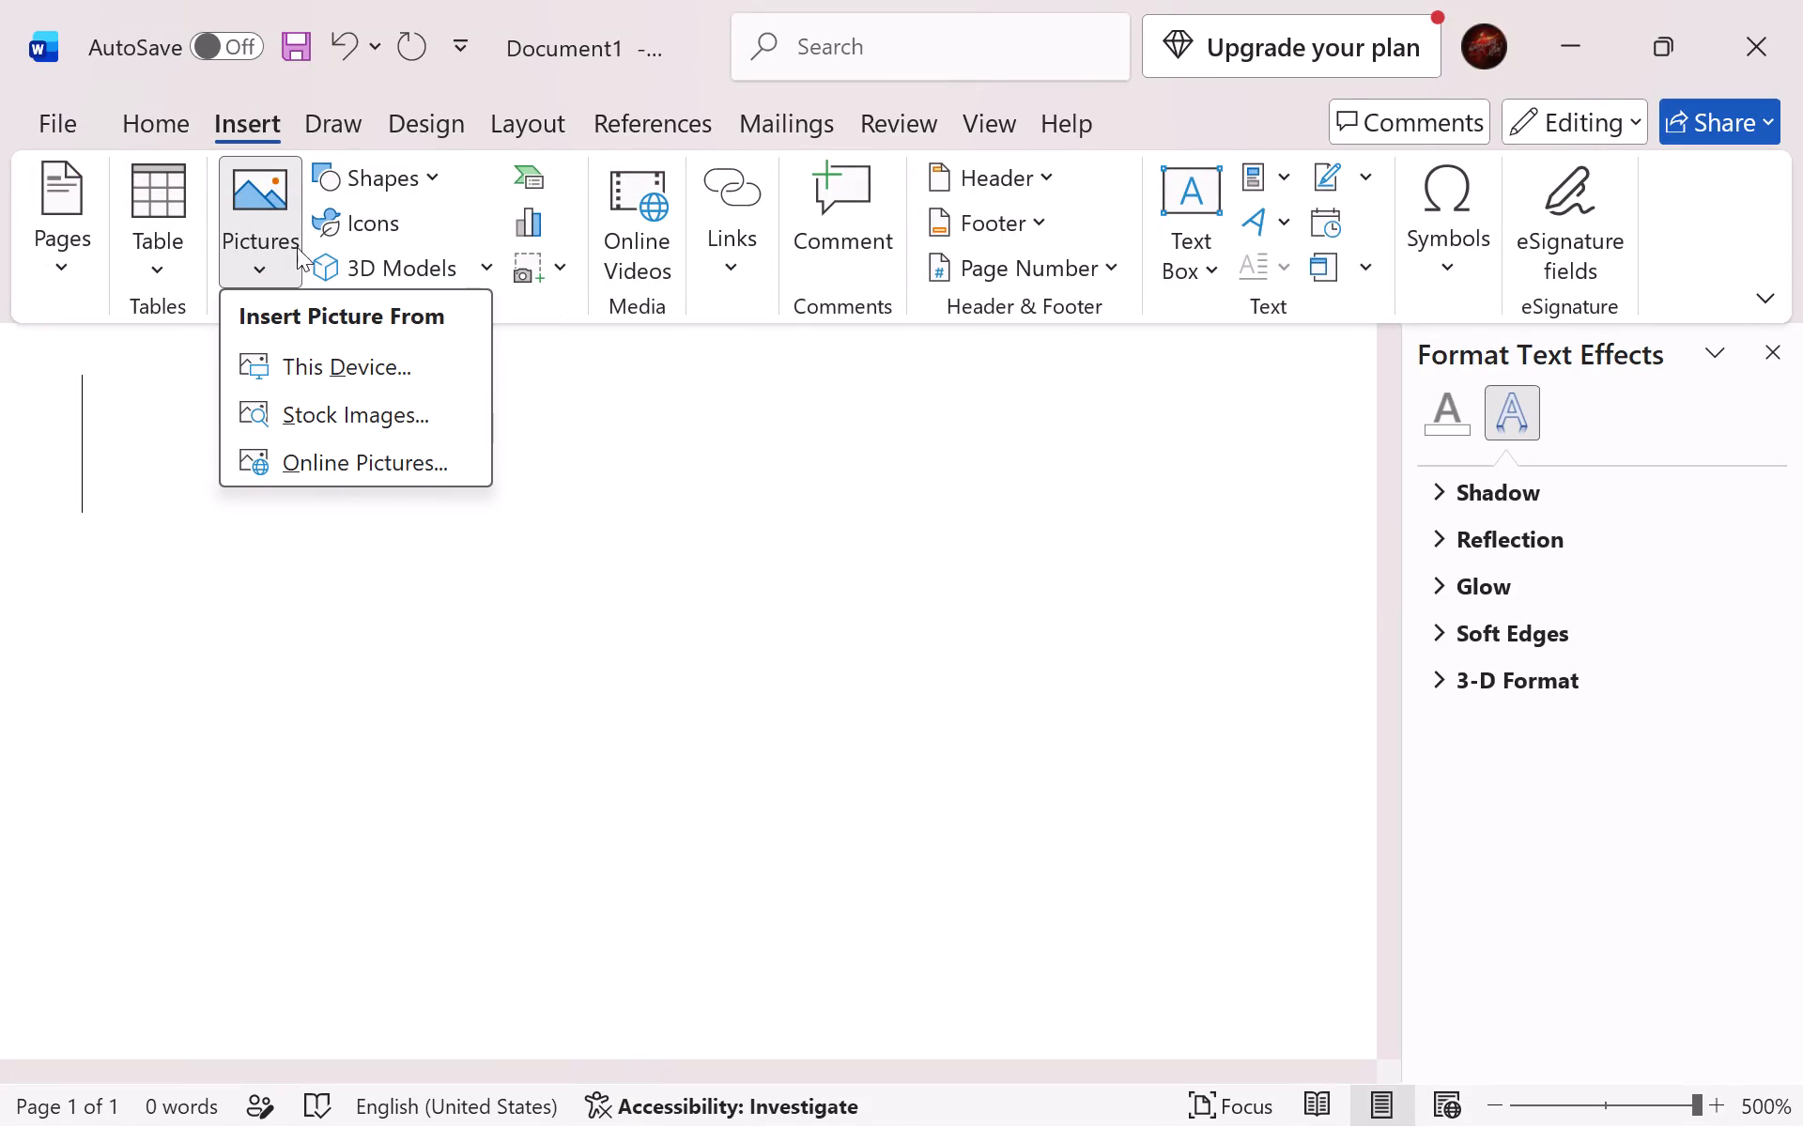
{"action": "left_click", "coordinate": [331, 362]}
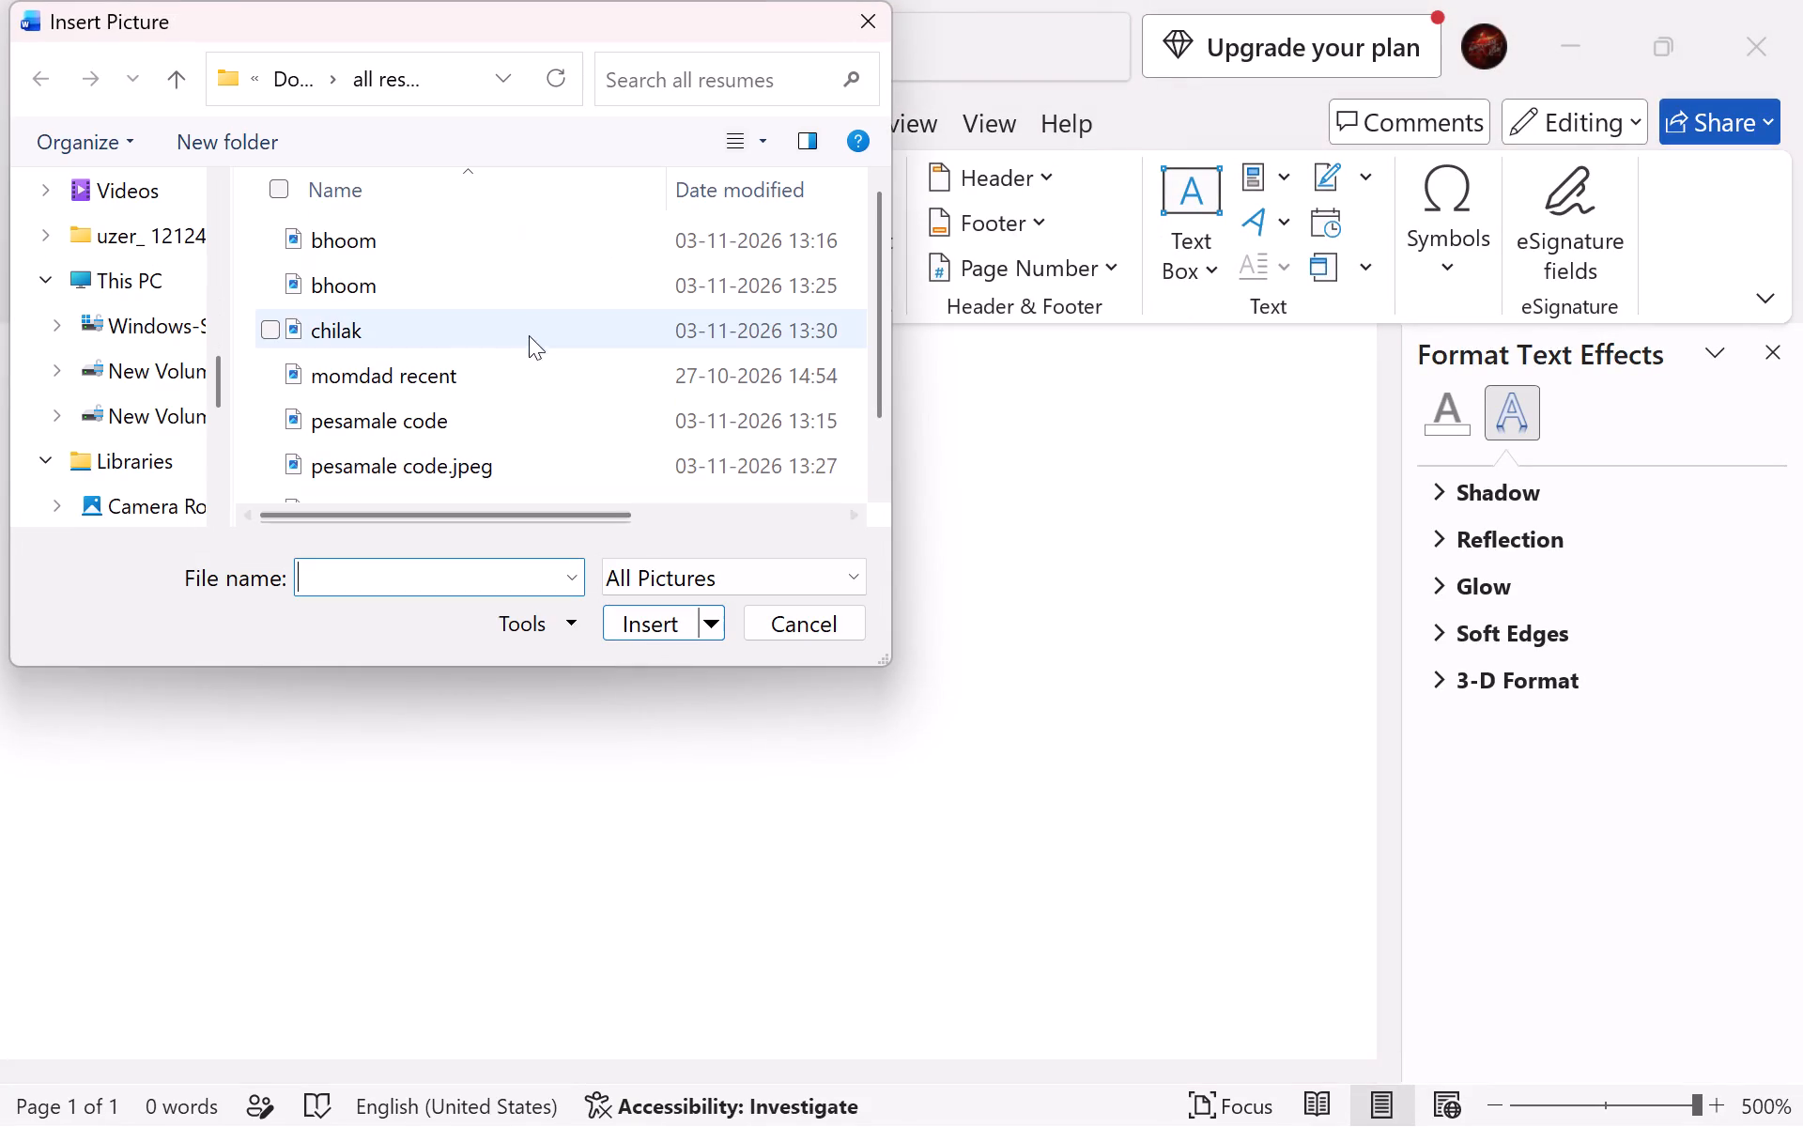
{"action": "scroll", "coordinate": [490, 426], "scroll_direction": "down", "scroll_amount": 1}
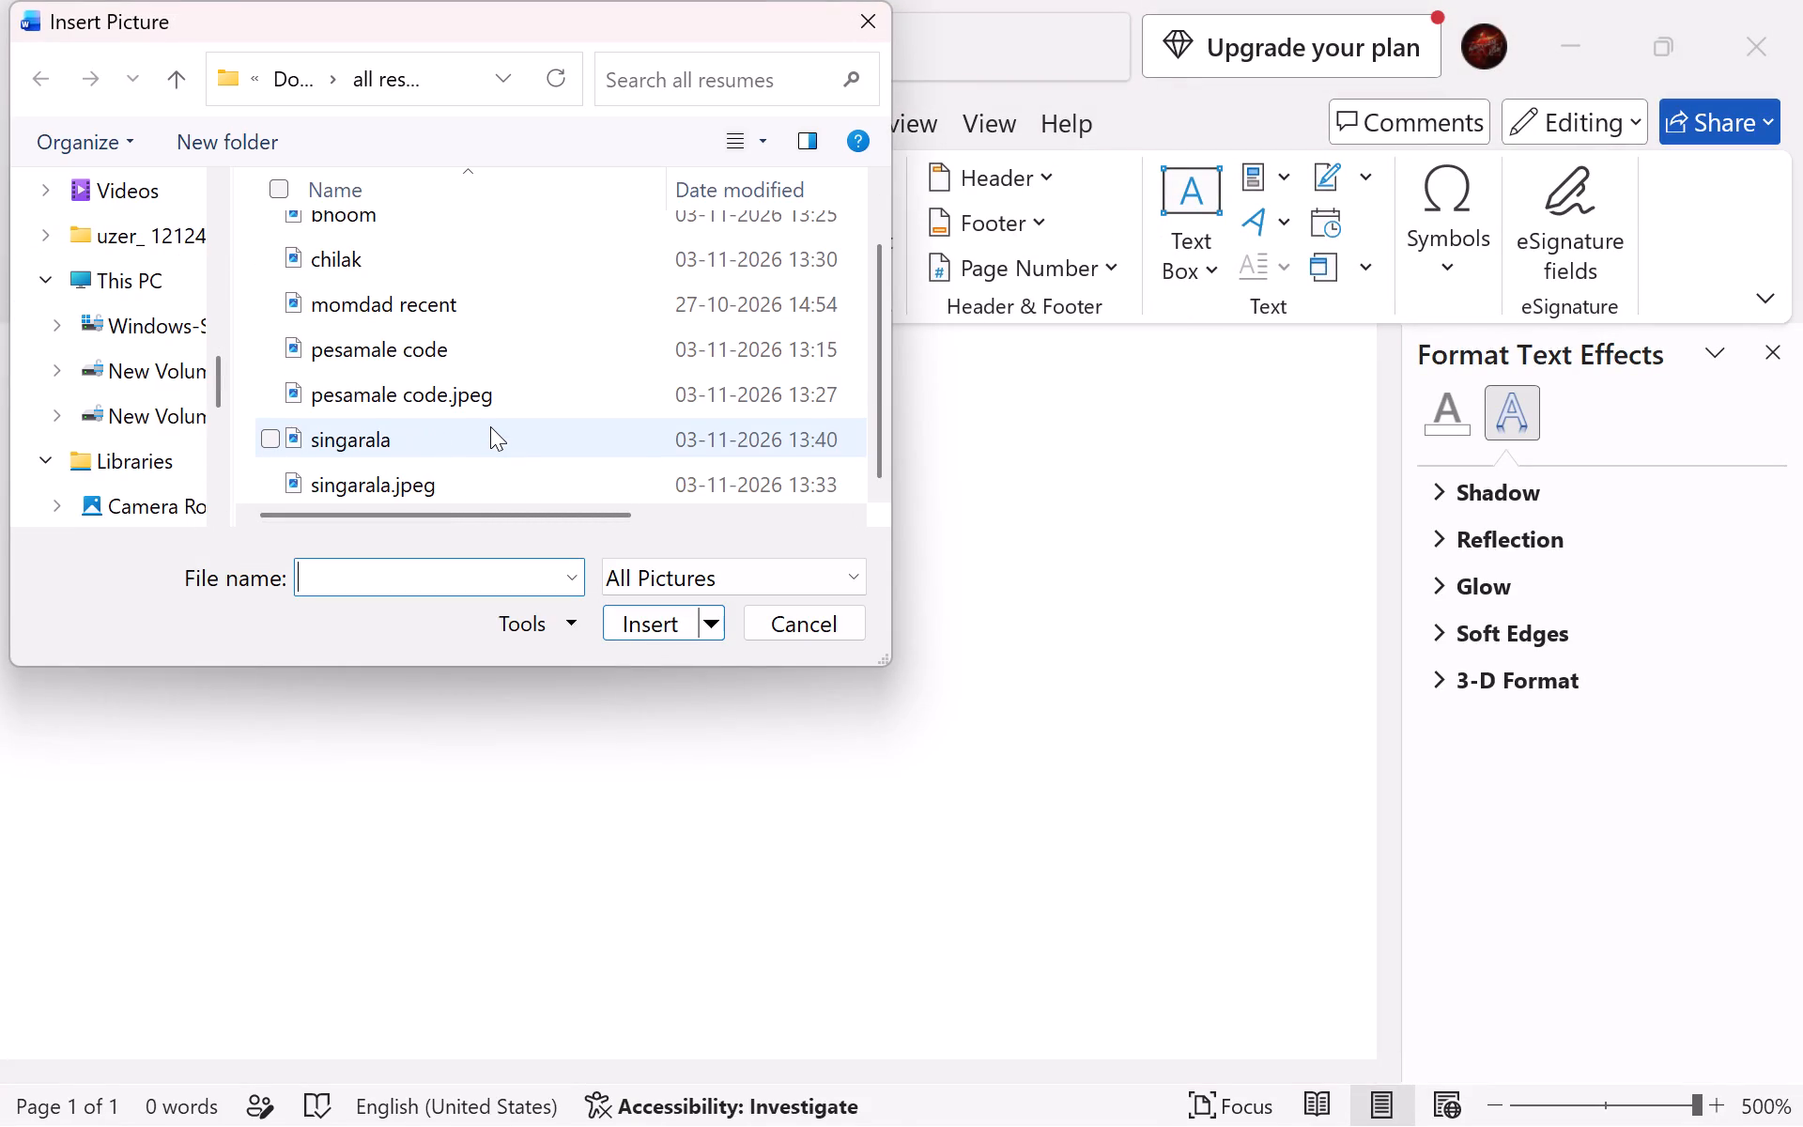
{"action": "scroll", "coordinate": [490, 426], "scroll_direction": "down", "scroll_amount": 1}
{"action": "left_click", "coordinate": [462, 476]}
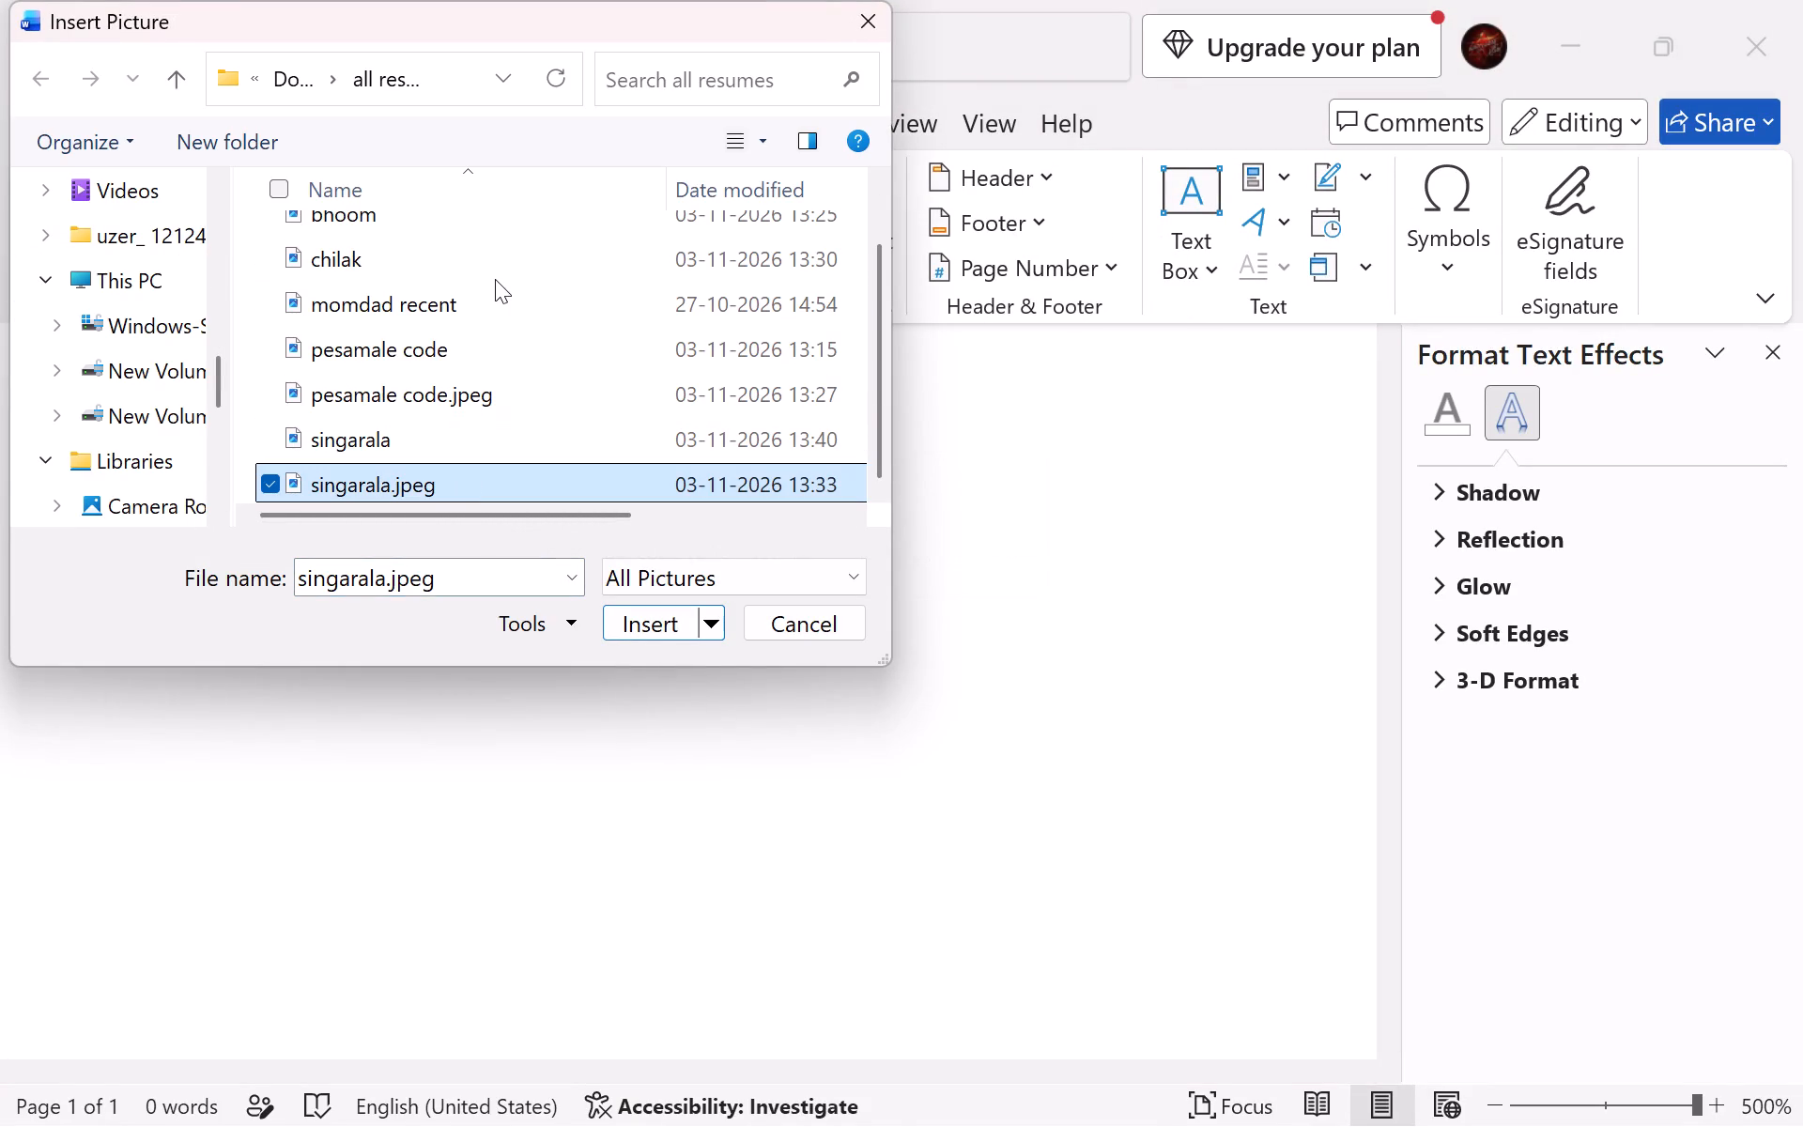
{"action": "left_click", "coordinate": [485, 265], "text": "ctrl"}
{"action": "left_click", "coordinate": [651, 619]}
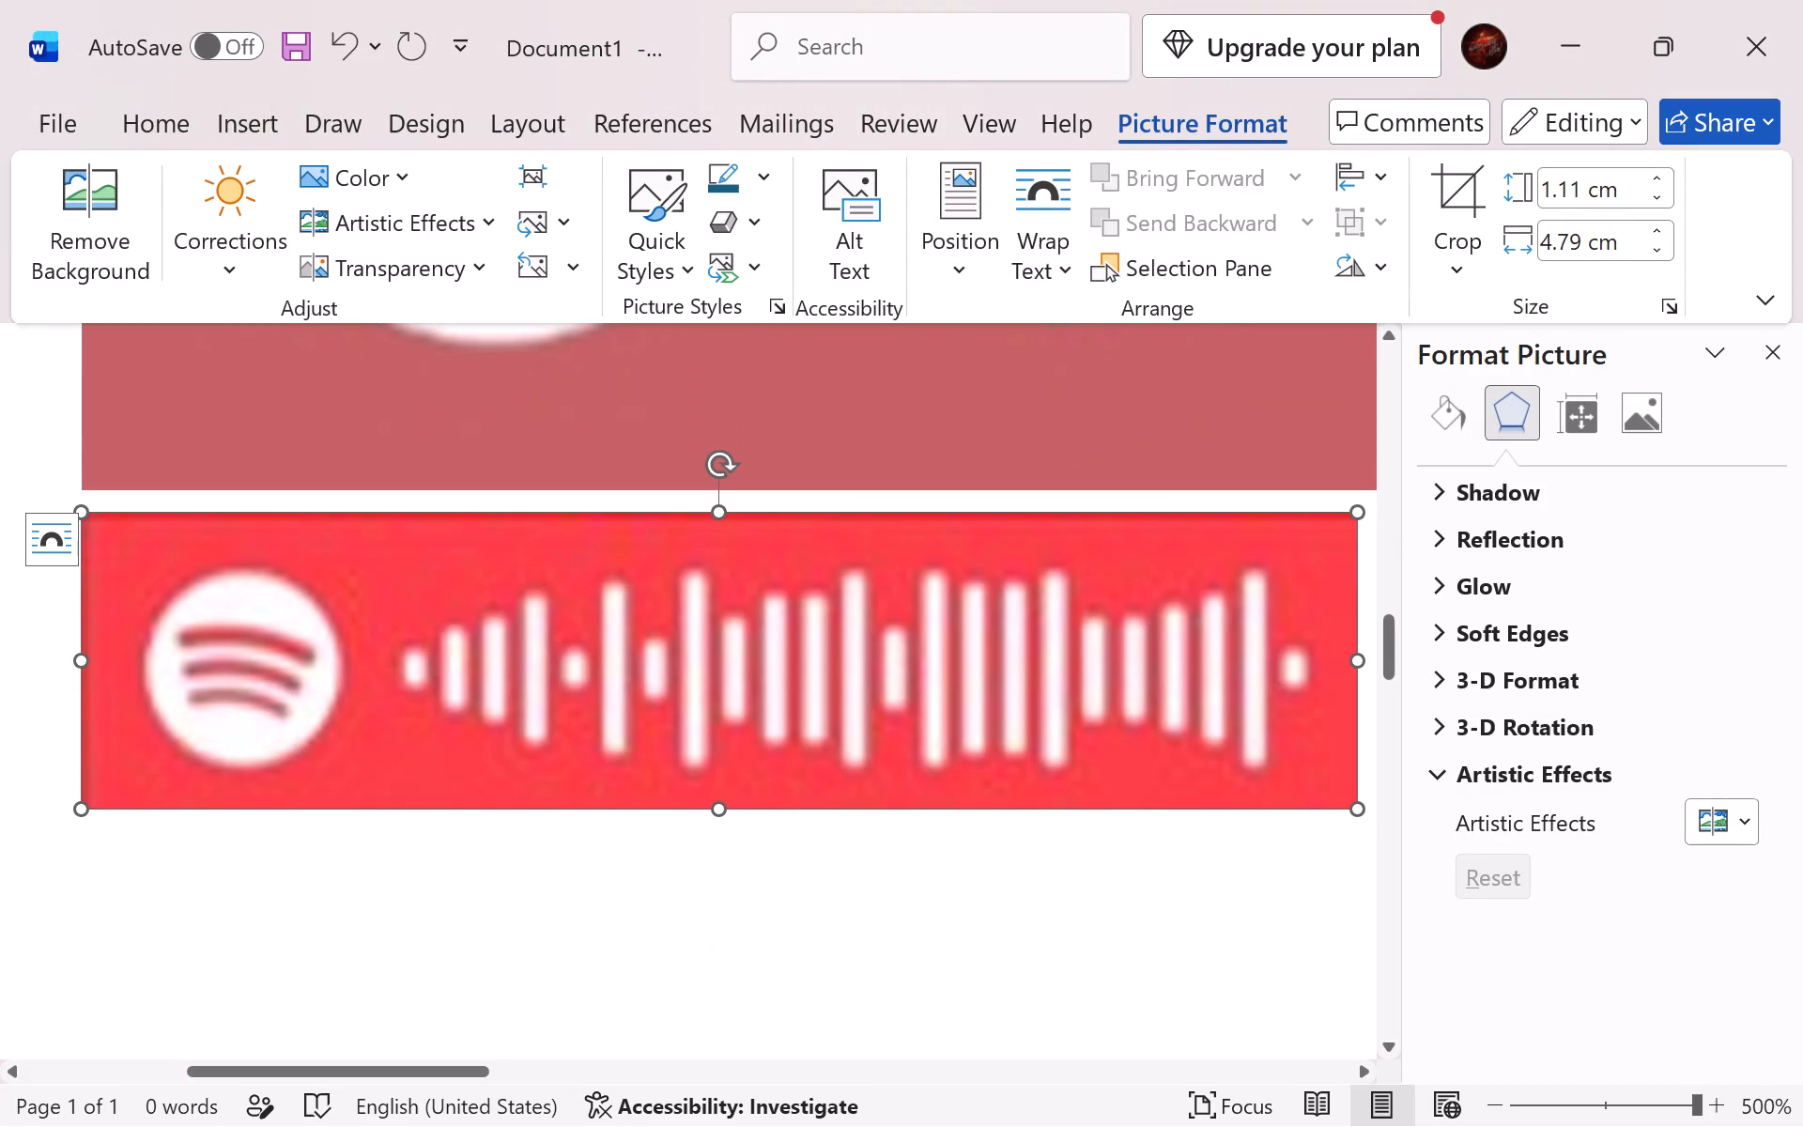
Shrink the large rose Spotify code picture to about 4.66 cm wide and 1.1 cm high.
{"action": "key", "text": "ctrl+minus"}
{"action": "key", "text": "ctrl+minus"}
{"action": "key", "text": "ctrl+minus"}
{"action": "key", "text": "ctrl+minus"}
{"action": "key", "text": "ctrl+minus"}
{"action": "key", "text": "ctrl+minus"}
{"action": "key", "text": "ctrl+minus"}
{"action": "key", "text": "ctrl+minus"}
{"action": "key", "text": "ctrl+minus"}
{"action": "key", "text": "ctrl+minus"}
{"action": "key", "text": "ctrl+minus"}
{"action": "key", "text": "ctrl+minus"}
{"action": "key", "text": "ctrl+minus"}
{"action": "key", "text": "ctrl+minus"}
{"action": "key", "text": "ctrl+minus"}
{"action": "key", "text": "ctrl+minus"}
{"action": "key", "text": "ctrl+minus"}
{"action": "key", "text": "ctrl+minus"}
{"action": "key", "text": "ctrl+minus"}
{"action": "key", "text": "ctrl+minus"}
{"action": "key", "text": "ctrl+minus"}
{"action": "key", "text": "ctrl+minus"}
{"action": "key", "text": "ctrl+minus"}
{"action": "key", "text": "ctrl+minus"}
{"action": "key", "text": "ctrl+minus"}
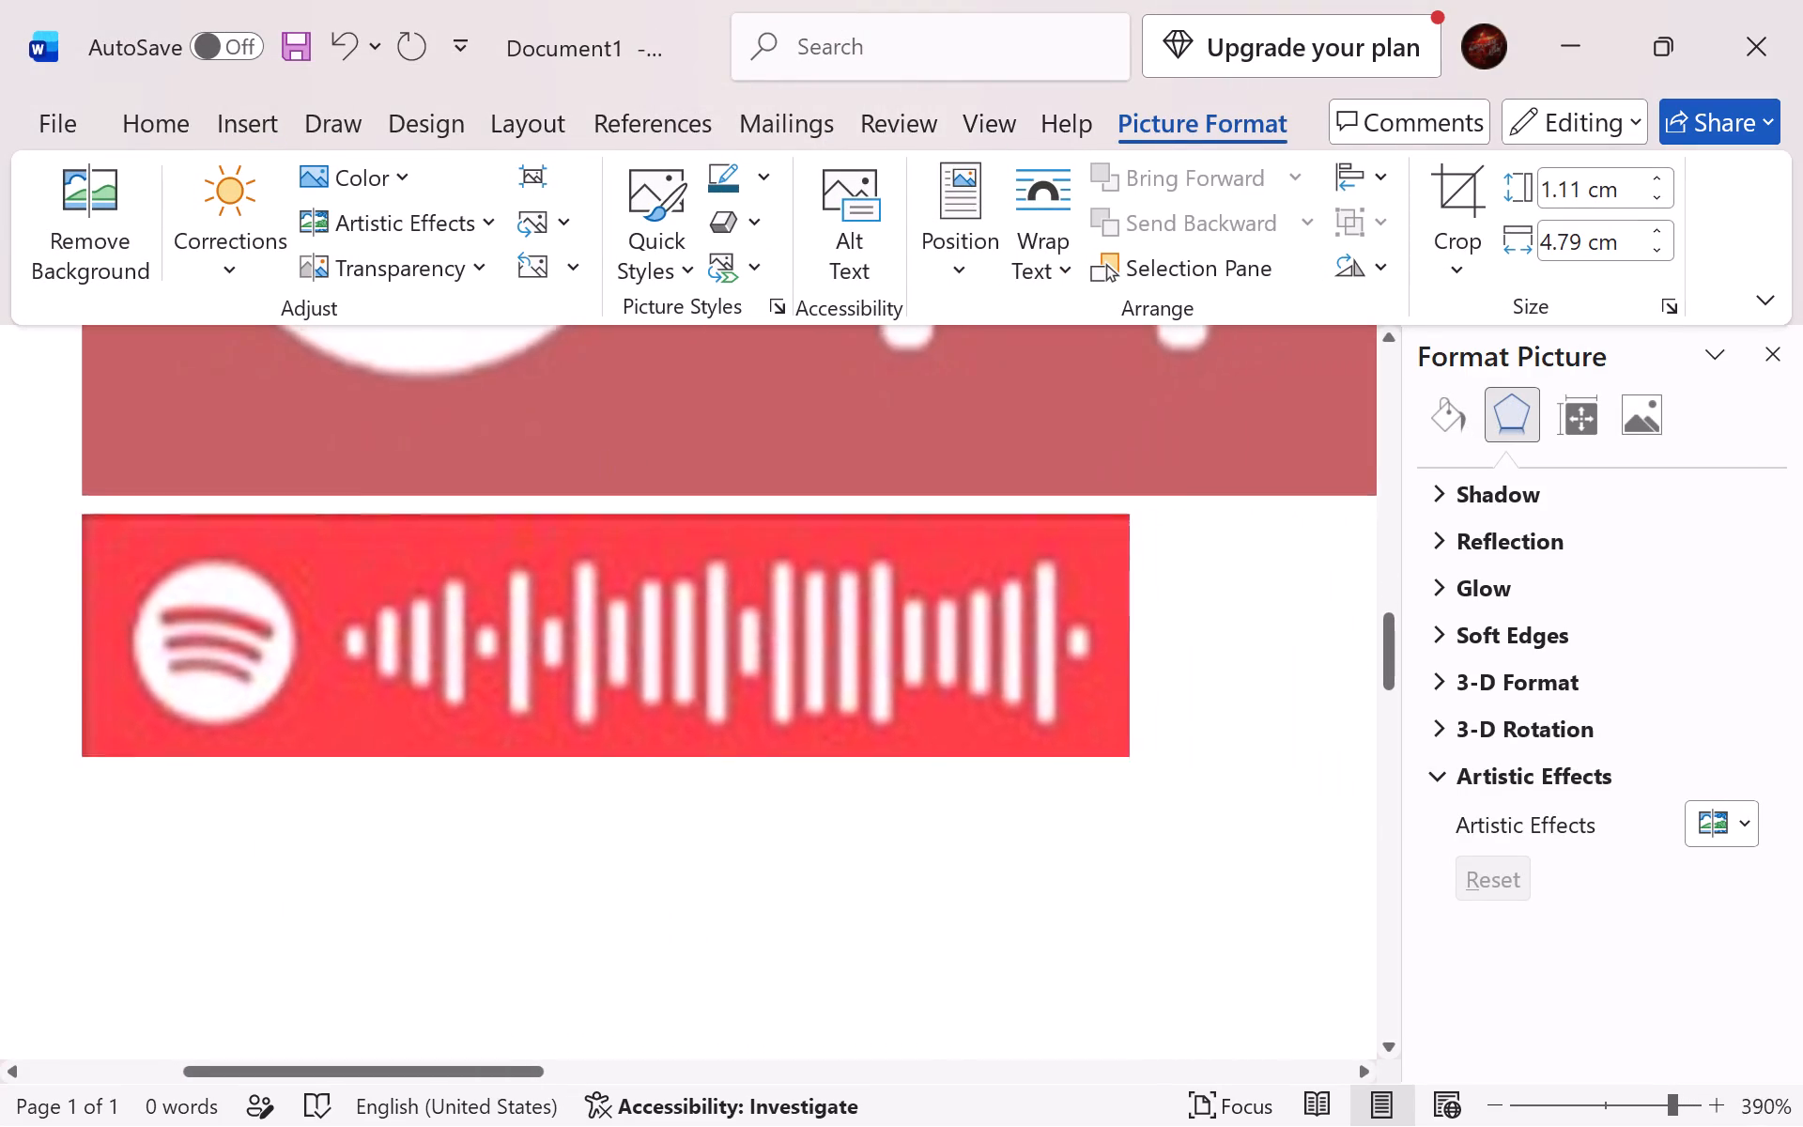
{"action": "scroll", "coordinate": [740, 701], "scroll_direction": "up", "scroll_amount": 2}
{"action": "left_click", "coordinate": [740, 701]}
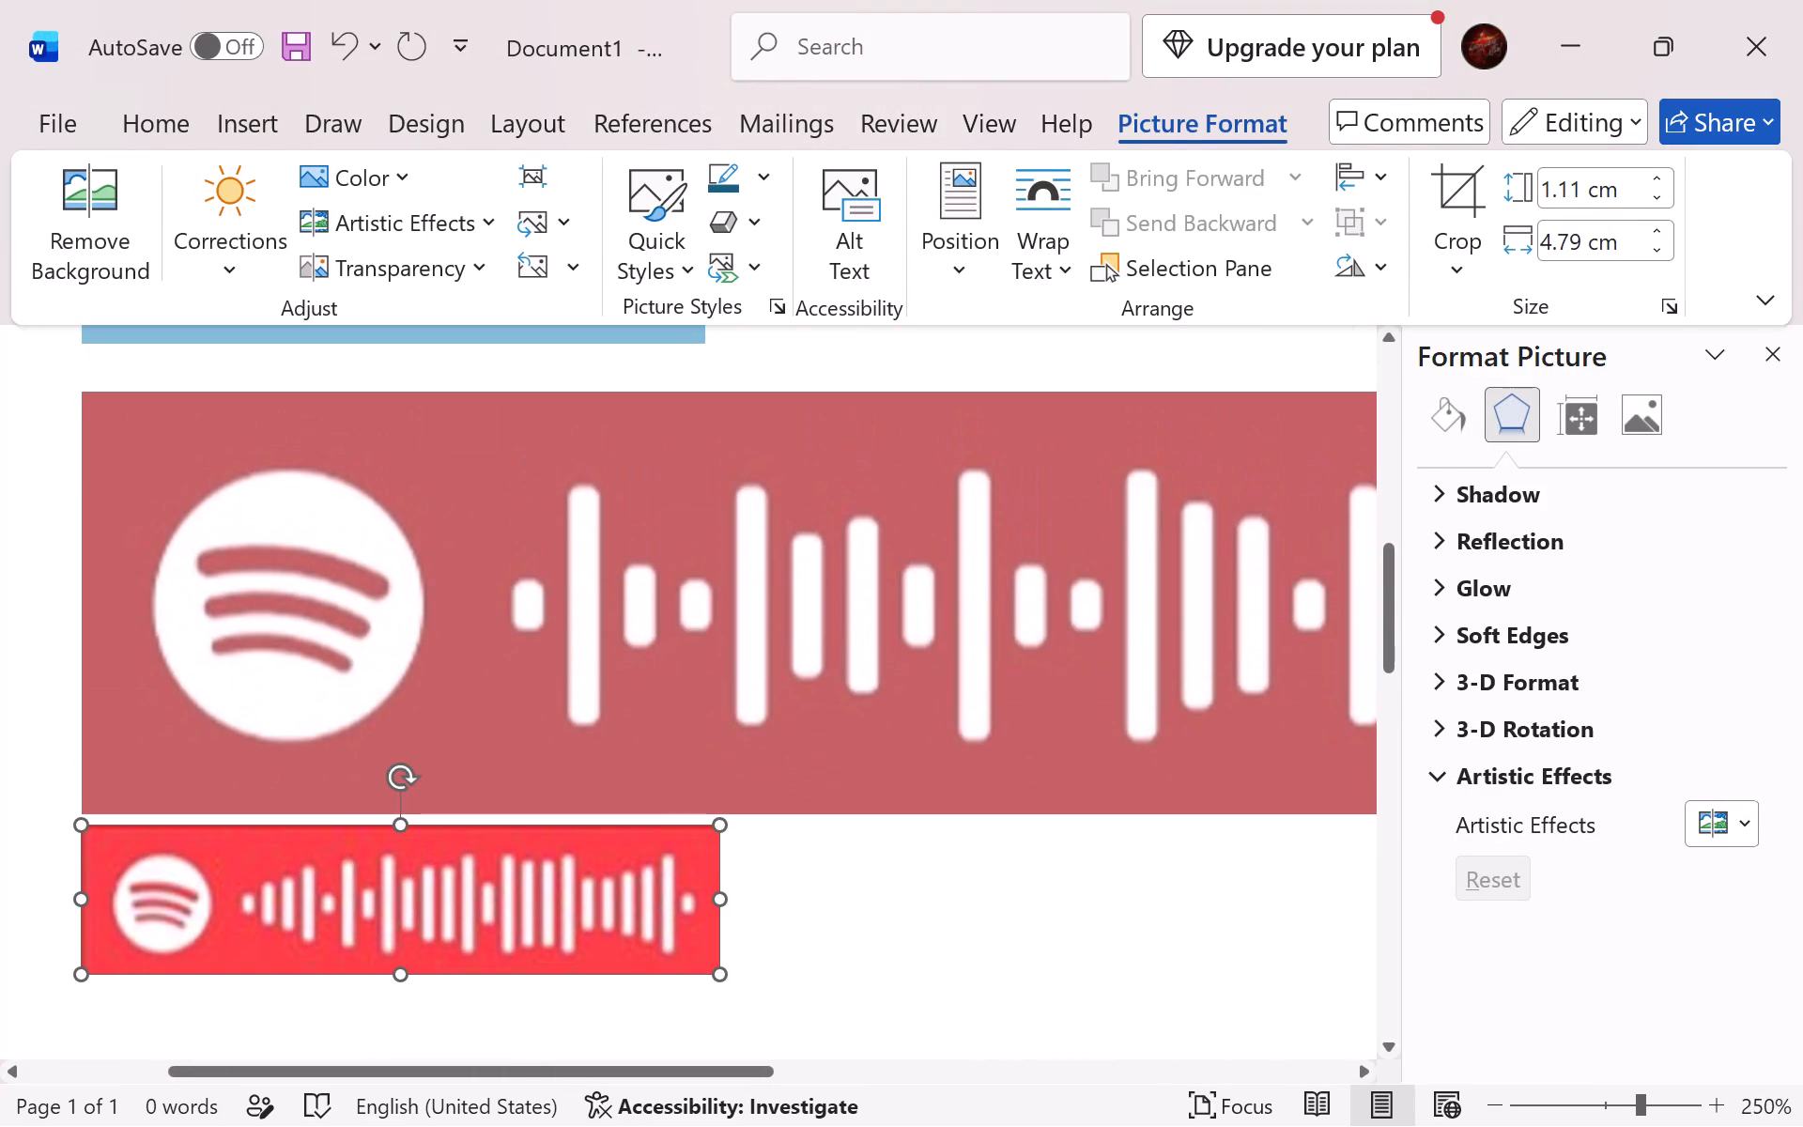
{"action": "left_click", "coordinate": [740, 701]}
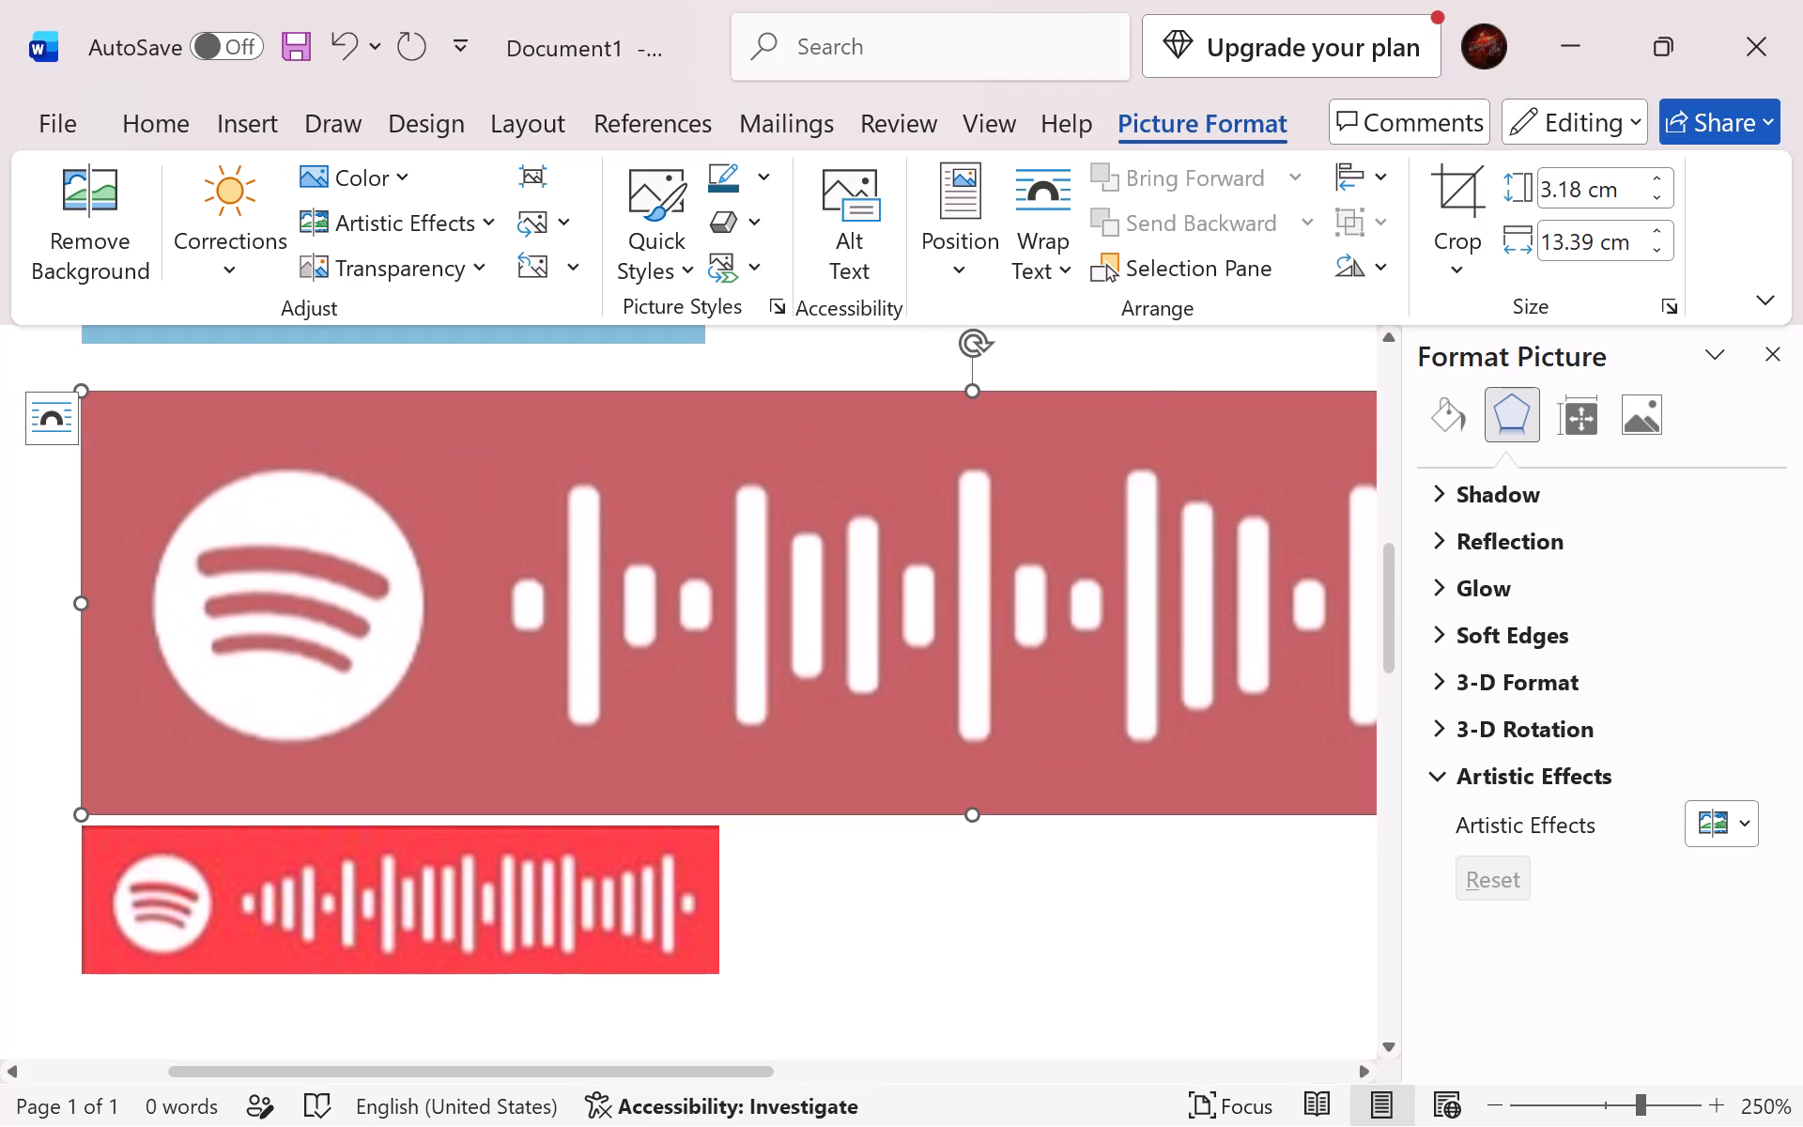
{"action": "left_click_drag", "start_coordinate": [85, 393], "coordinate": [689, 776]}
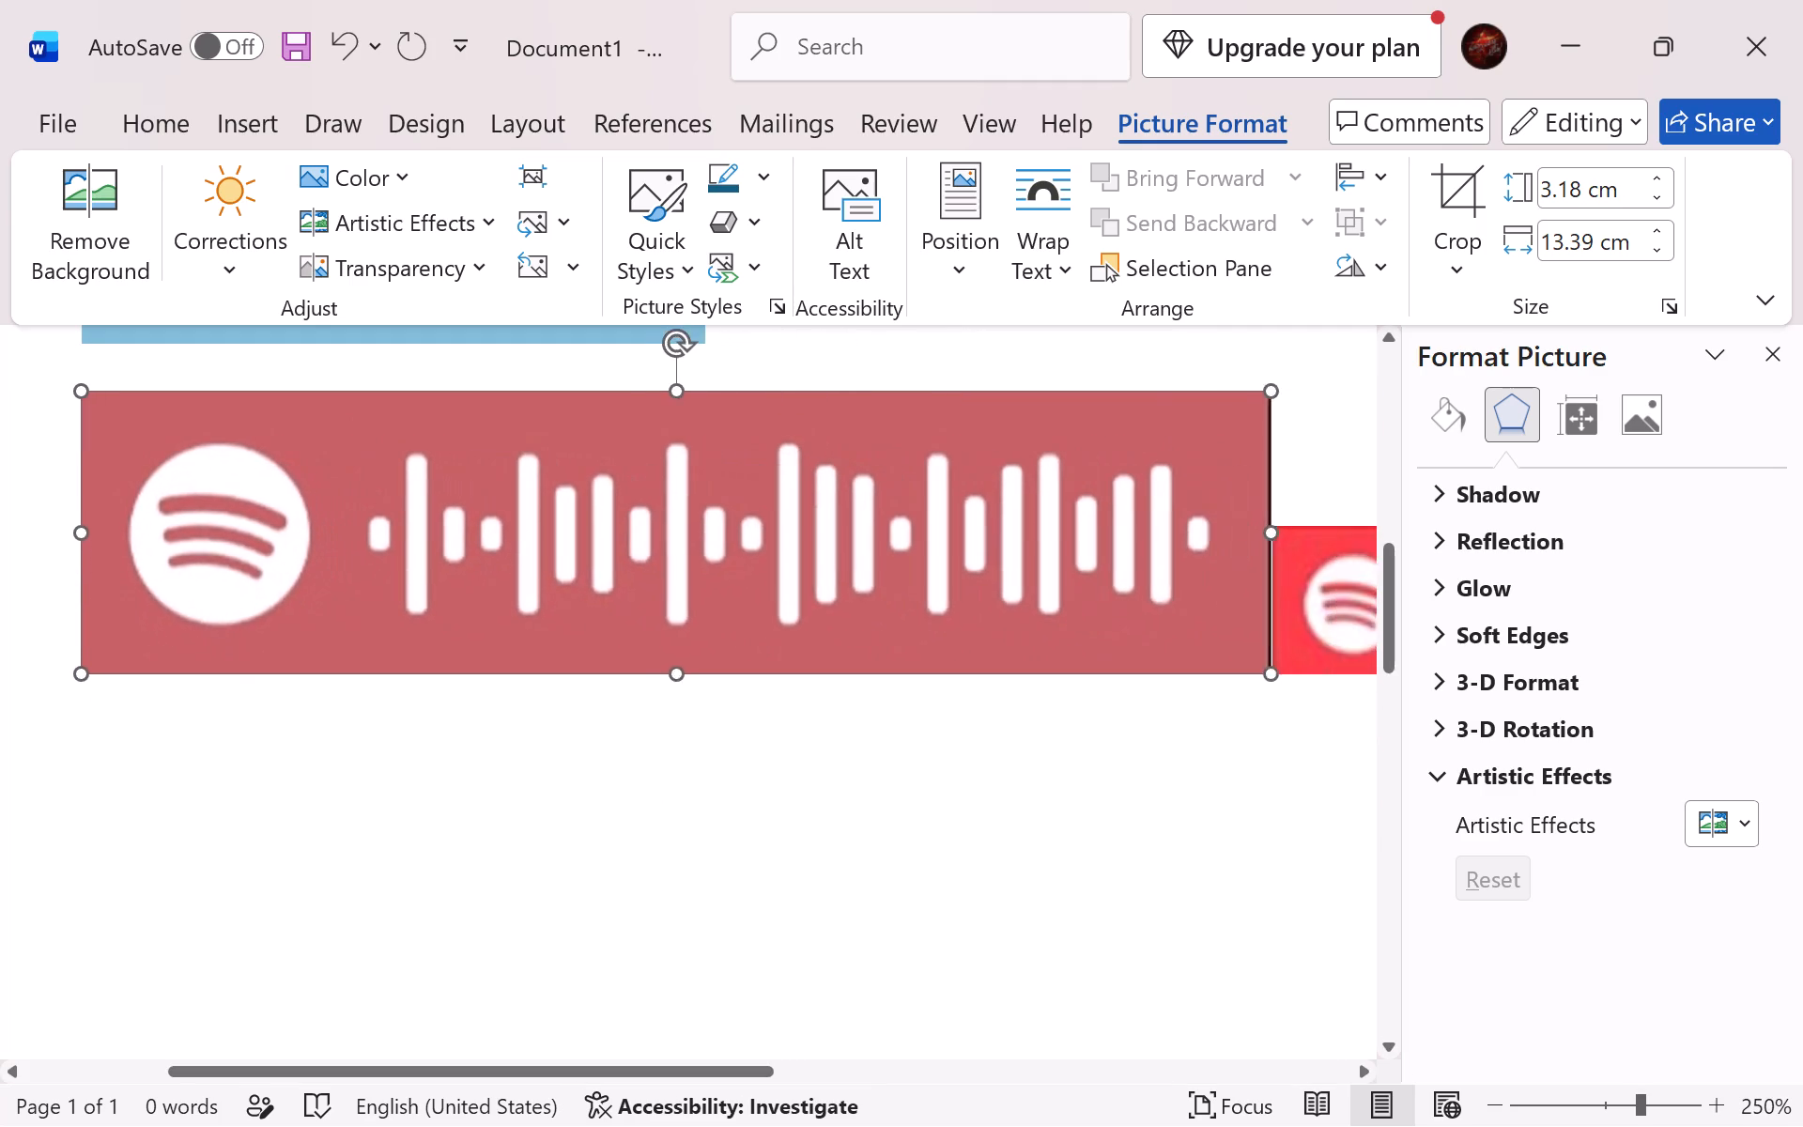
{"action": "left_click_drag", "start_coordinate": [689, 776], "coordinate": [1253, 921]}
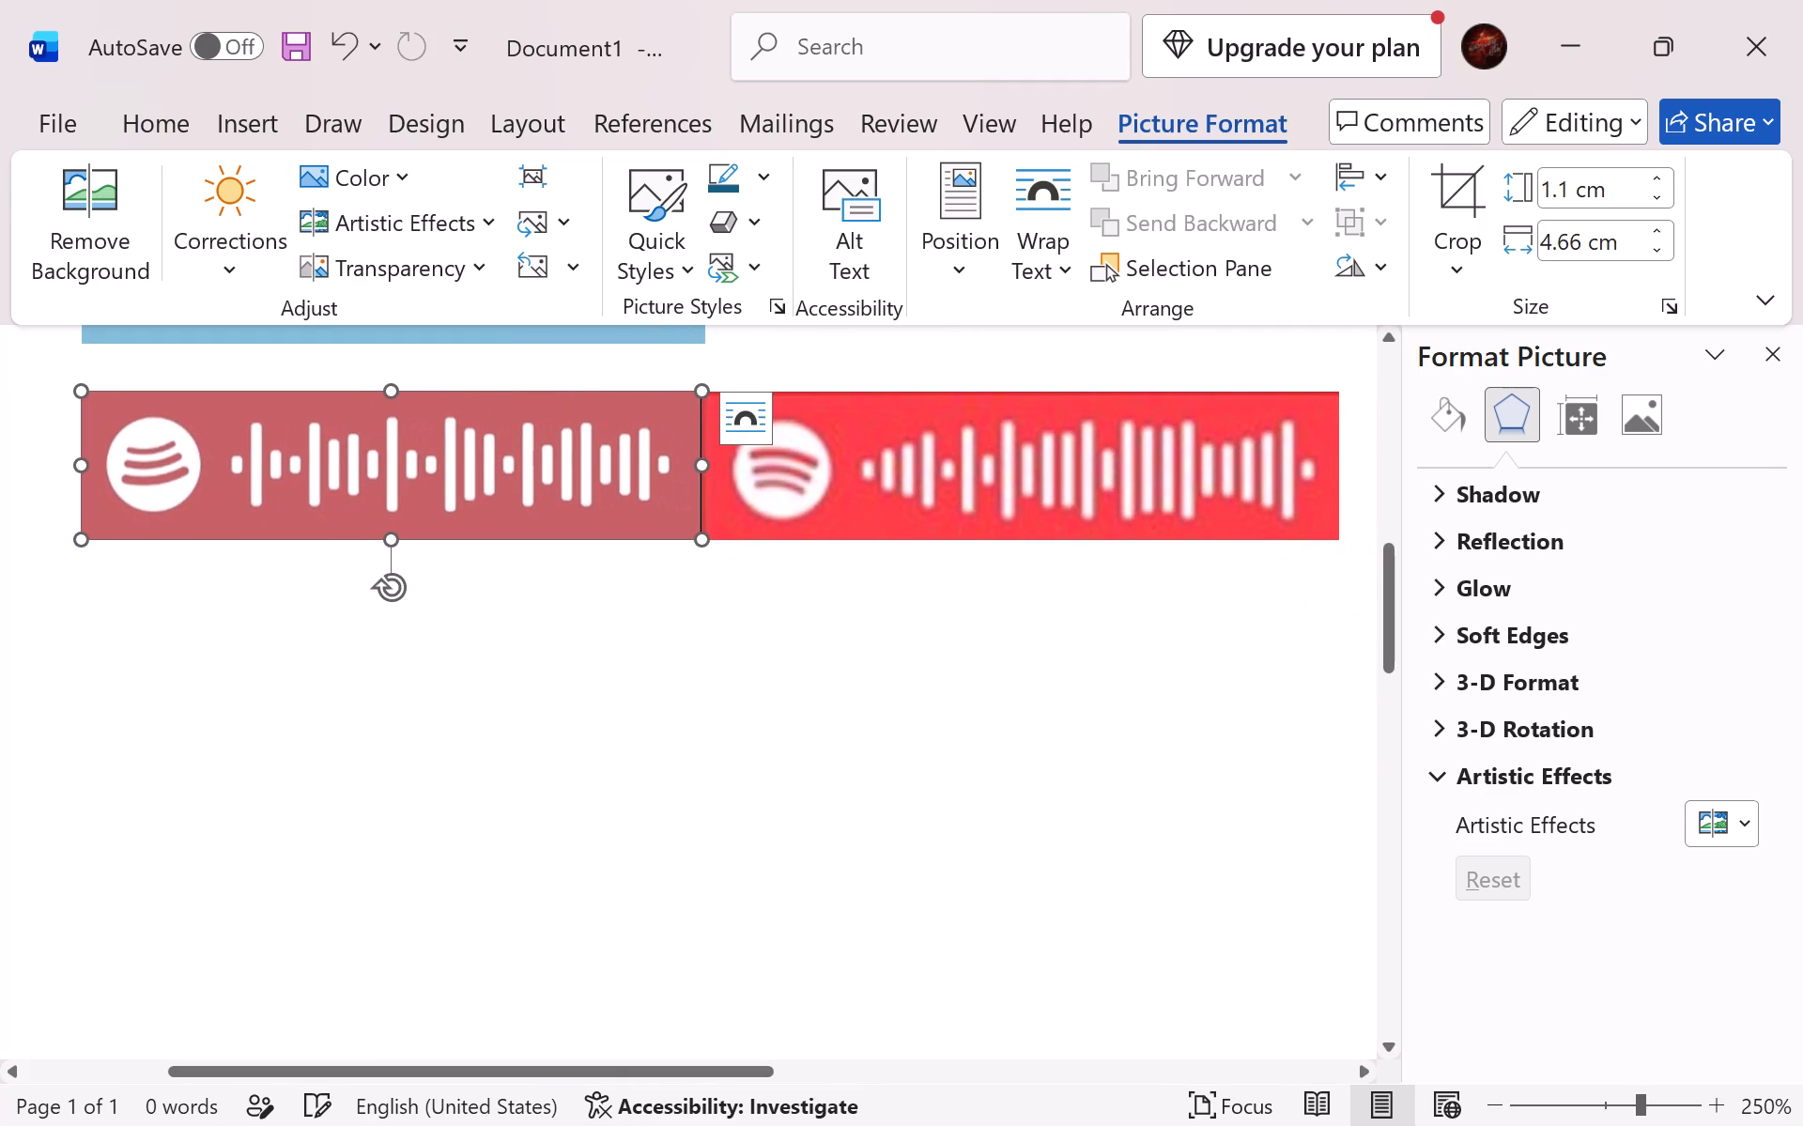
Move the bright red Spotify code picture onto its own line below the rose code.
{"action": "left_click", "coordinate": [870, 439]}
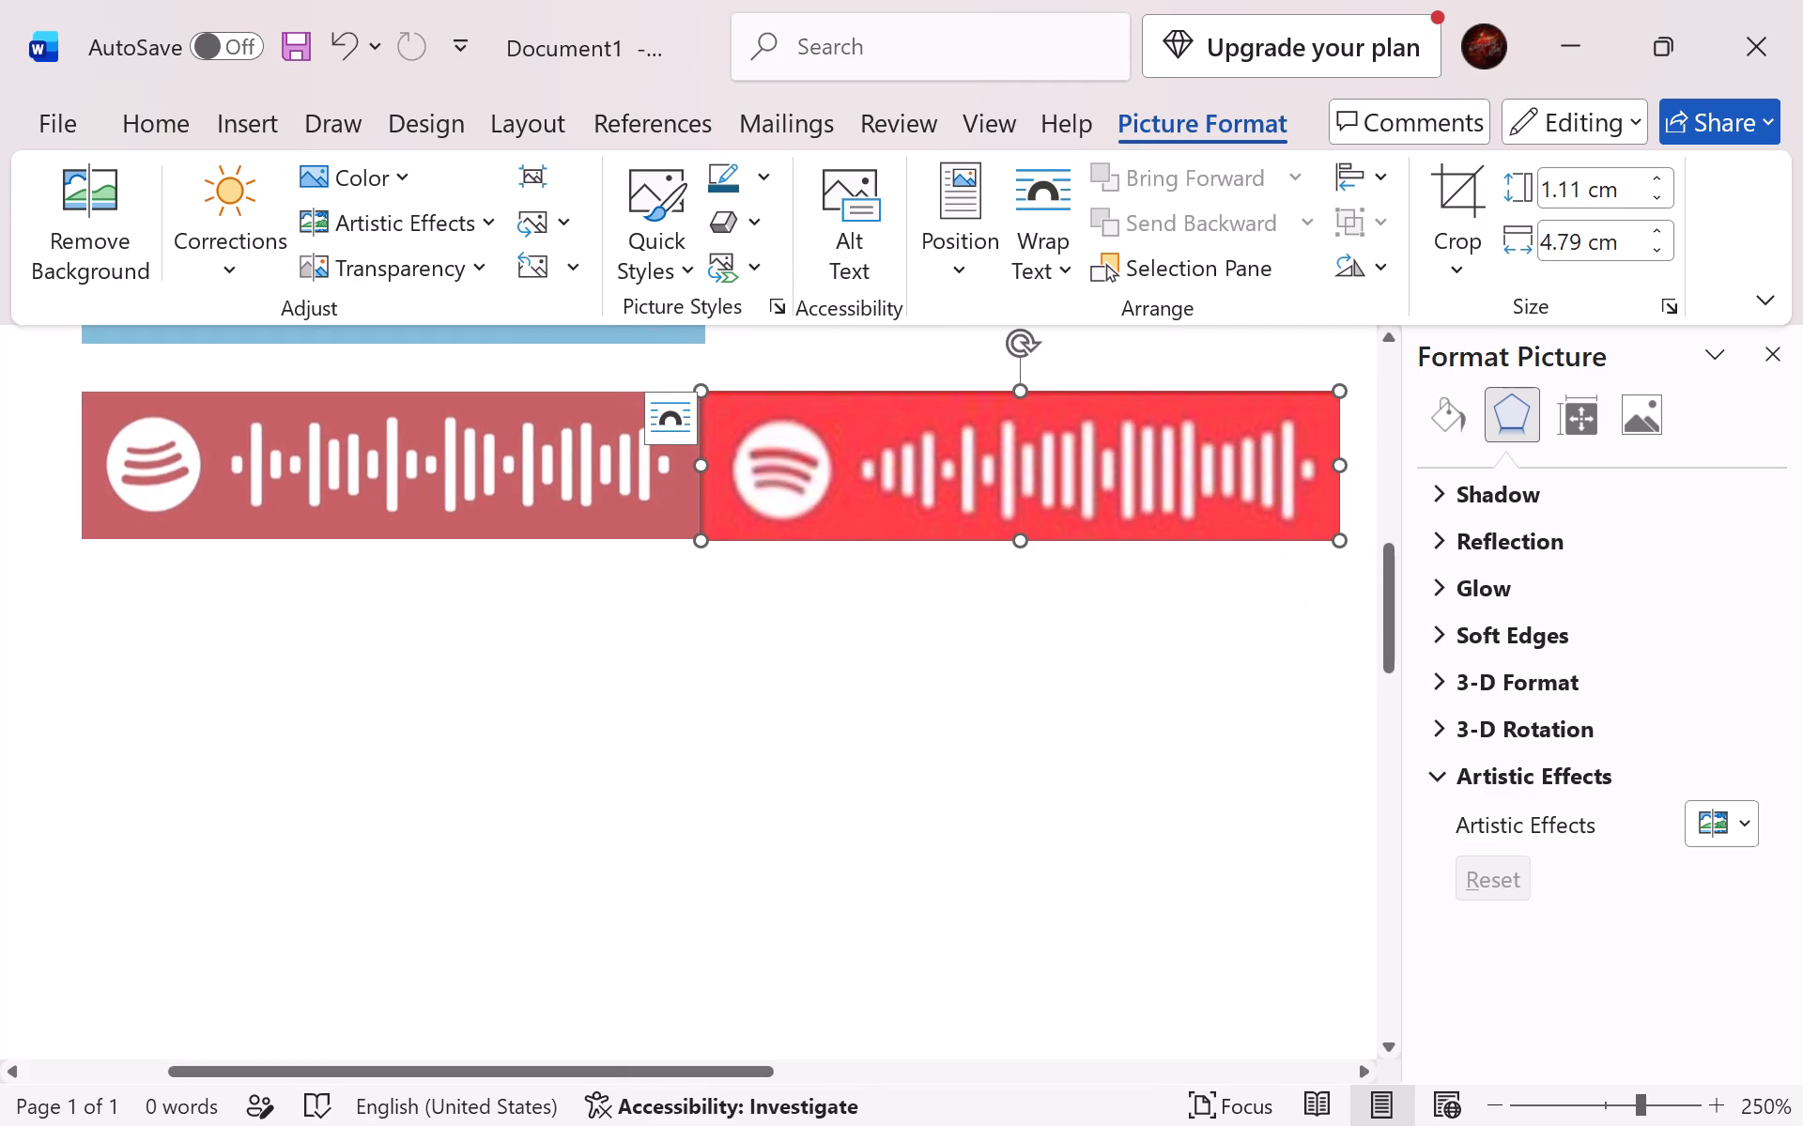
{"action": "key", "text": "Left"}
{"action": "key", "text": "Return"}
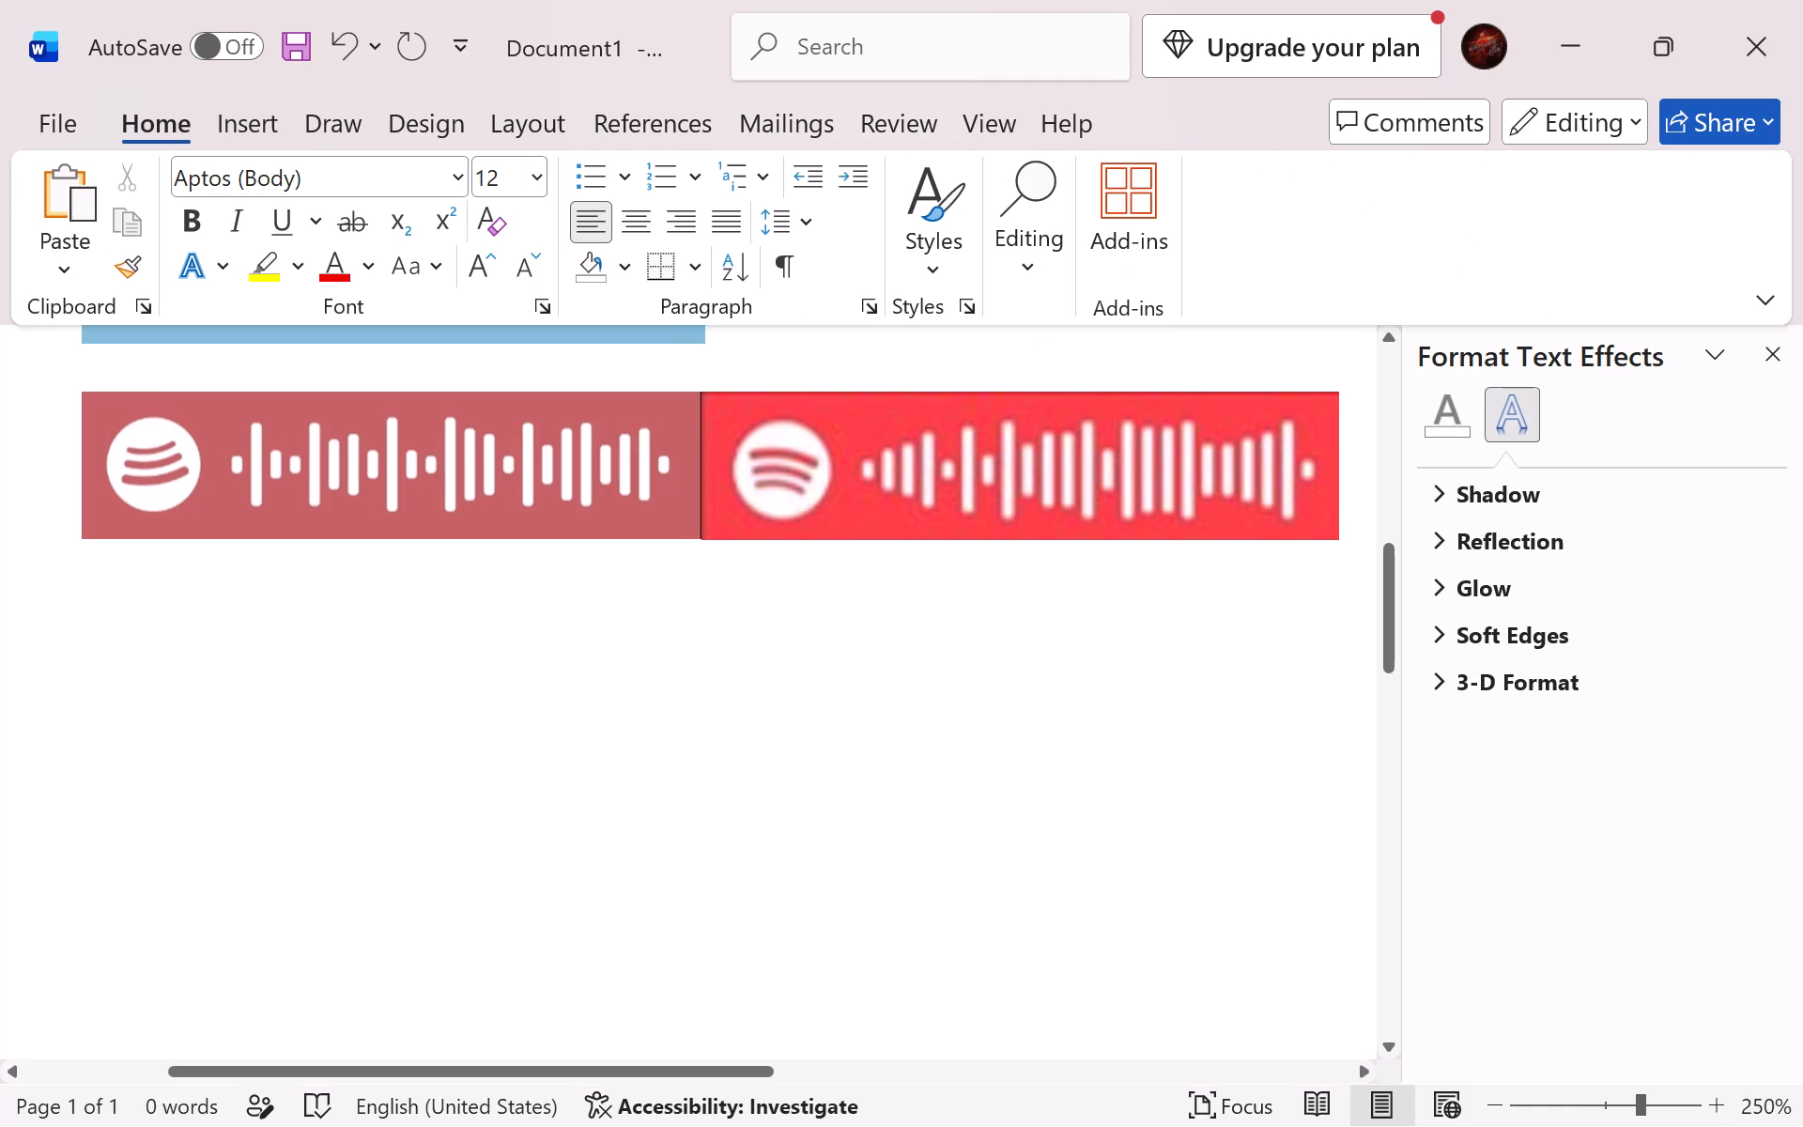
{"action": "left_click", "coordinate": [755, 466]}
{"action": "key", "text": "Left"}
{"action": "key", "text": "Left"}
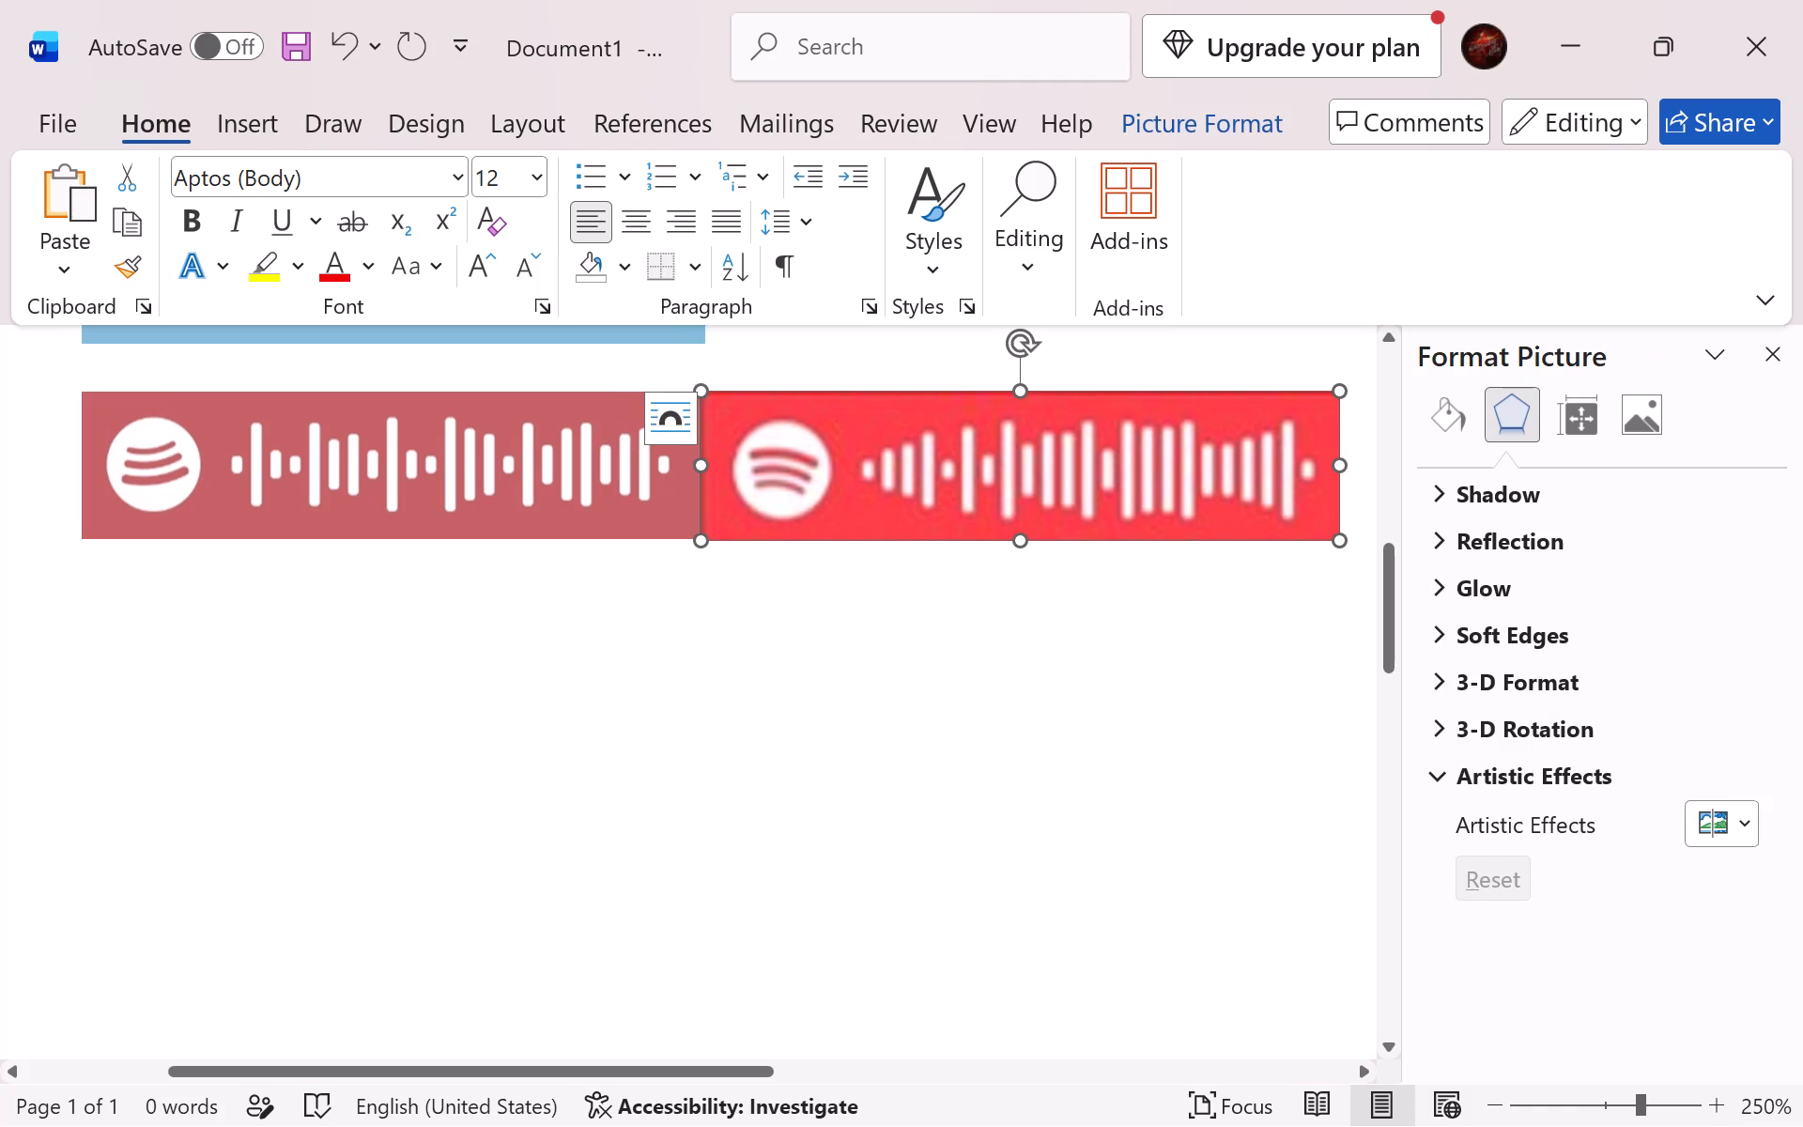
{"action": "left_click", "coordinate": [577, 478]}
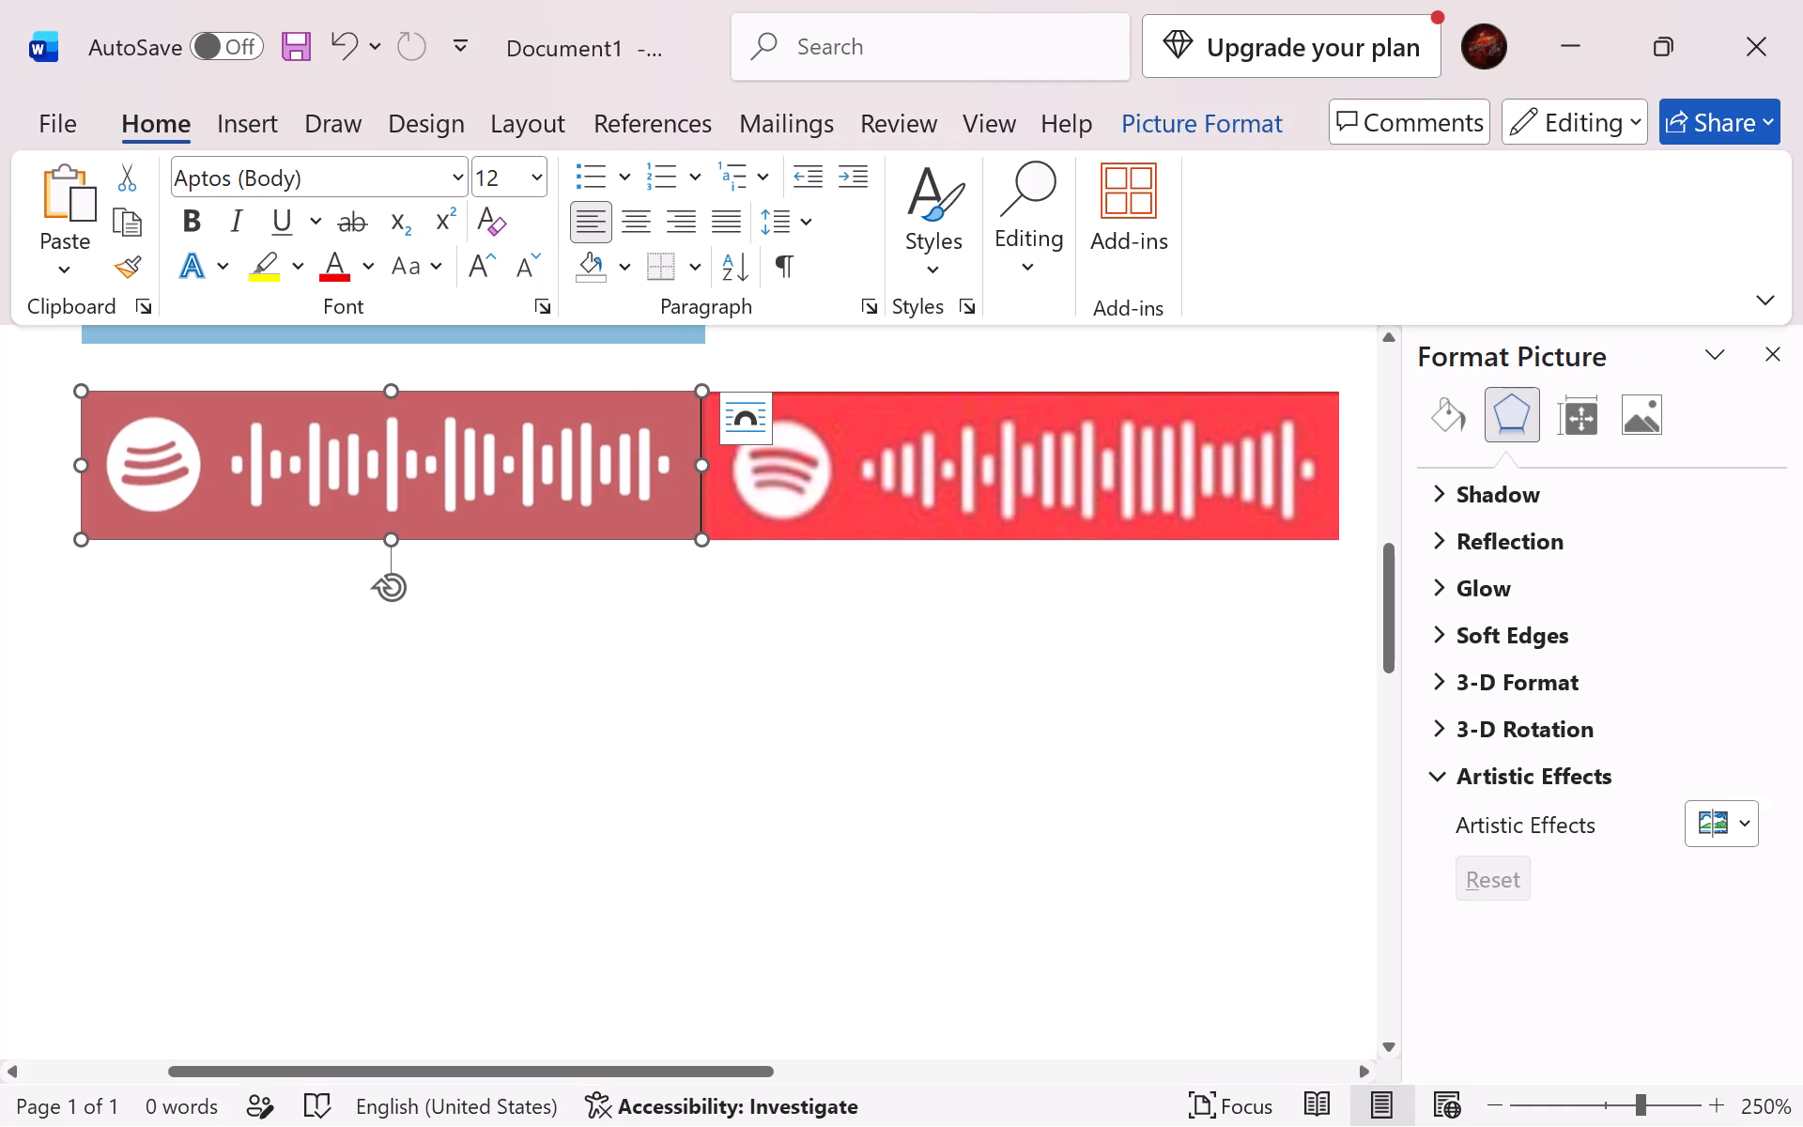
{"action": "key", "text": "Right"}
{"action": "key", "text": "ctrl+Right"}
{"action": "left_click_drag", "start_coordinate": [805, 517], "coordinate": [528, 652]}
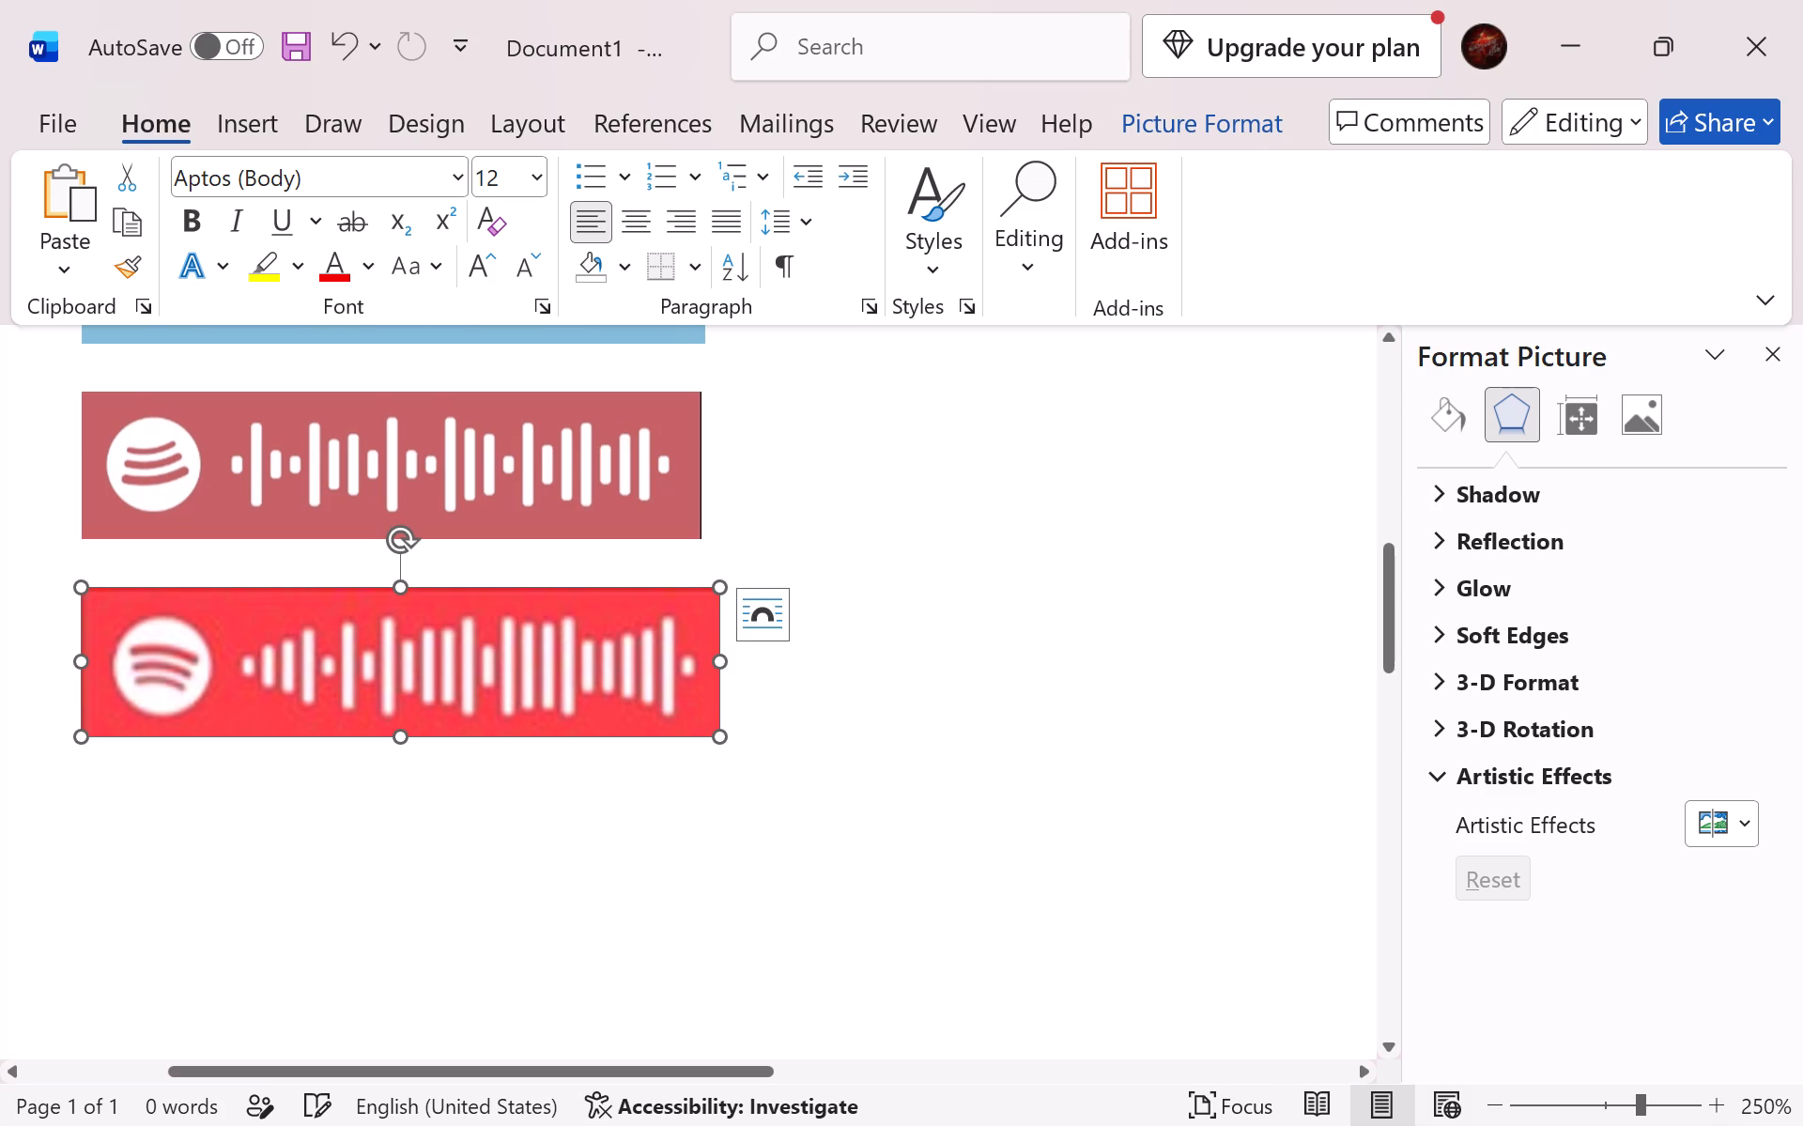
Flip the upside-down rose Spotify code upright by resizing it vertically, ending at a height close to the neighbouring codes.
{"action": "scroll", "coordinate": [763, 553], "scroll_direction": "up", "scroll_amount": 1}
{"action": "scroll", "coordinate": [719, 466], "scroll_direction": "up", "scroll_amount": 2}
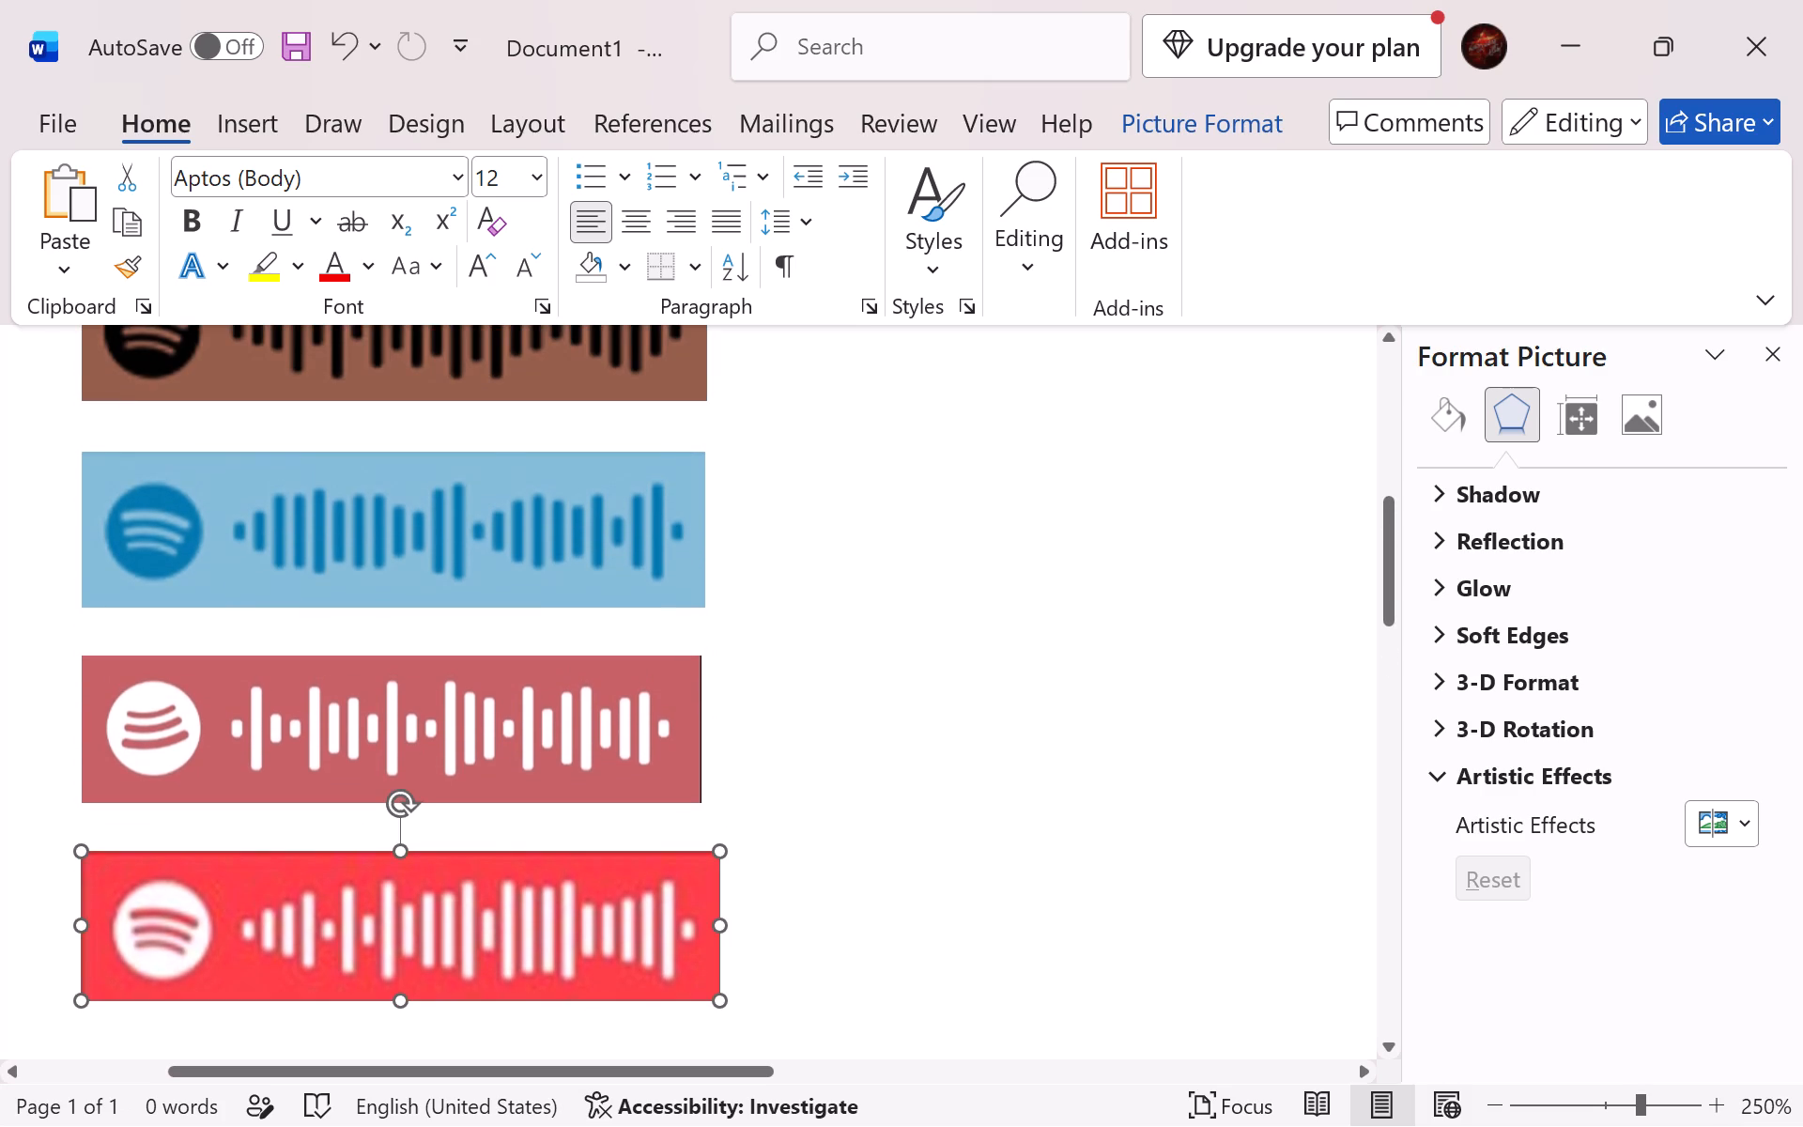
{"action": "left_click", "coordinate": [520, 737]}
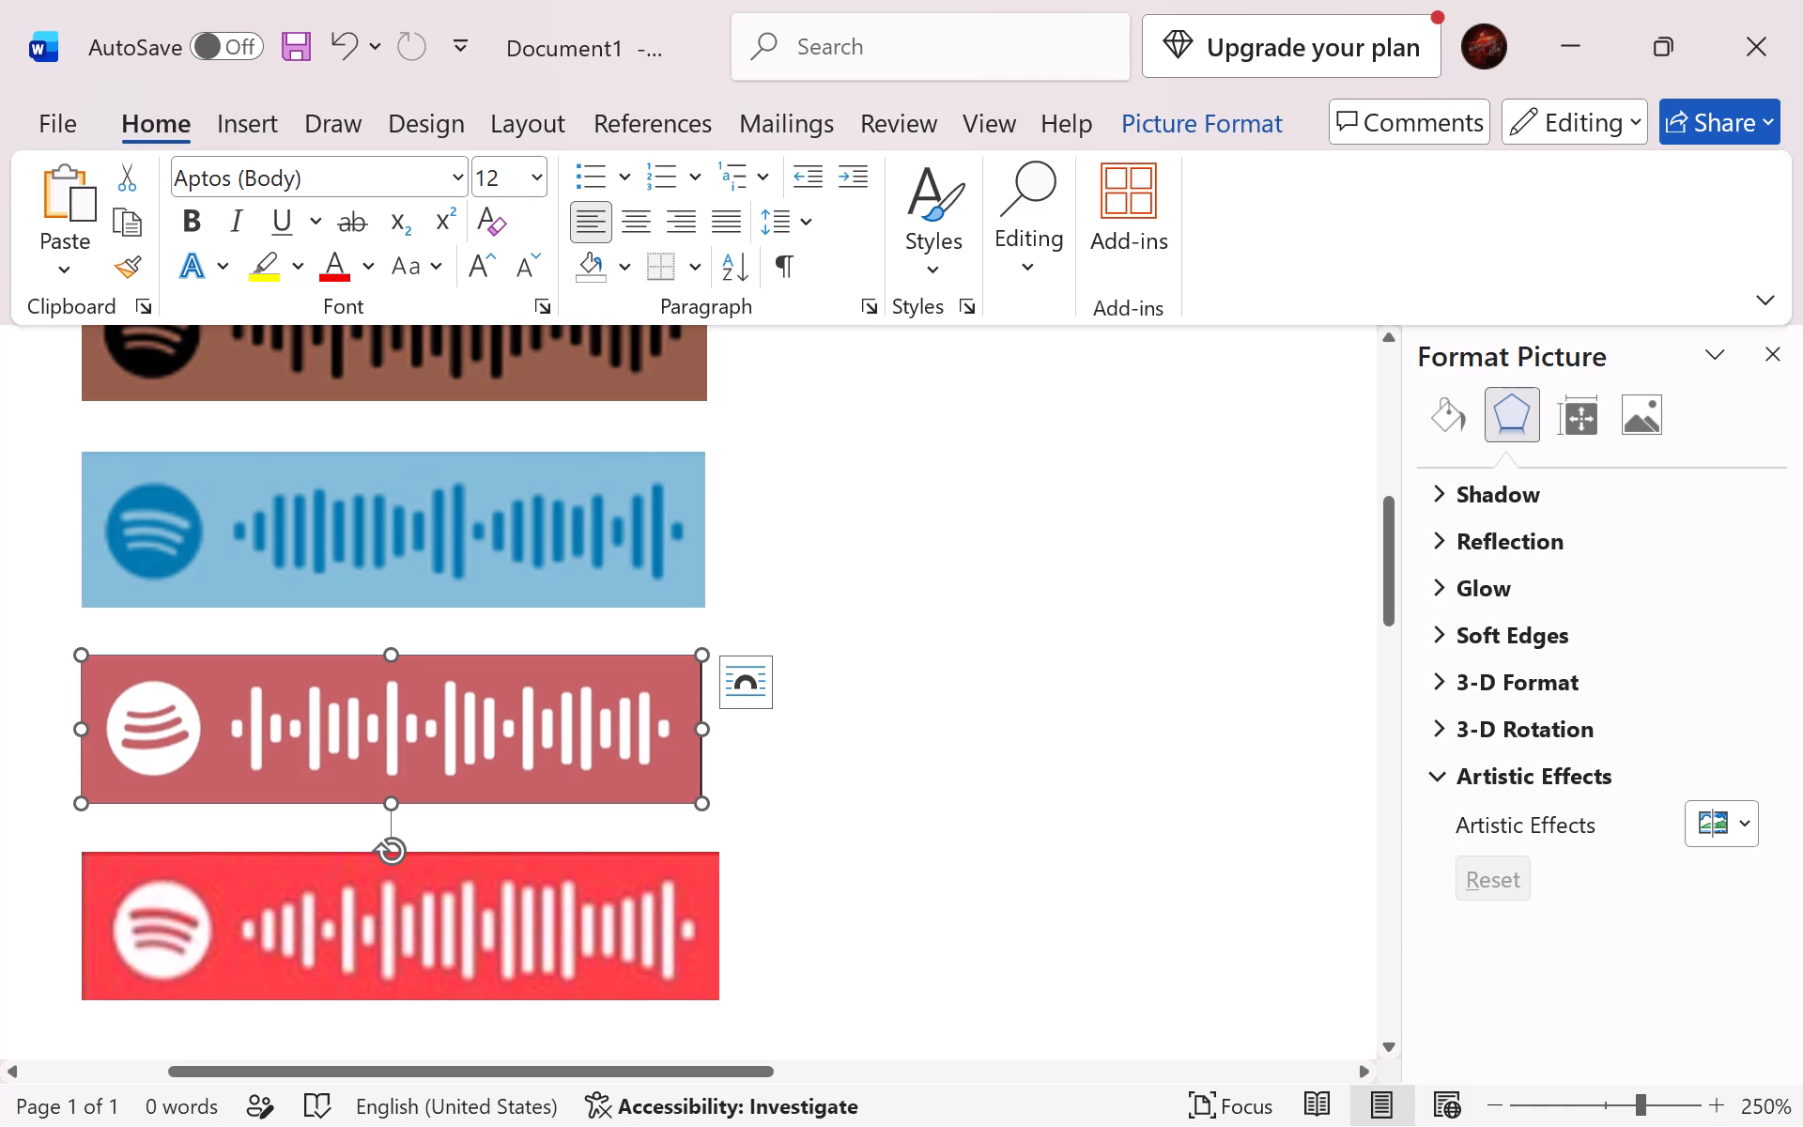
{"action": "left_click_drag", "start_coordinate": [387, 795], "coordinate": [388, 725]}
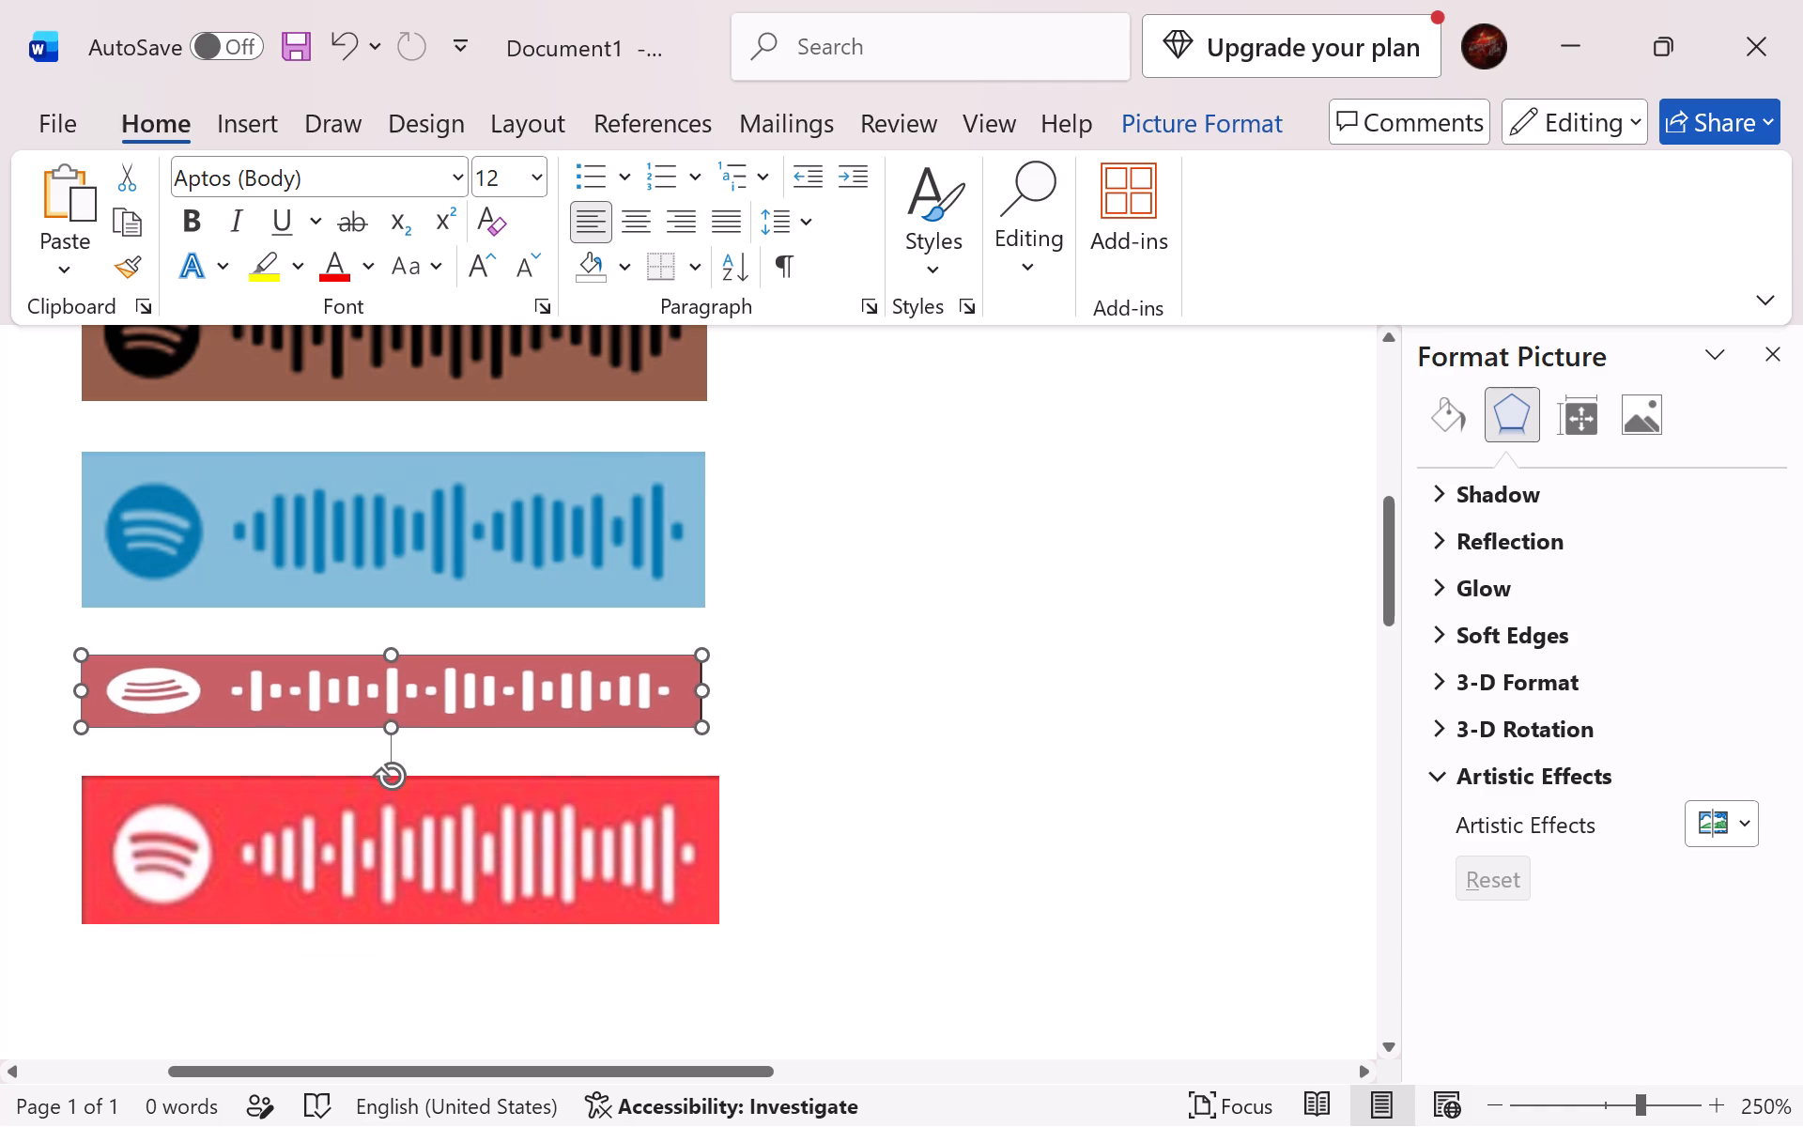
{"action": "left_click_drag", "start_coordinate": [388, 725], "coordinate": [390, 541]}
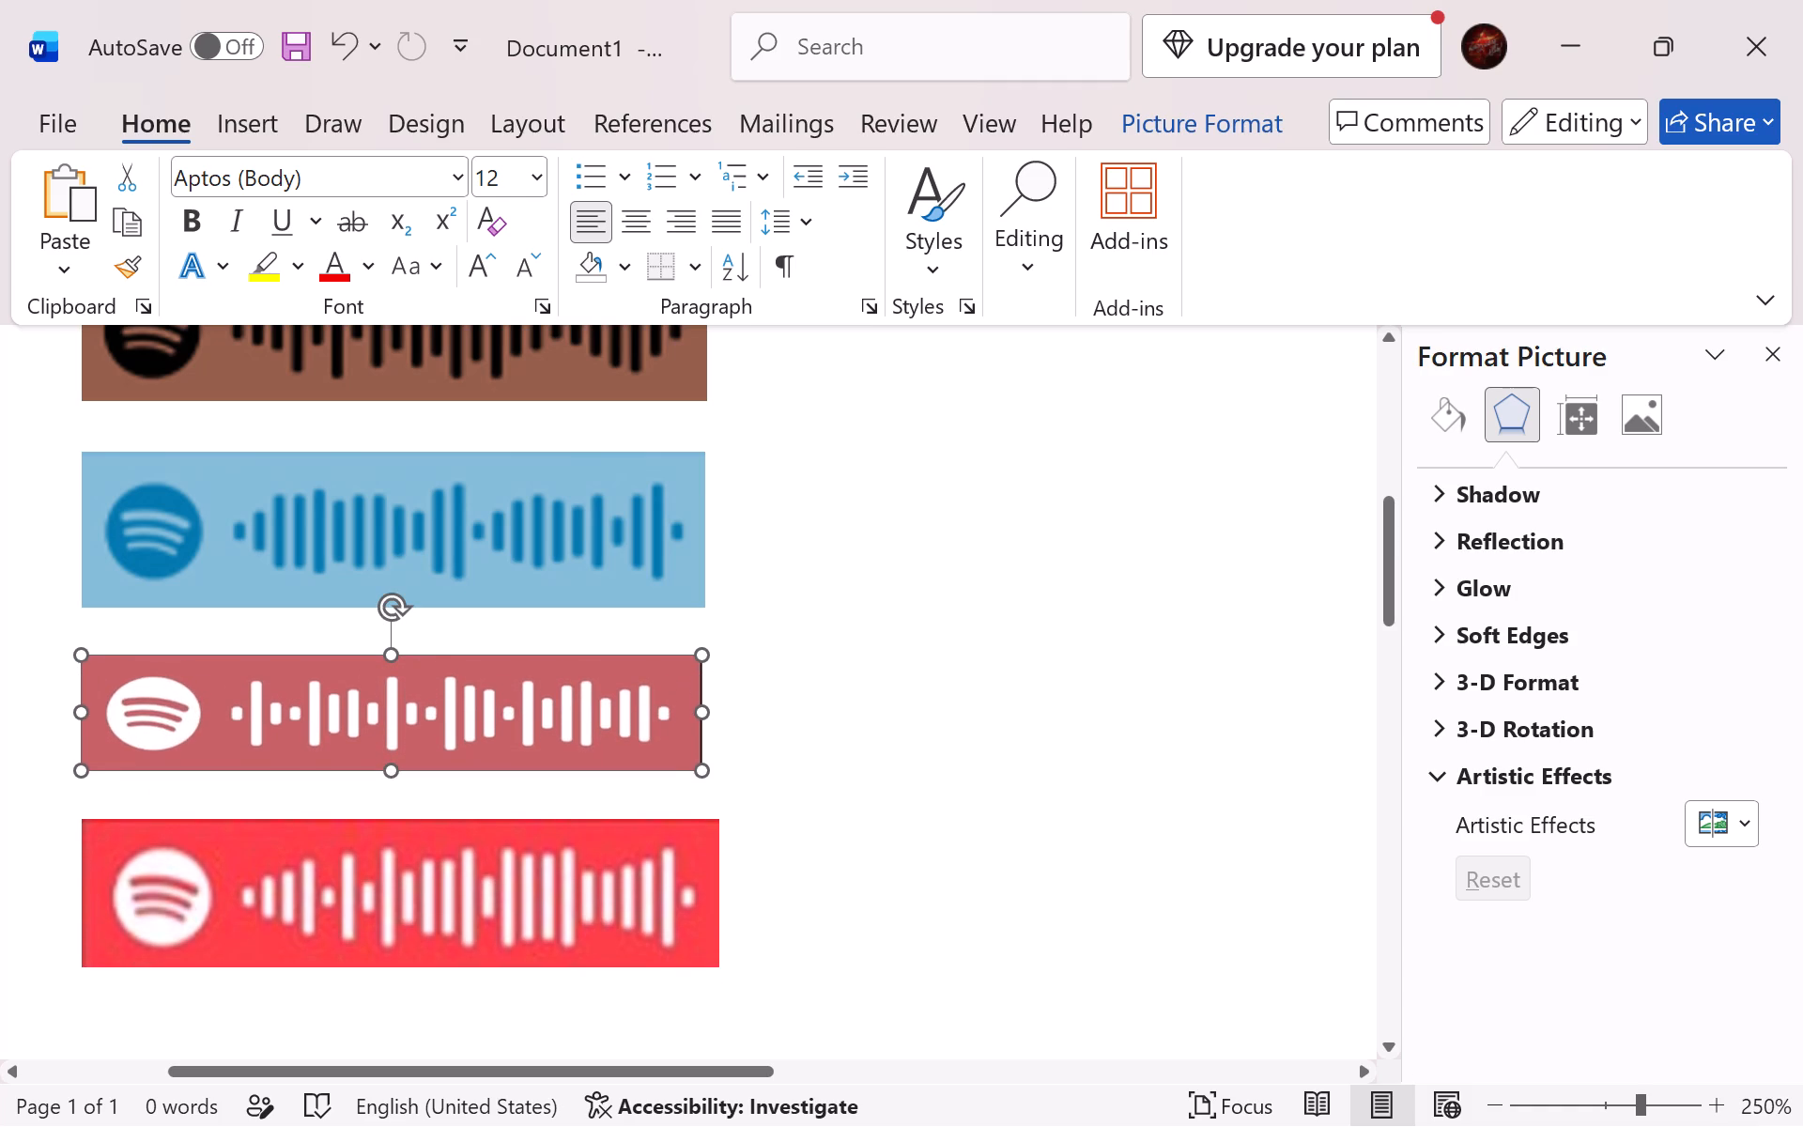
{"action": "left_click_drag", "start_coordinate": [390, 541], "coordinate": [387, 524]}
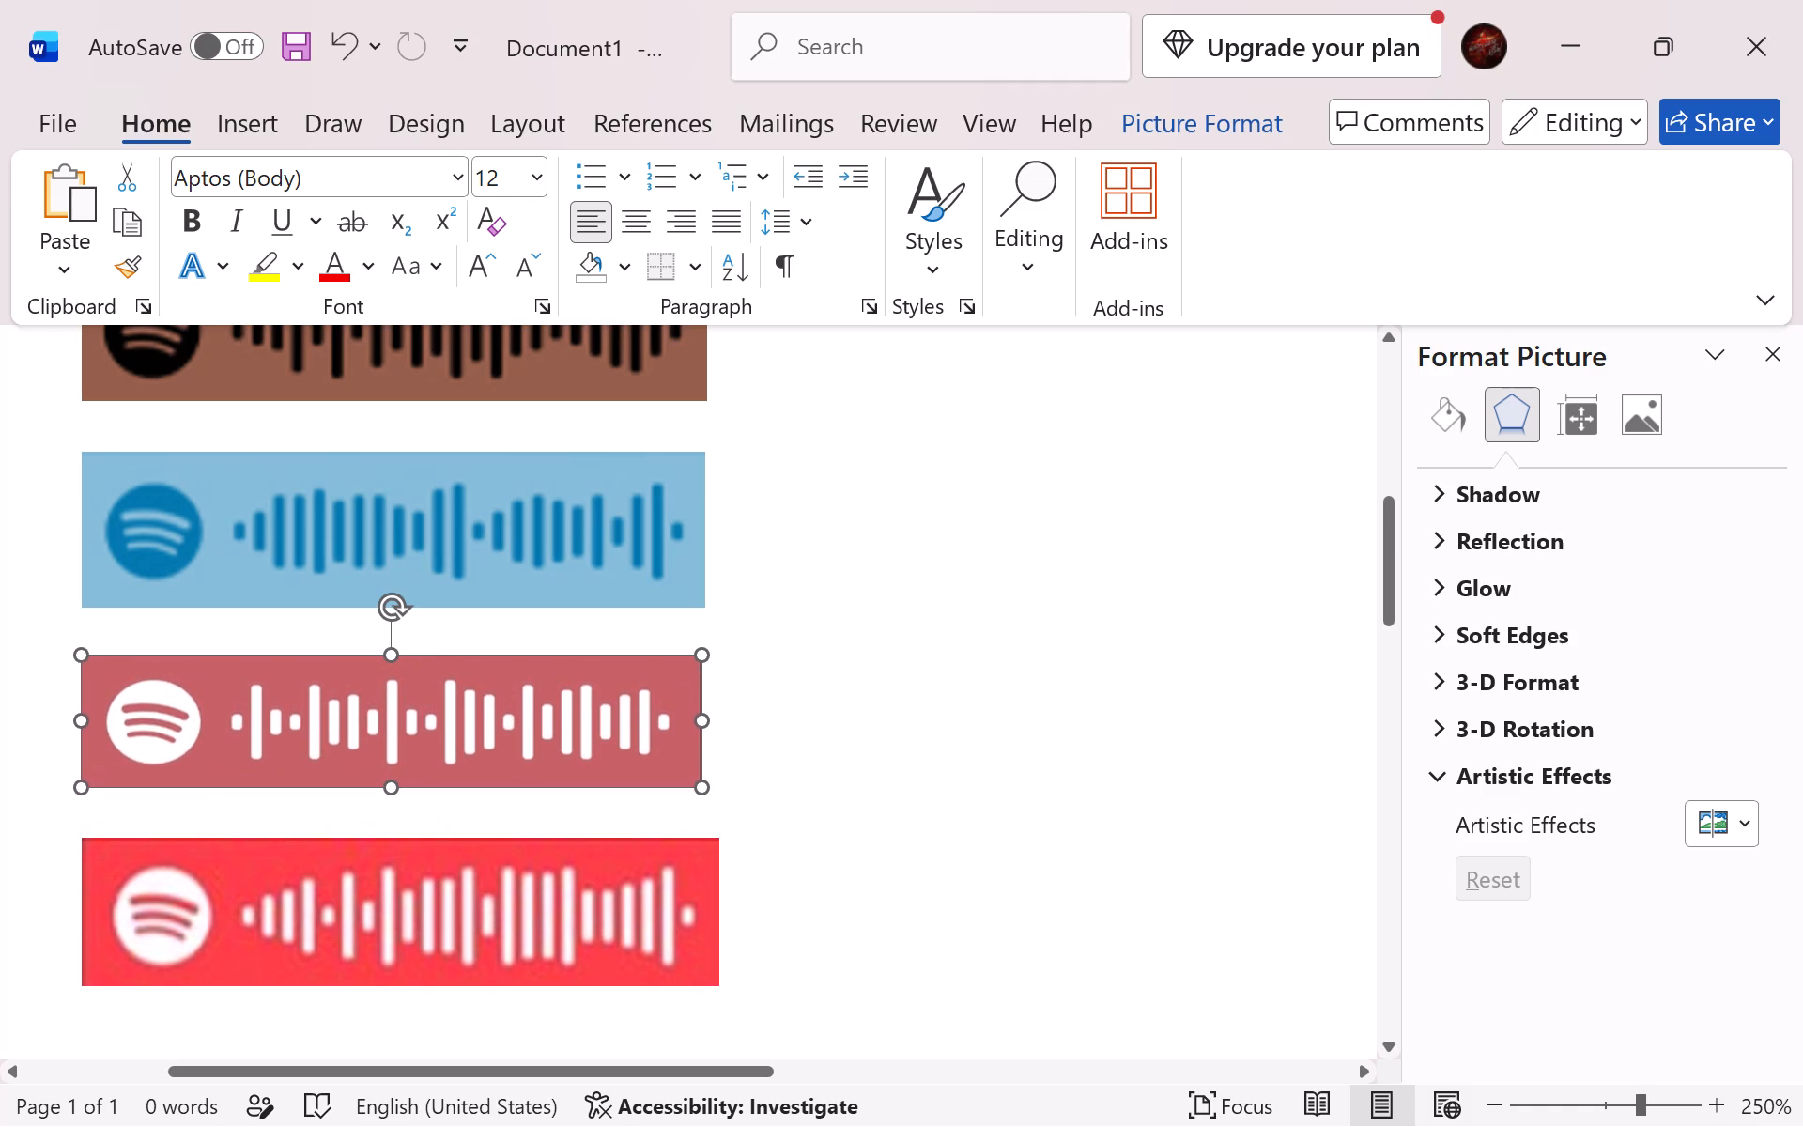
{"action": "left_click_drag", "start_coordinate": [387, 524], "coordinate": [387, 520]}
{"action": "left_click", "coordinate": [1004, 704]}
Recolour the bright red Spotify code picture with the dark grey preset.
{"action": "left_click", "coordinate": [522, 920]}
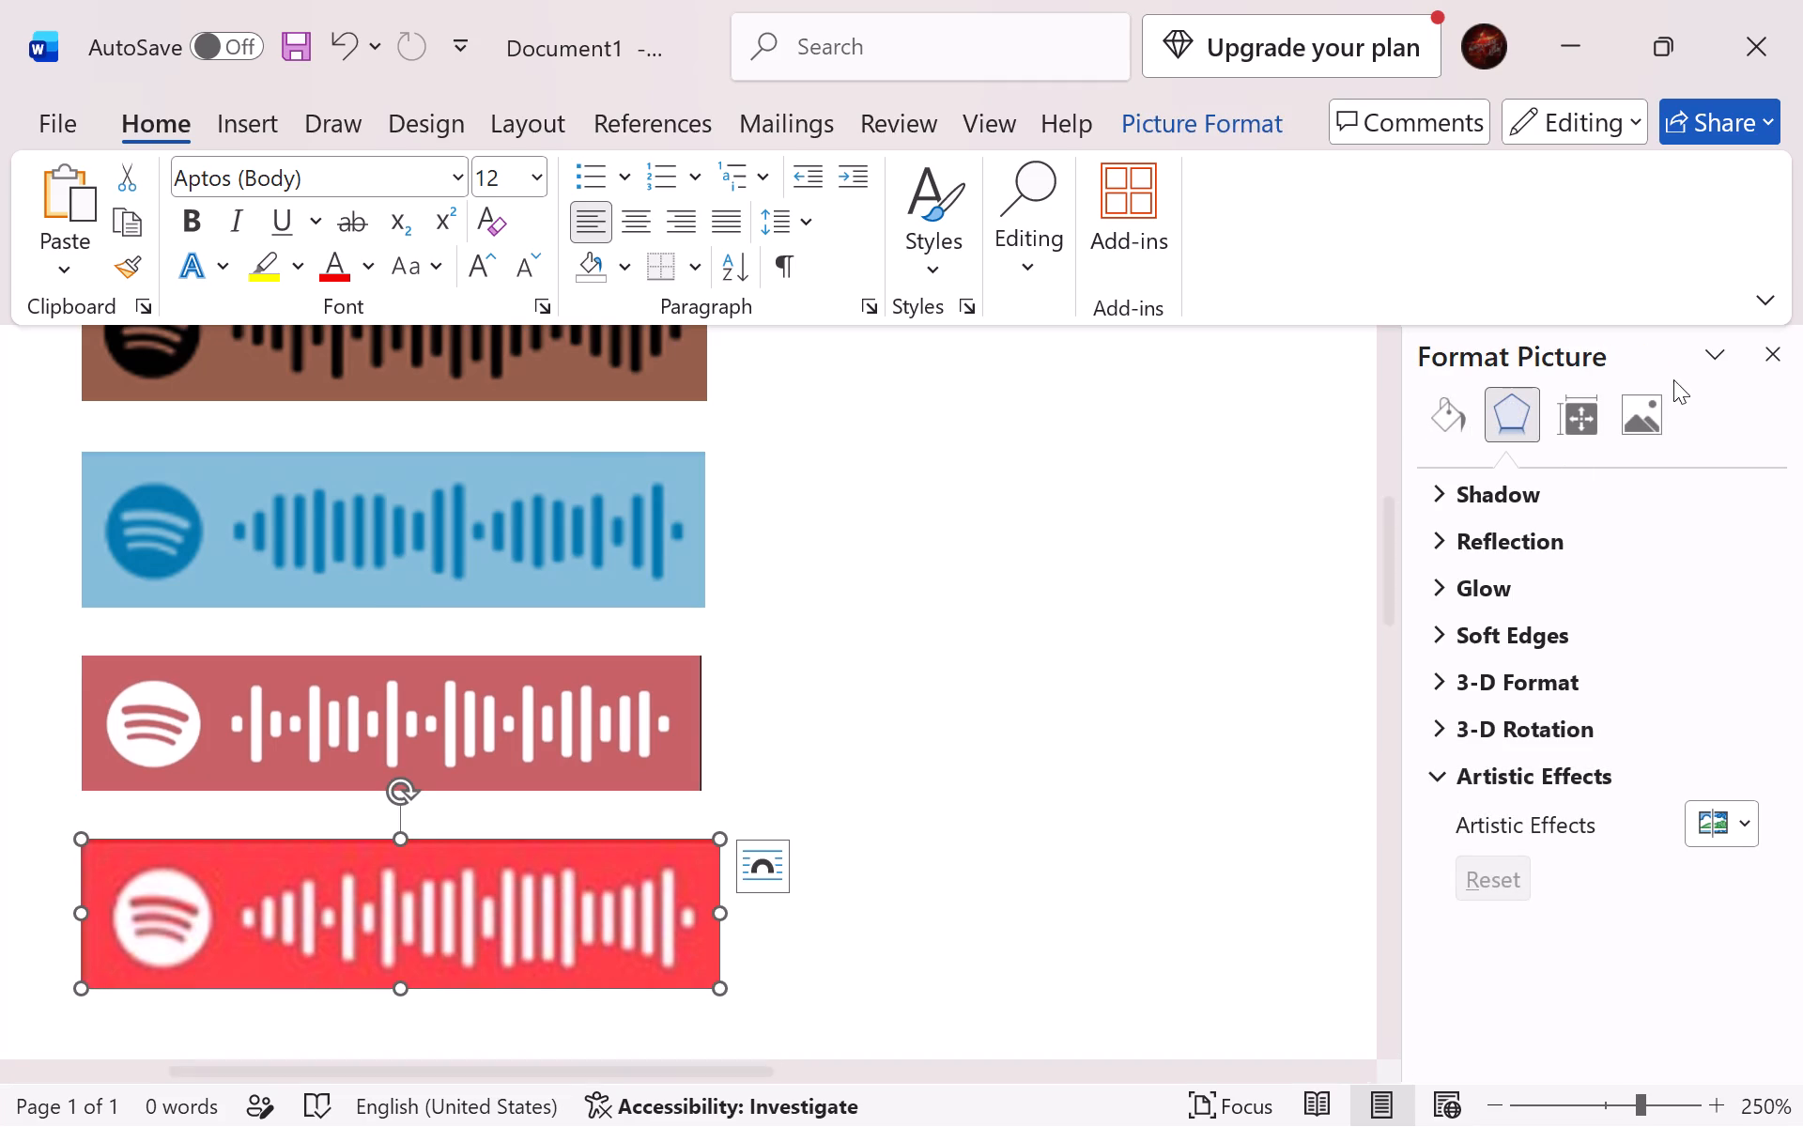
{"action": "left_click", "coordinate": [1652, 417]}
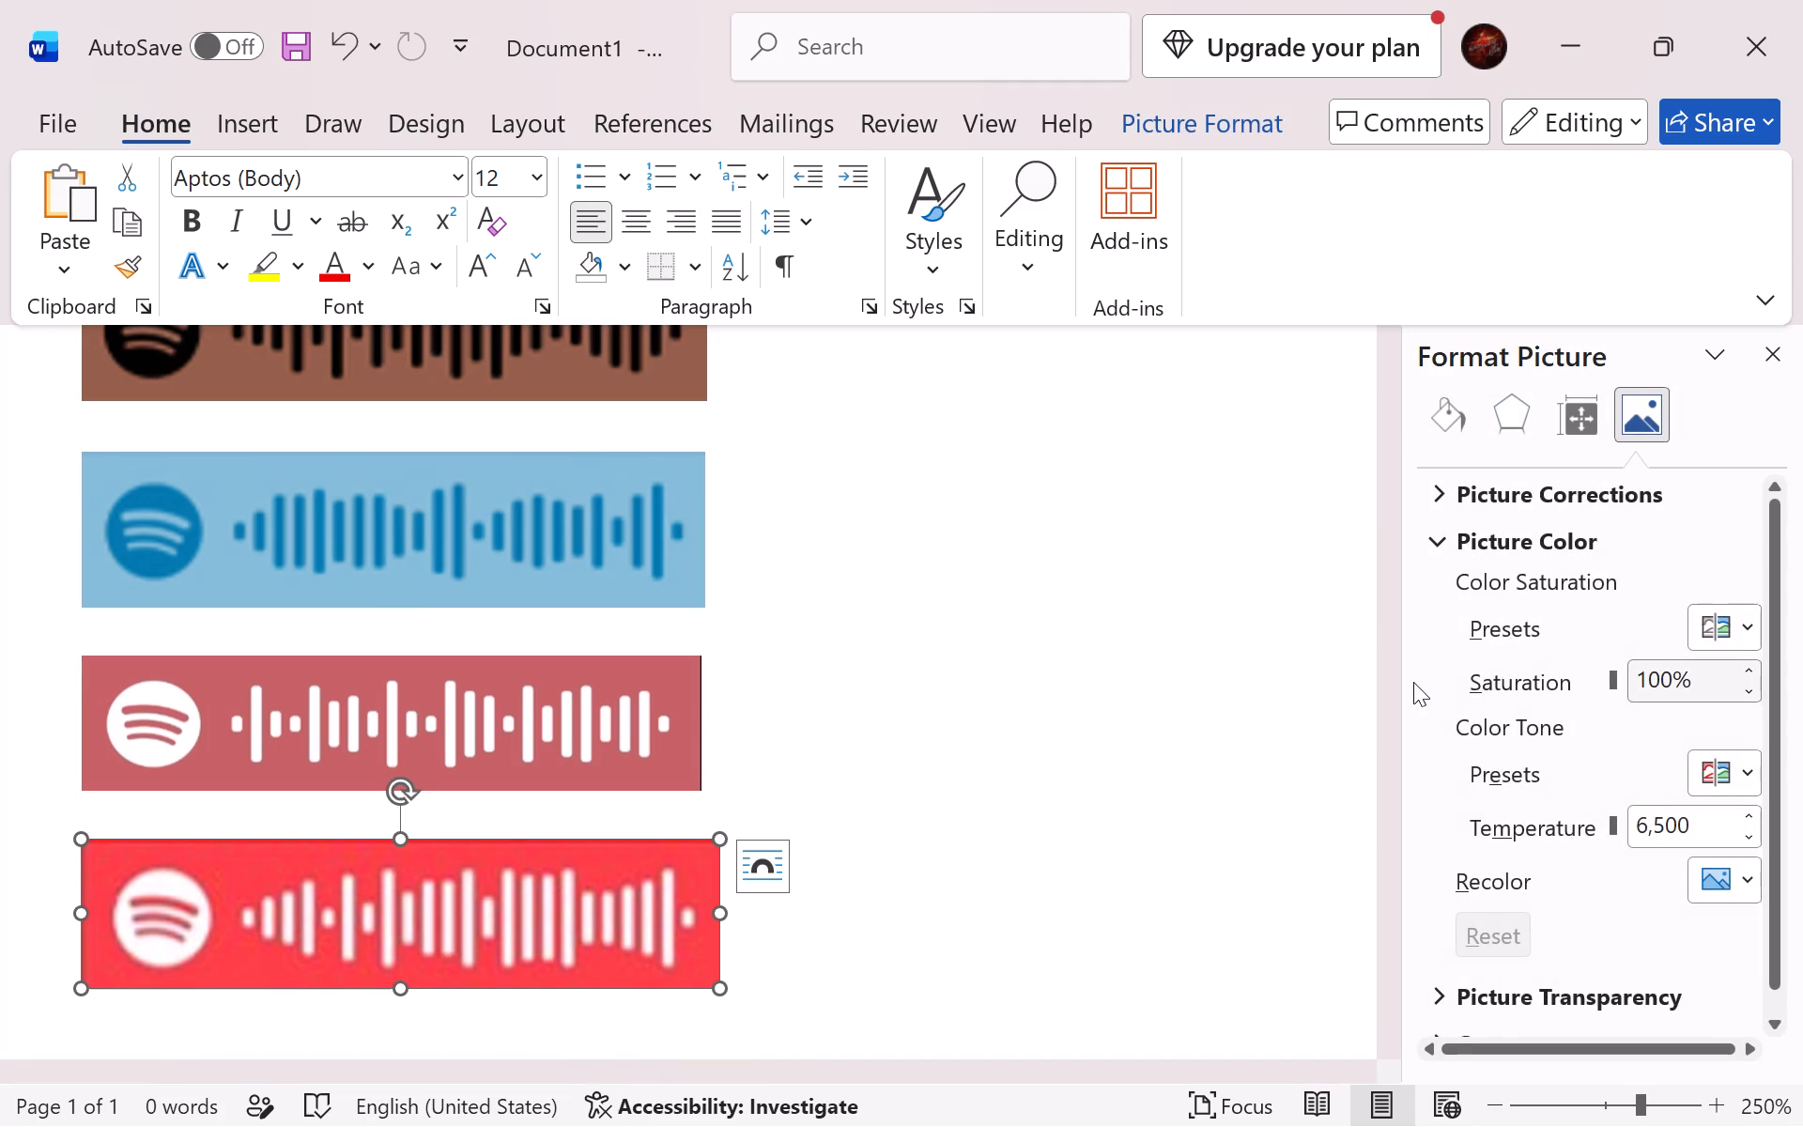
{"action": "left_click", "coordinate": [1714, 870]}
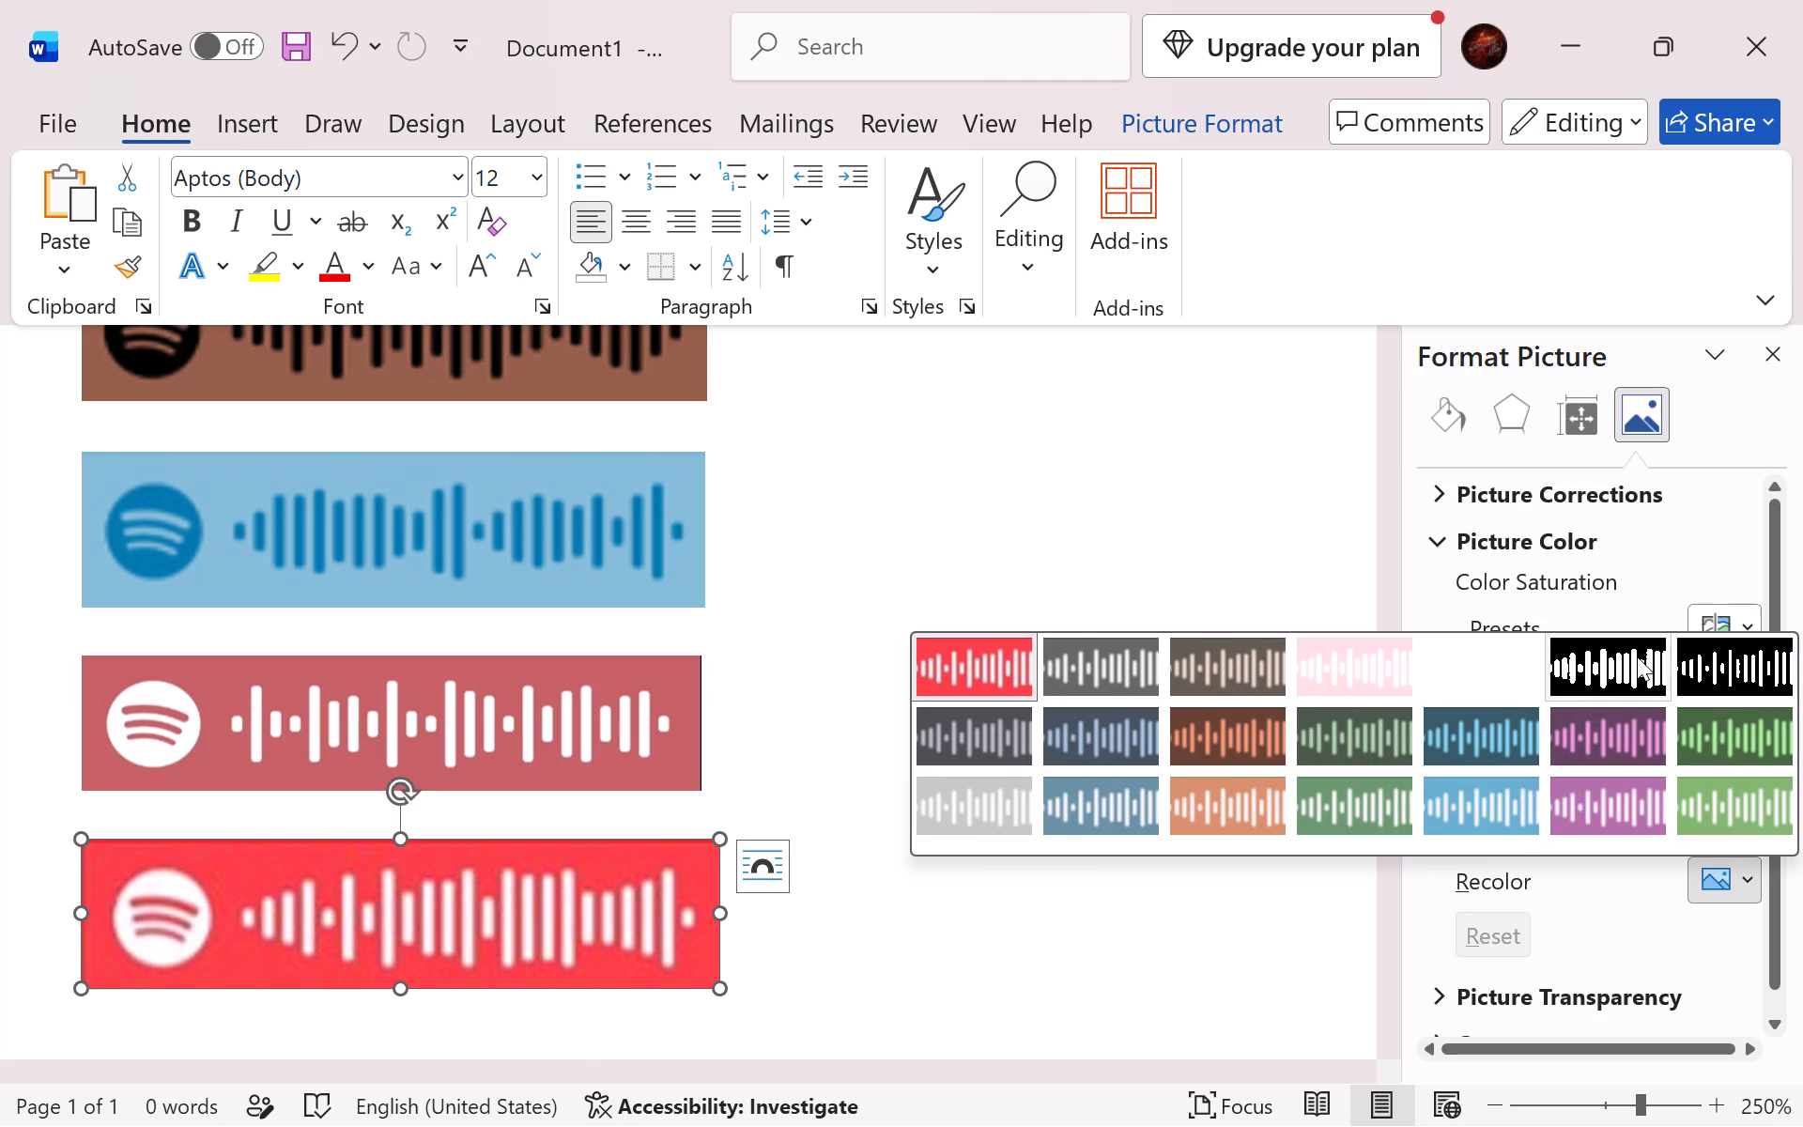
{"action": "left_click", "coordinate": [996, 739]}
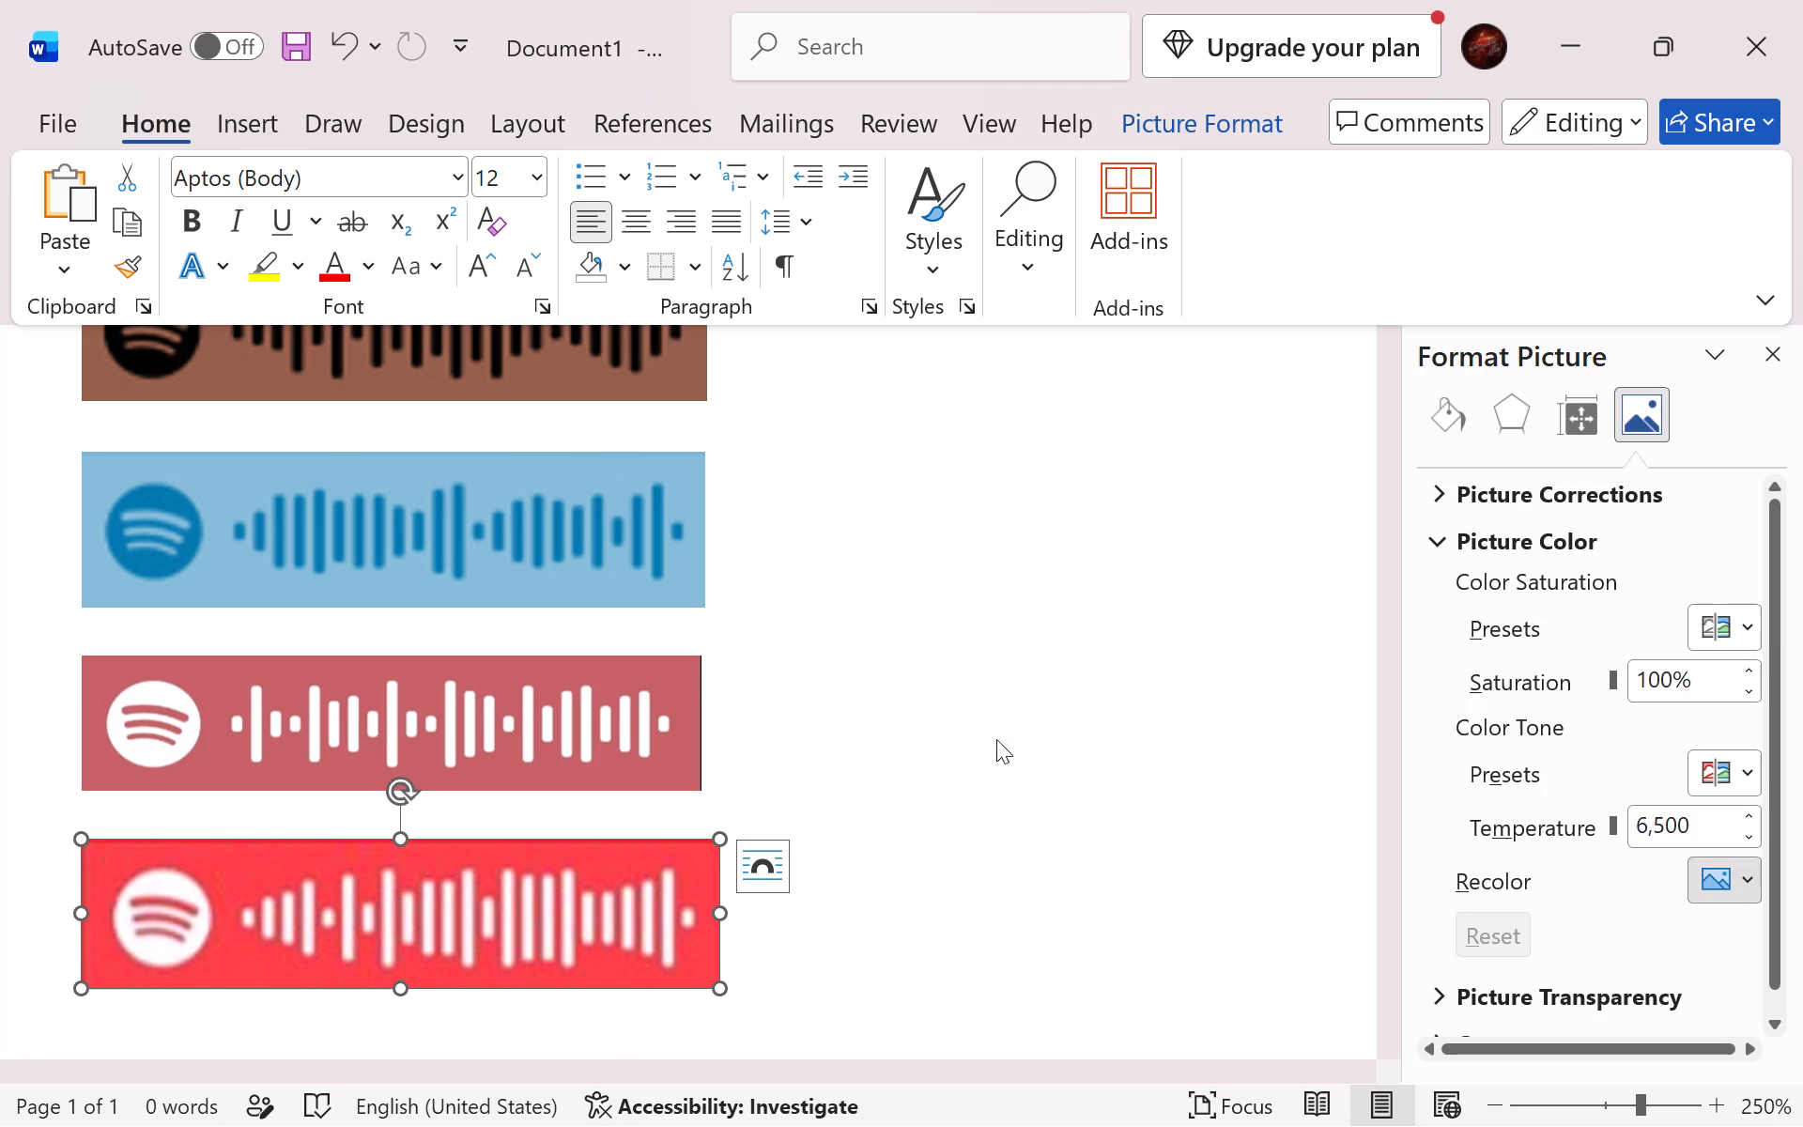
Recolour the rose Spotify code picture with the first of the two white-on-black presets.
{"action": "left_click", "coordinate": [627, 772]}
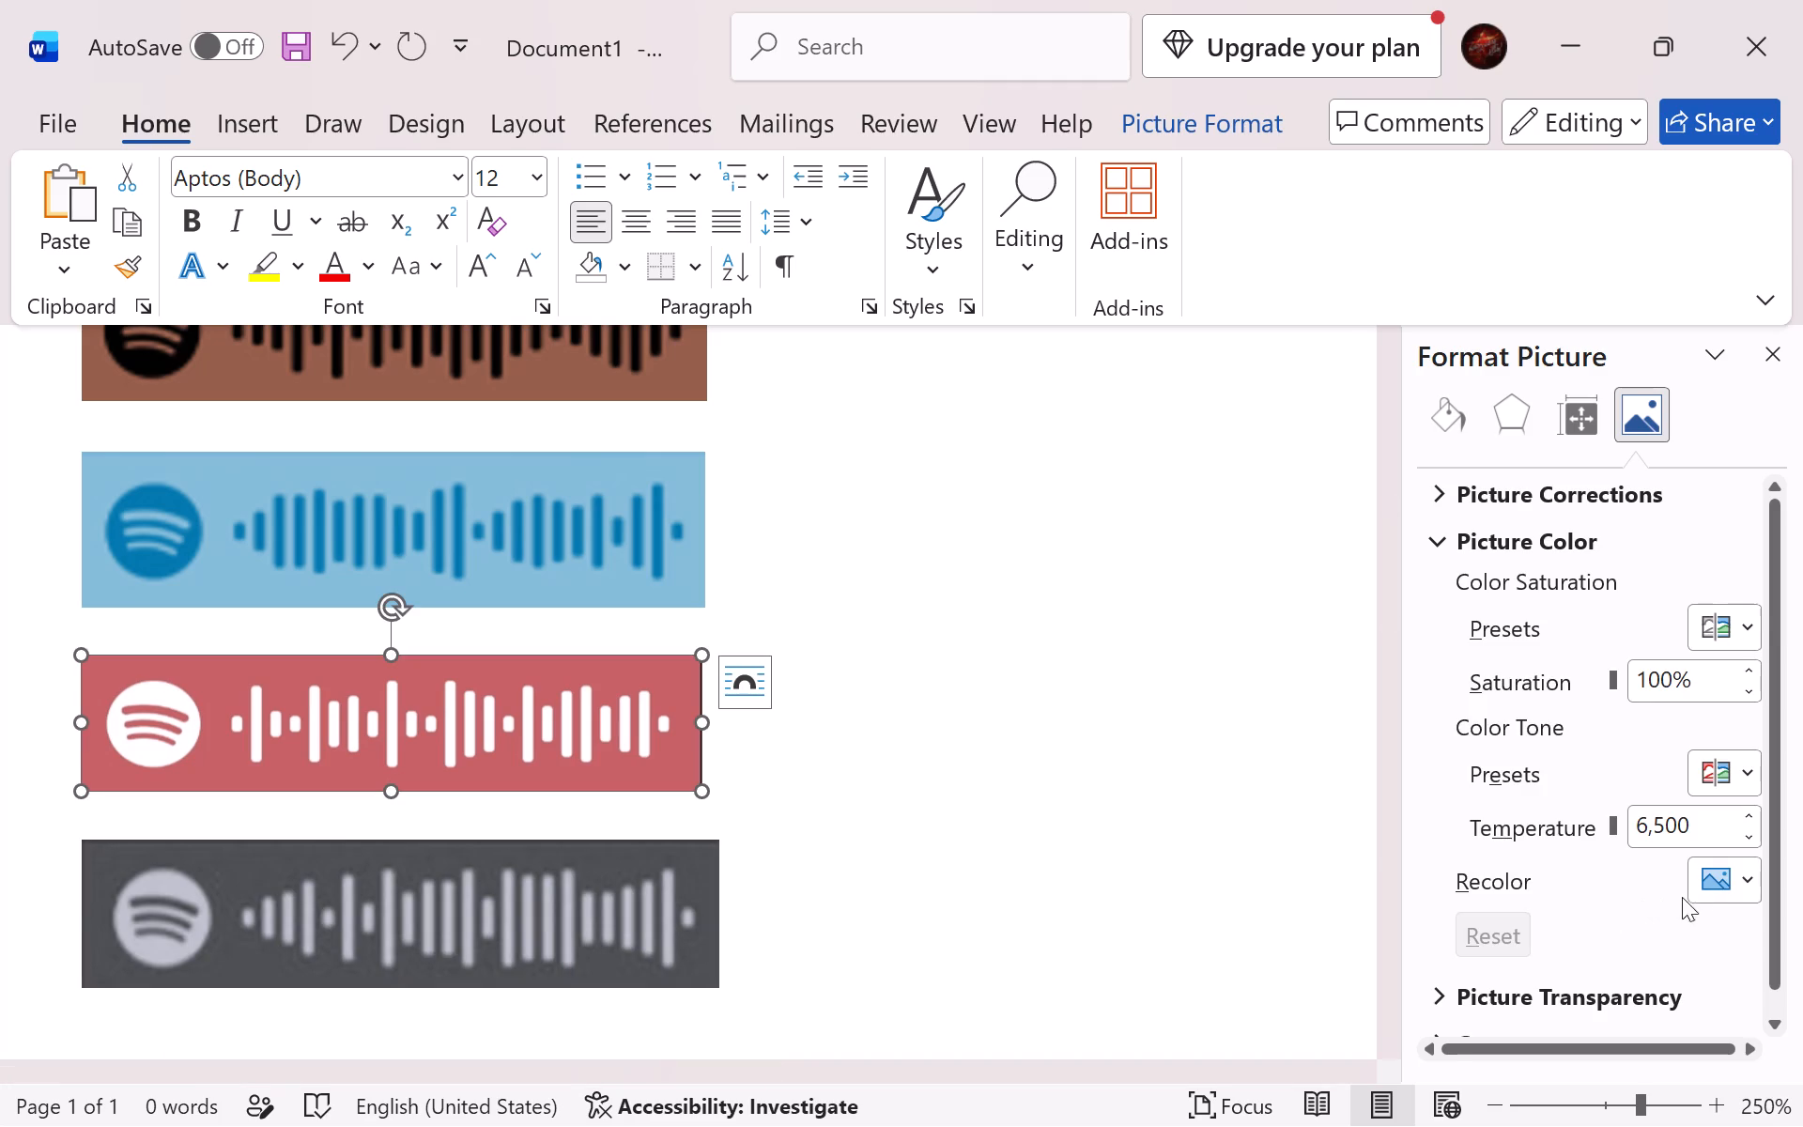
{"action": "left_click", "coordinate": [1703, 884]}
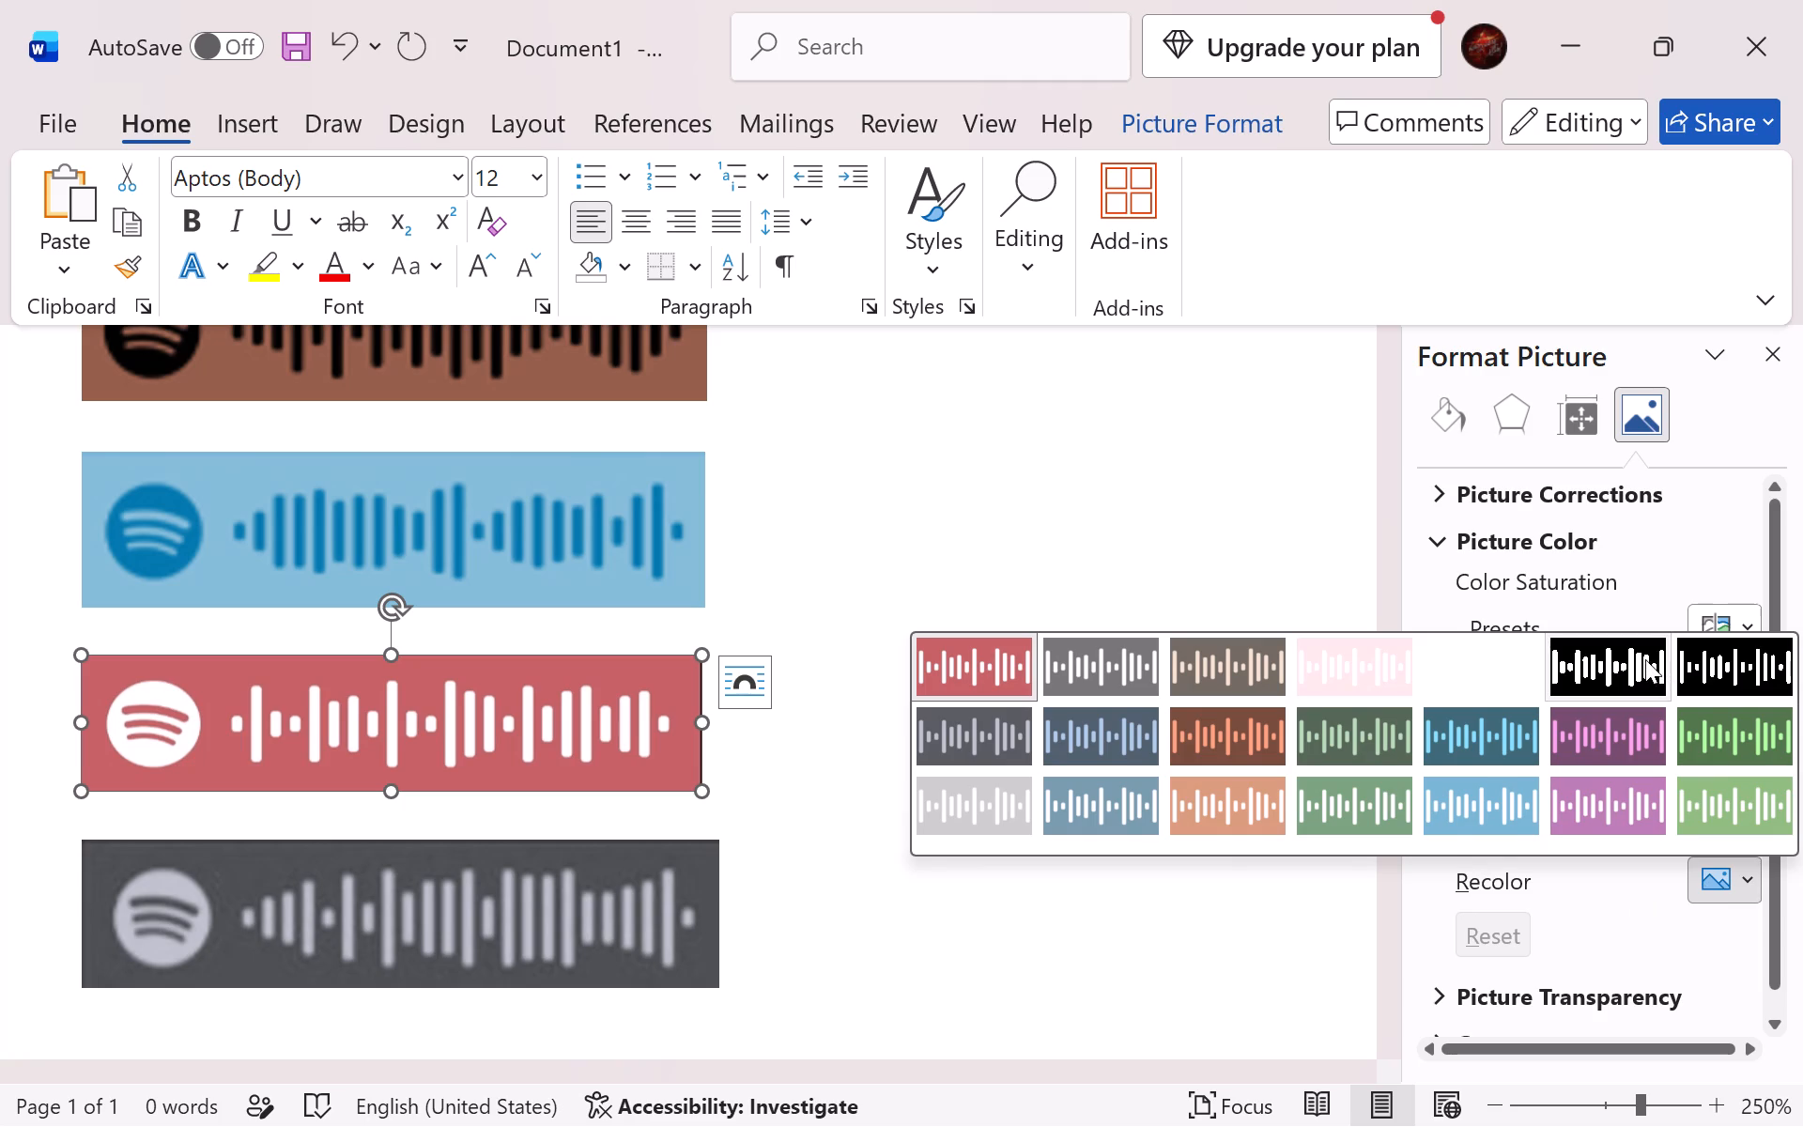
{"action": "left_click", "coordinate": [1645, 659]}
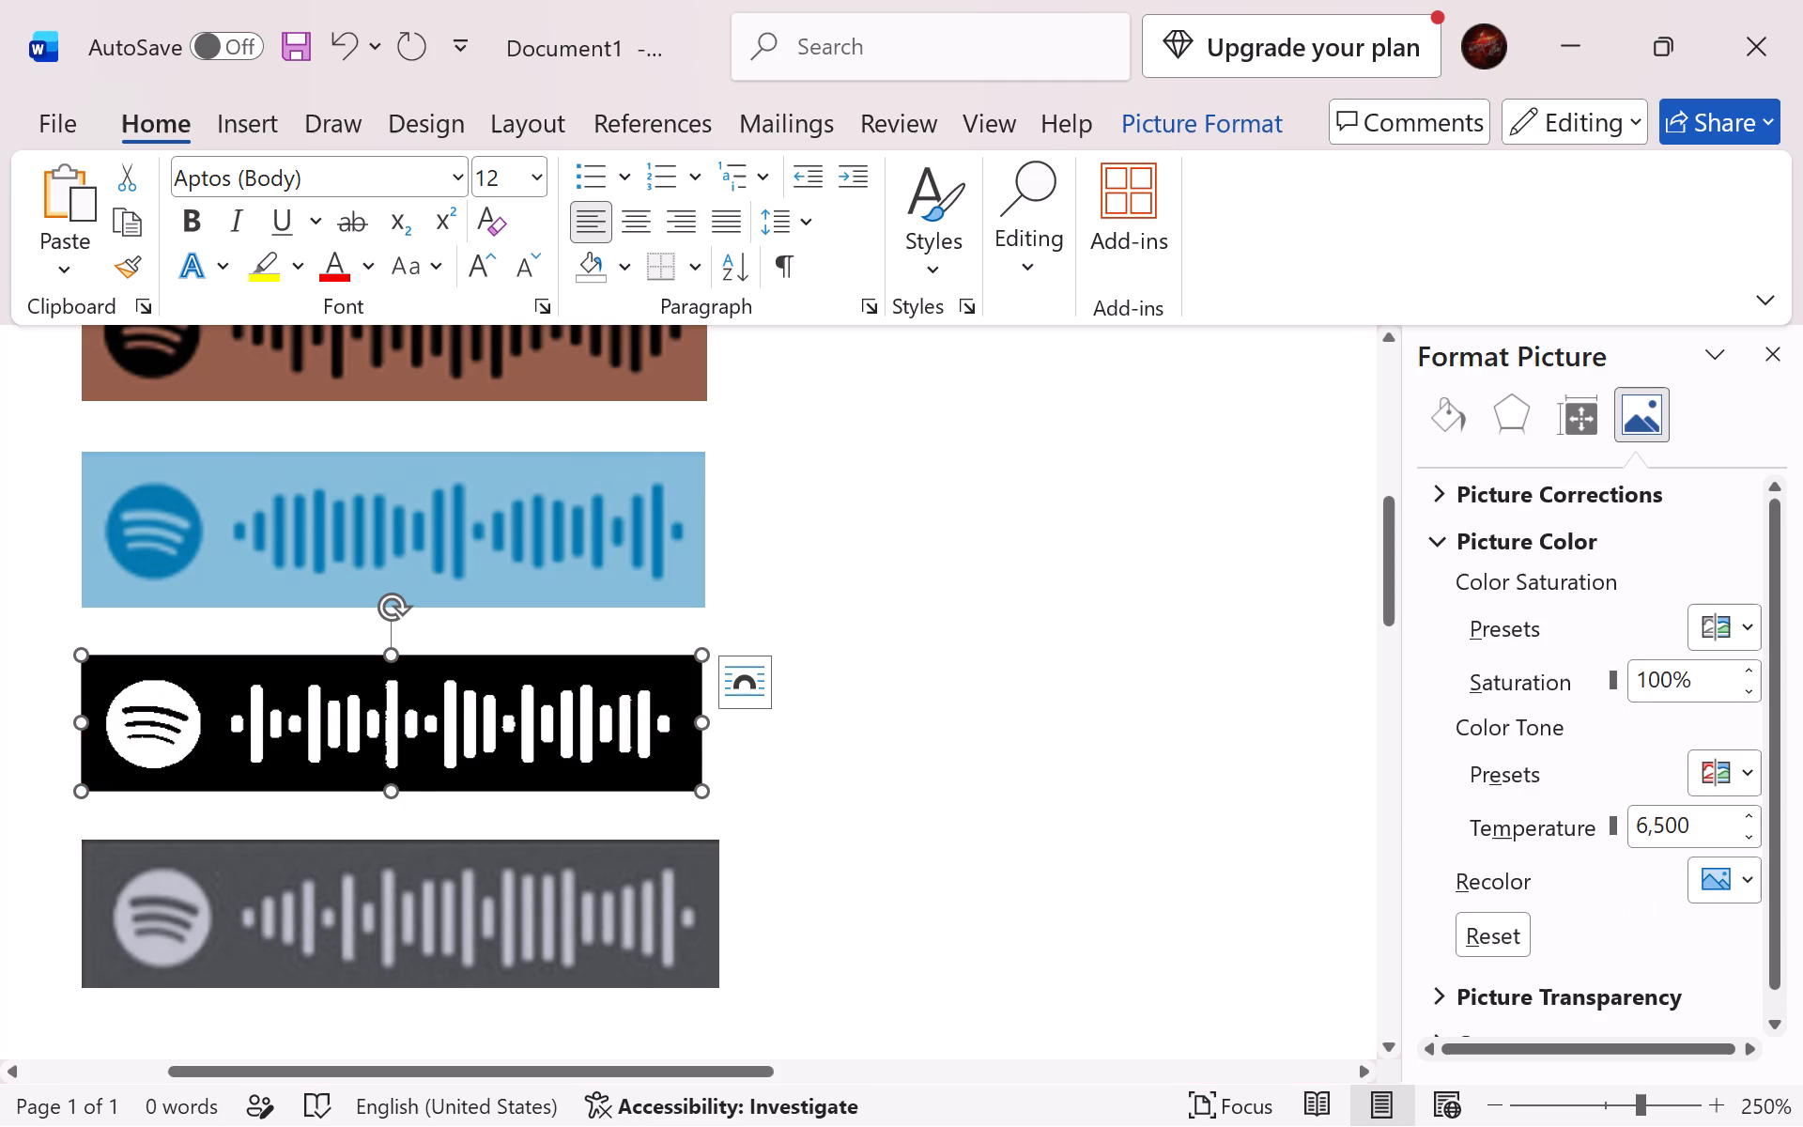
Narrow the dark grey Spotify code picture slightly to match the width of the black-and-white code above it.
{"action": "left_click", "coordinate": [609, 954]}
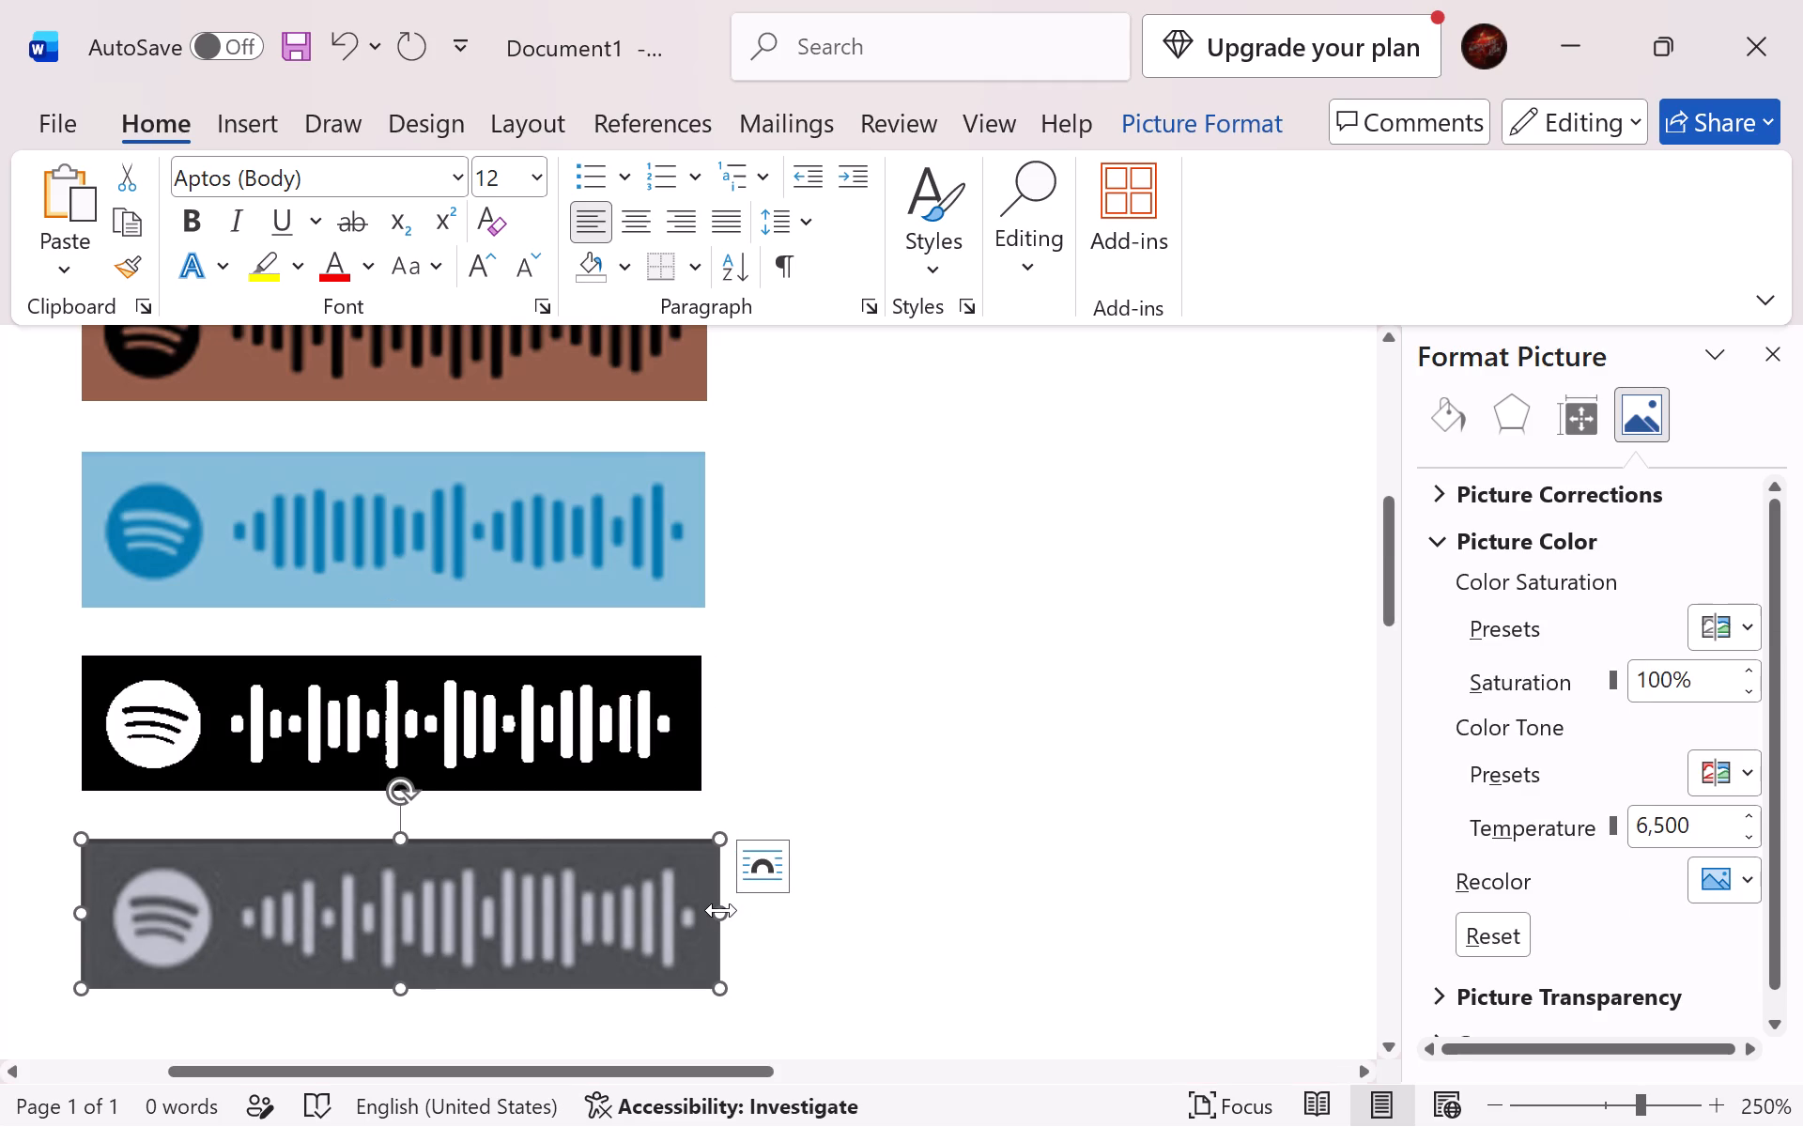
{"action": "left_click", "coordinate": [721, 910]}
{"action": "left_click_drag", "start_coordinate": [721, 910], "coordinate": [712, 910]}
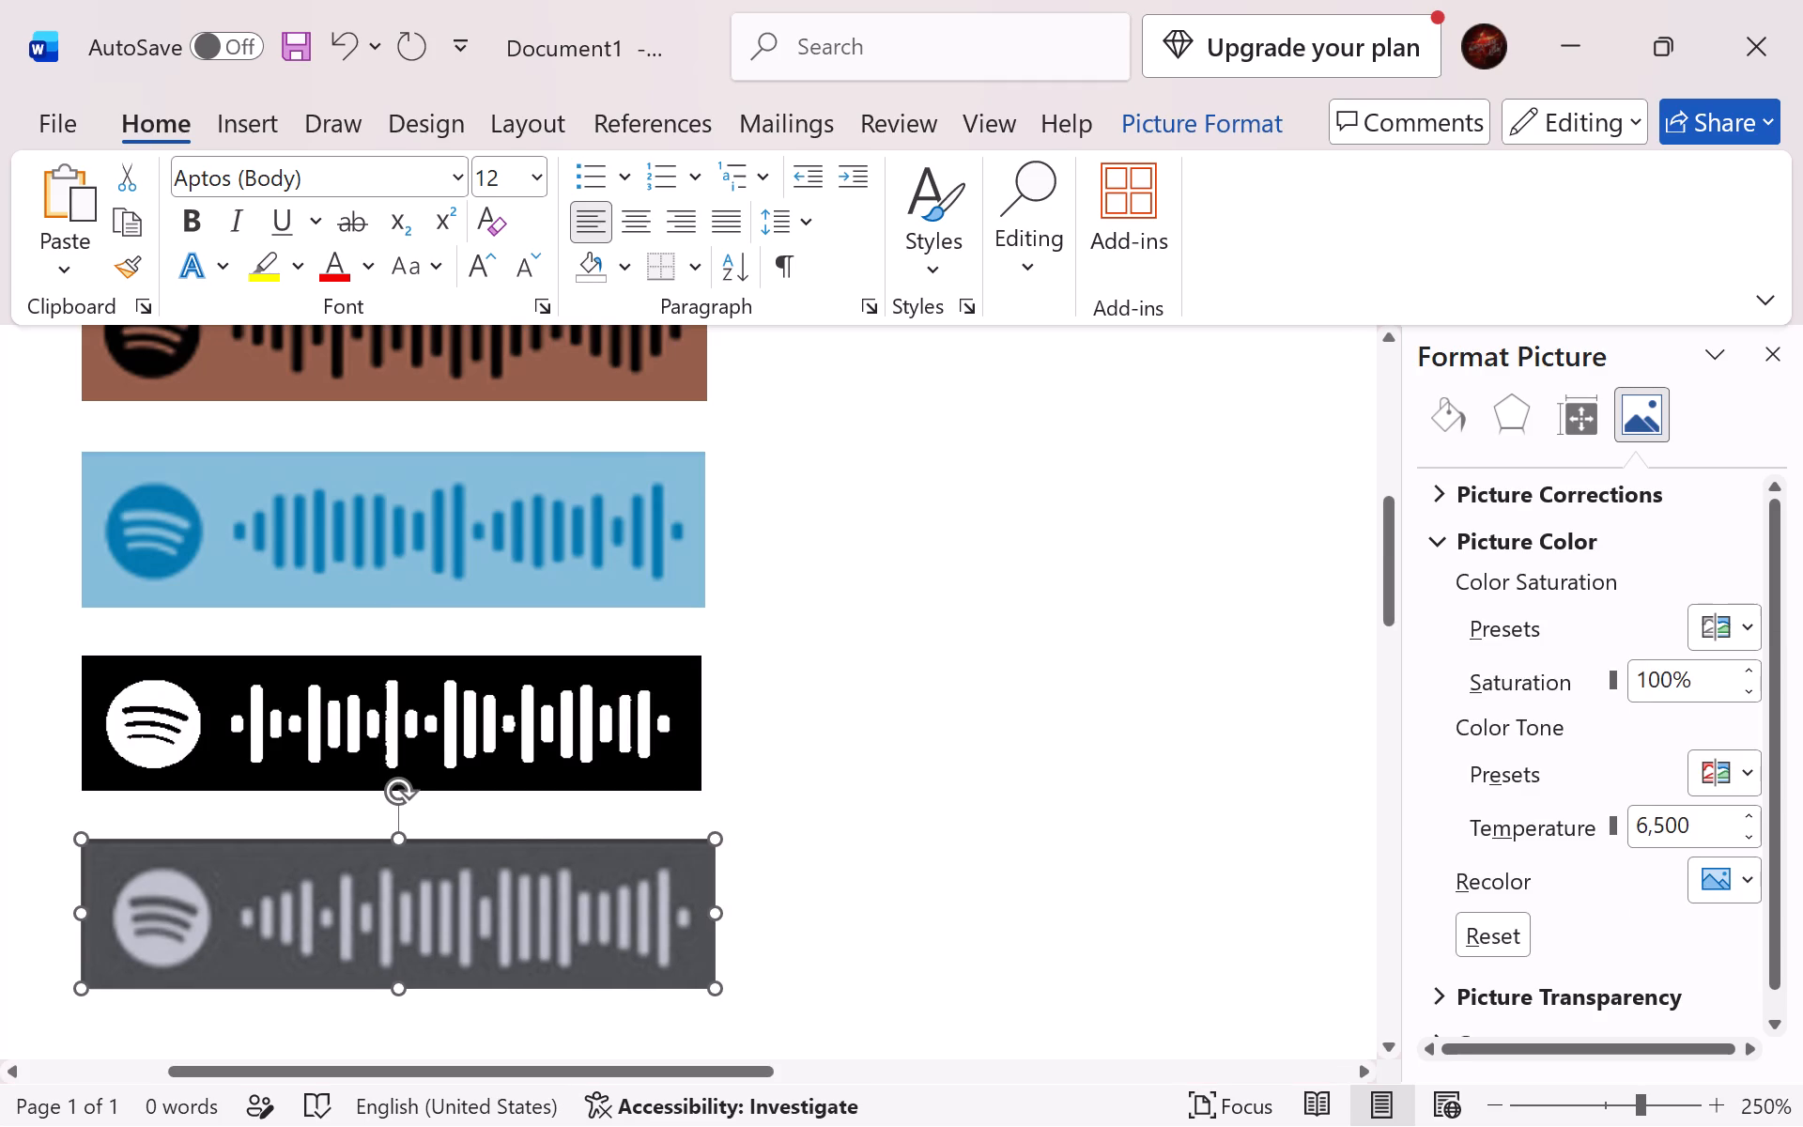
{"action": "left_click_drag", "start_coordinate": [712, 910], "coordinate": [698, 908]}
{"action": "left_click", "coordinate": [794, 874]}
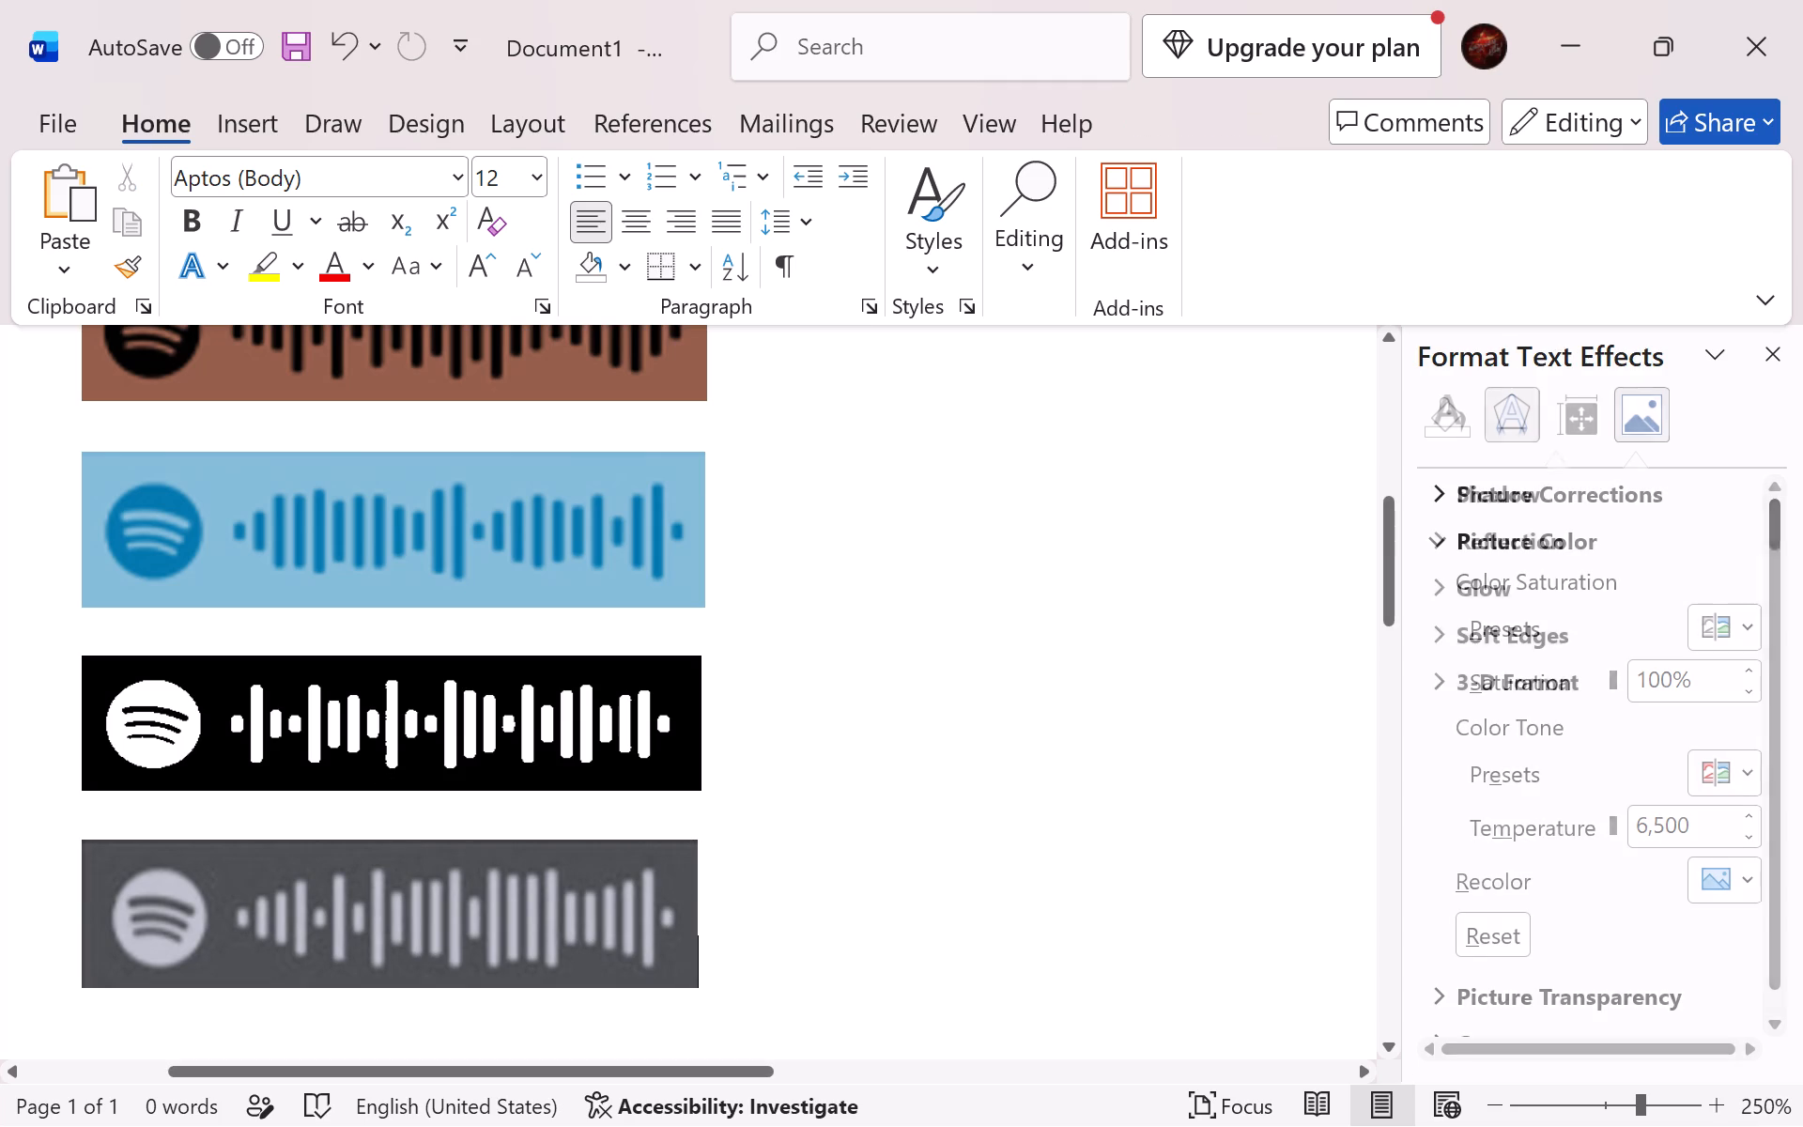
Recolour the dark grey Spotify code picture with the second, darker white-on-black preset.
{"action": "left_click", "coordinate": [532, 868]}
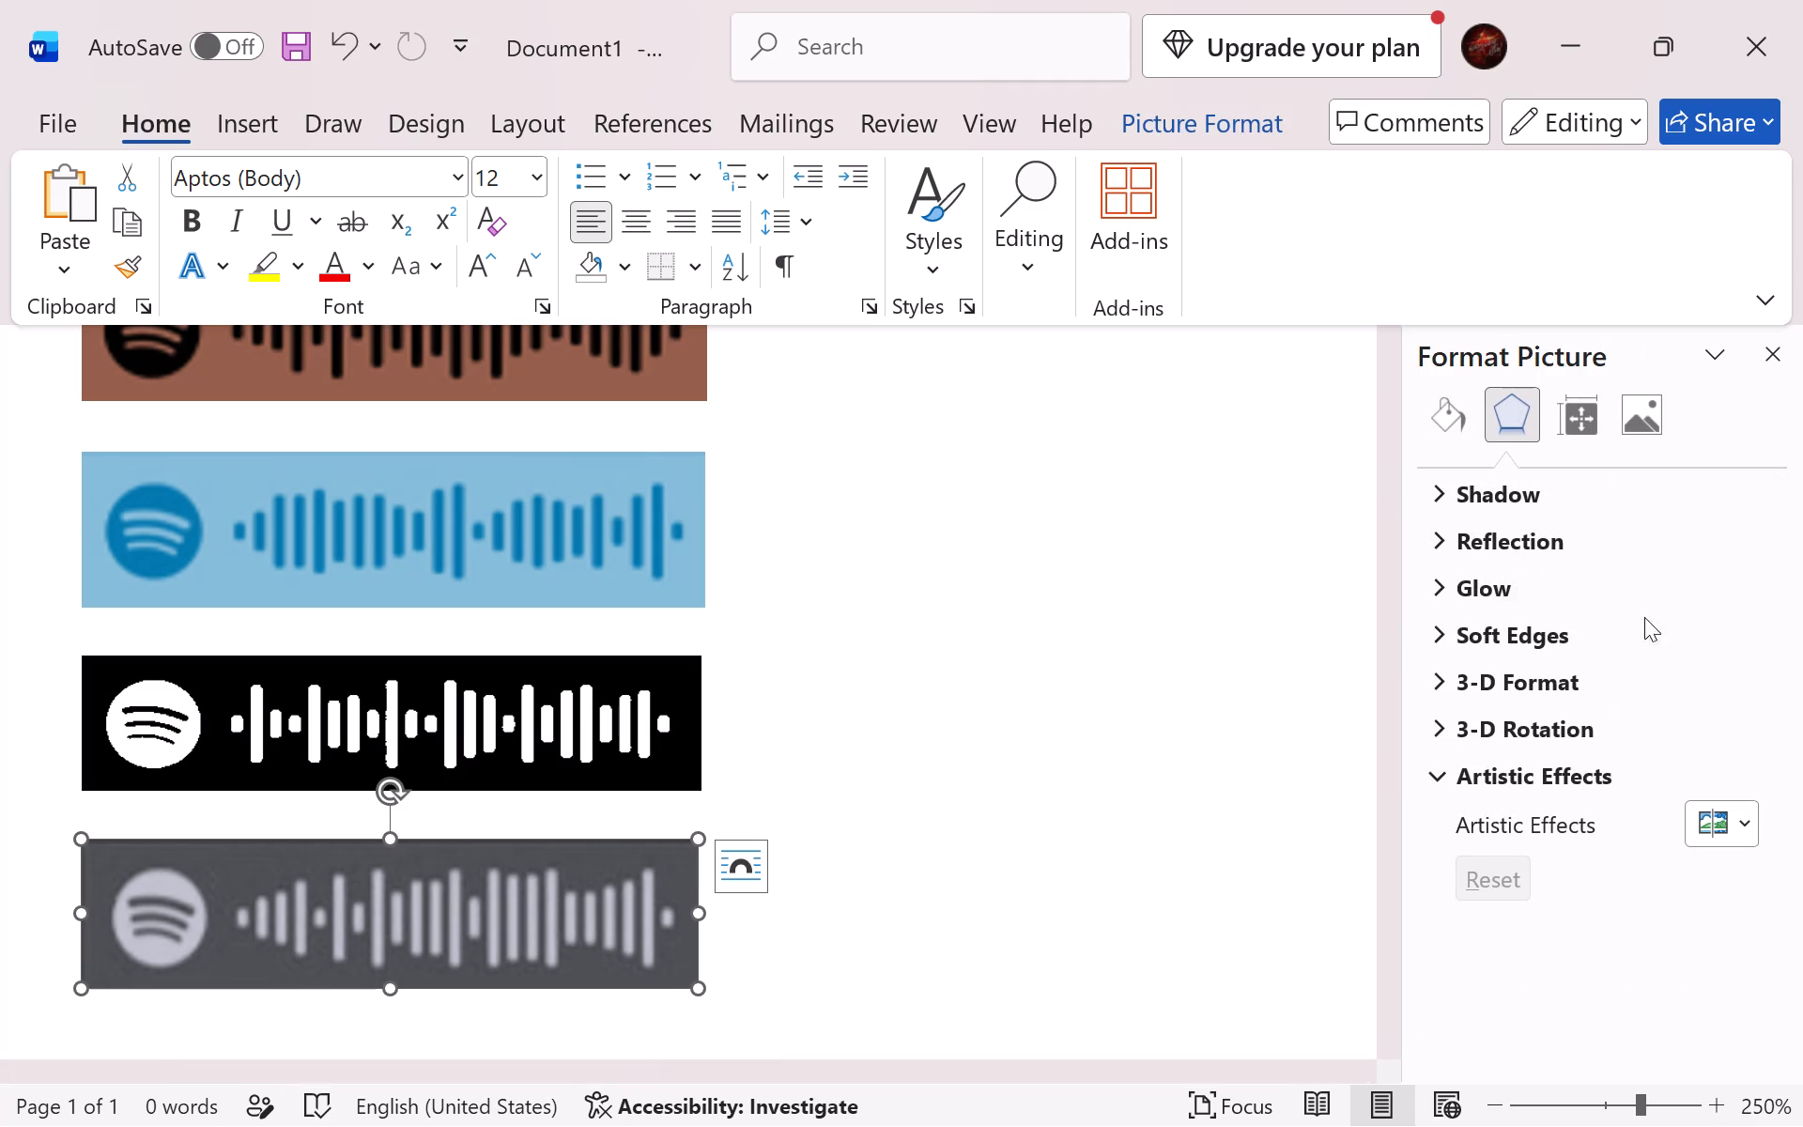
{"action": "left_click", "coordinate": [1645, 408]}
{"action": "scroll", "coordinate": [1624, 831], "scroll_direction": "down", "scroll_amount": 2}
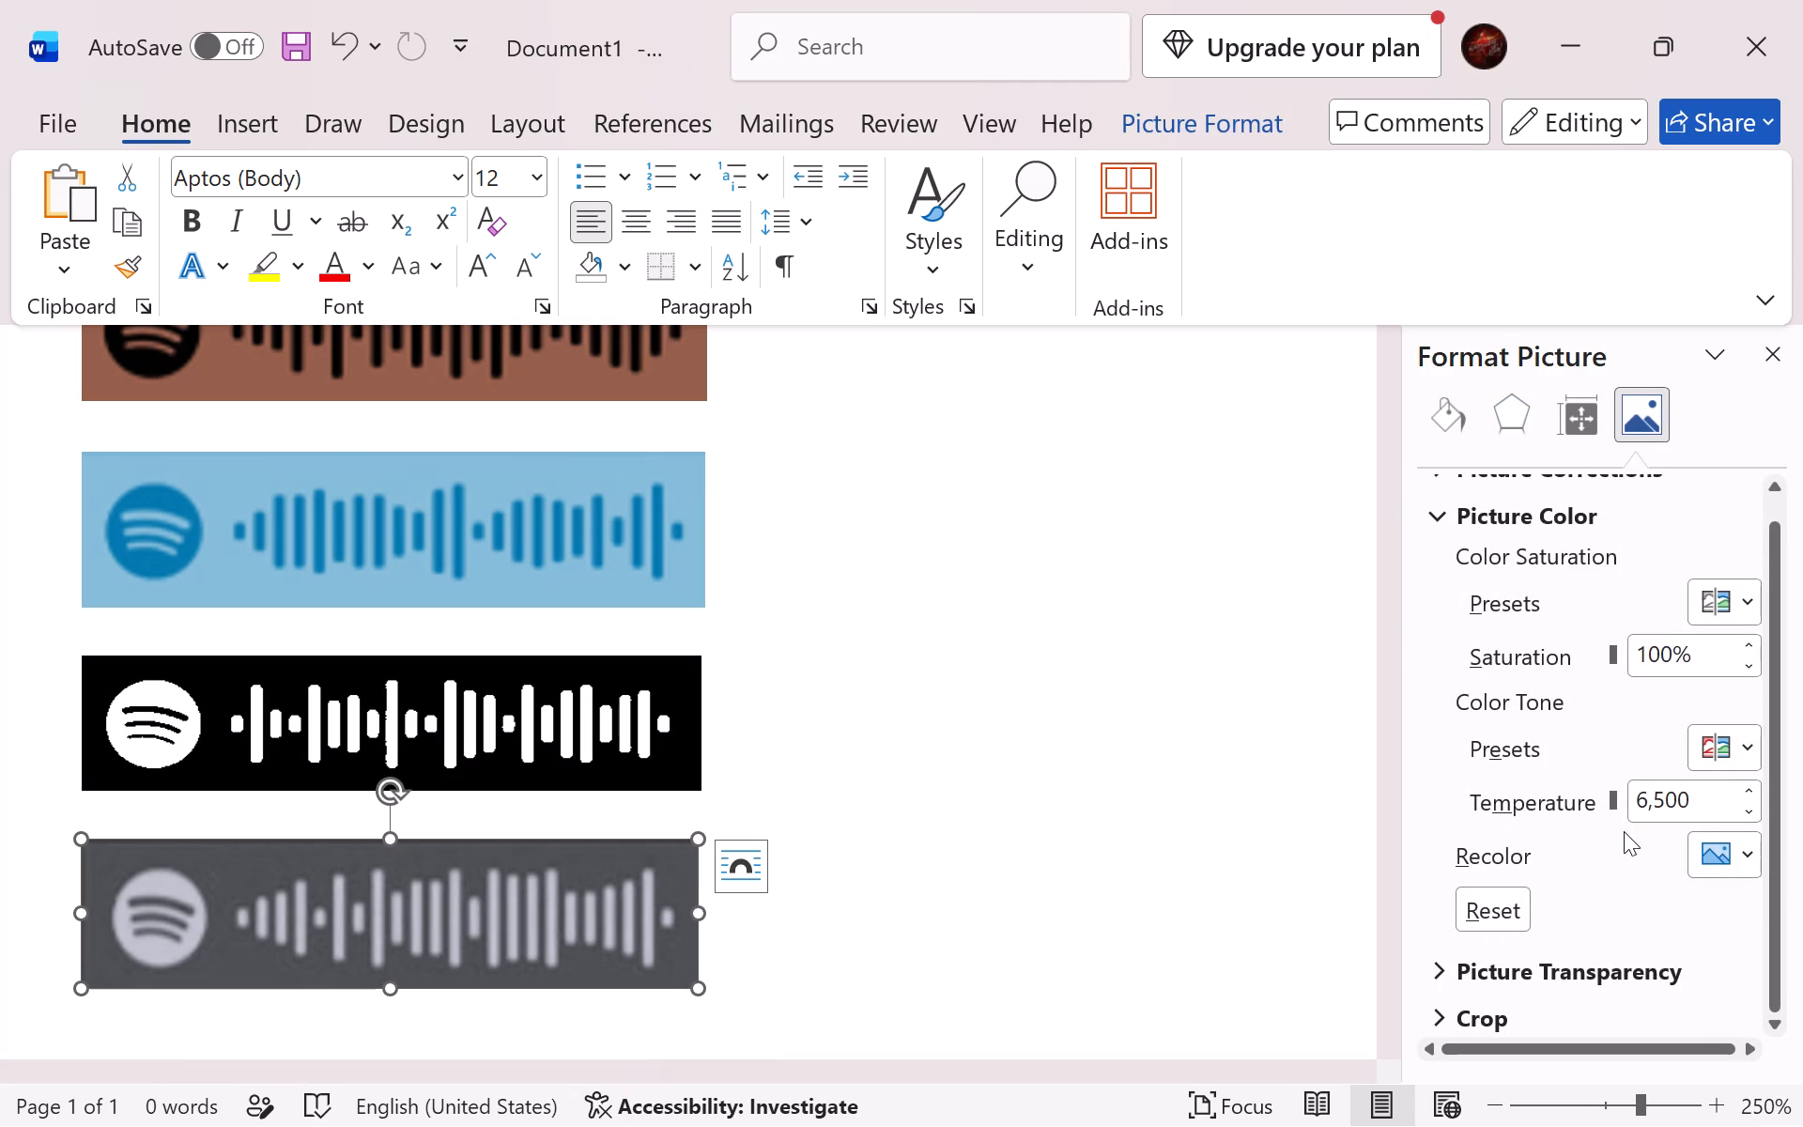
{"action": "left_click", "coordinate": [1726, 863]}
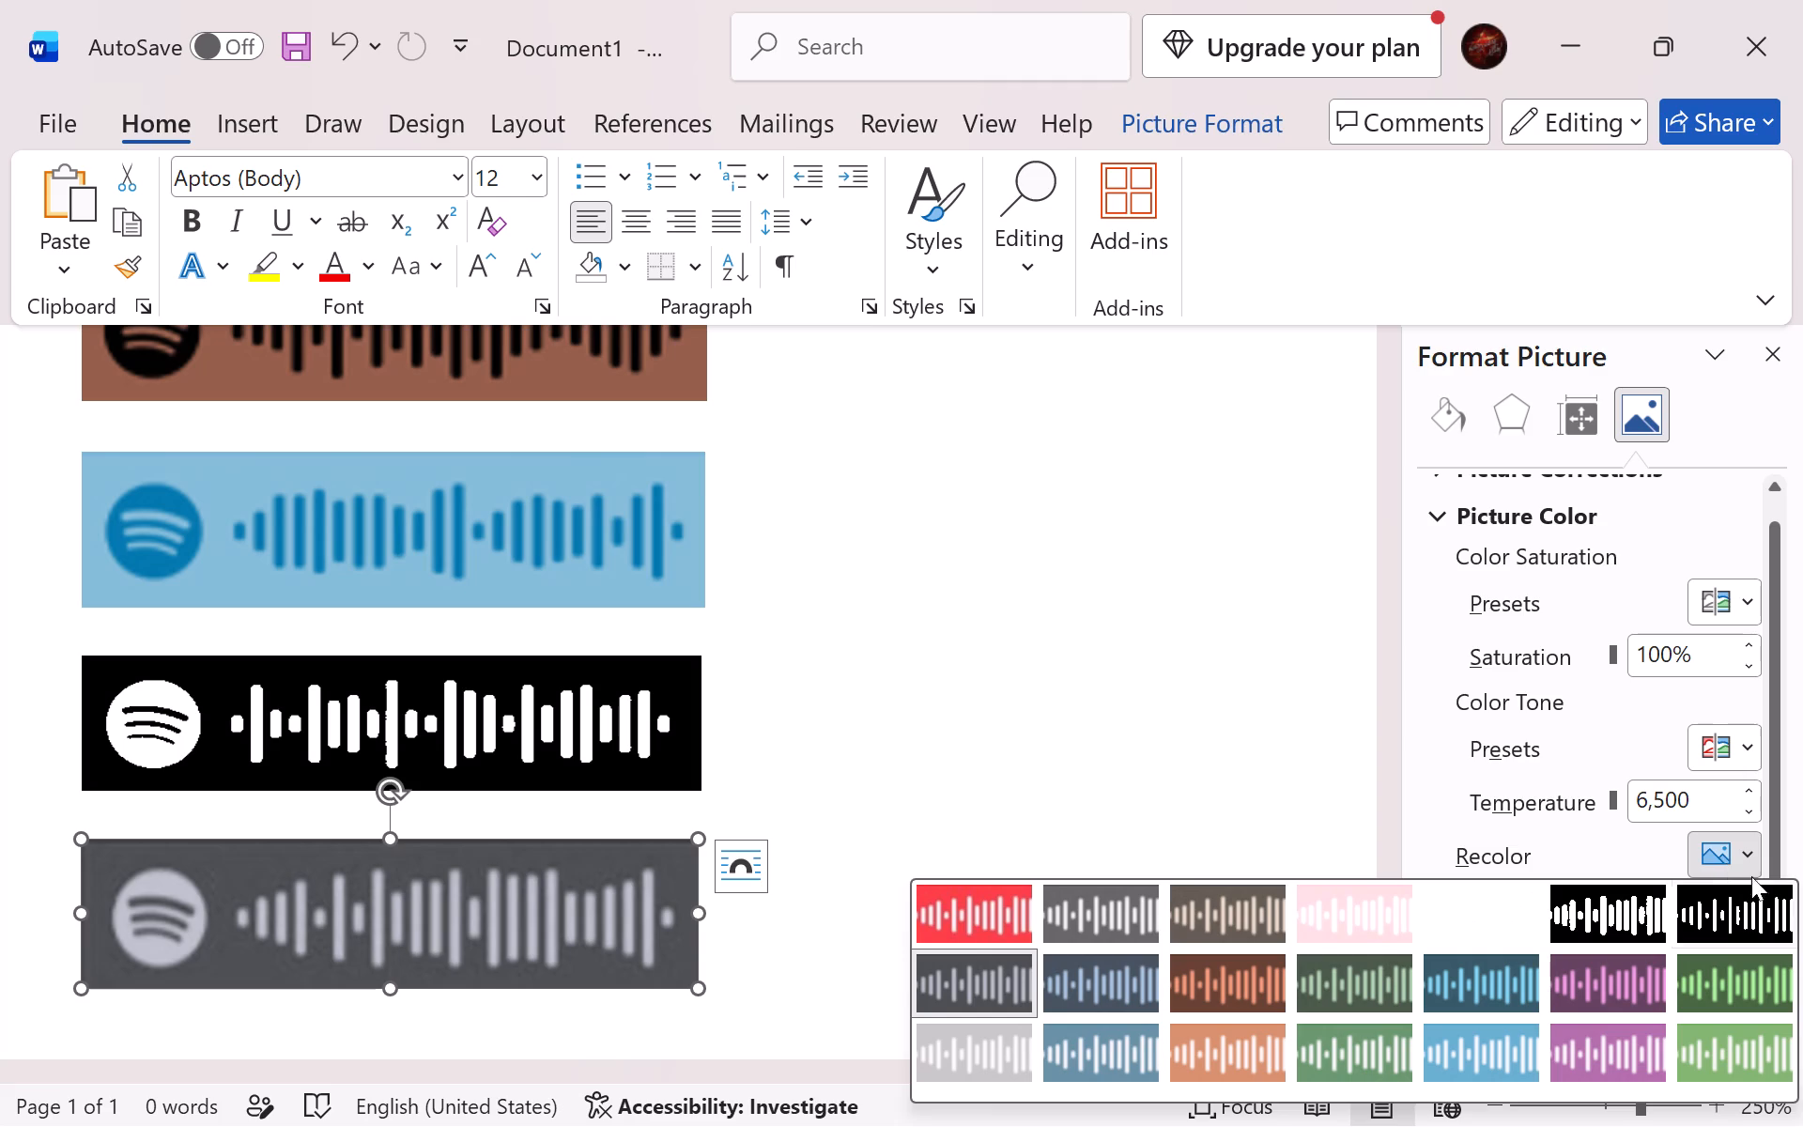
{"action": "left_click", "coordinate": [1753, 903]}
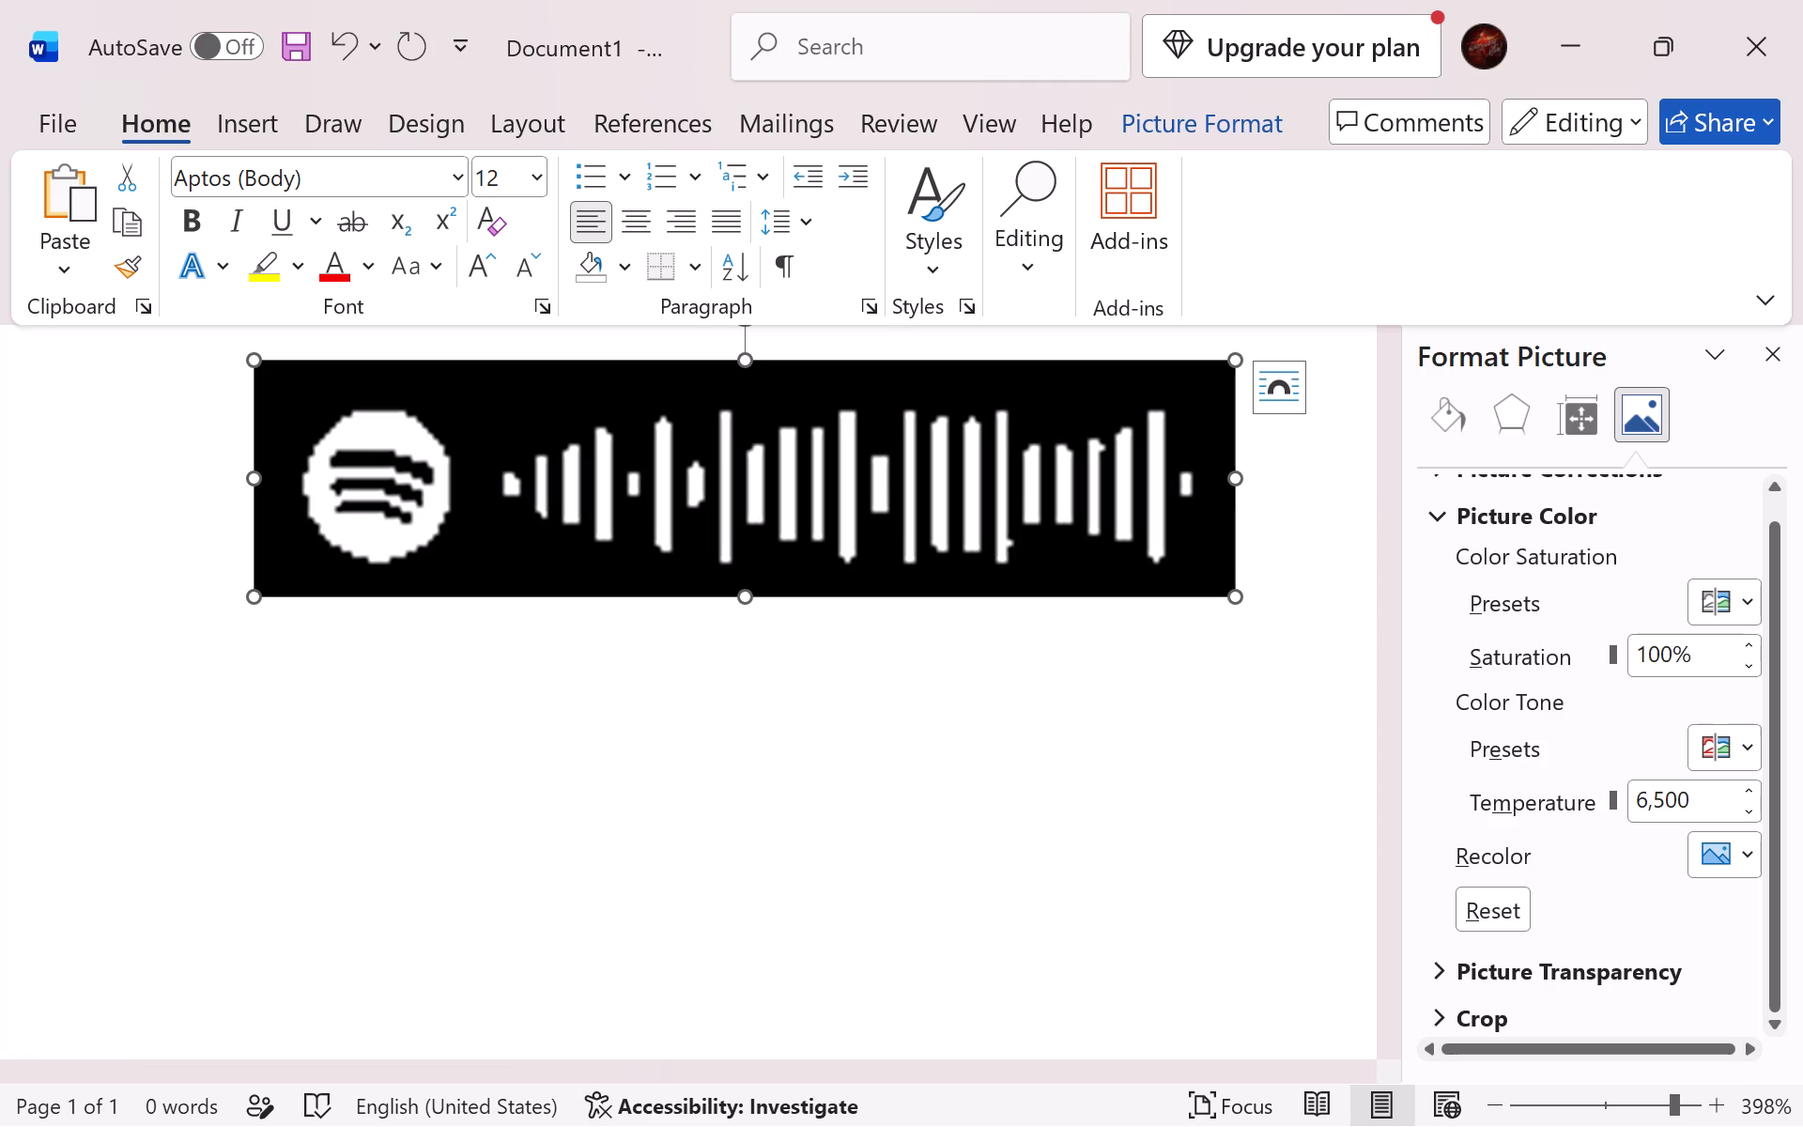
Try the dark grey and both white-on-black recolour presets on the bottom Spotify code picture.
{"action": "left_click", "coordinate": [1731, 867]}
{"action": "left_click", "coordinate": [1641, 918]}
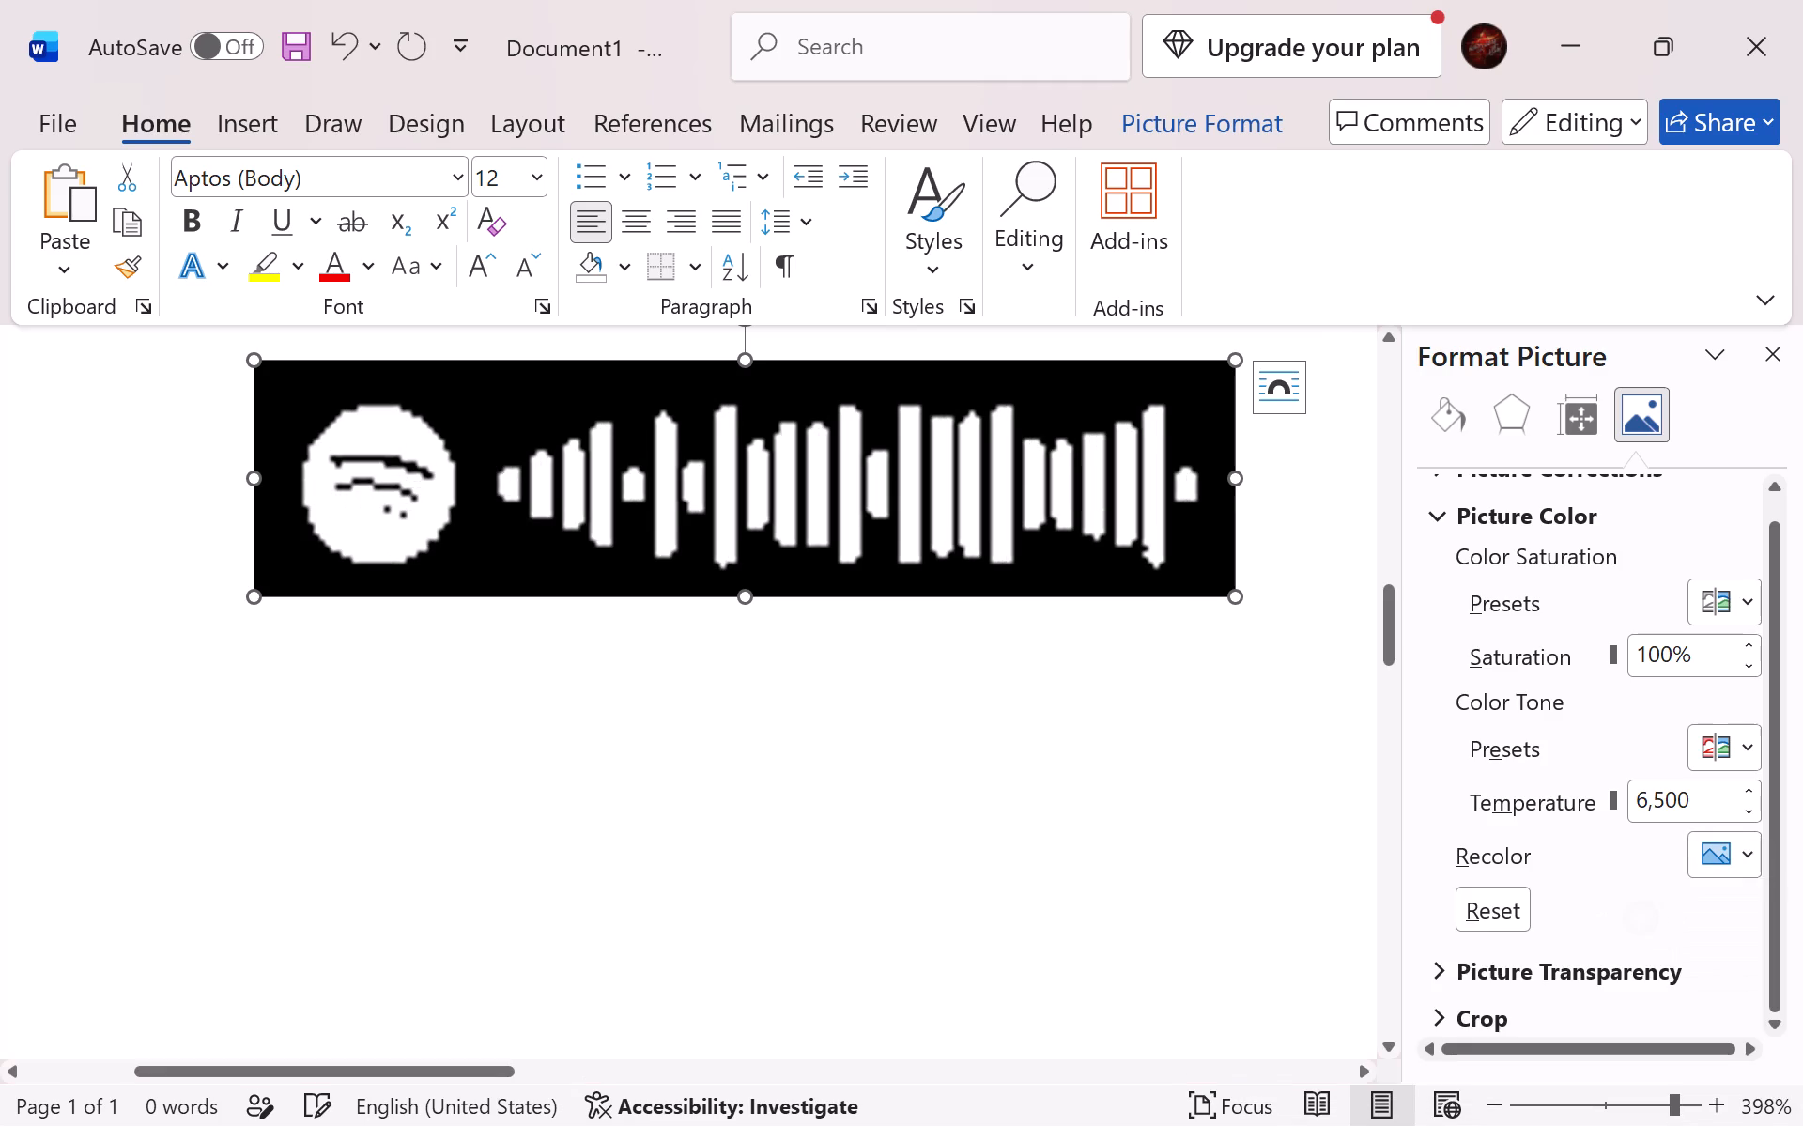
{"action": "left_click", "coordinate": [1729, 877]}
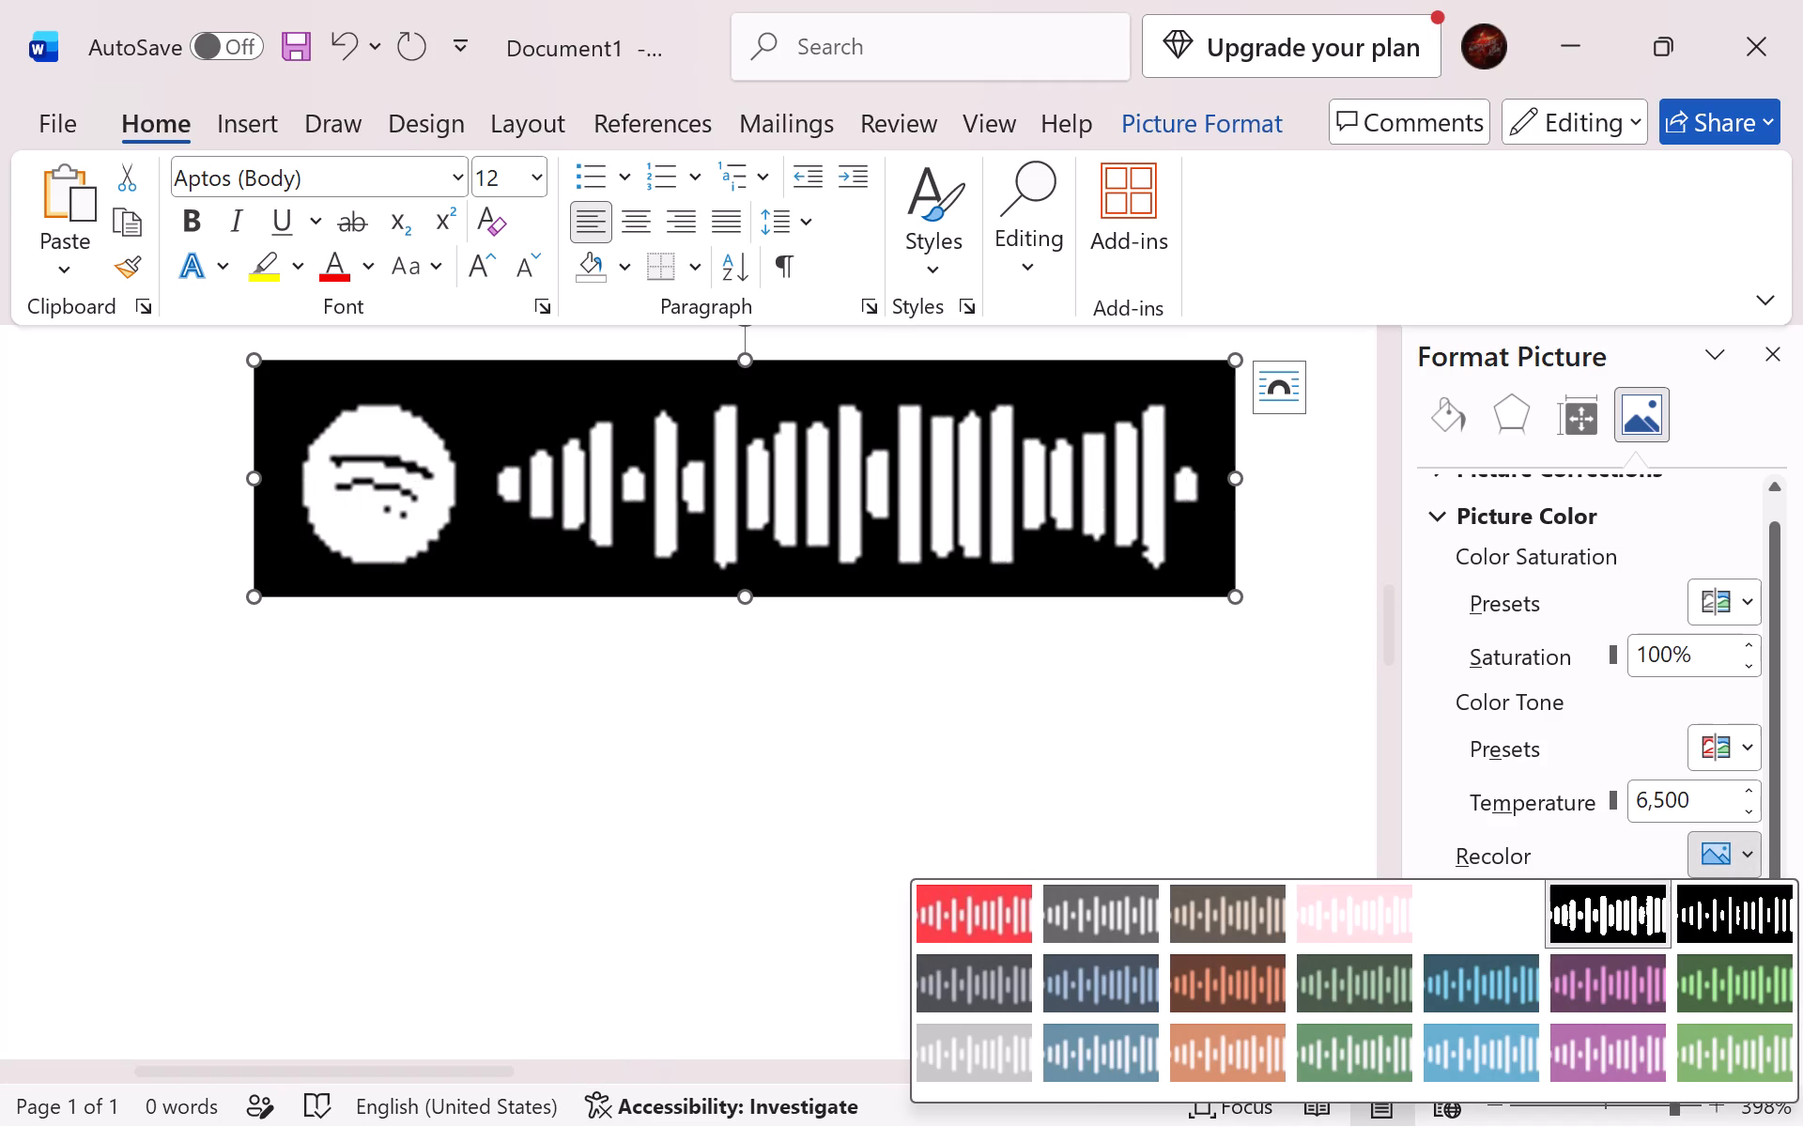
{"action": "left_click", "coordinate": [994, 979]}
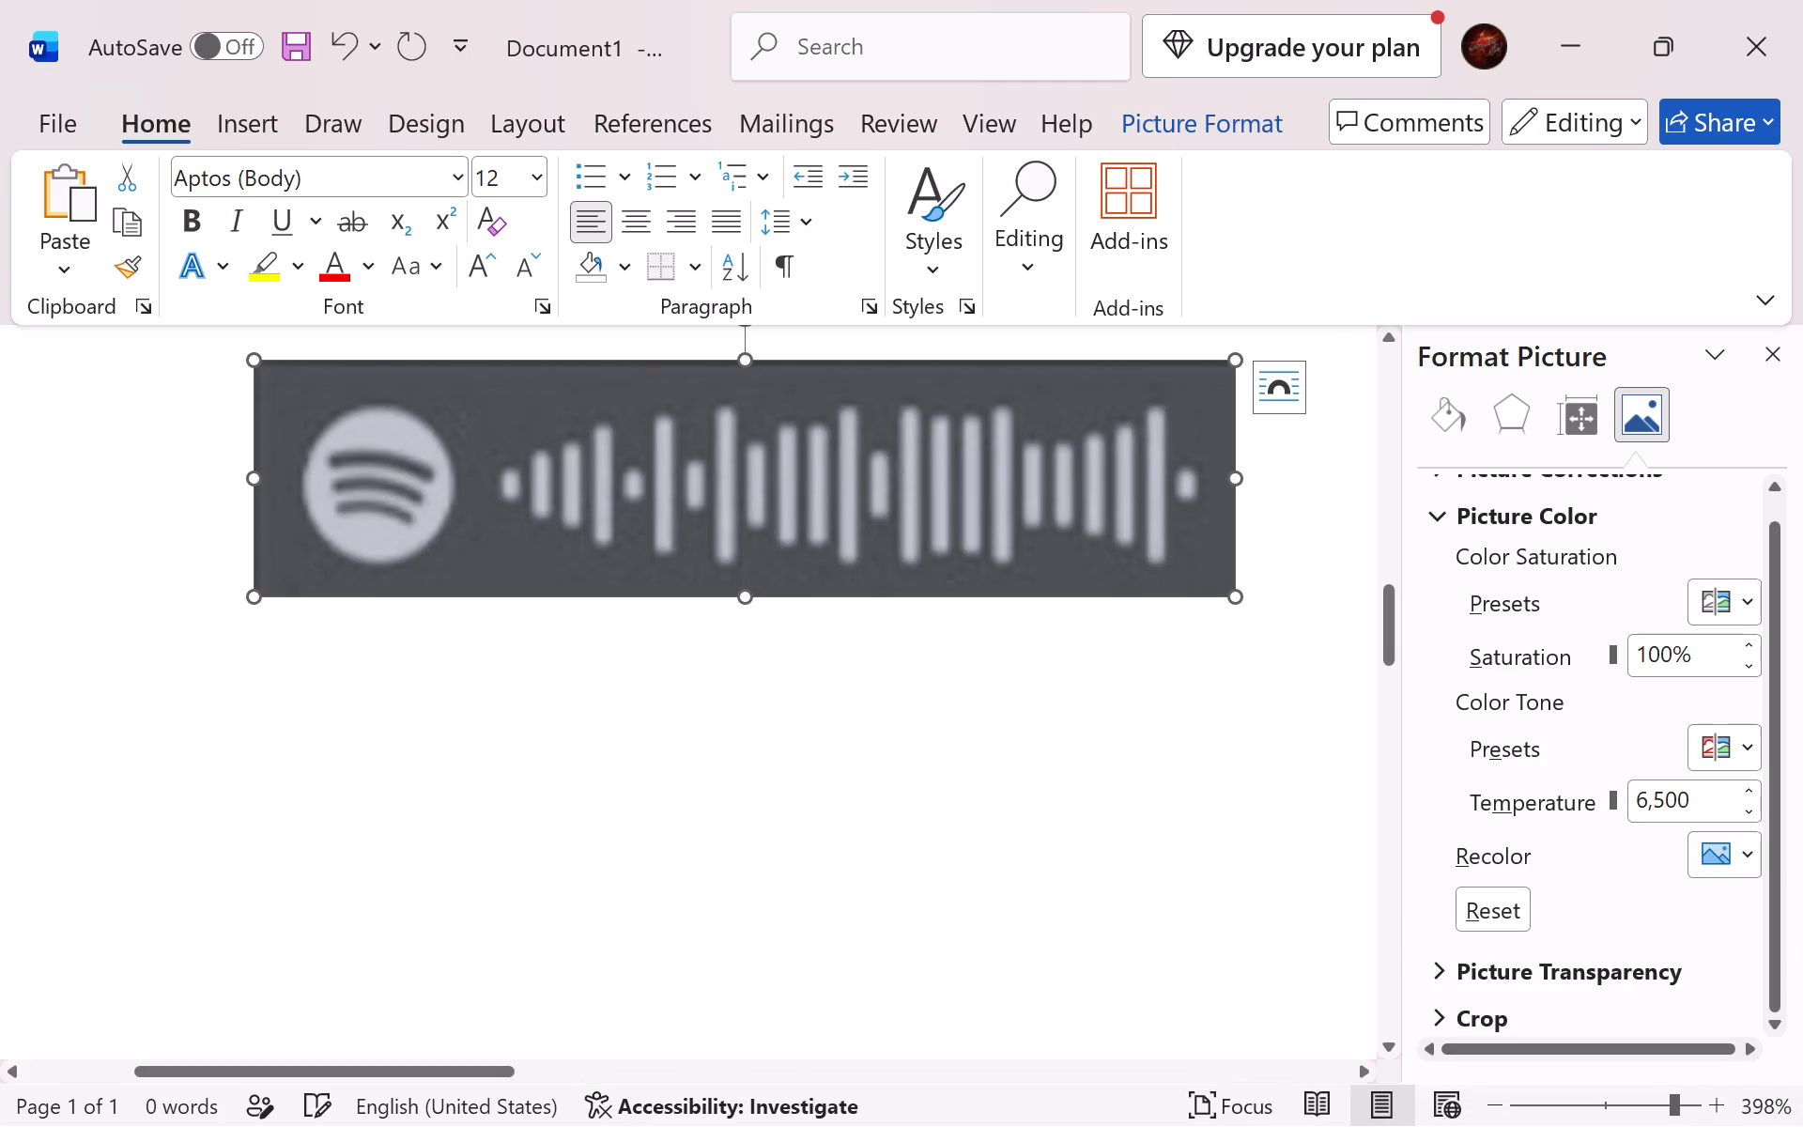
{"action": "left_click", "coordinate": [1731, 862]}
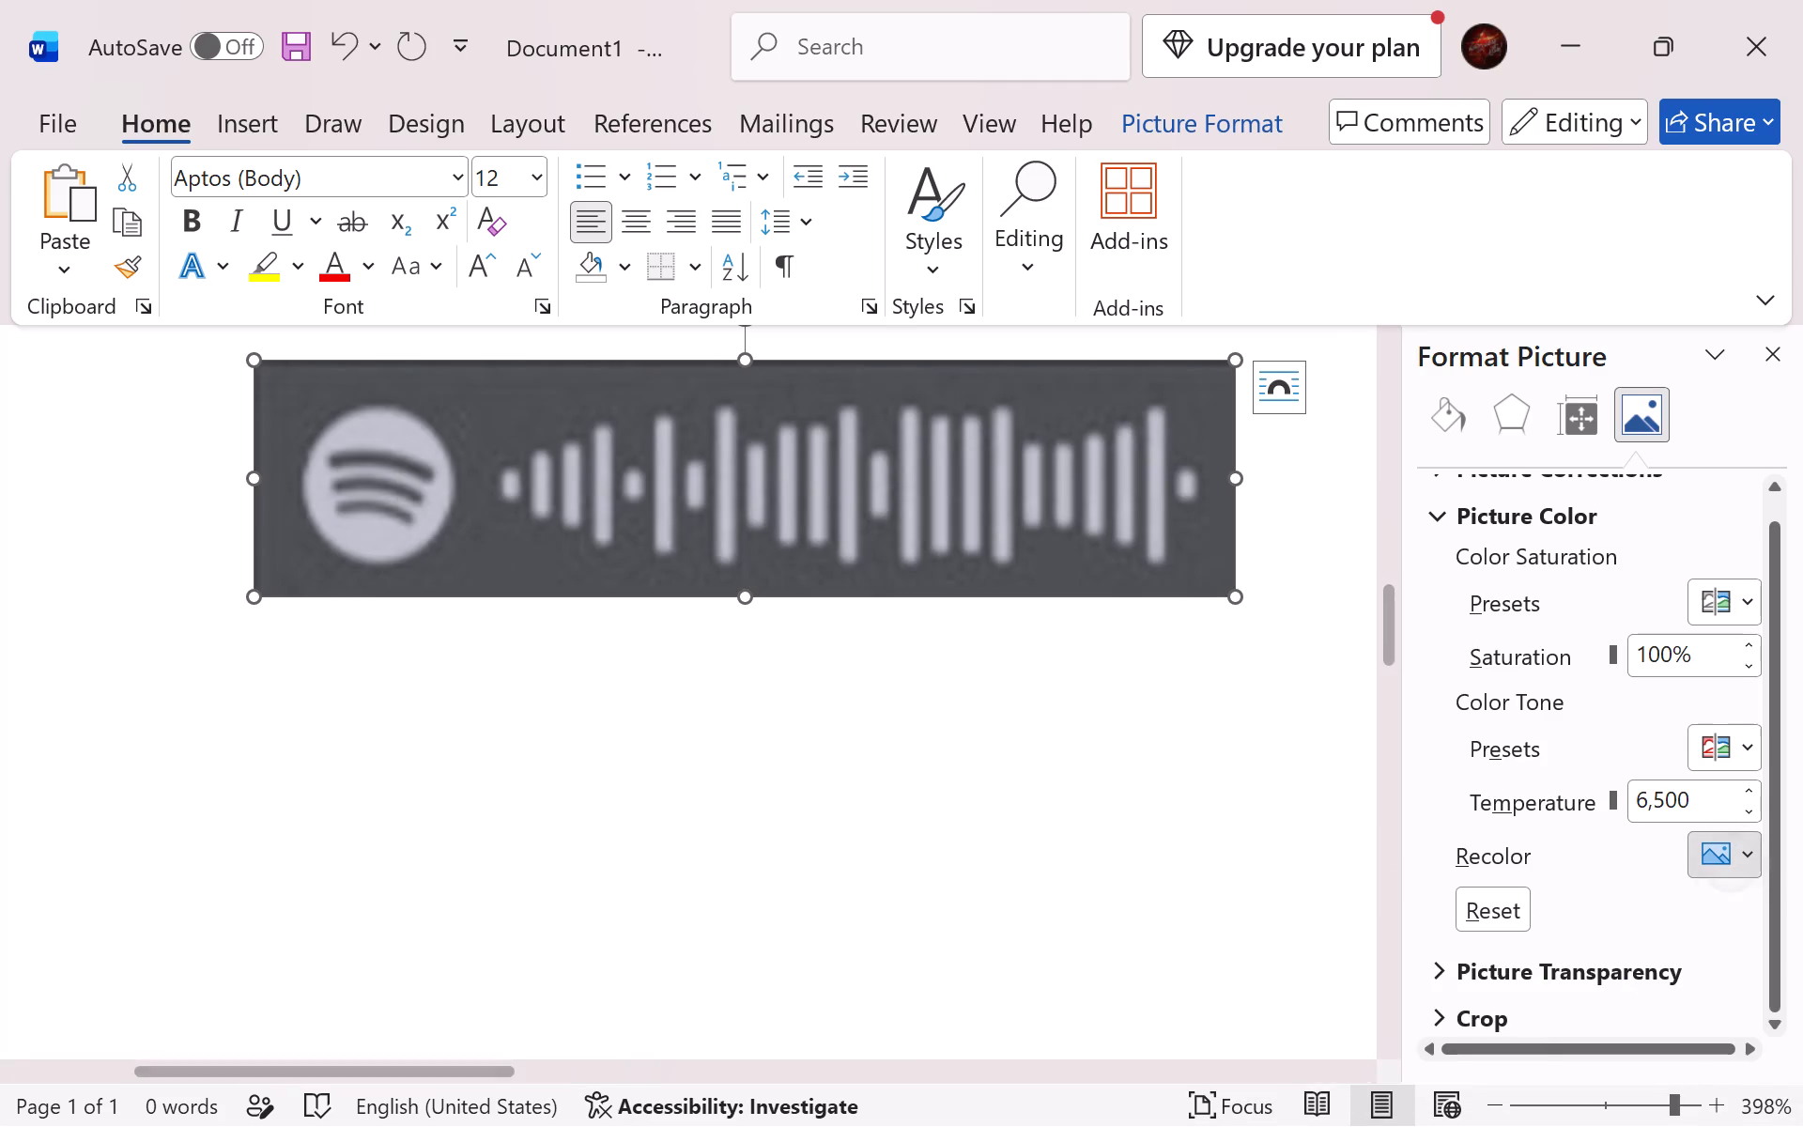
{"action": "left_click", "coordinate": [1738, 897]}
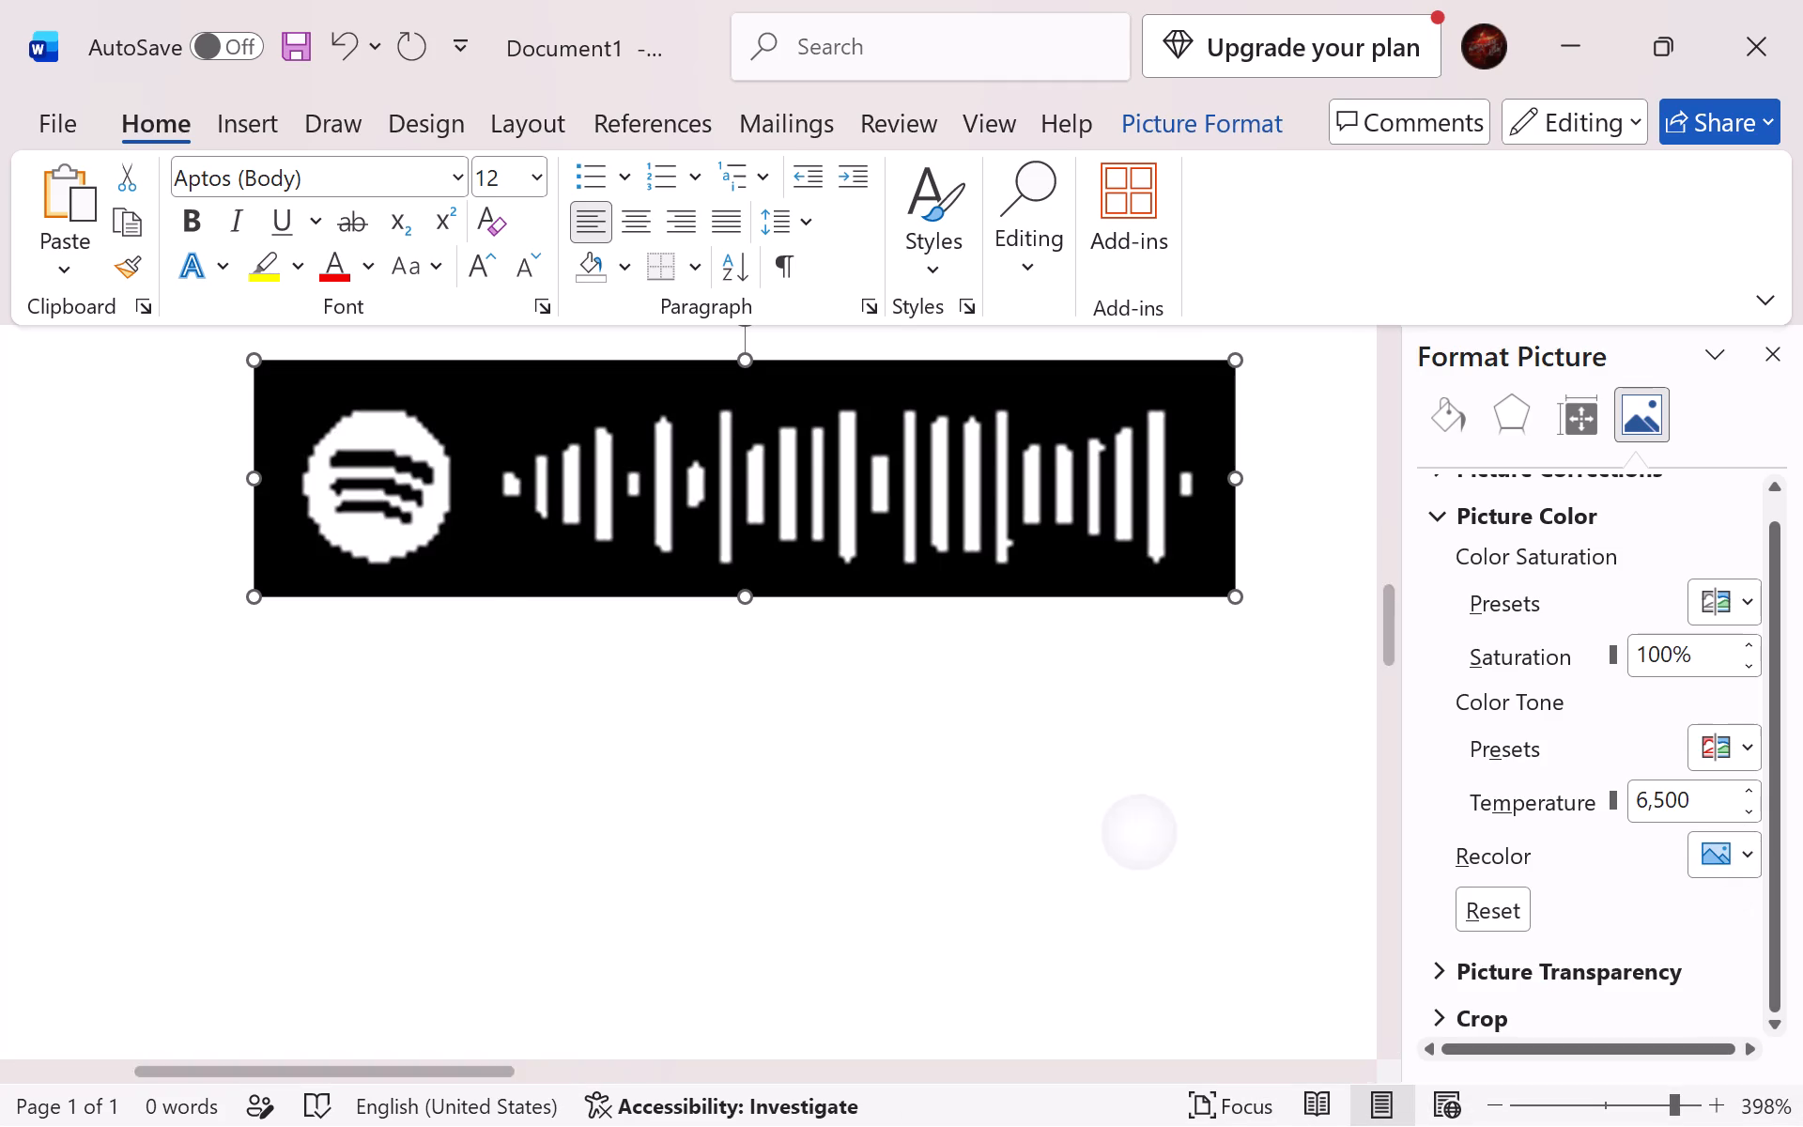
Apply the artistic effect that renders the logo and bars as thin white outlines on black to the Spotify code below the blue one.
{"action": "scroll", "coordinate": [954, 715], "scroll_direction": "up", "scroll_amount": 1}
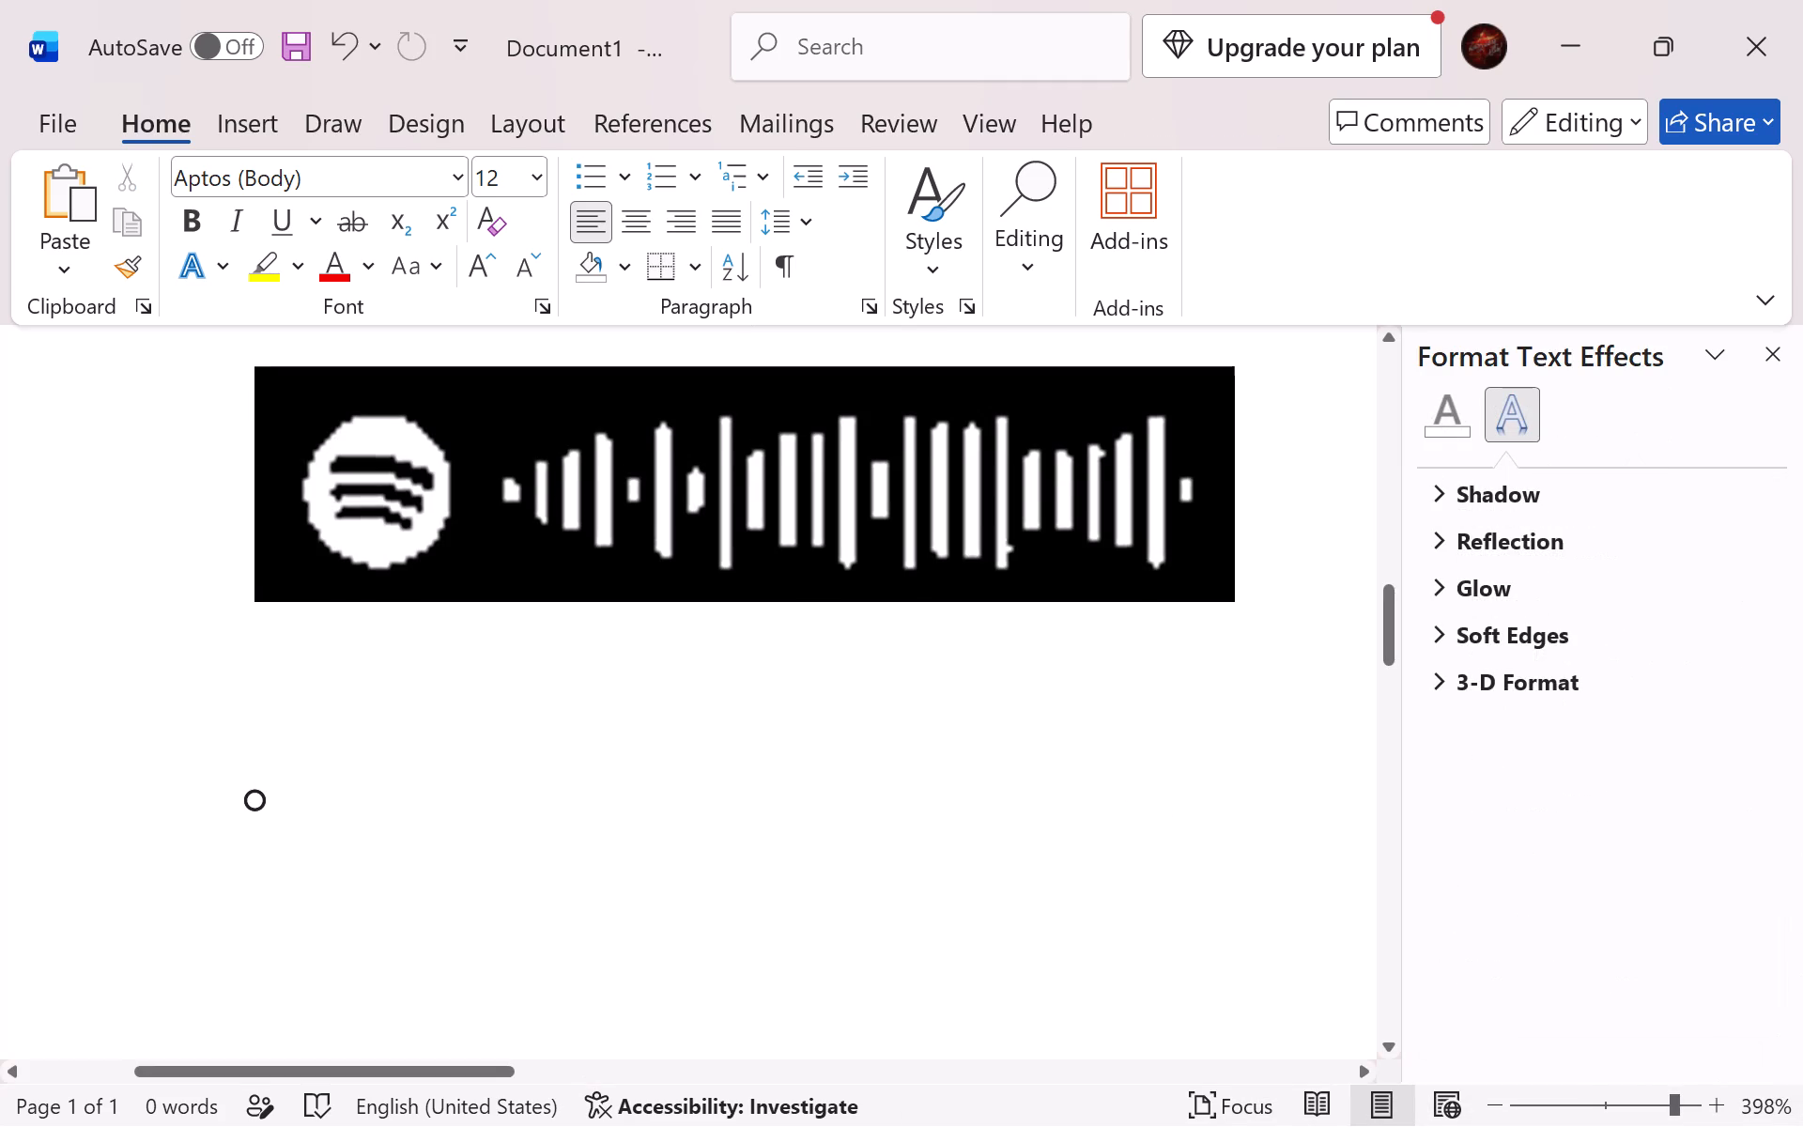
{"action": "scroll", "coordinate": [954, 715], "scroll_direction": "up", "scroll_amount": 4}
{"action": "left_click", "coordinate": [812, 736]}
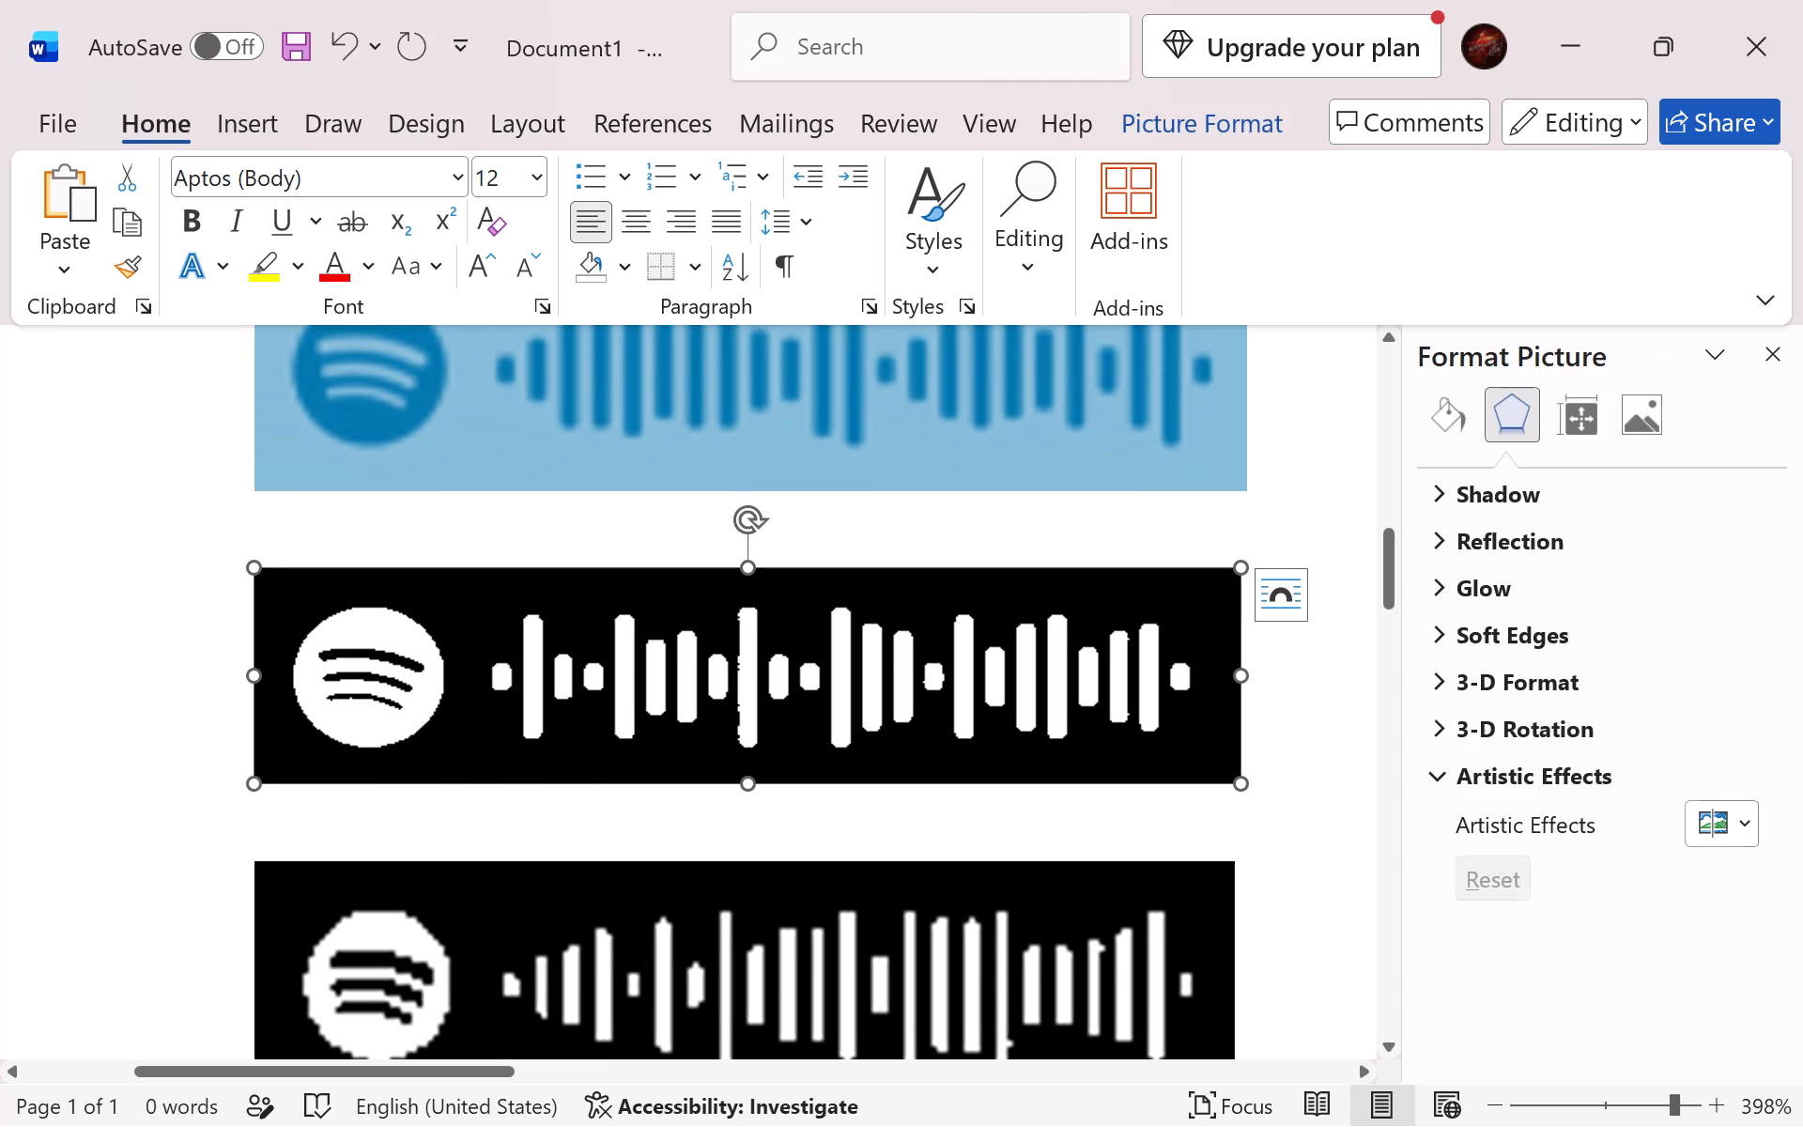
{"action": "left_click", "coordinate": [1734, 821]}
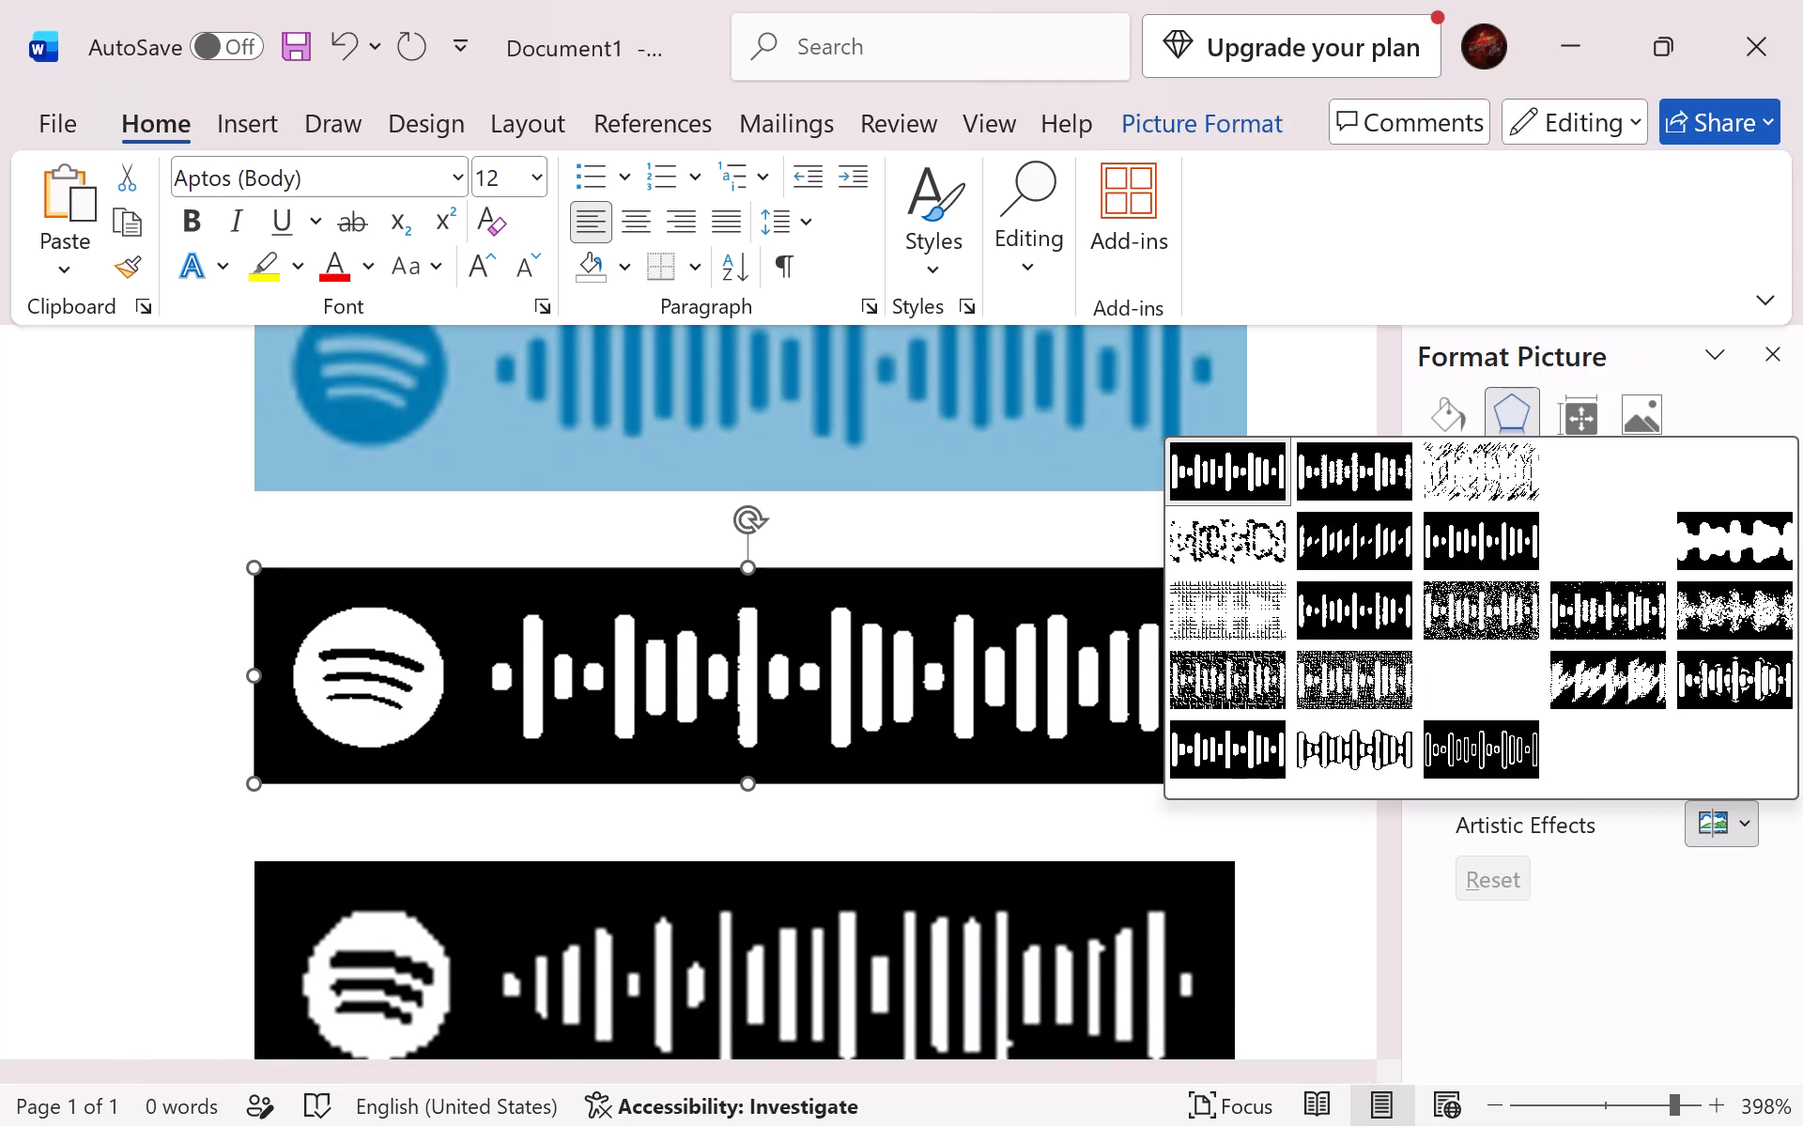
{"action": "left_click", "coordinate": [1474, 752]}
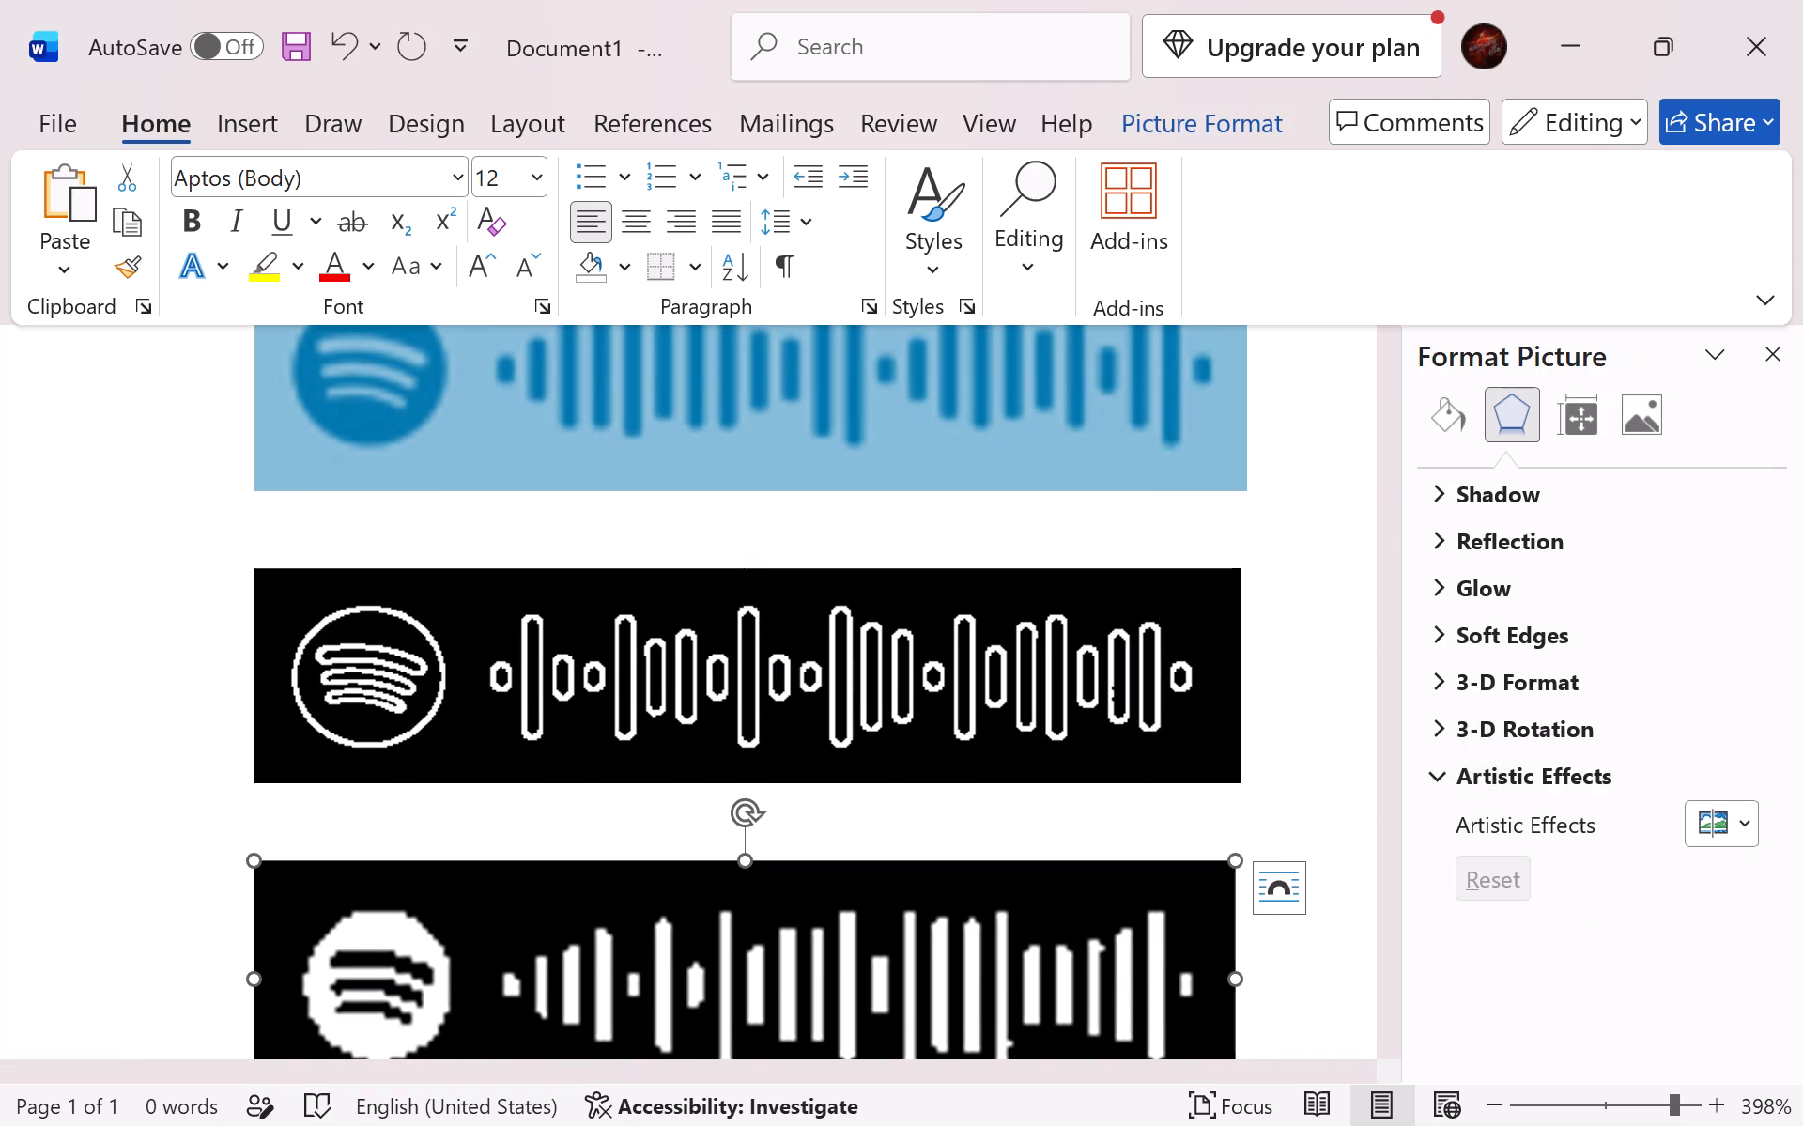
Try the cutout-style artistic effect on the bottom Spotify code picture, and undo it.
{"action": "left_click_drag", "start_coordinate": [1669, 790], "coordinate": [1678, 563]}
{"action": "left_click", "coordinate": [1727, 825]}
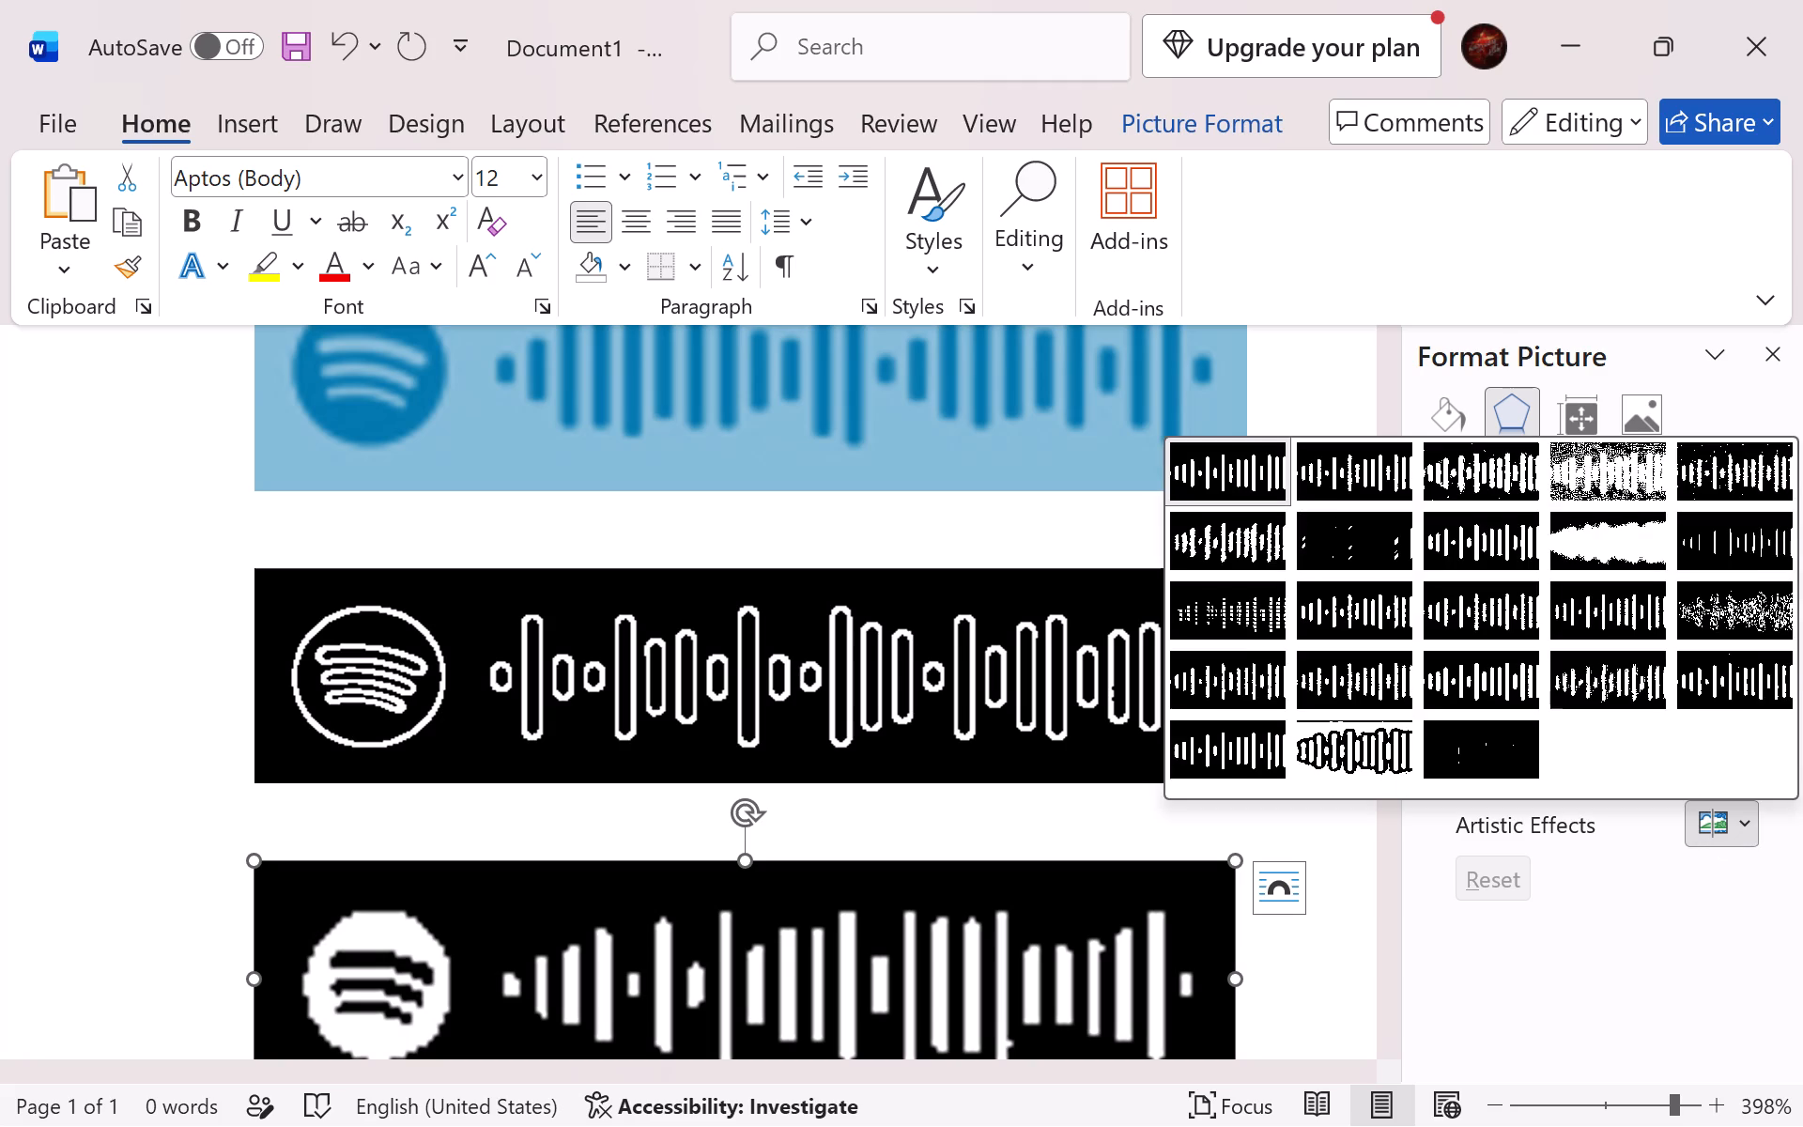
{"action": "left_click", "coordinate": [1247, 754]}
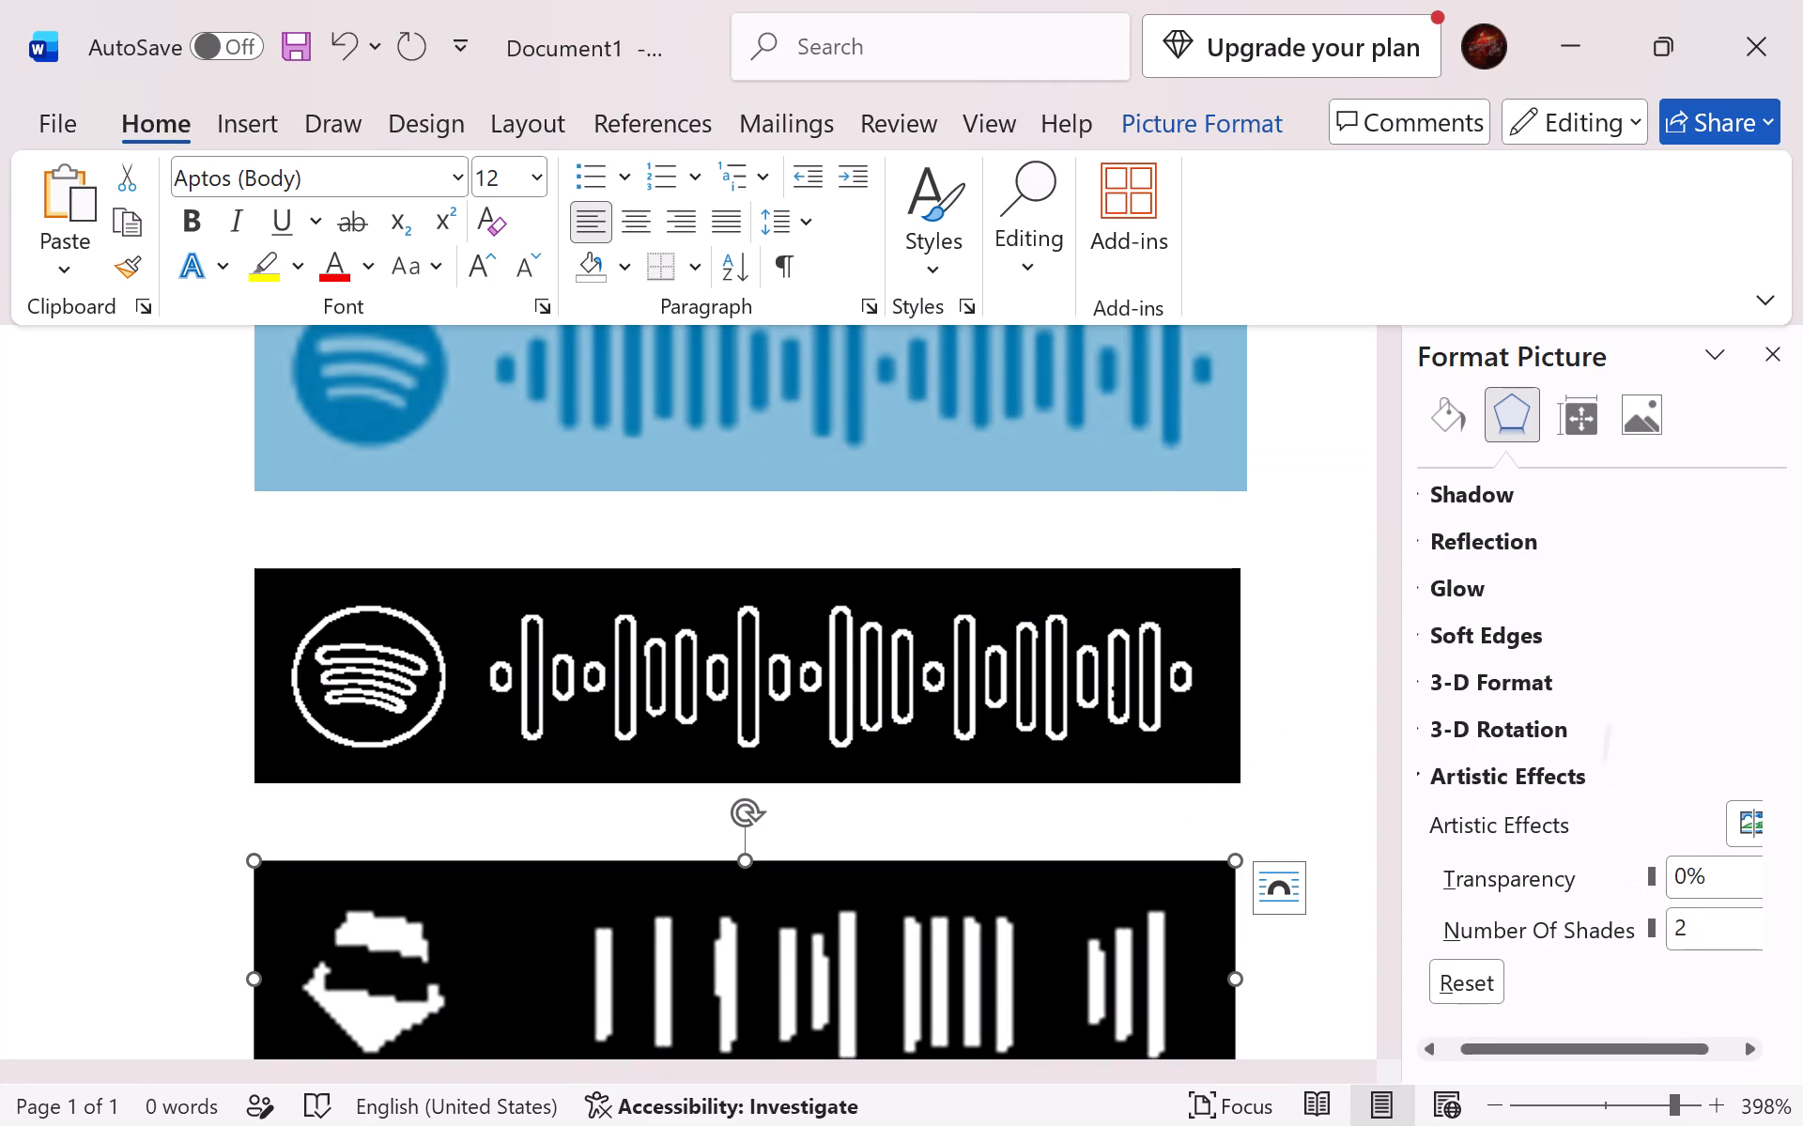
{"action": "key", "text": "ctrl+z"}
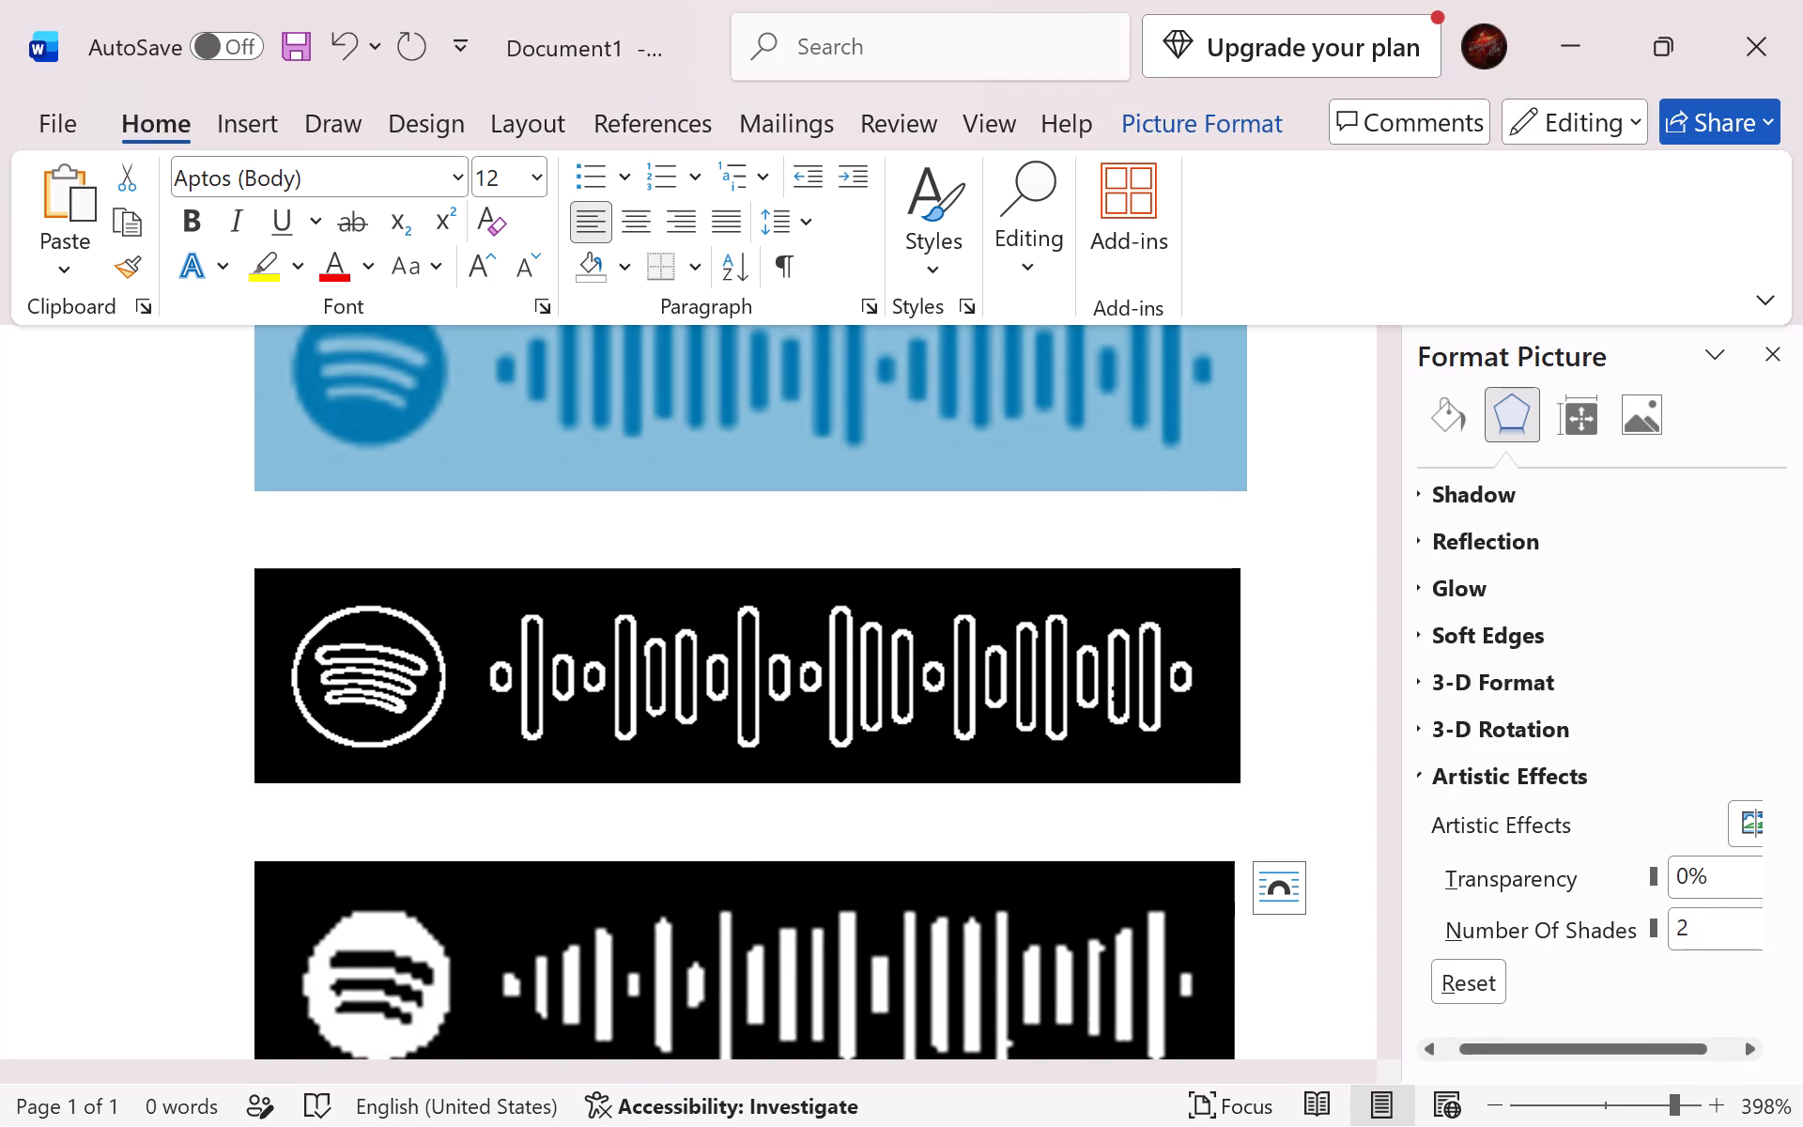
Recolour the bottom Spotify code picture with the lighter sage green preset.
{"action": "left_click", "coordinate": [1646, 400]}
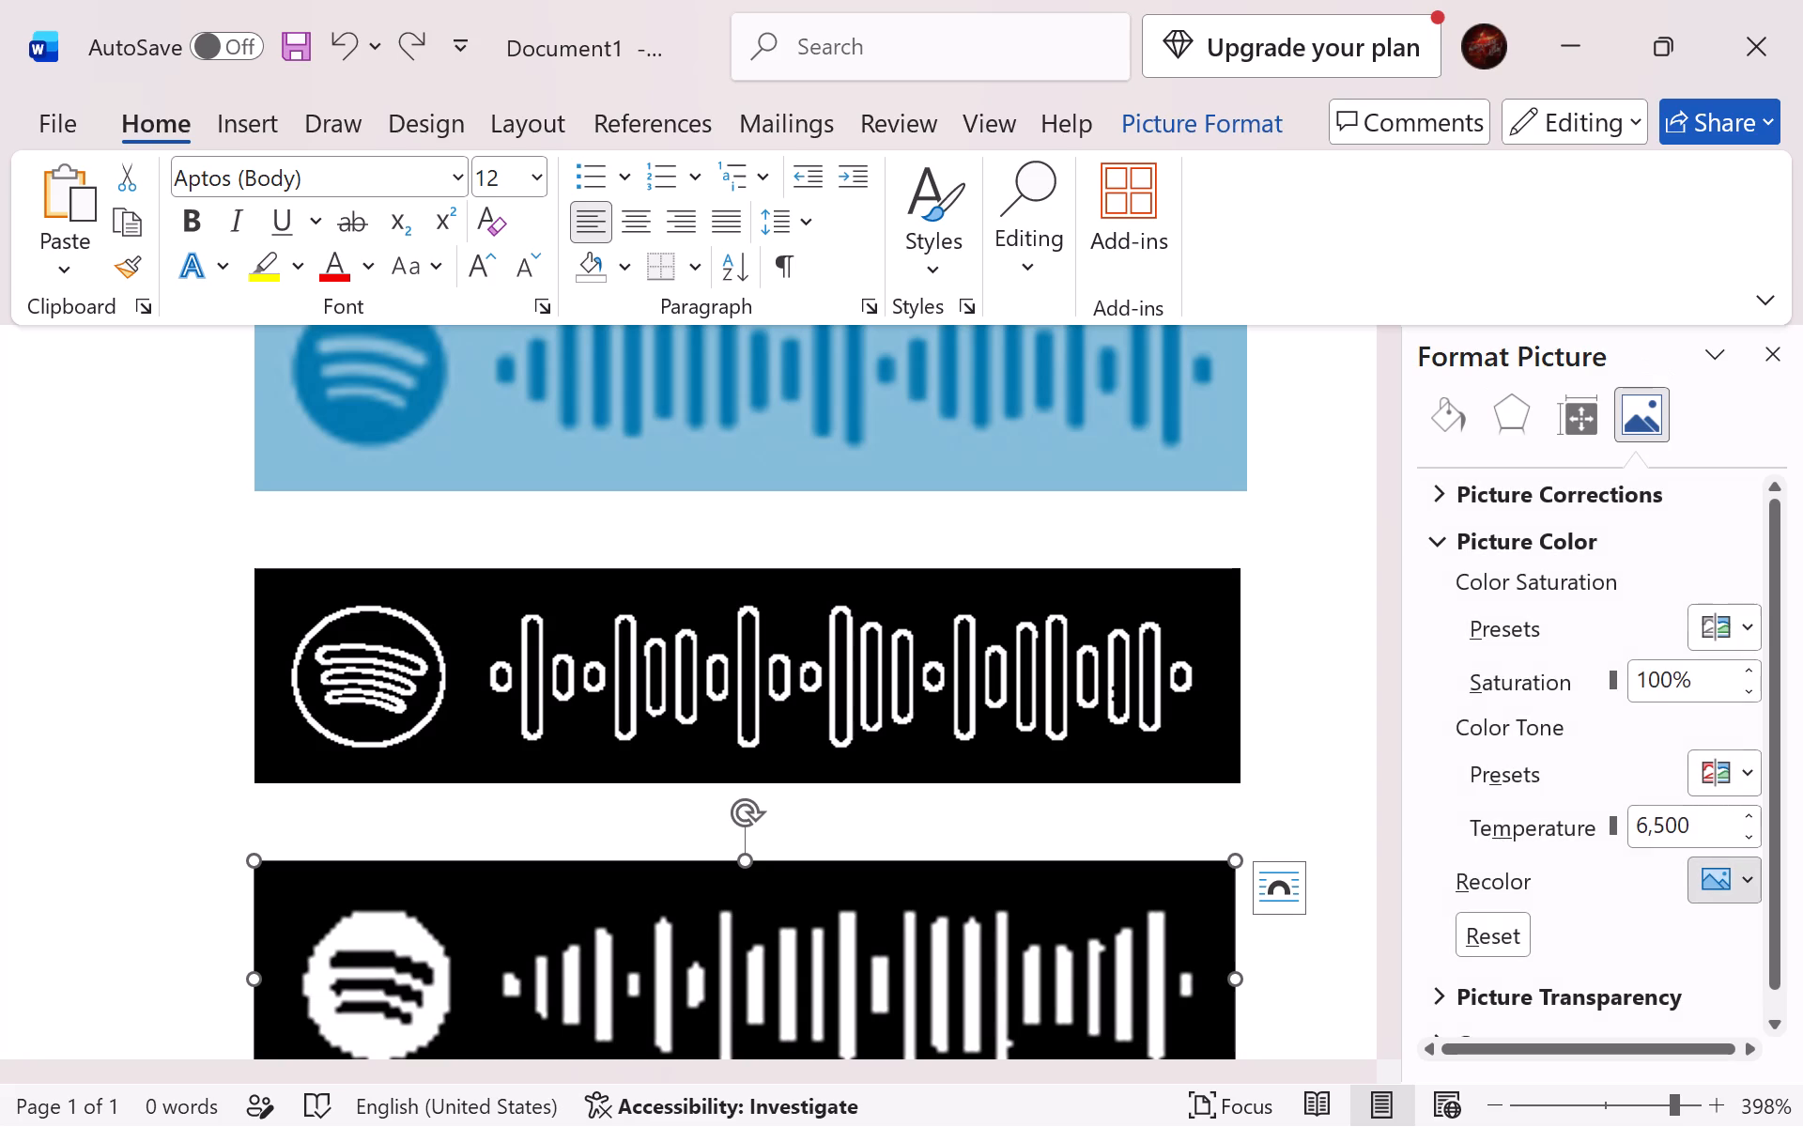
{"action": "left_click", "coordinate": [1730, 885]}
{"action": "left_click_drag", "start_coordinate": [1595, 803], "coordinate": [1572, 641]}
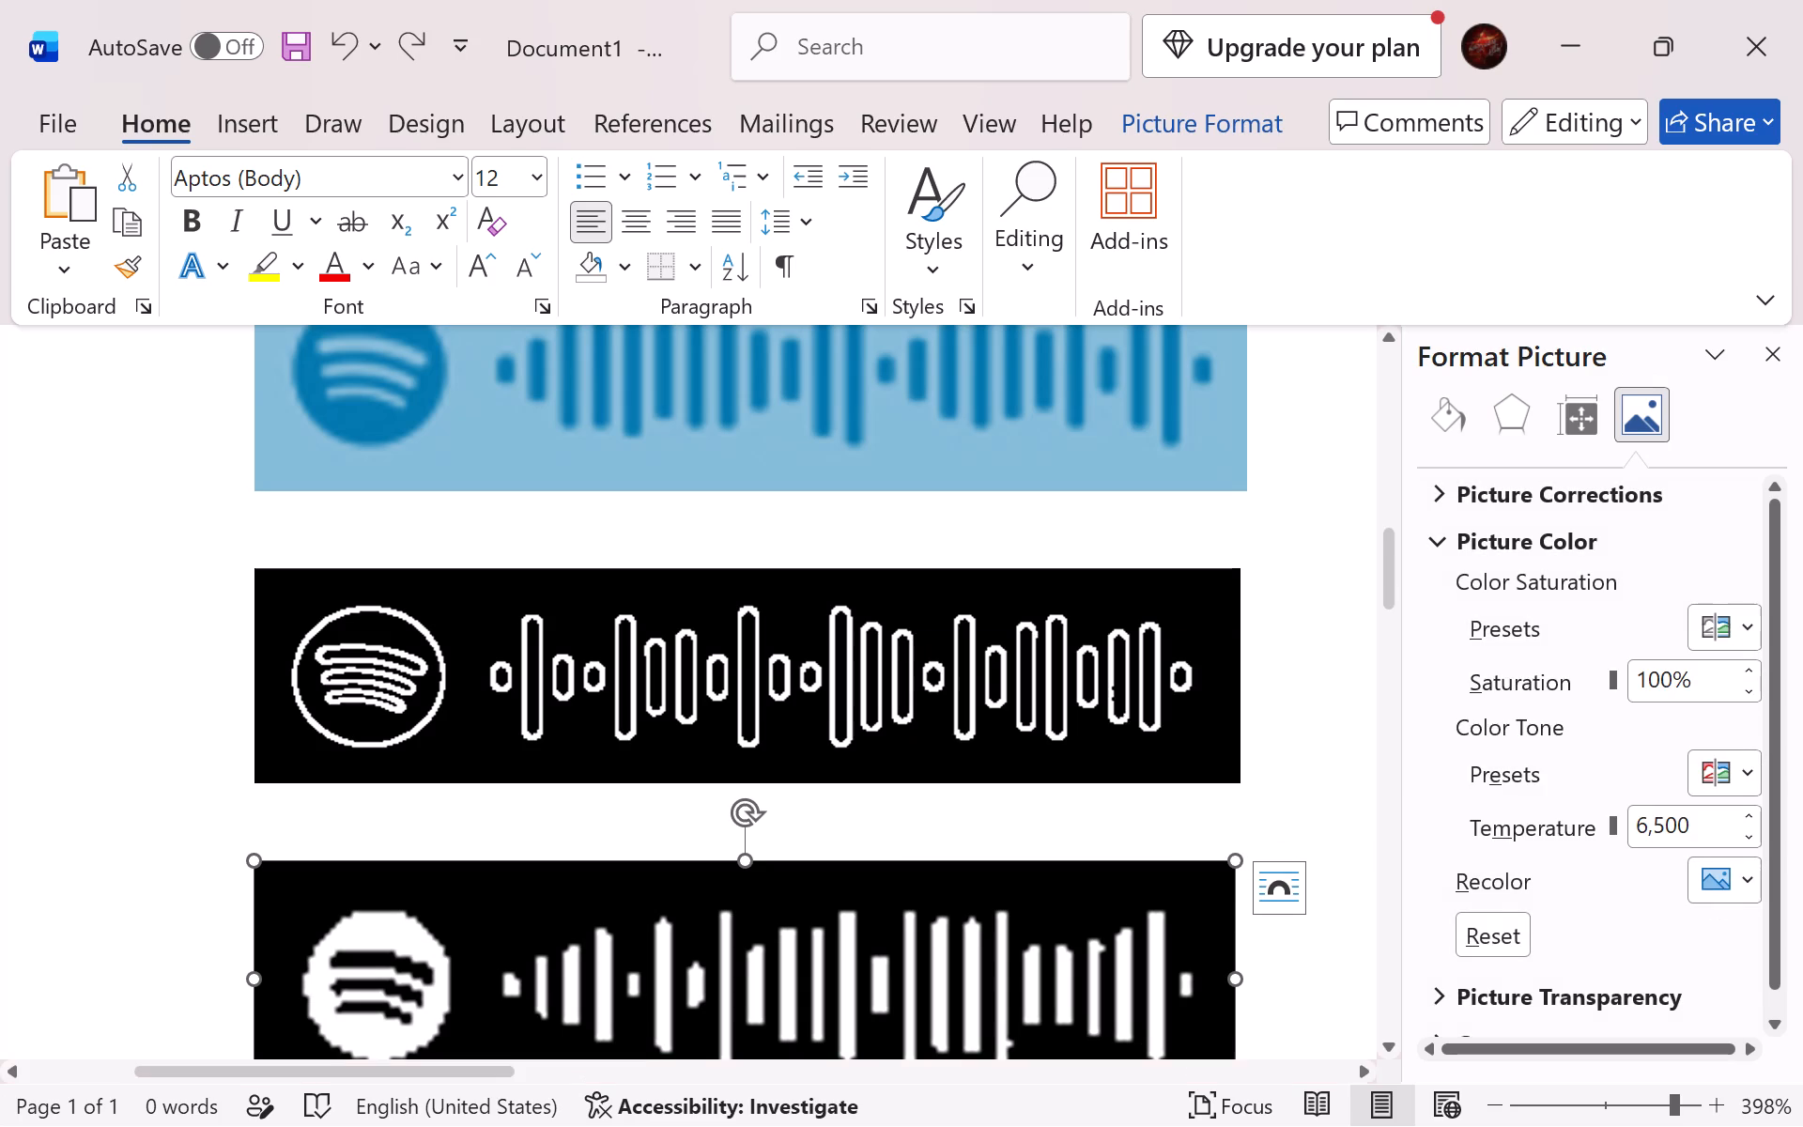
{"action": "left_click", "coordinate": [1741, 882]}
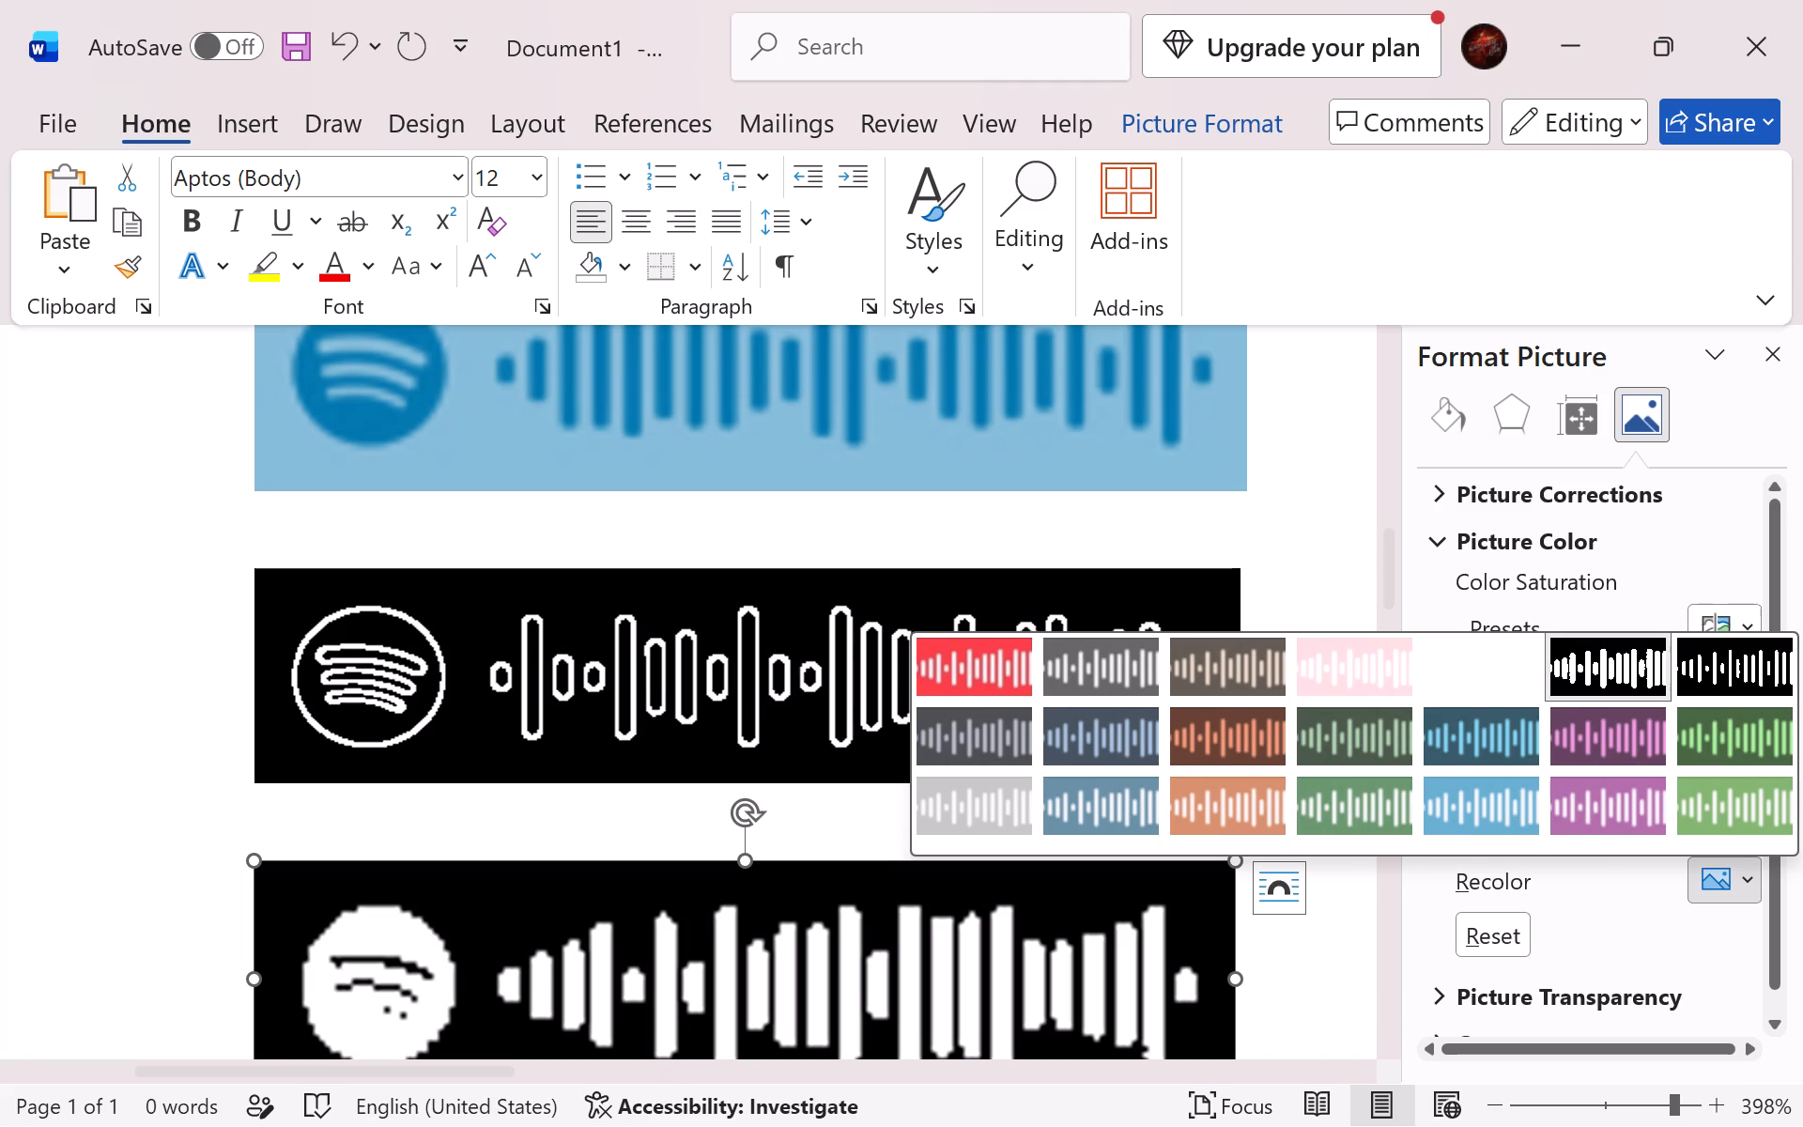
{"action": "left_click", "coordinate": [1364, 806]}
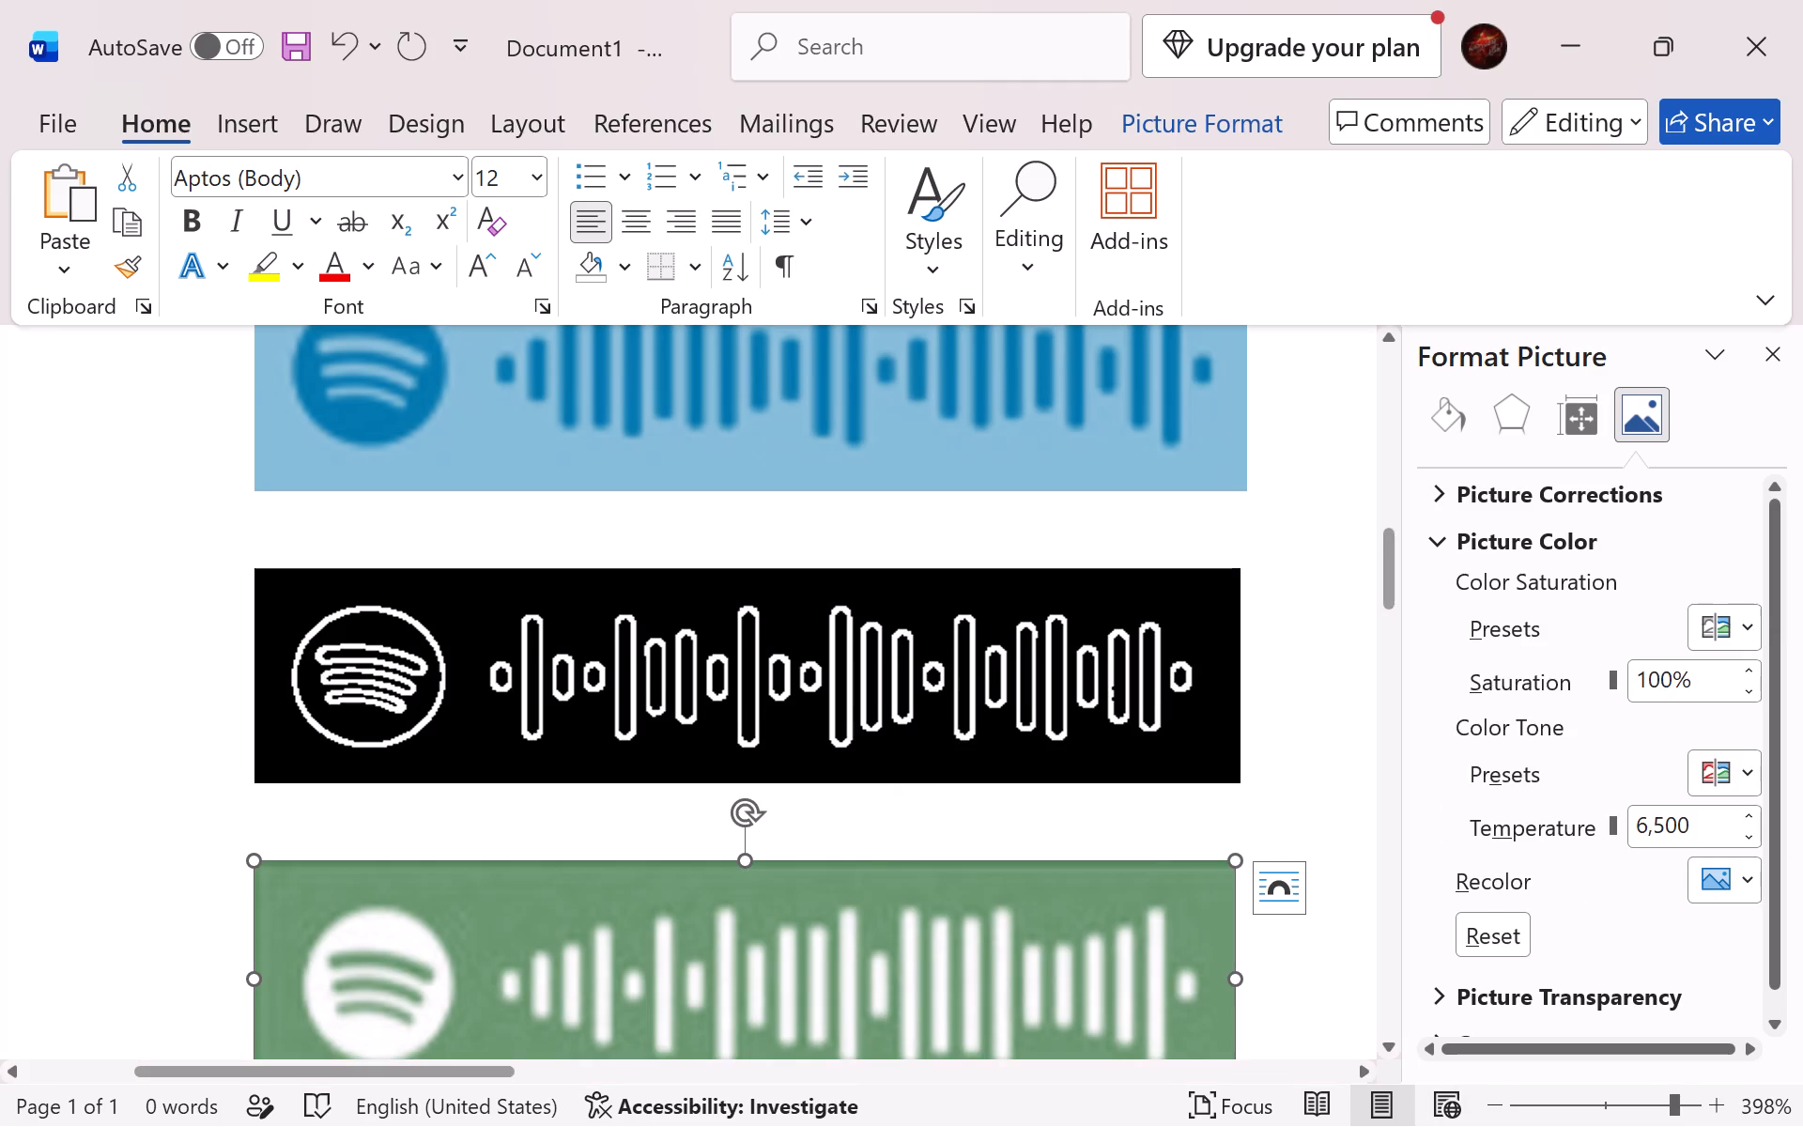
Increase the height of the black outlined Spotify code picture slightly to match the green code below it.
{"action": "scroll", "coordinate": [1123, 715], "scroll_direction": "down", "scroll_amount": 2}
{"action": "scroll", "coordinate": [1523, 580], "scroll_direction": "up", "scroll_amount": 1}
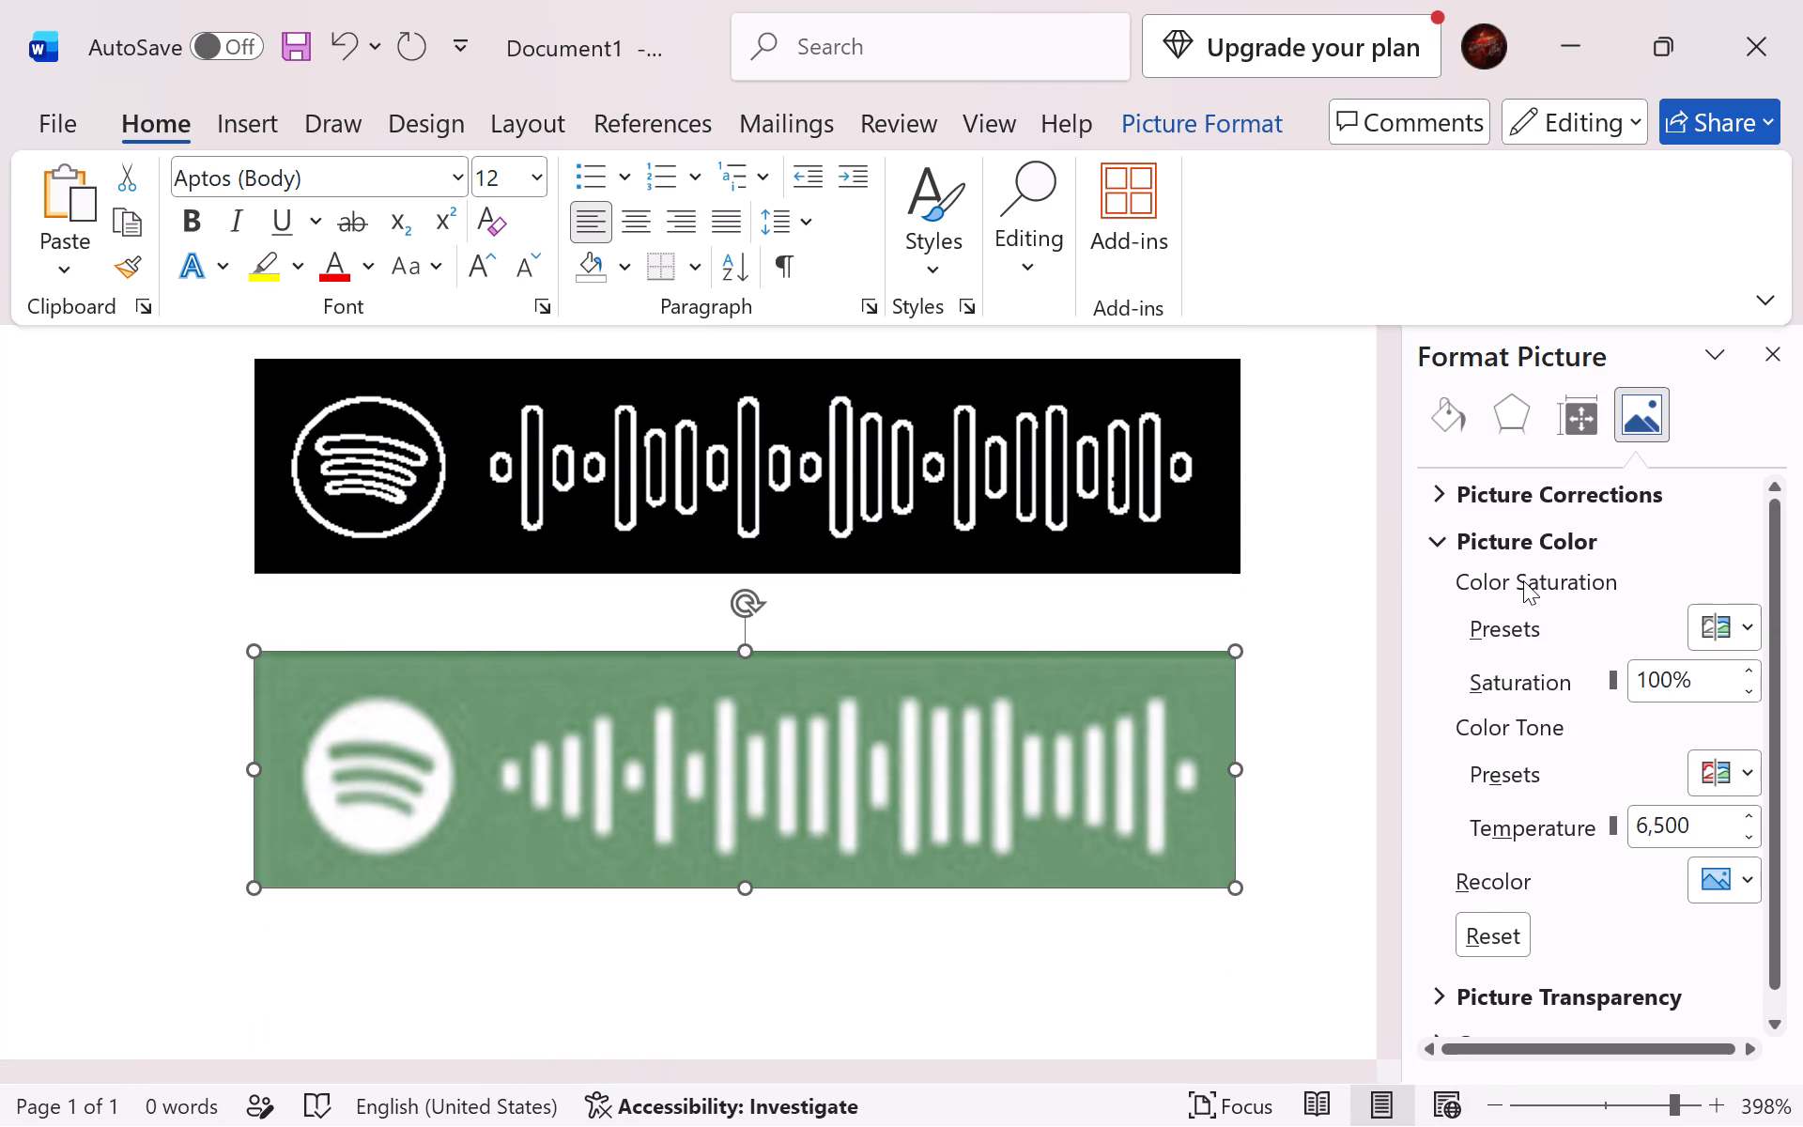
{"action": "scroll", "coordinate": [1523, 580], "scroll_direction": "up", "scroll_amount": 1}
{"action": "left_click", "coordinate": [1157, 473]}
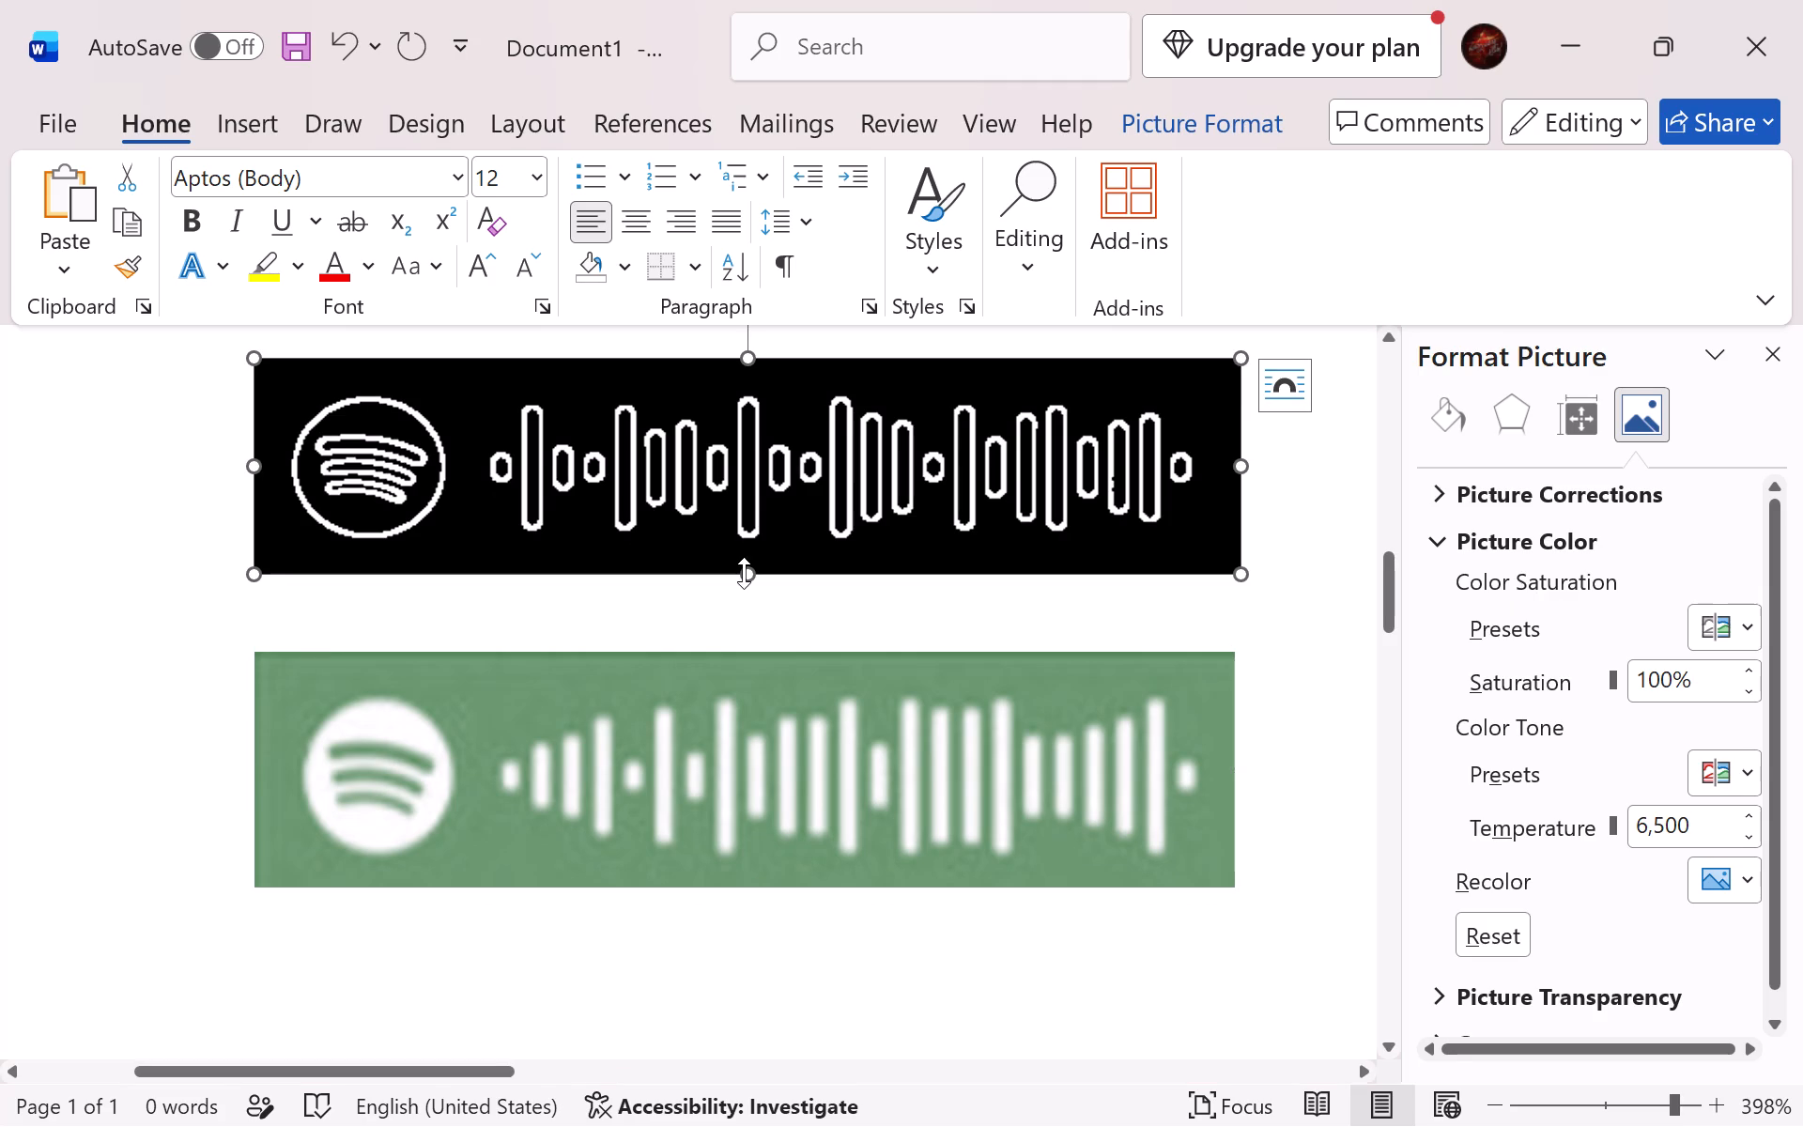
{"action": "left_click_drag", "start_coordinate": [744, 573], "coordinate": [744, 591]}
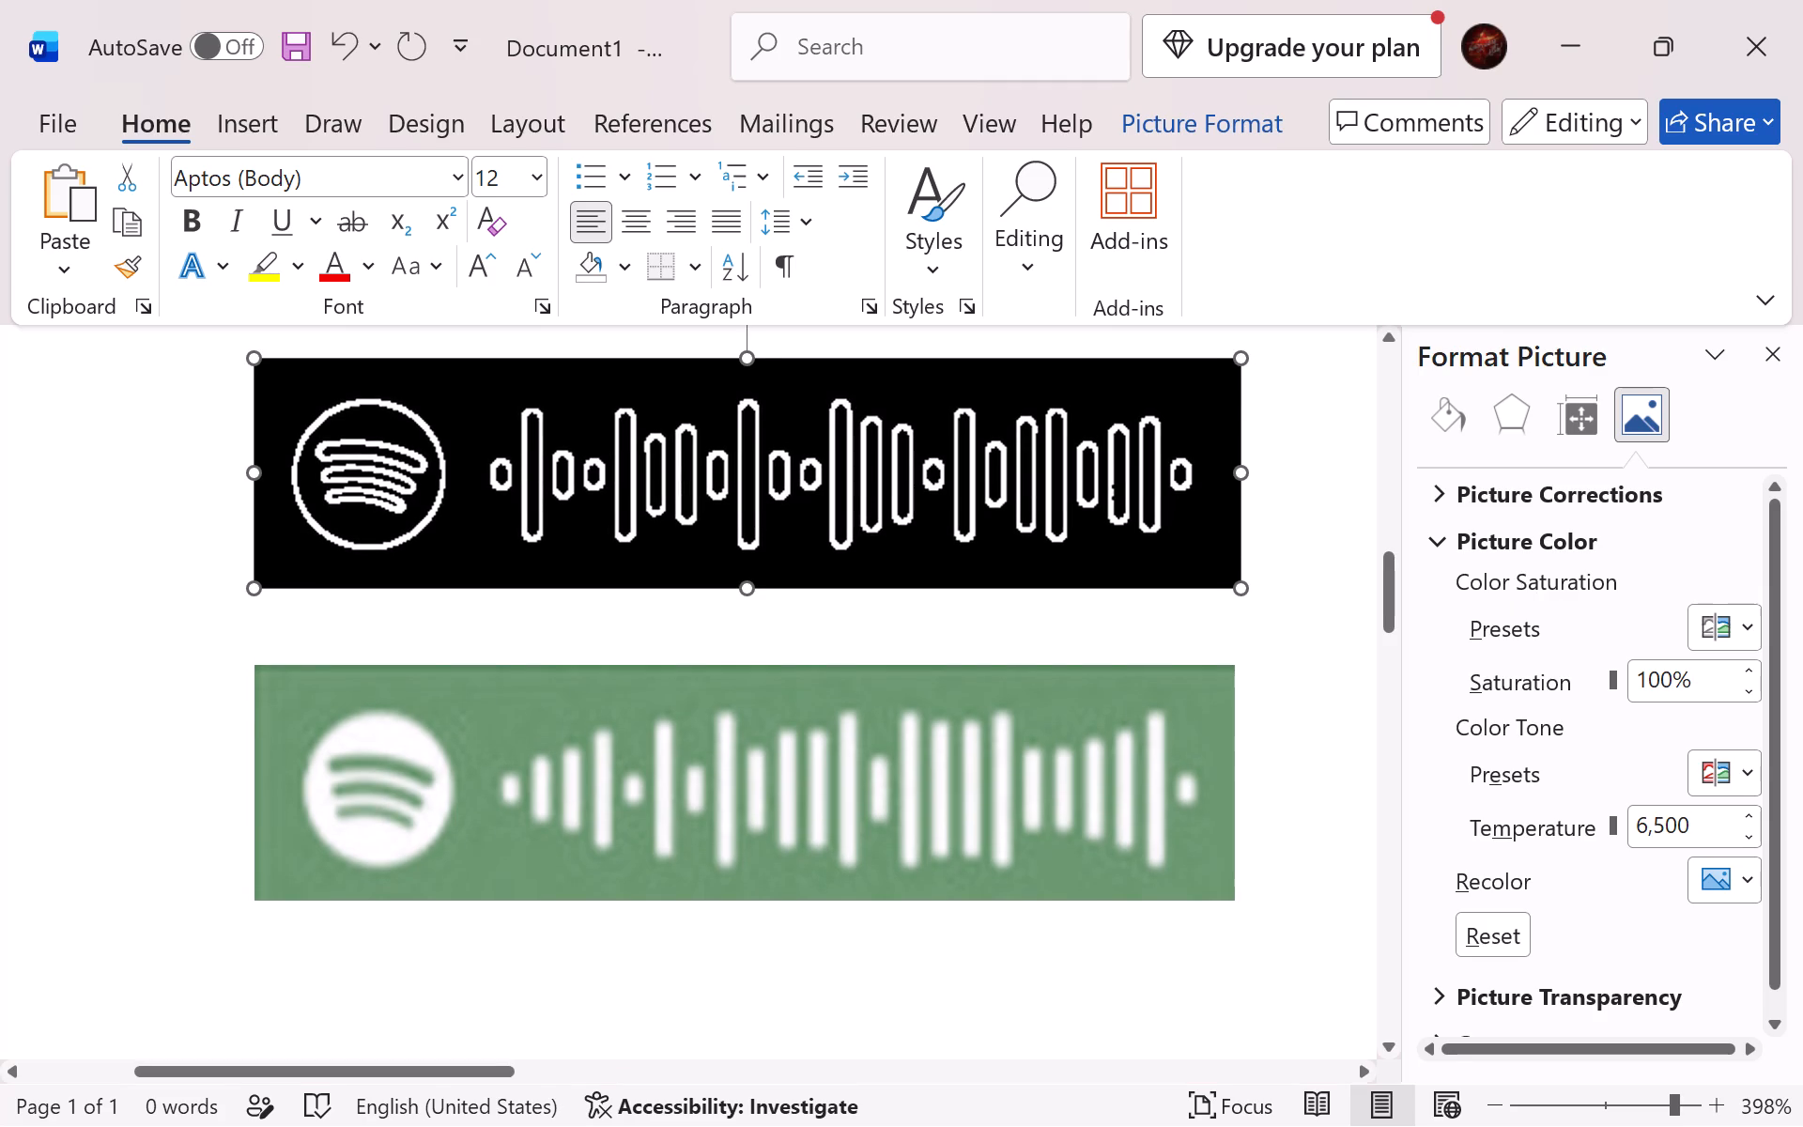
{"action": "left_click_drag", "start_coordinate": [744, 591], "coordinate": [744, 590]}
{"action": "left_click", "coordinate": [869, 983]}
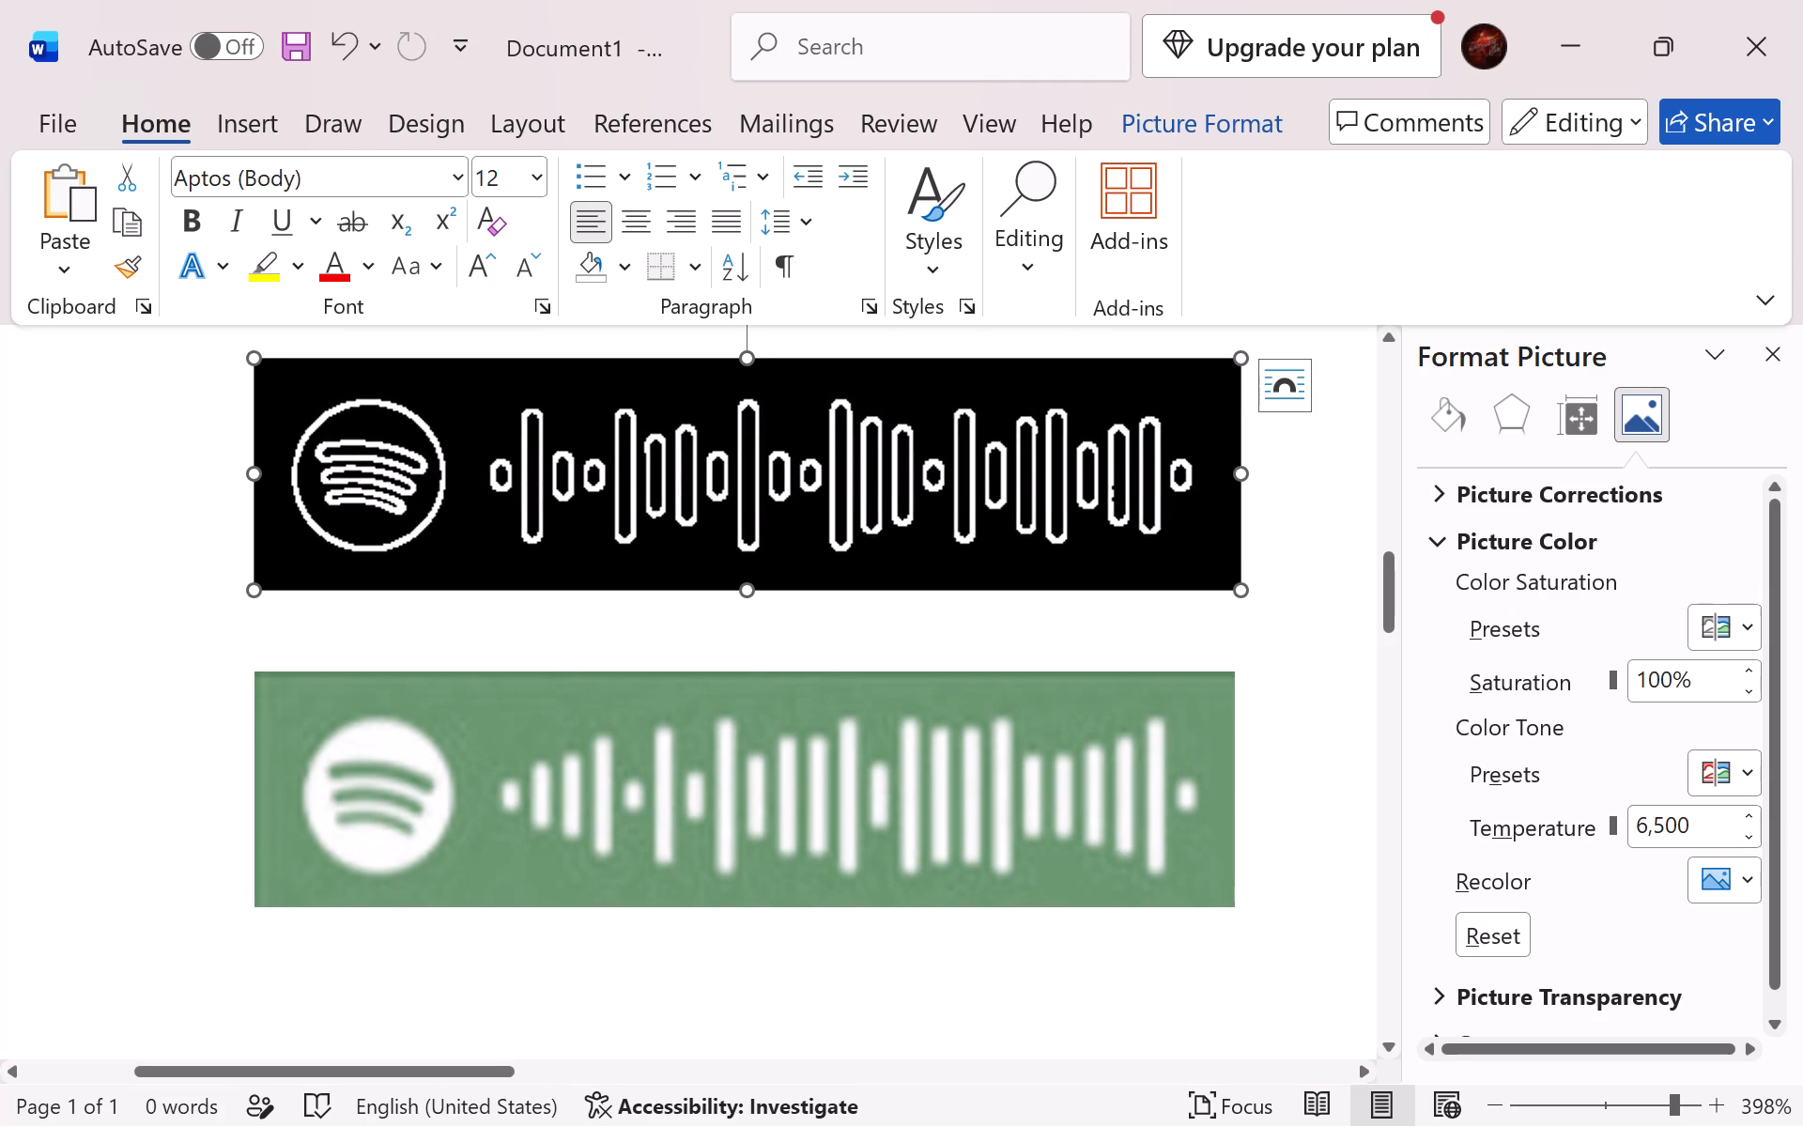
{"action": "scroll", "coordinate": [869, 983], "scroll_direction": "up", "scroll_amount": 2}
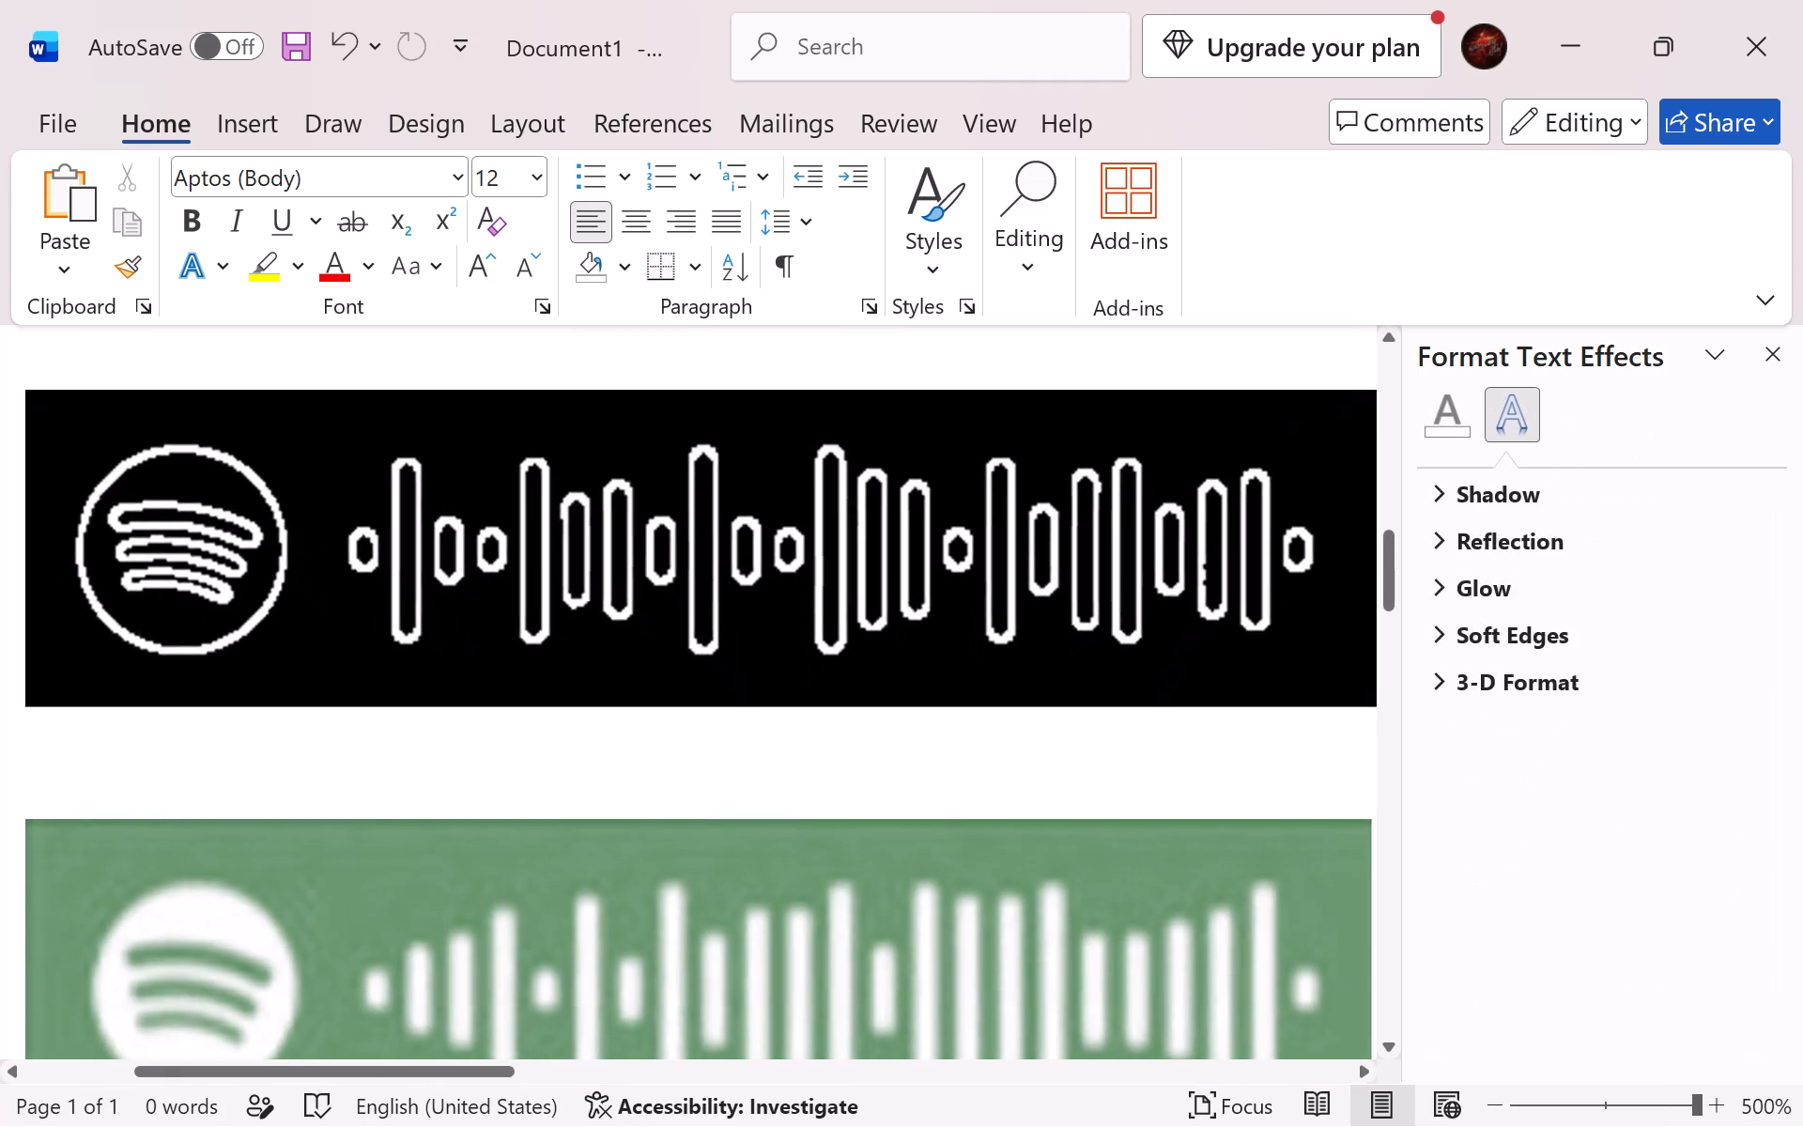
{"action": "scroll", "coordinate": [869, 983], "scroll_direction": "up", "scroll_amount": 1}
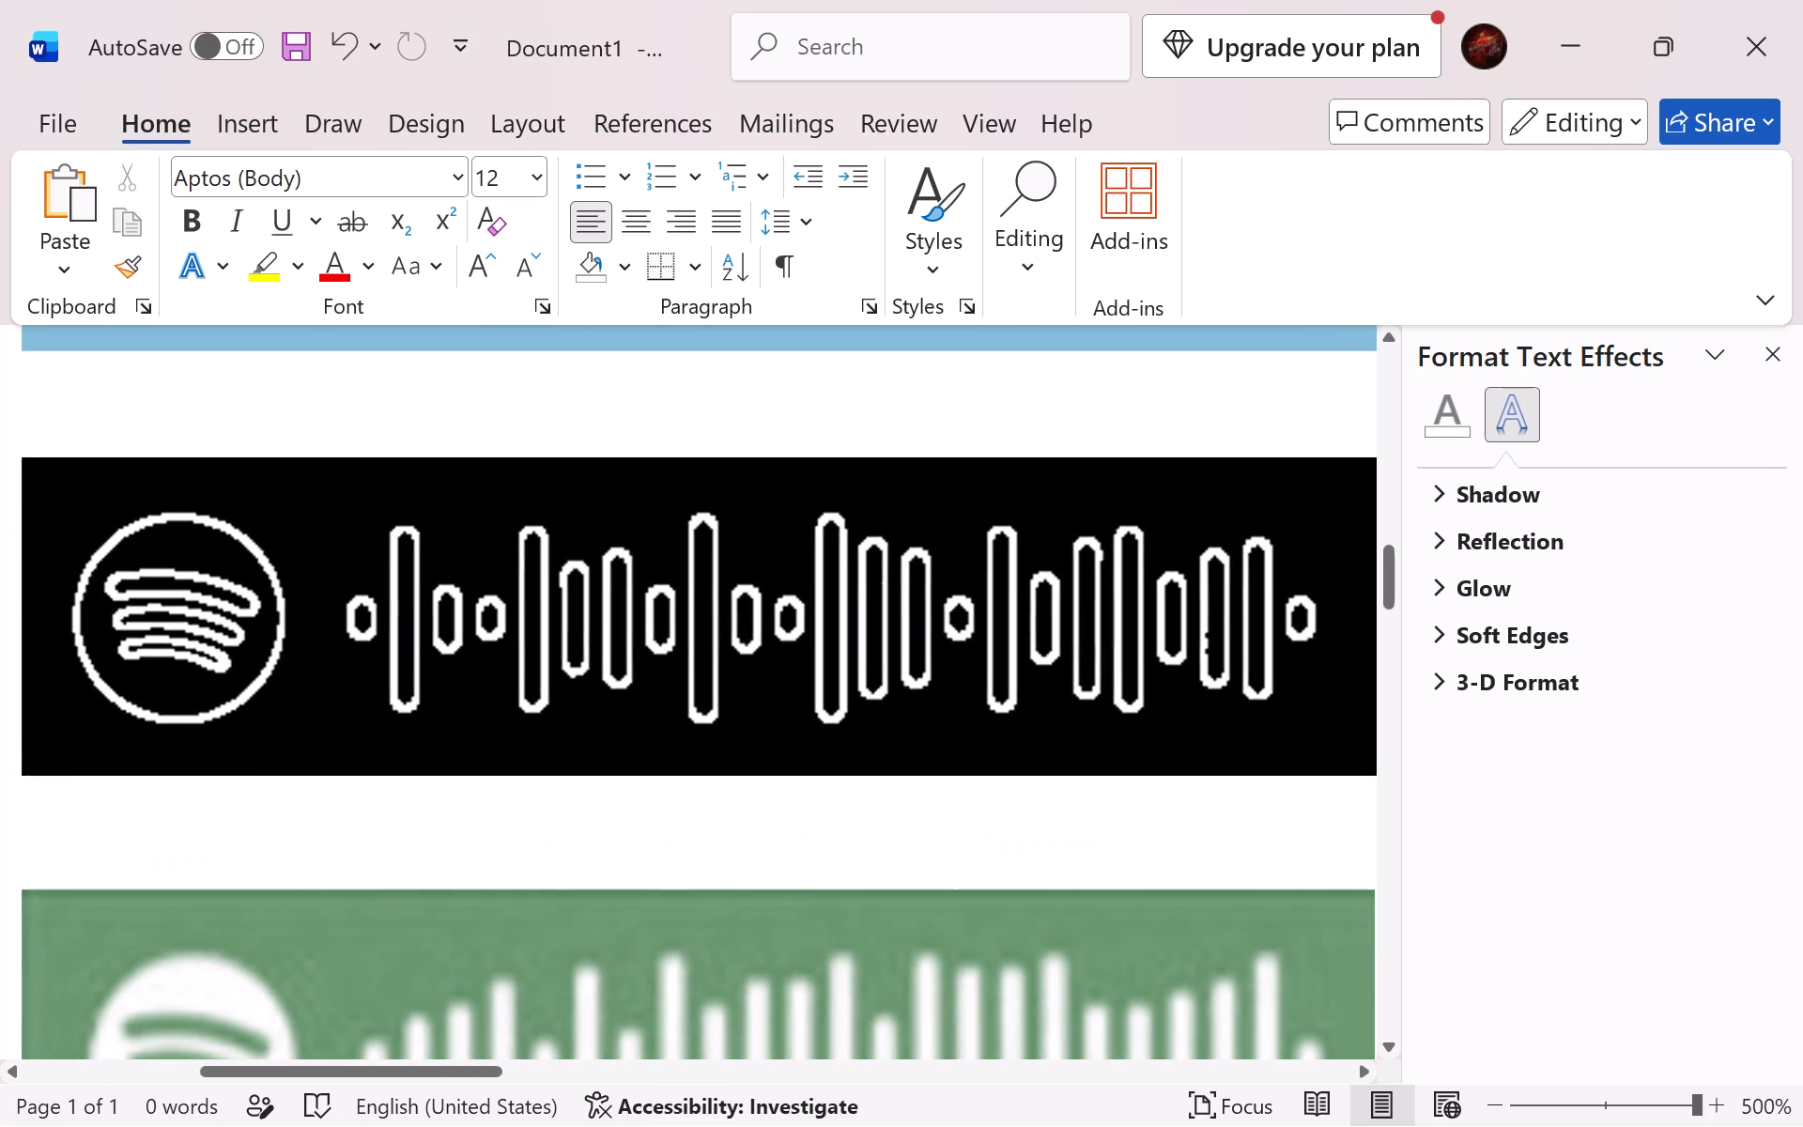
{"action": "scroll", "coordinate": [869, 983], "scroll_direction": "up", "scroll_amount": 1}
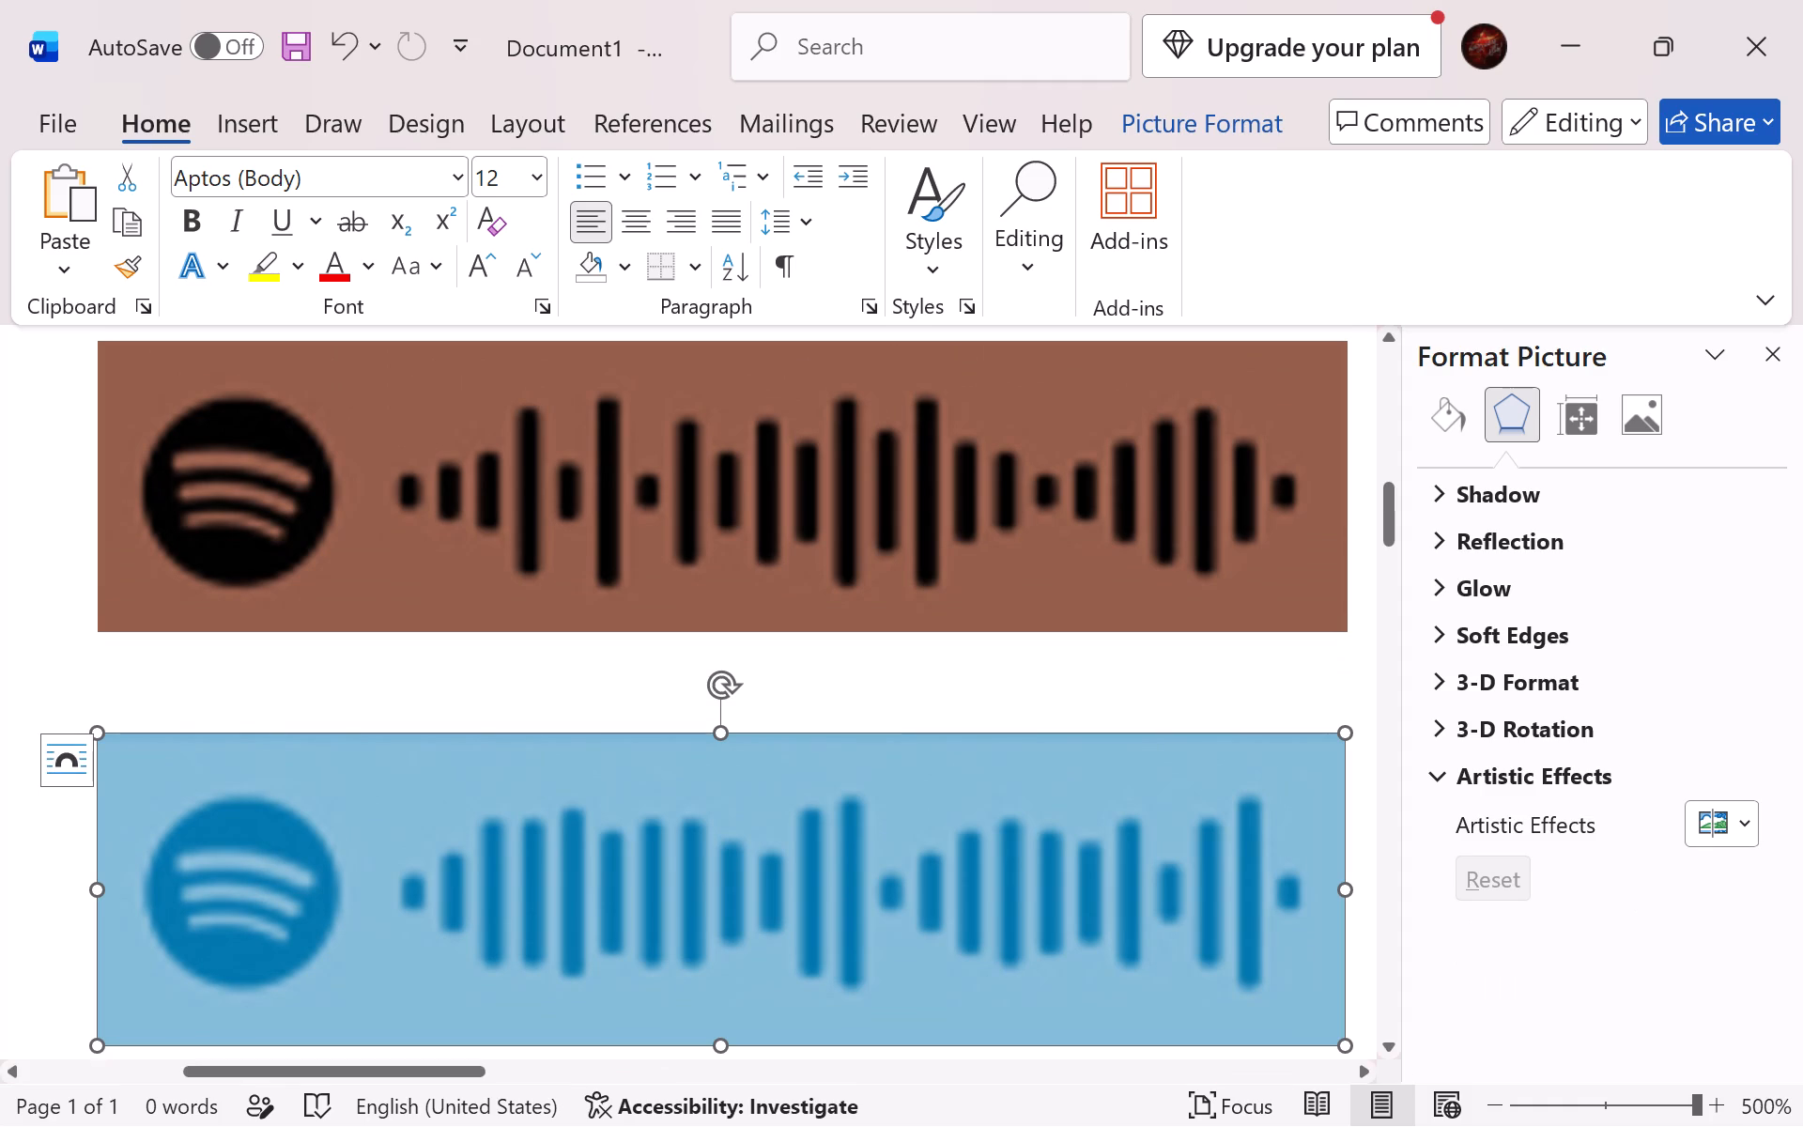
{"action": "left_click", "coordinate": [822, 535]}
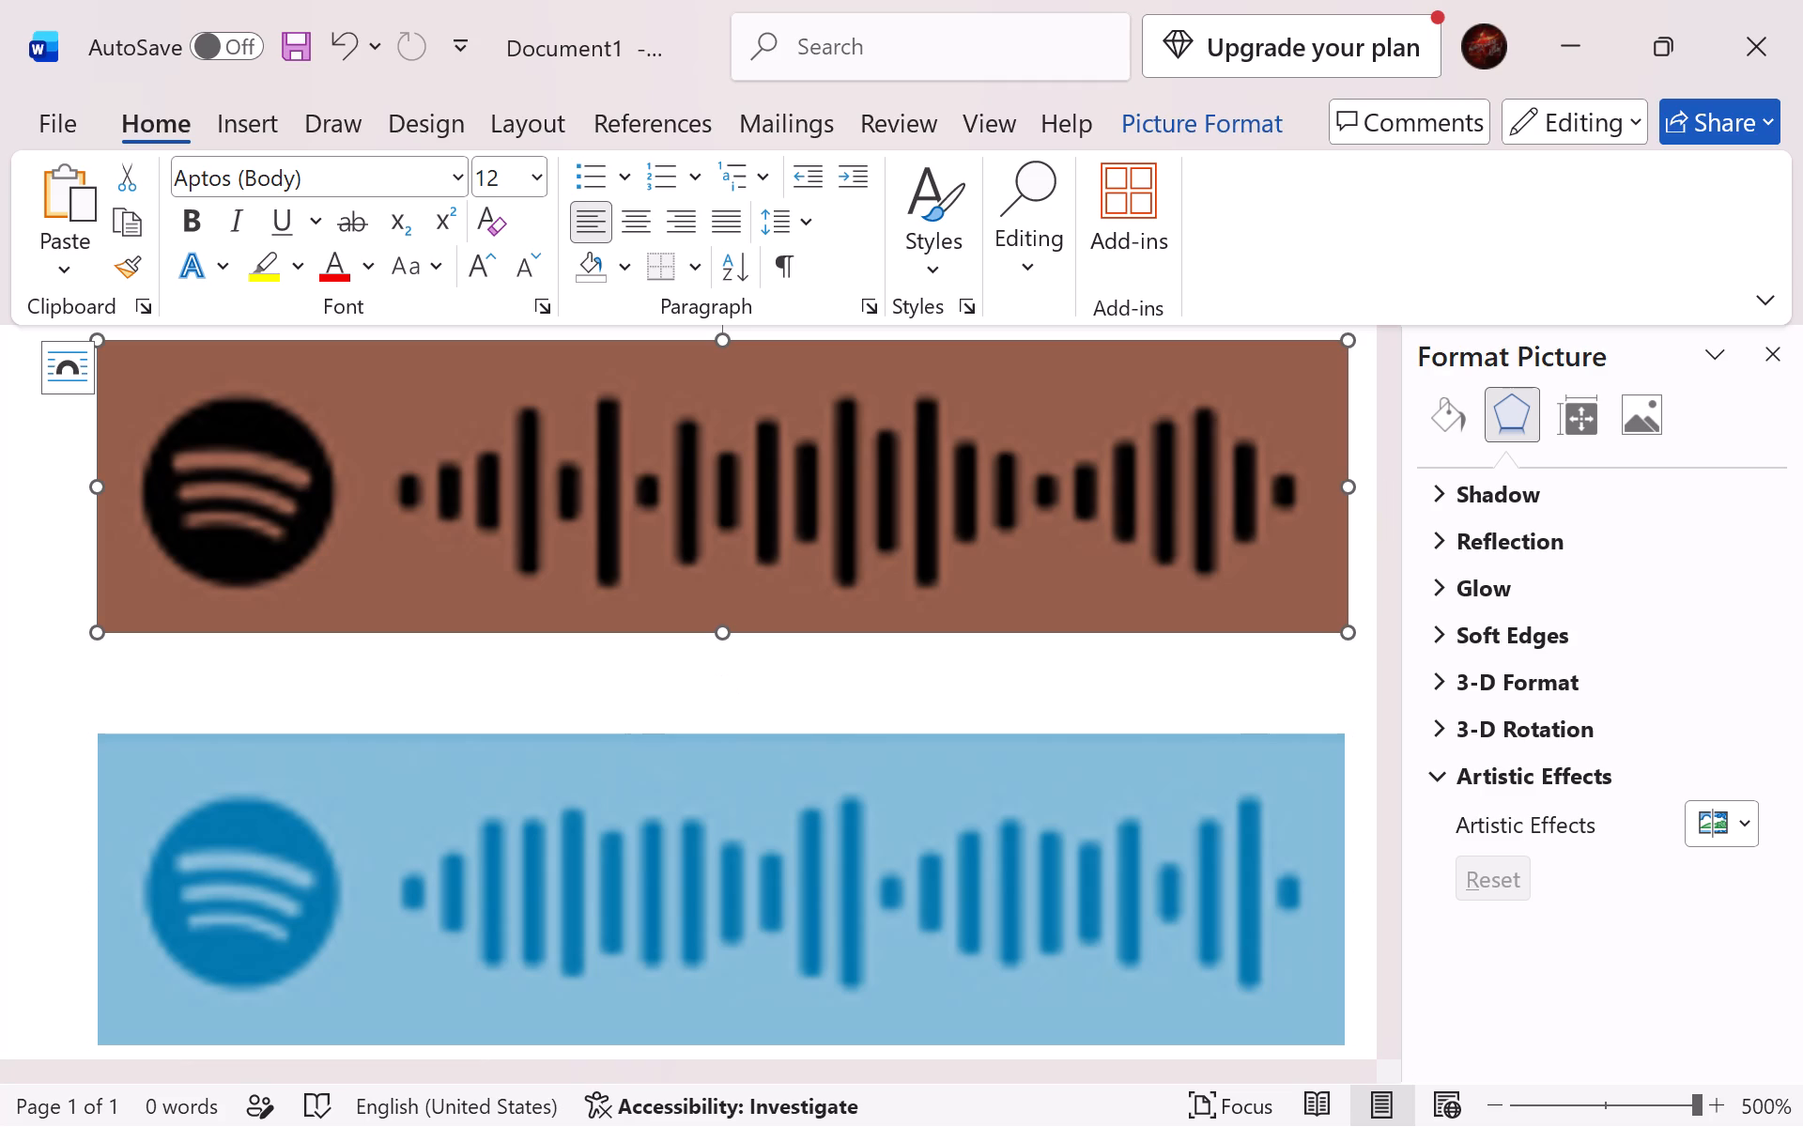
Deselect the picture and start a screen snip to capture the four stacked Spotify code pictures on the page.
{"action": "key", "text": "alt+Tab"}
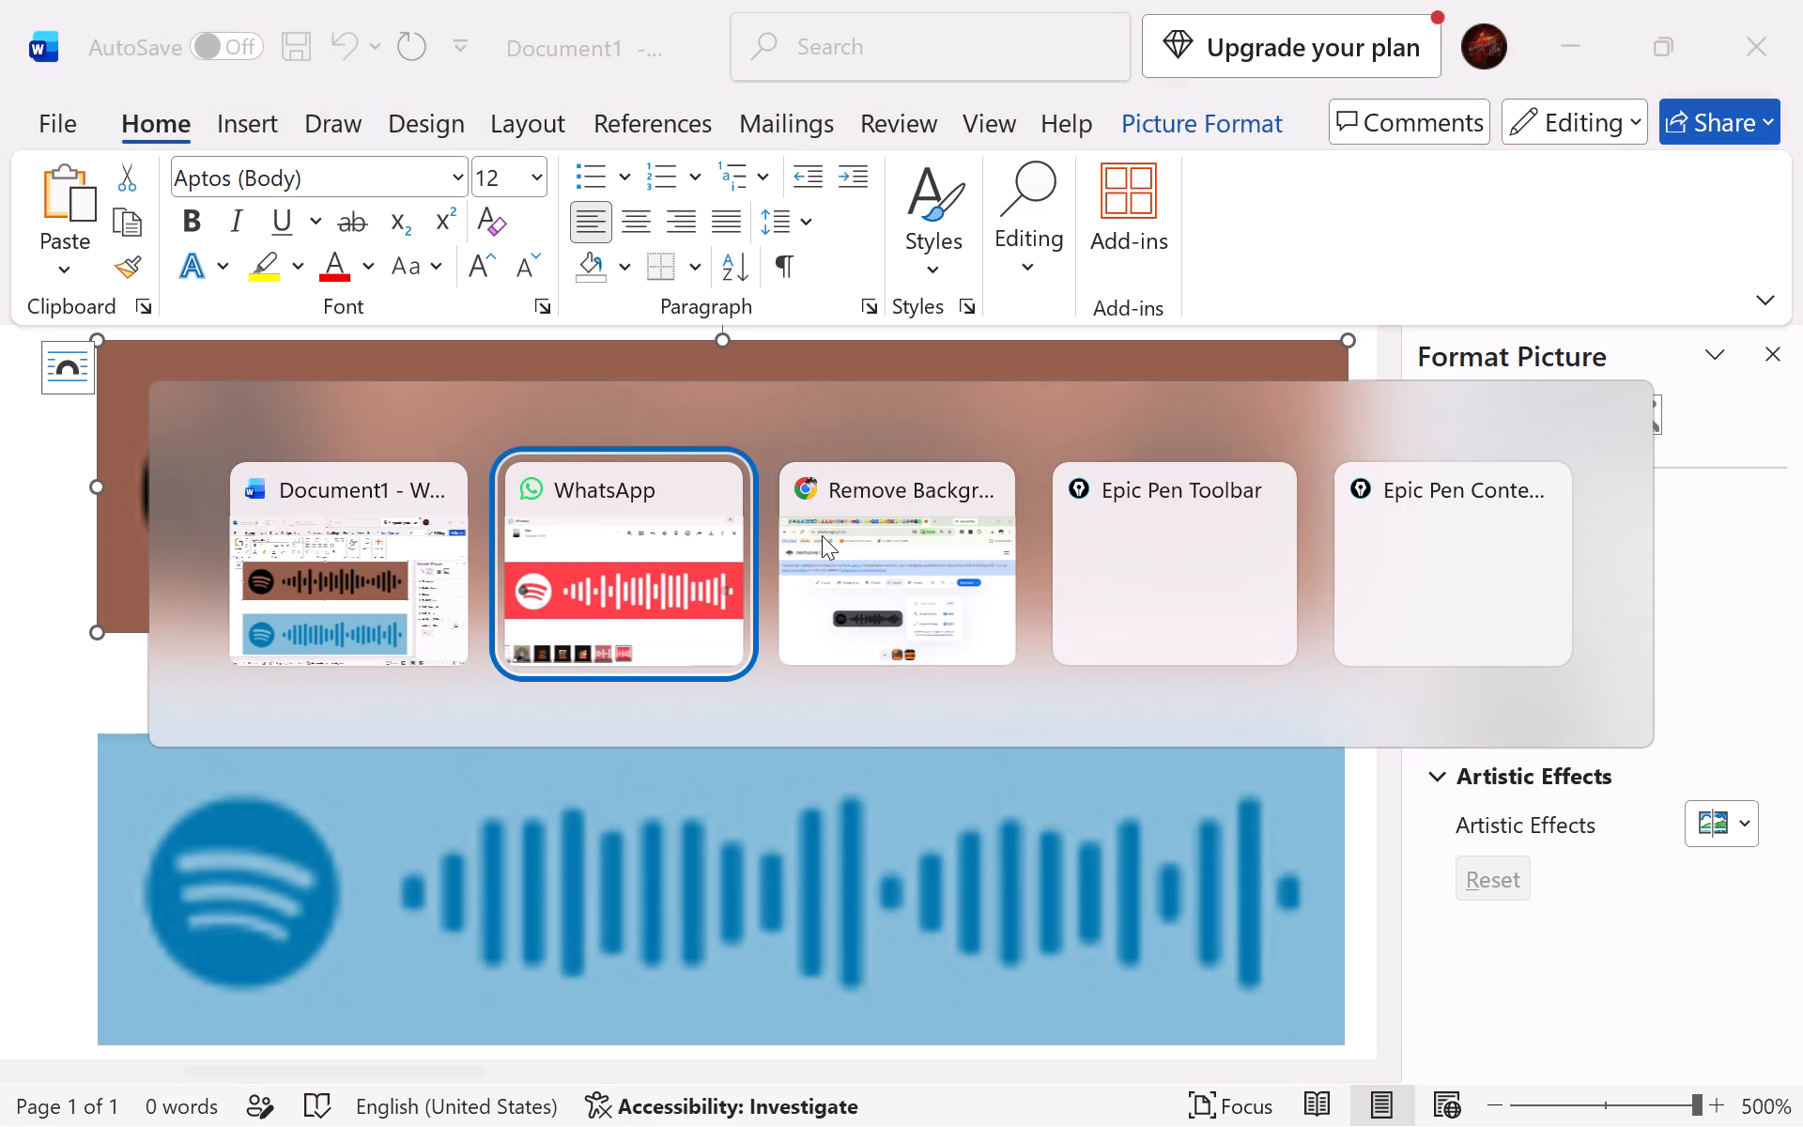
{"action": "key", "text": "alt+Left"}
{"action": "key", "text": "ctrl+minus"}
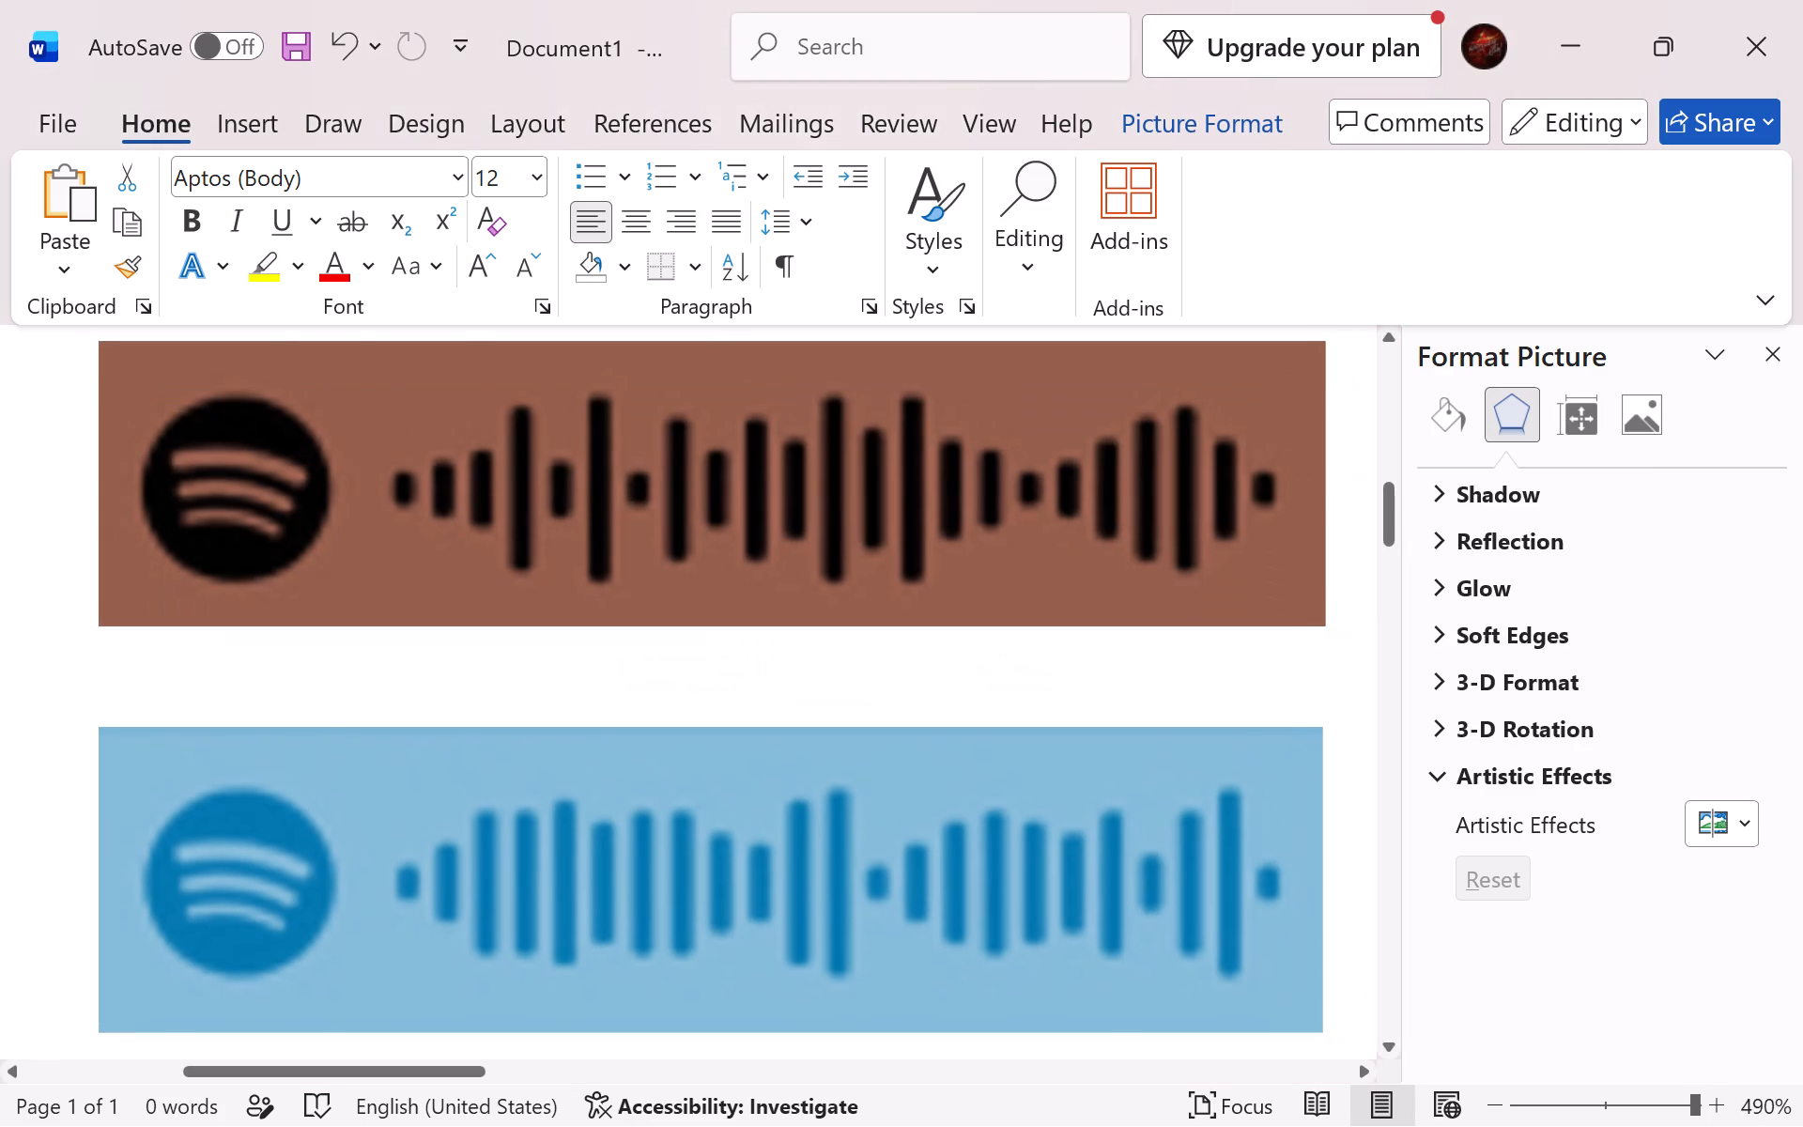
{"action": "key", "text": "ctrl+minus"}
{"action": "key", "text": "ctrl+minus"}
{"action": "key", "text": "ctrl+minus"}
{"action": "key", "text": "ctrl+minus"}
{"action": "key", "text": "ctrl+minus"}
{"action": "key", "text": "ctrl+minus"}
{"action": "key", "text": "ctrl+minus"}
{"action": "key", "text": "ctrl+minus"}
{"action": "key", "text": "ctrl+minus"}
{"action": "key", "text": "ctrl+minus"}
{"action": "key", "text": "ctrl+minus"}
{"action": "key", "text": "ctrl+minus"}
{"action": "key", "text": "ctrl+minus"}
{"action": "key", "text": "ctrl+minus"}
{"action": "key", "text": "ctrl+minus"}
{"action": "key", "text": "ctrl+minus"}
{"action": "key", "text": "ctrl+minus"}
{"action": "key", "text": "ctrl+minus"}
{"action": "key", "text": "ctrl+minus"}
{"action": "key", "text": "ctrl+minus"}
{"action": "key", "text": "ctrl+minus"}
{"action": "key", "text": "ctrl+minus"}
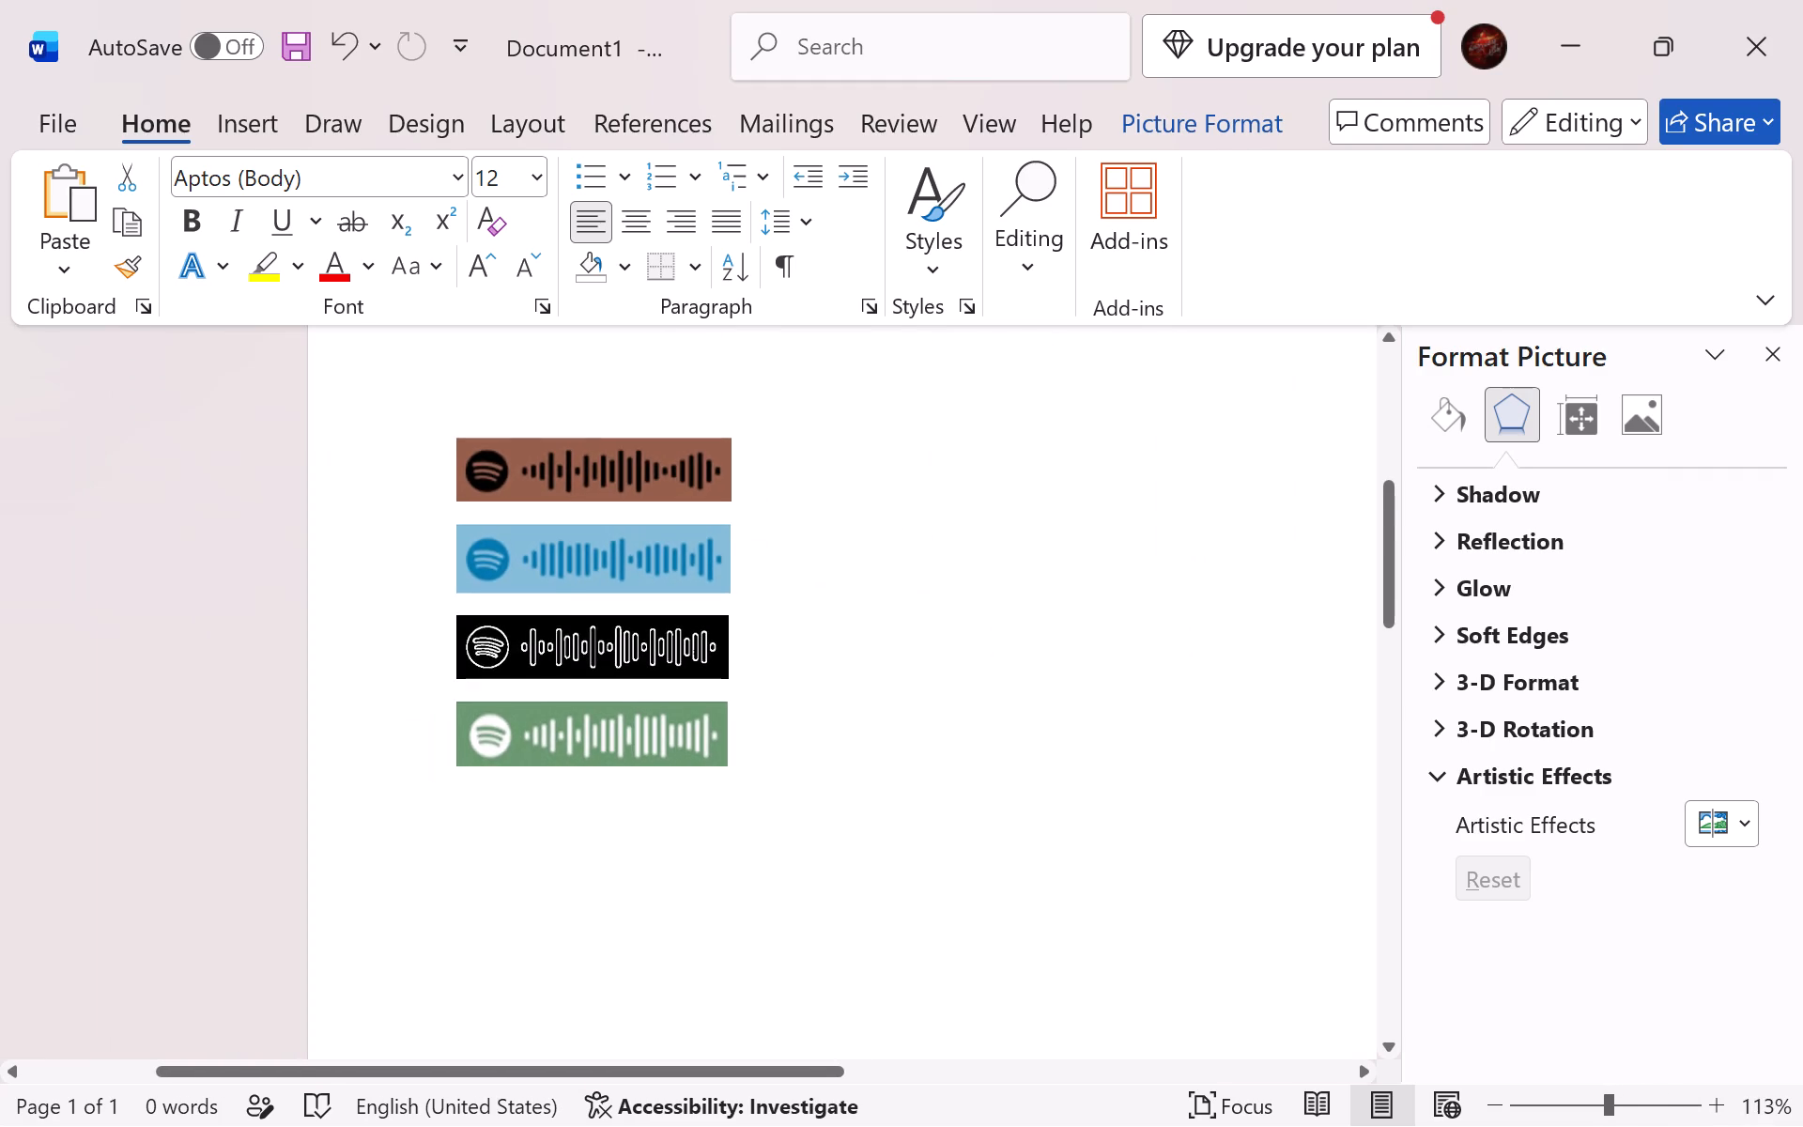
{"action": "left_click", "coordinate": [1258, 628]}
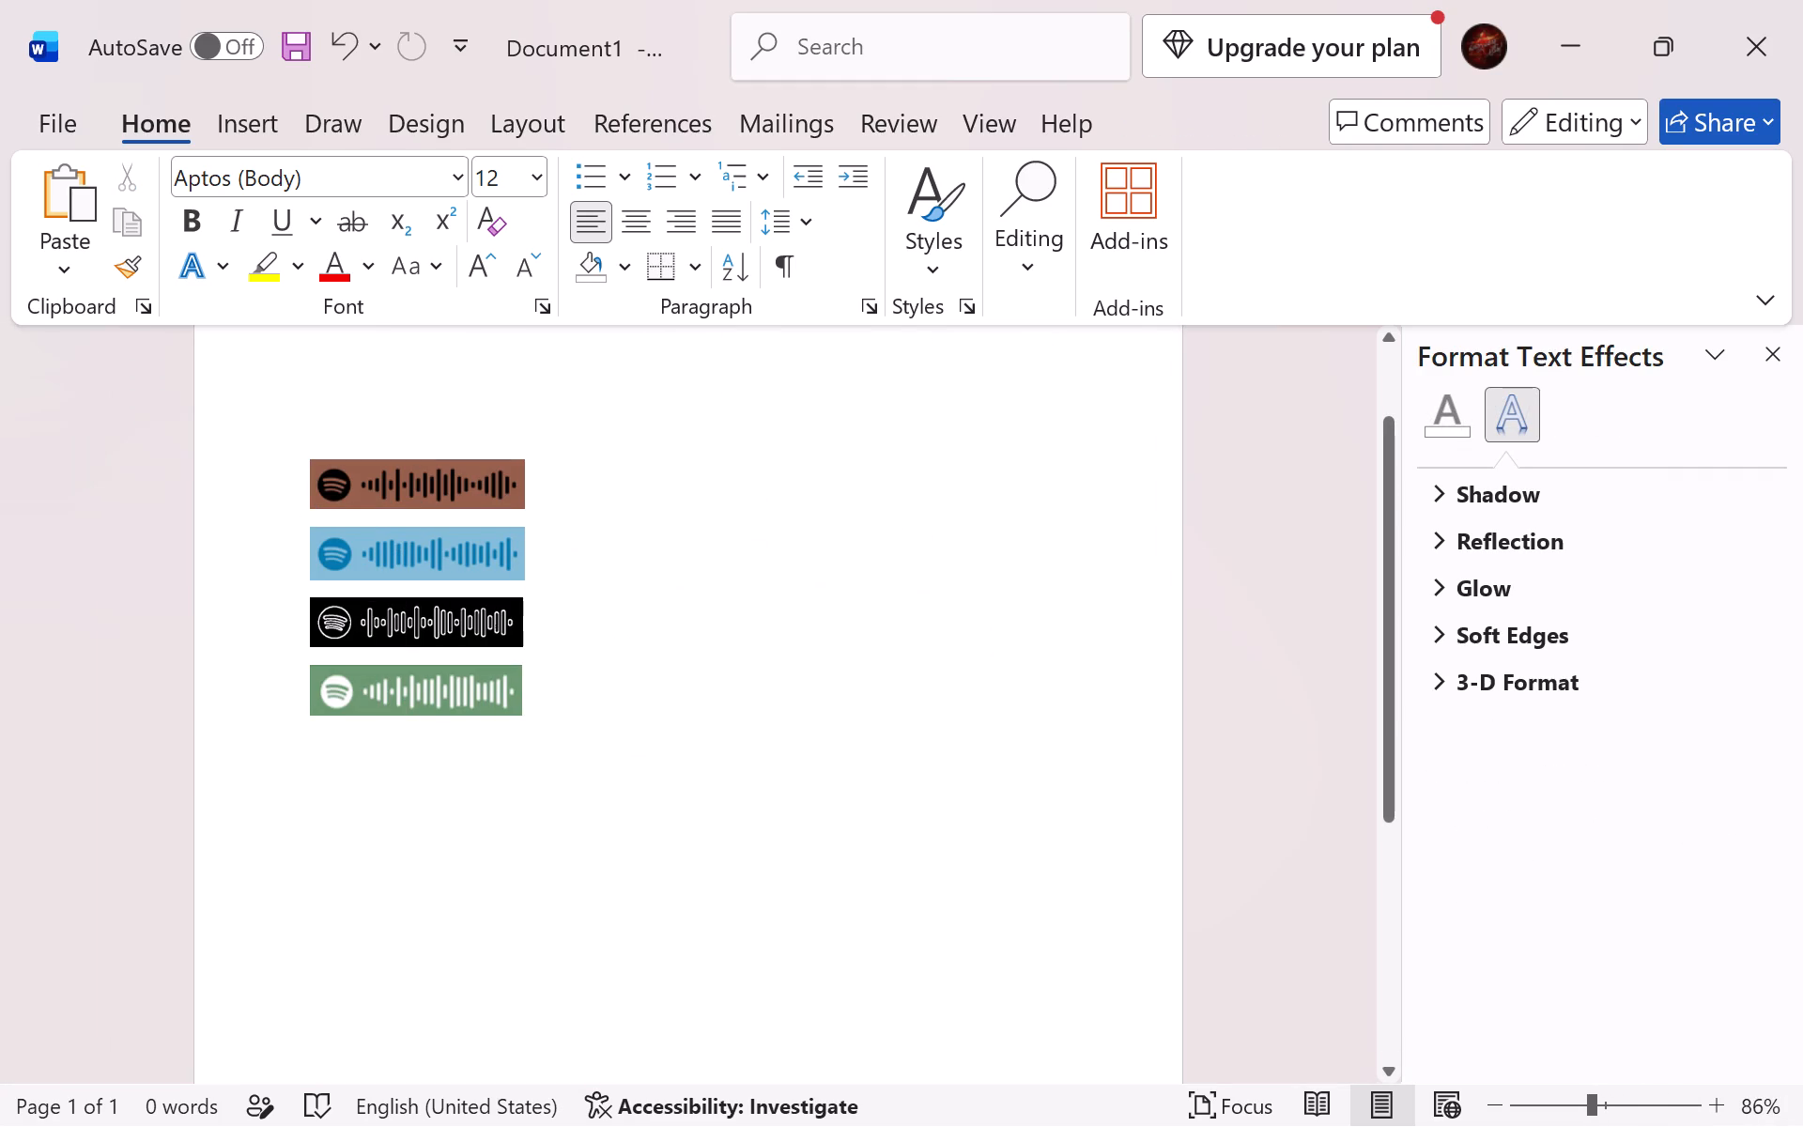
{"action": "key", "text": "shift+super+s"}
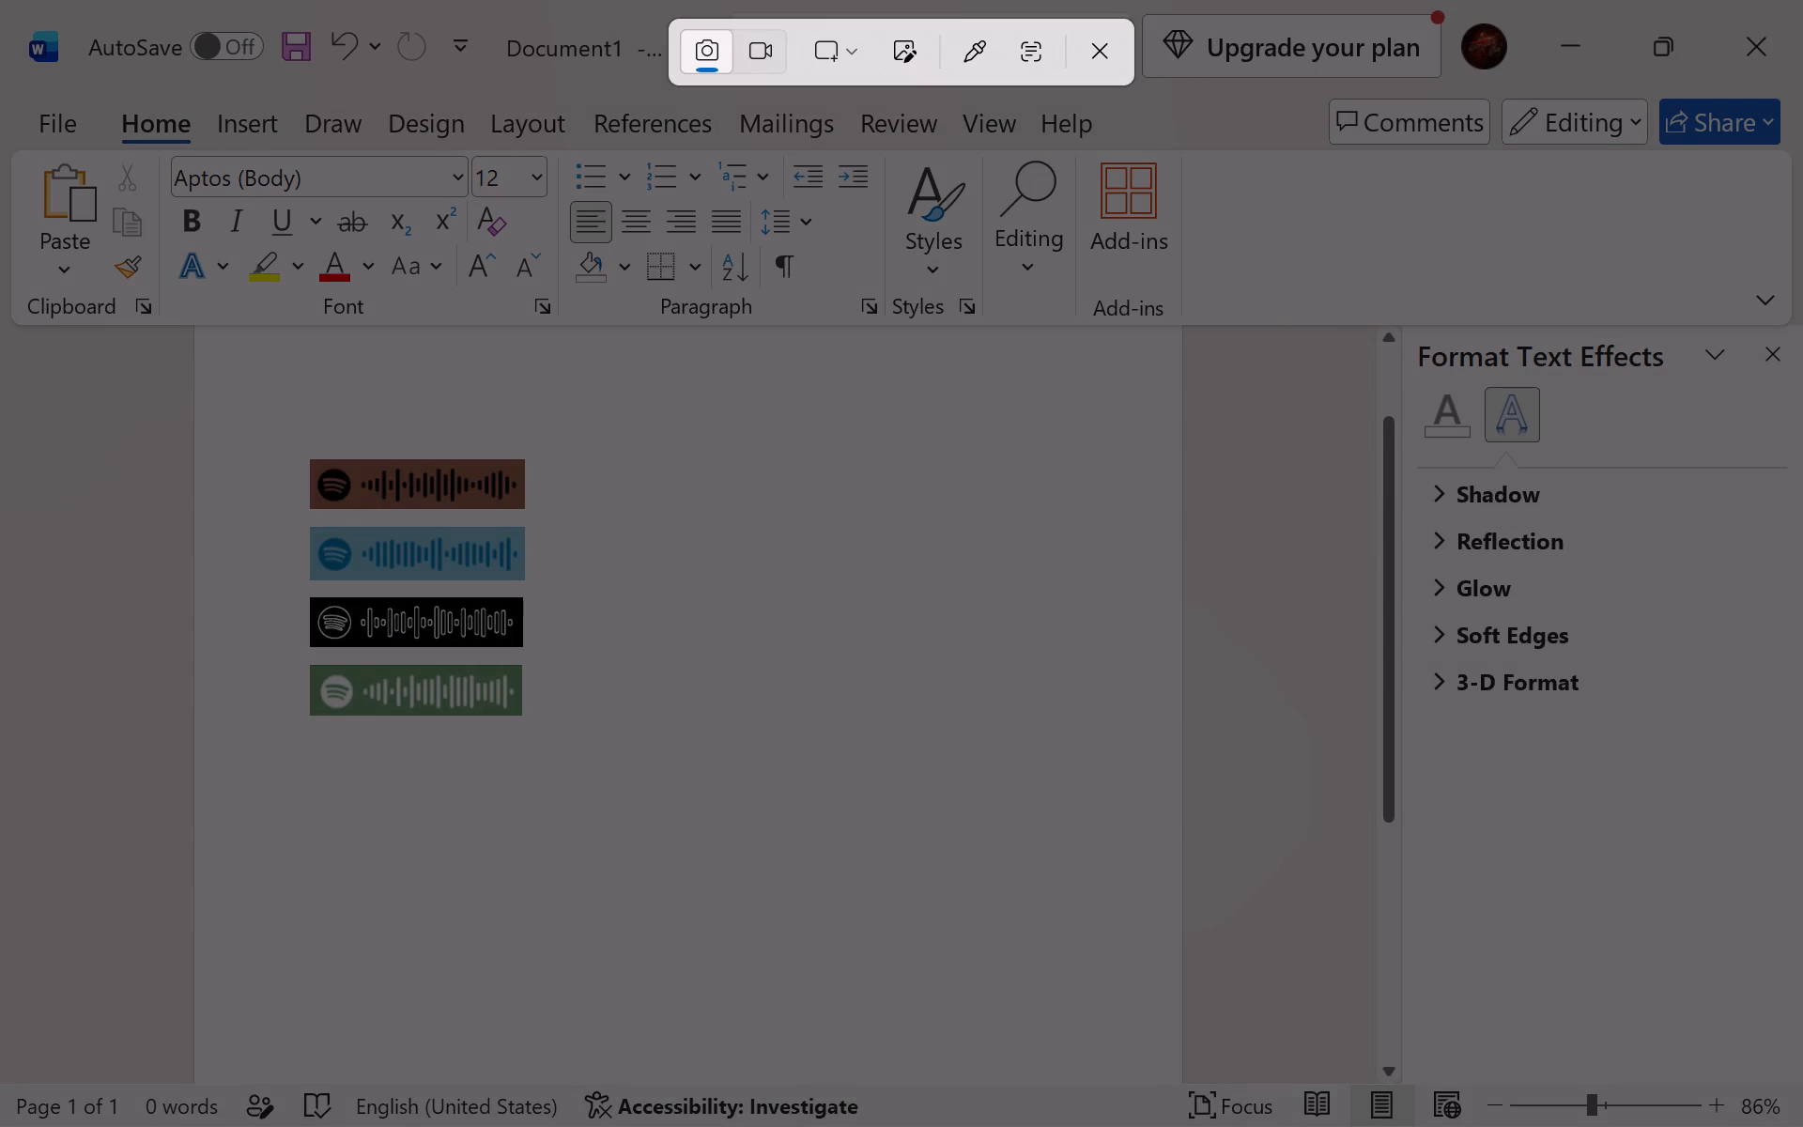
Capture a rectangular screenshot of the four stacked brown, blue, black and green Spotify codes on the page.
{"action": "left_click_drag", "start_coordinate": [274, 435], "coordinate": [607, 751]}
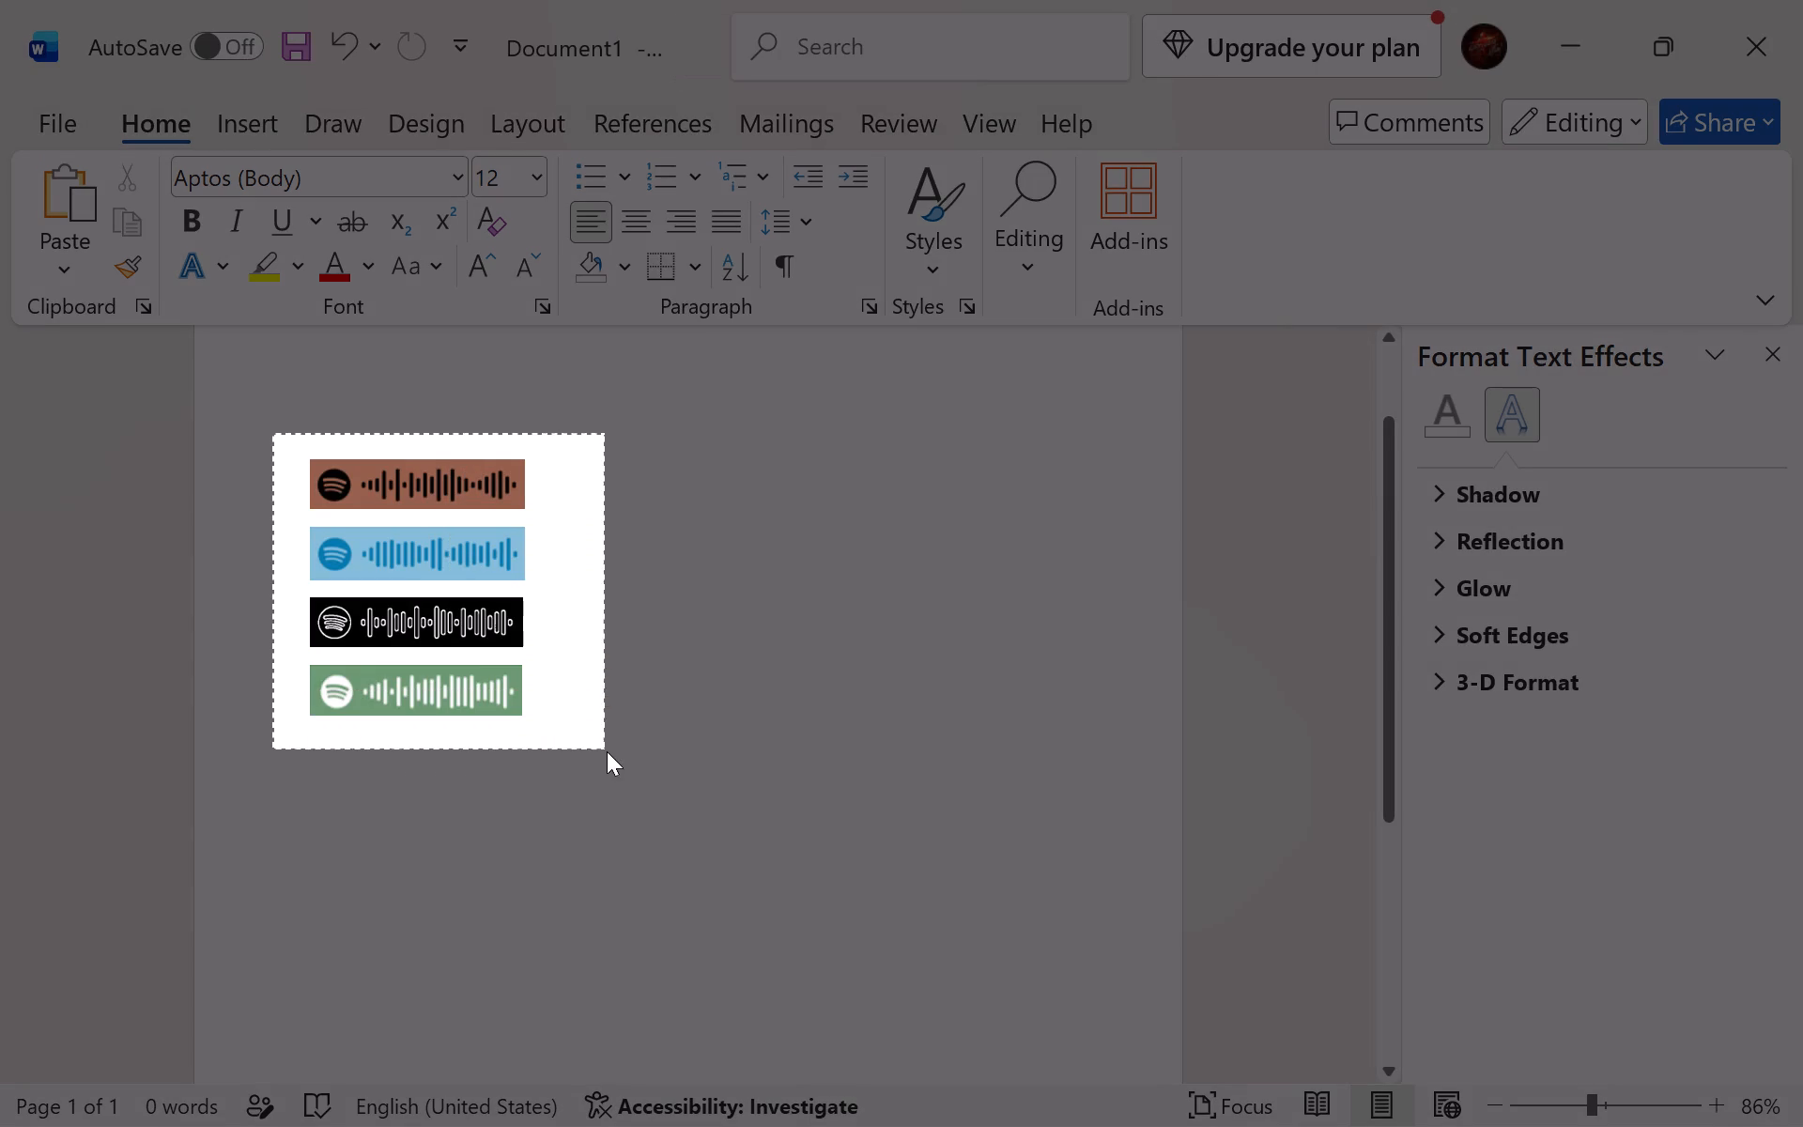
{"action": "left_click_drag", "start_coordinate": [607, 751], "coordinate": [571, 786]}
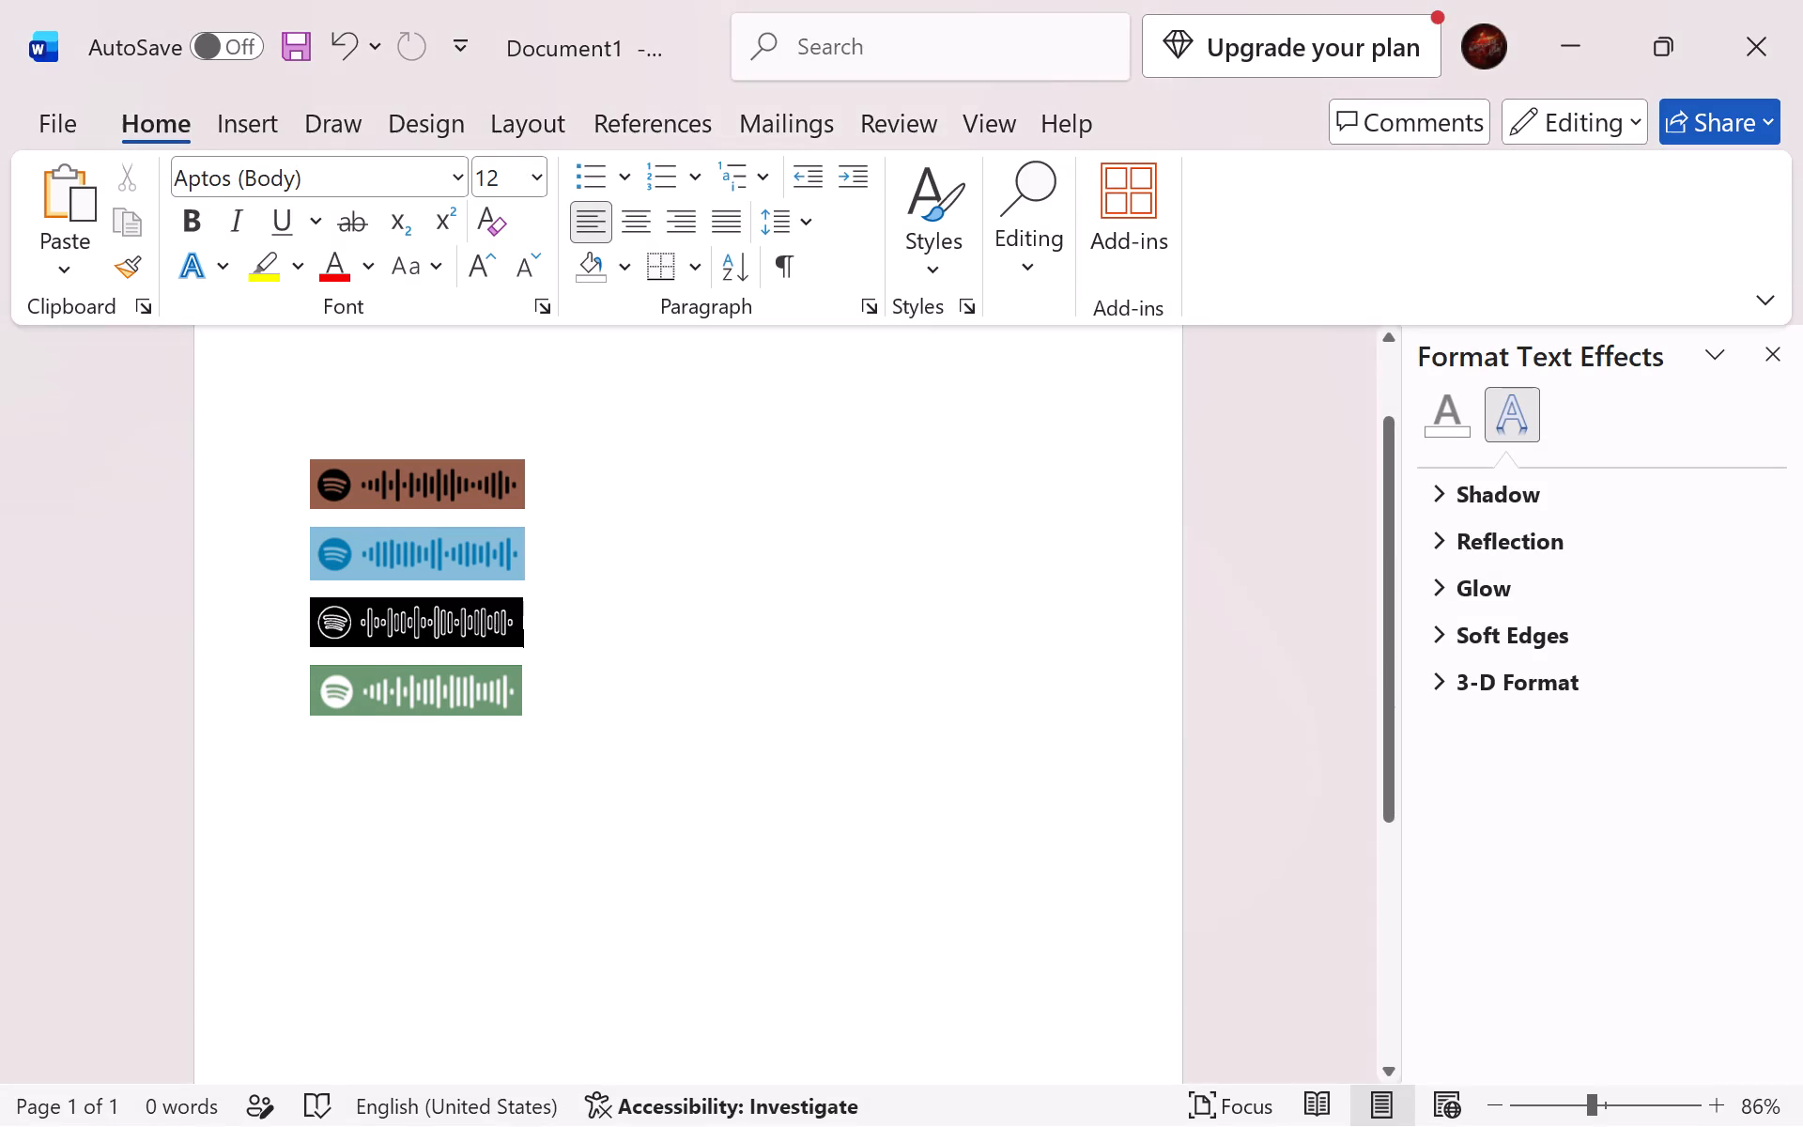
Switch from Word to the remove.bg page in Chrome and cycle through the other open windows.
{"action": "key", "text": "alt+Tab"}
{"action": "key", "text": "alt+Tab"}
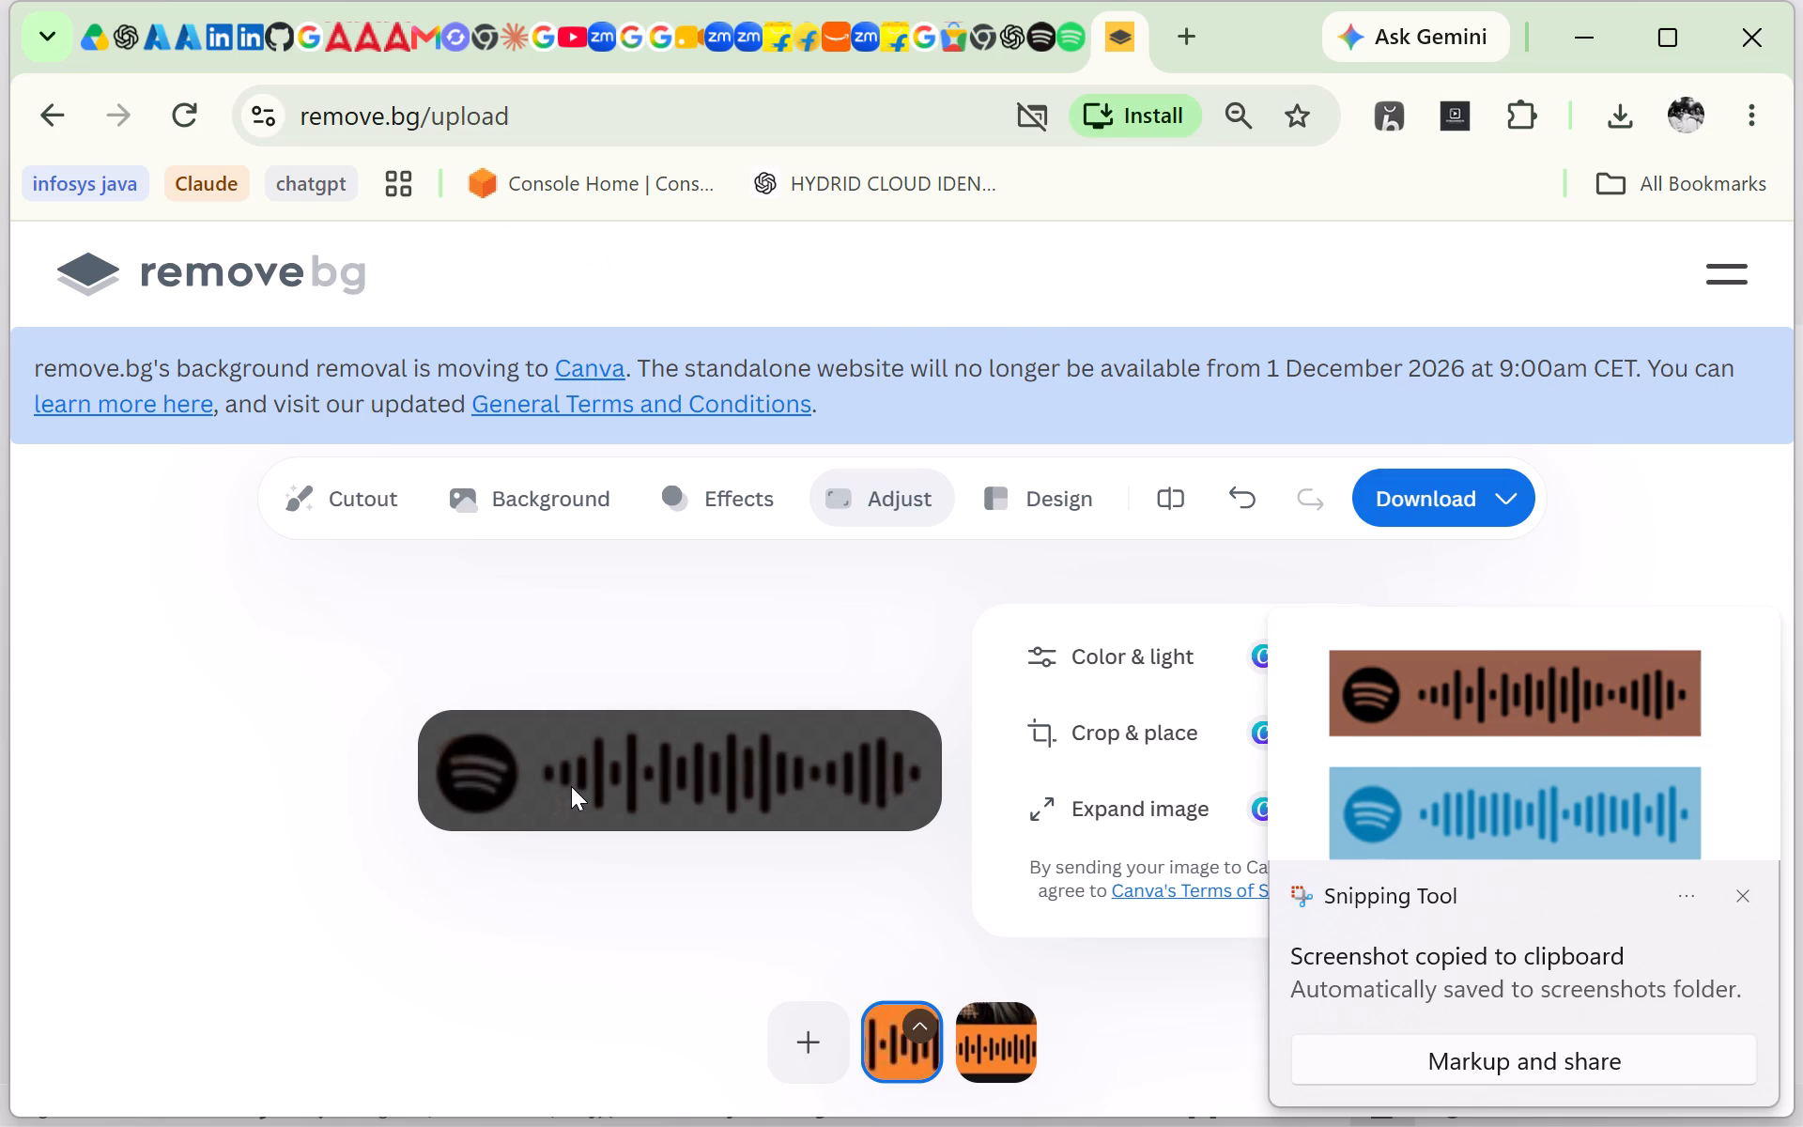
{"action": "key", "text": "alt+Tab"}
{"action": "key", "text": "alt+Tab"}
{"action": "key", "text": "alt+Tab"}
{"action": "key", "text": "alt+Tab"}
{"action": "key", "text": "alt+Tab"}
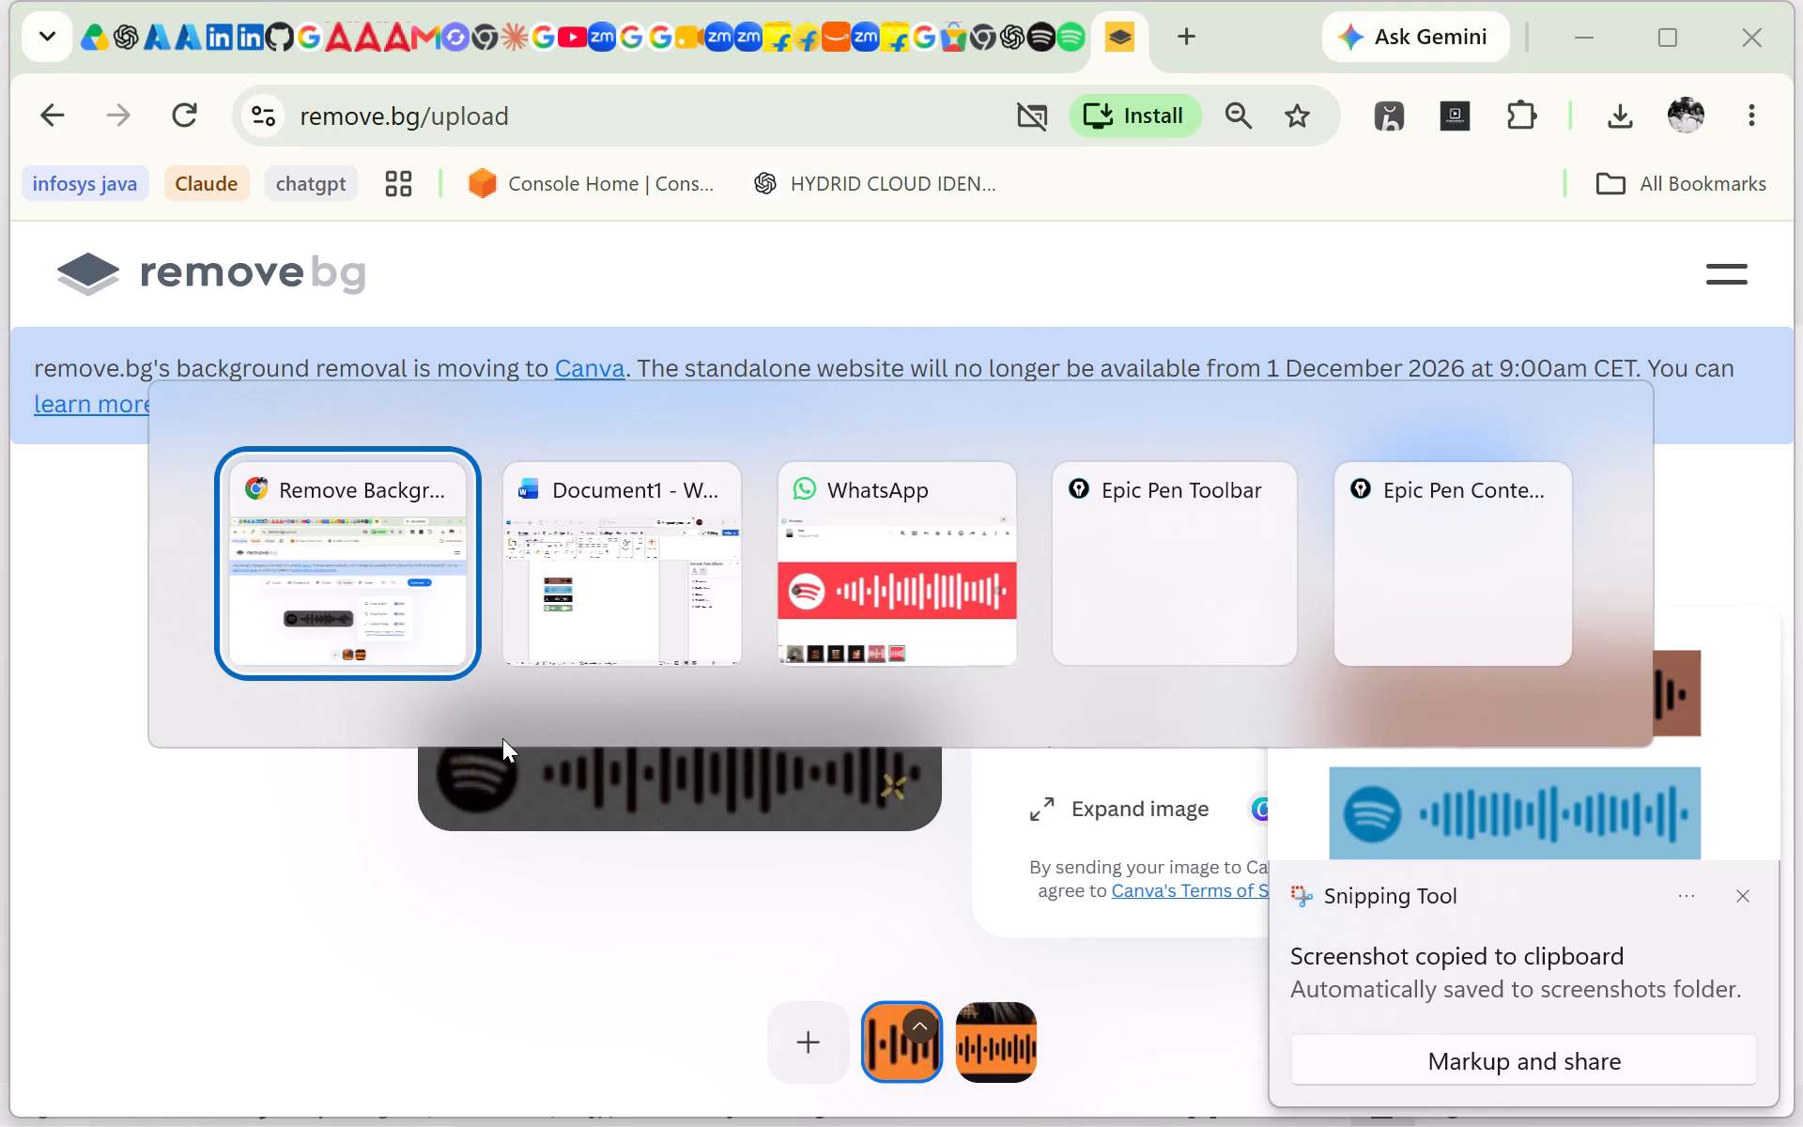
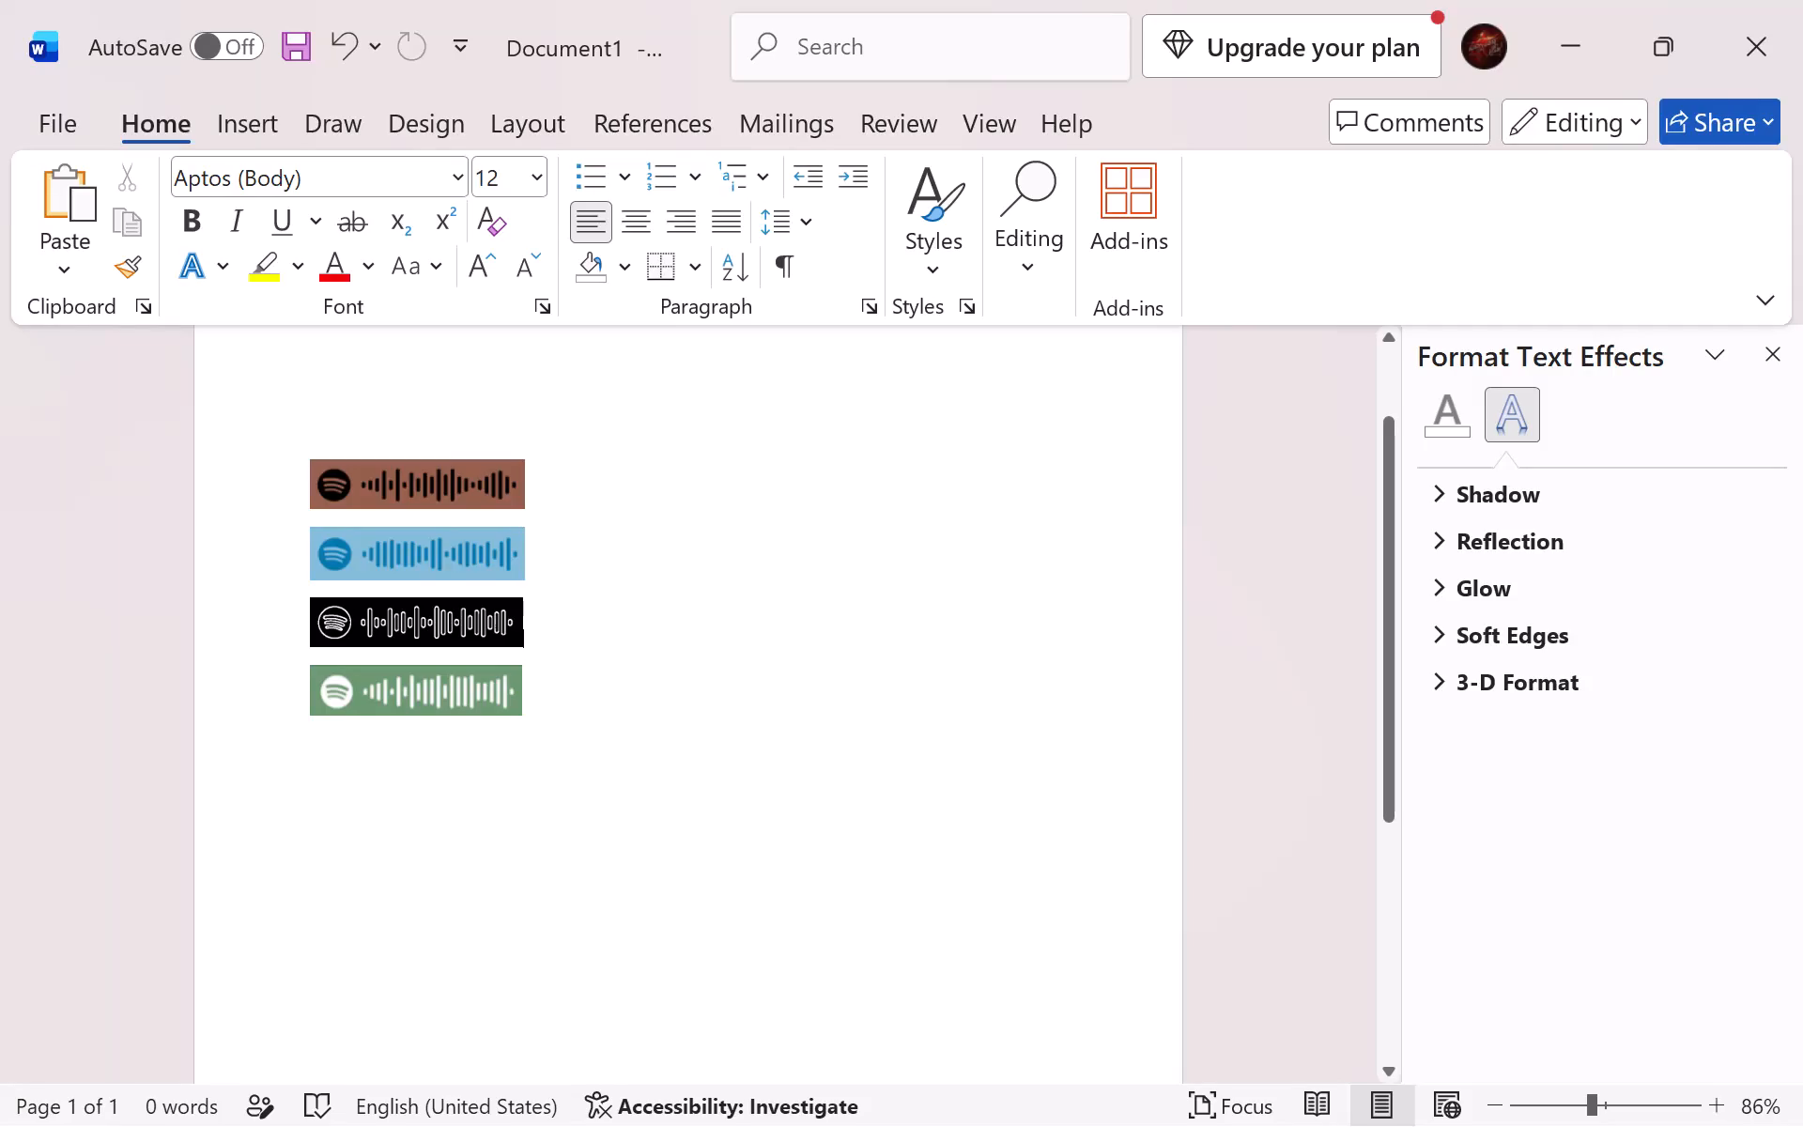
Recolour the brown Spotify code picture at the top of the stack with the dark purple preset.
{"action": "left_click", "coordinate": [391, 493]}
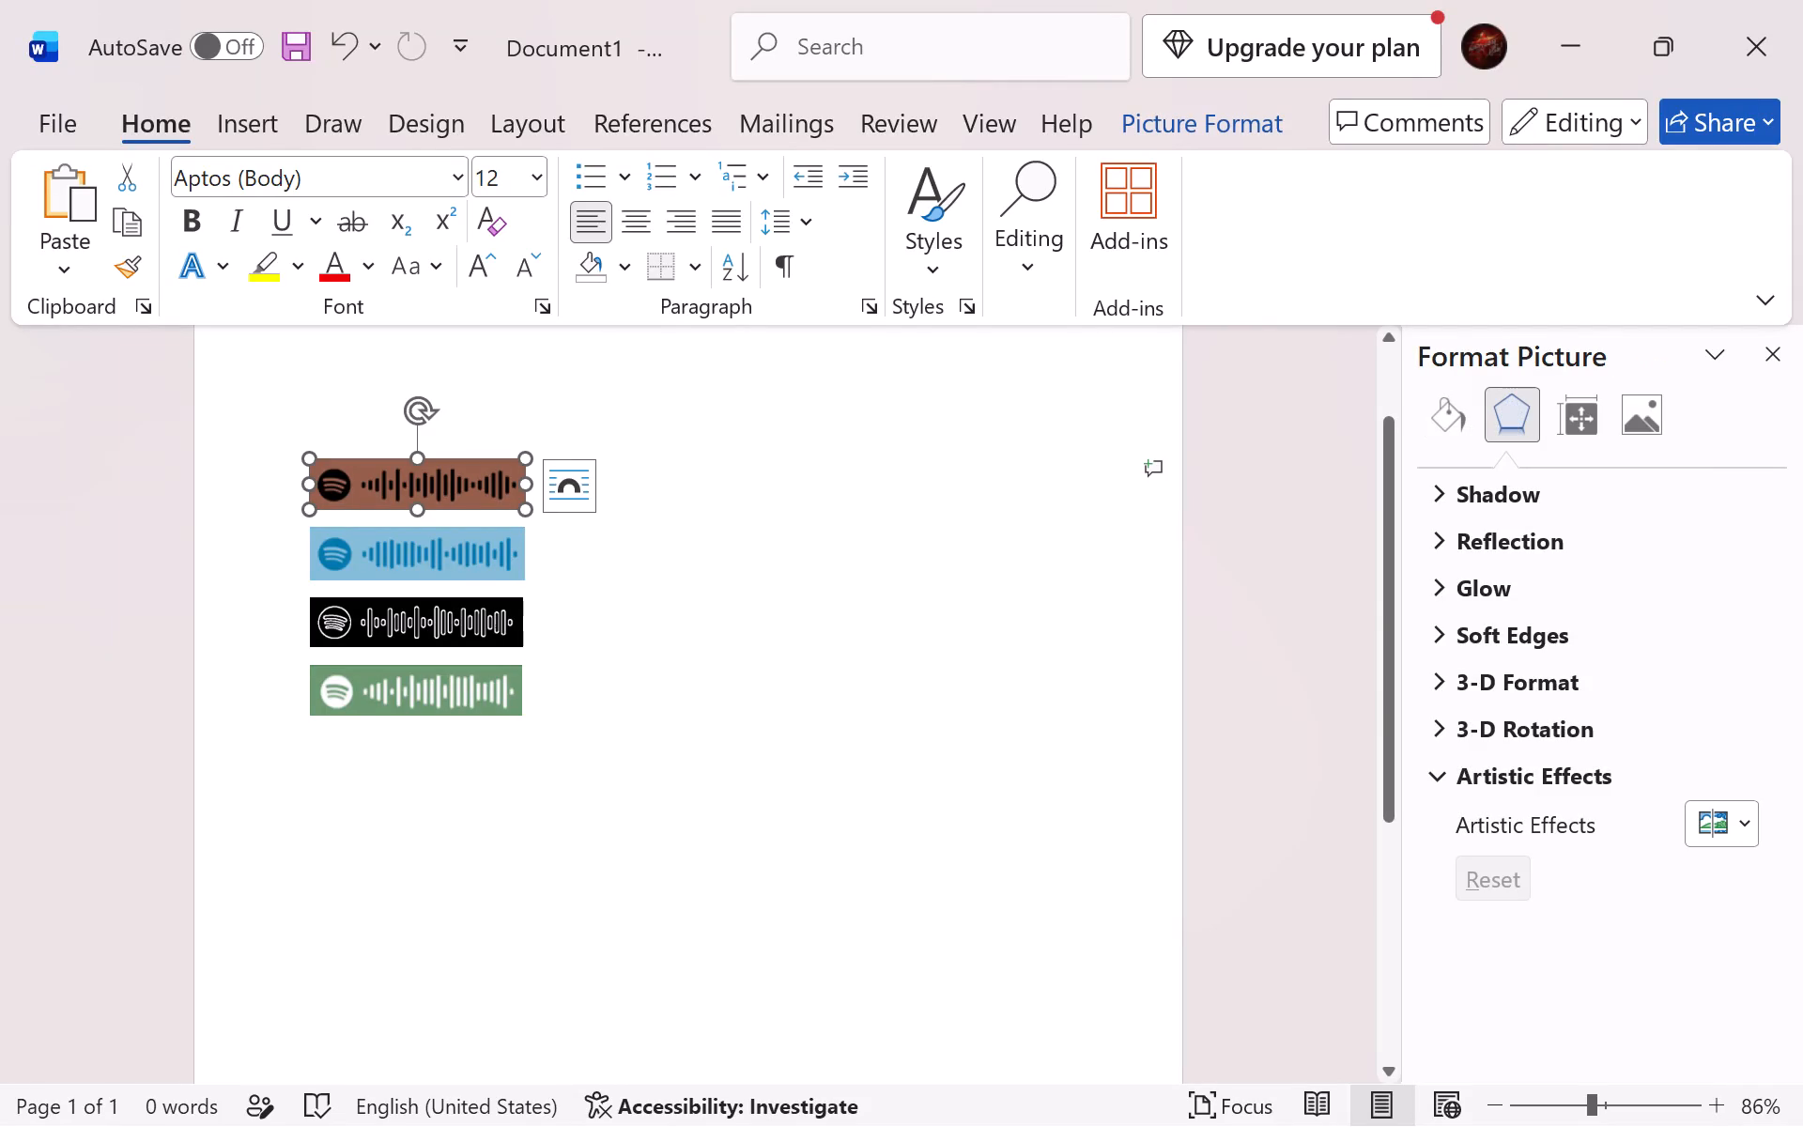
{"action": "left_click", "coordinate": [1654, 392]}
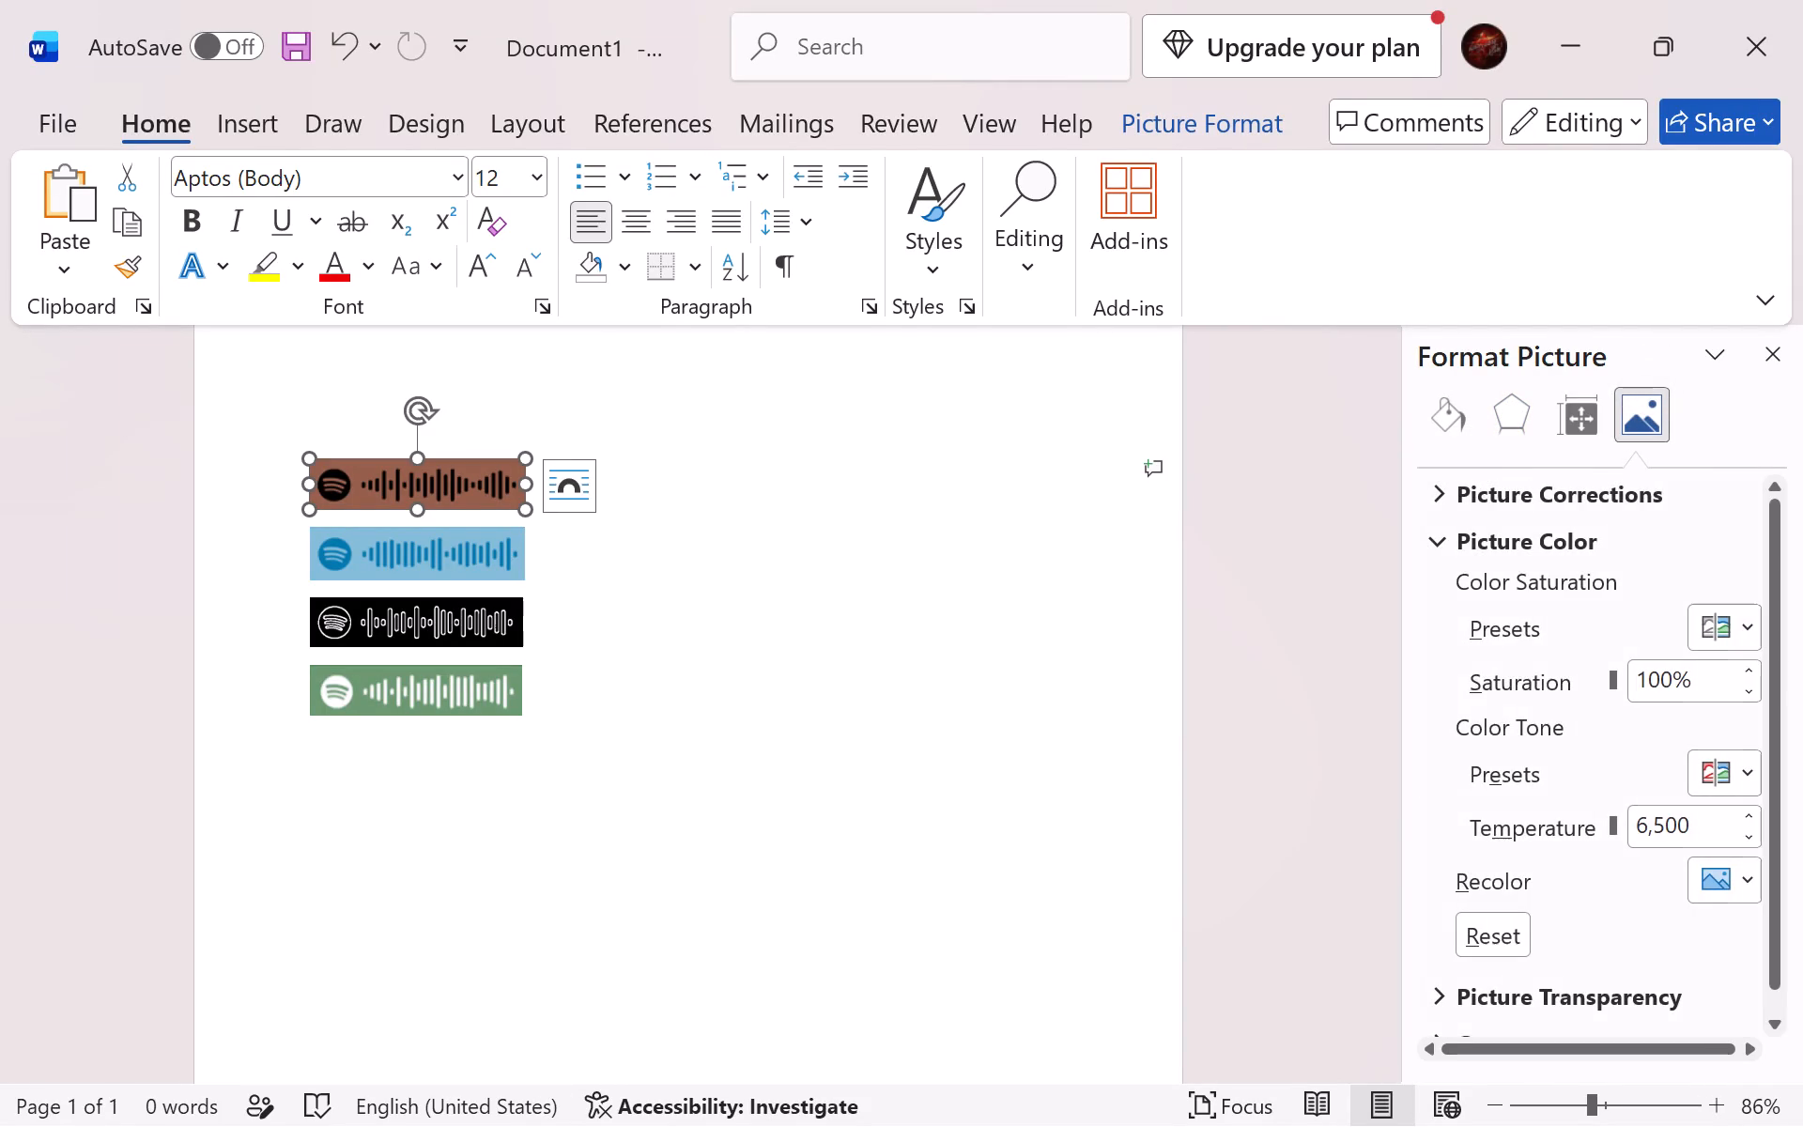
{"action": "left_click", "coordinate": [1738, 868]}
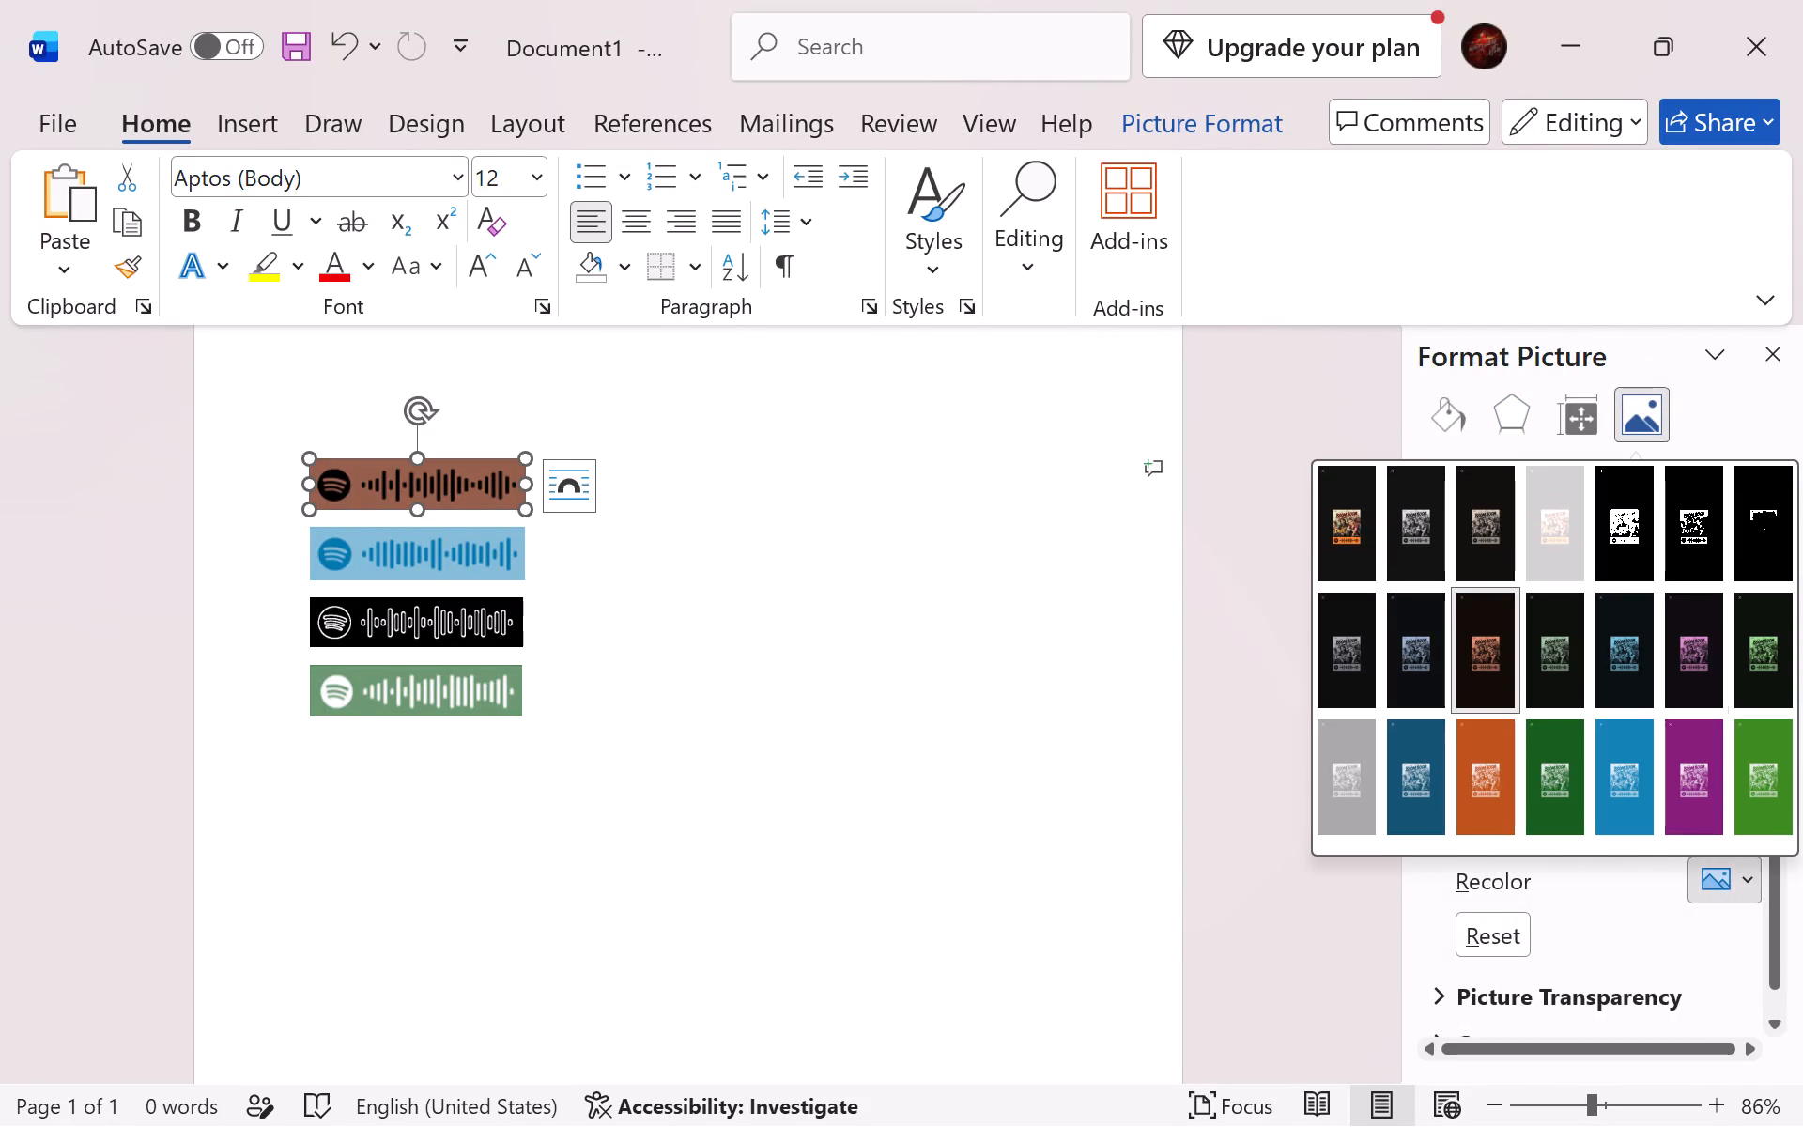
{"action": "left_click", "coordinate": [1684, 650]}
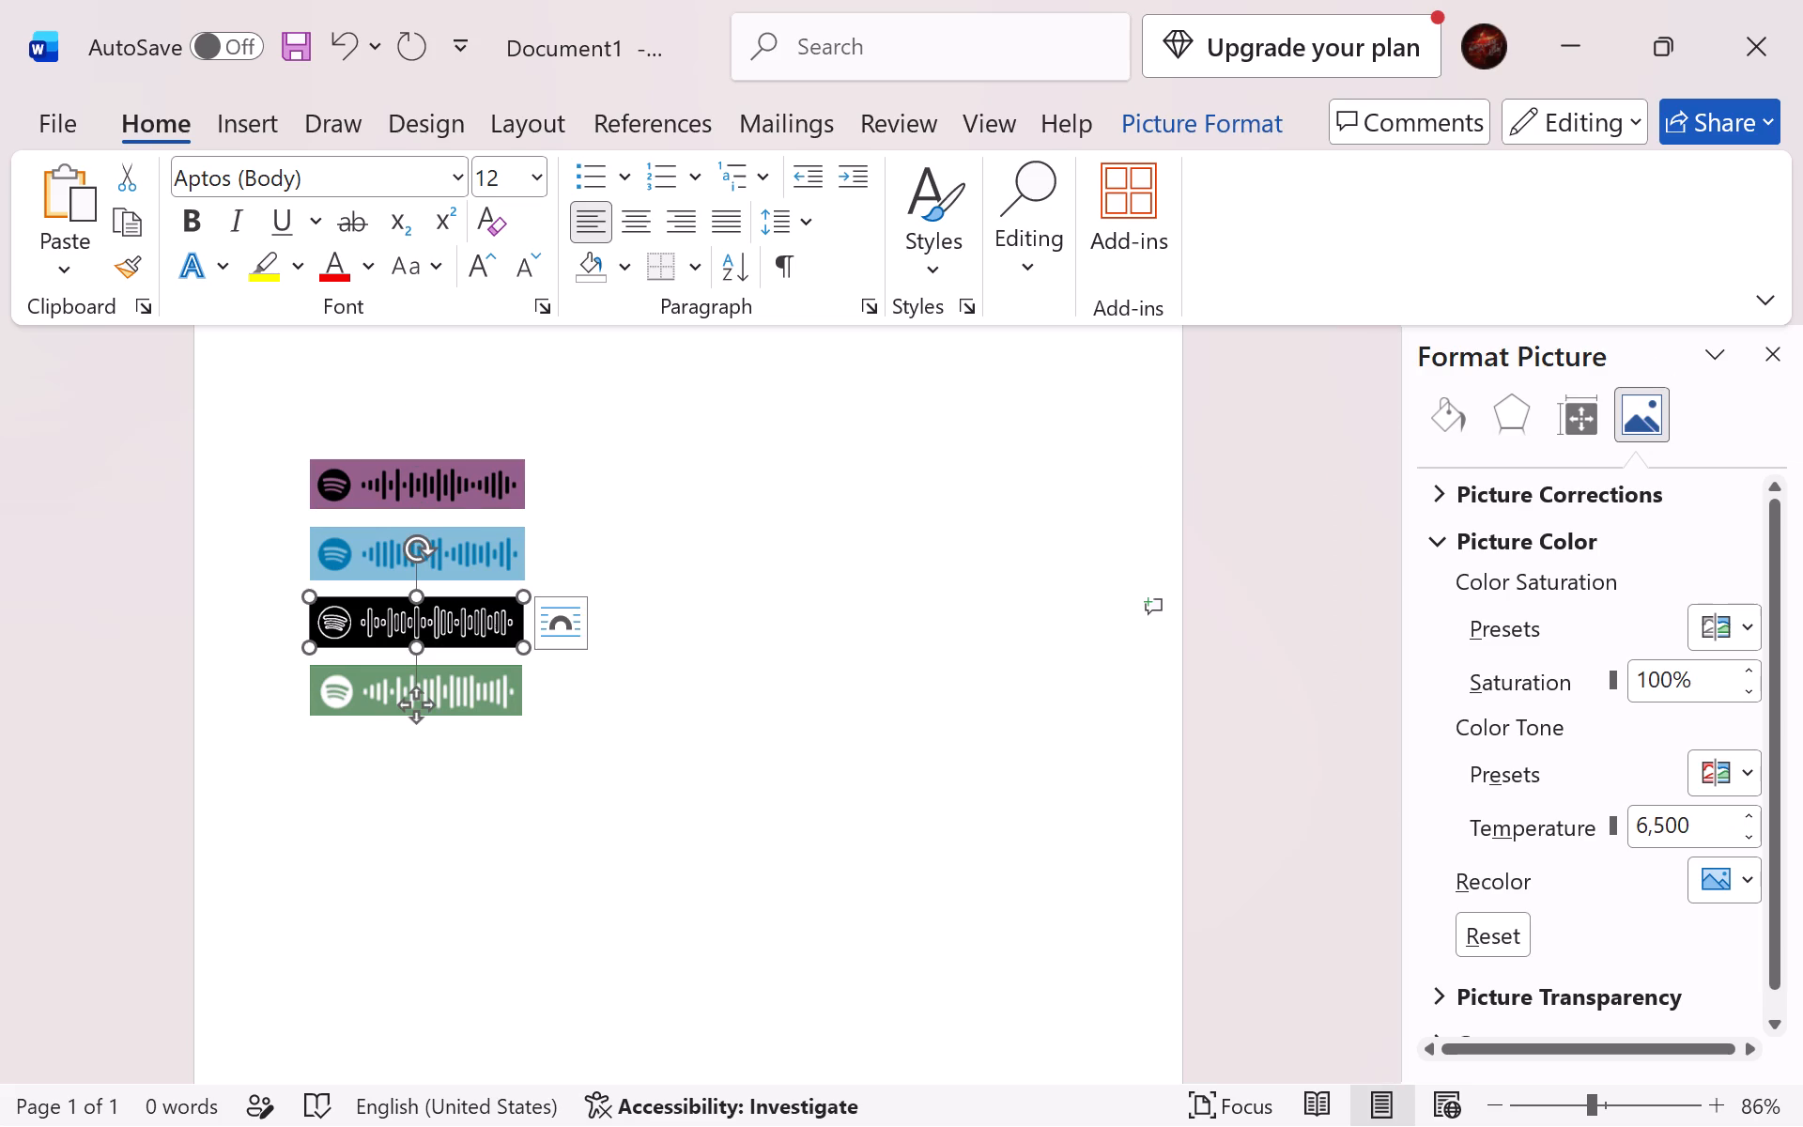
Recolour the black outlined Spotify code picture, third in the stack, with the dark purple preset.
{"action": "left_click", "coordinate": [1735, 880]}
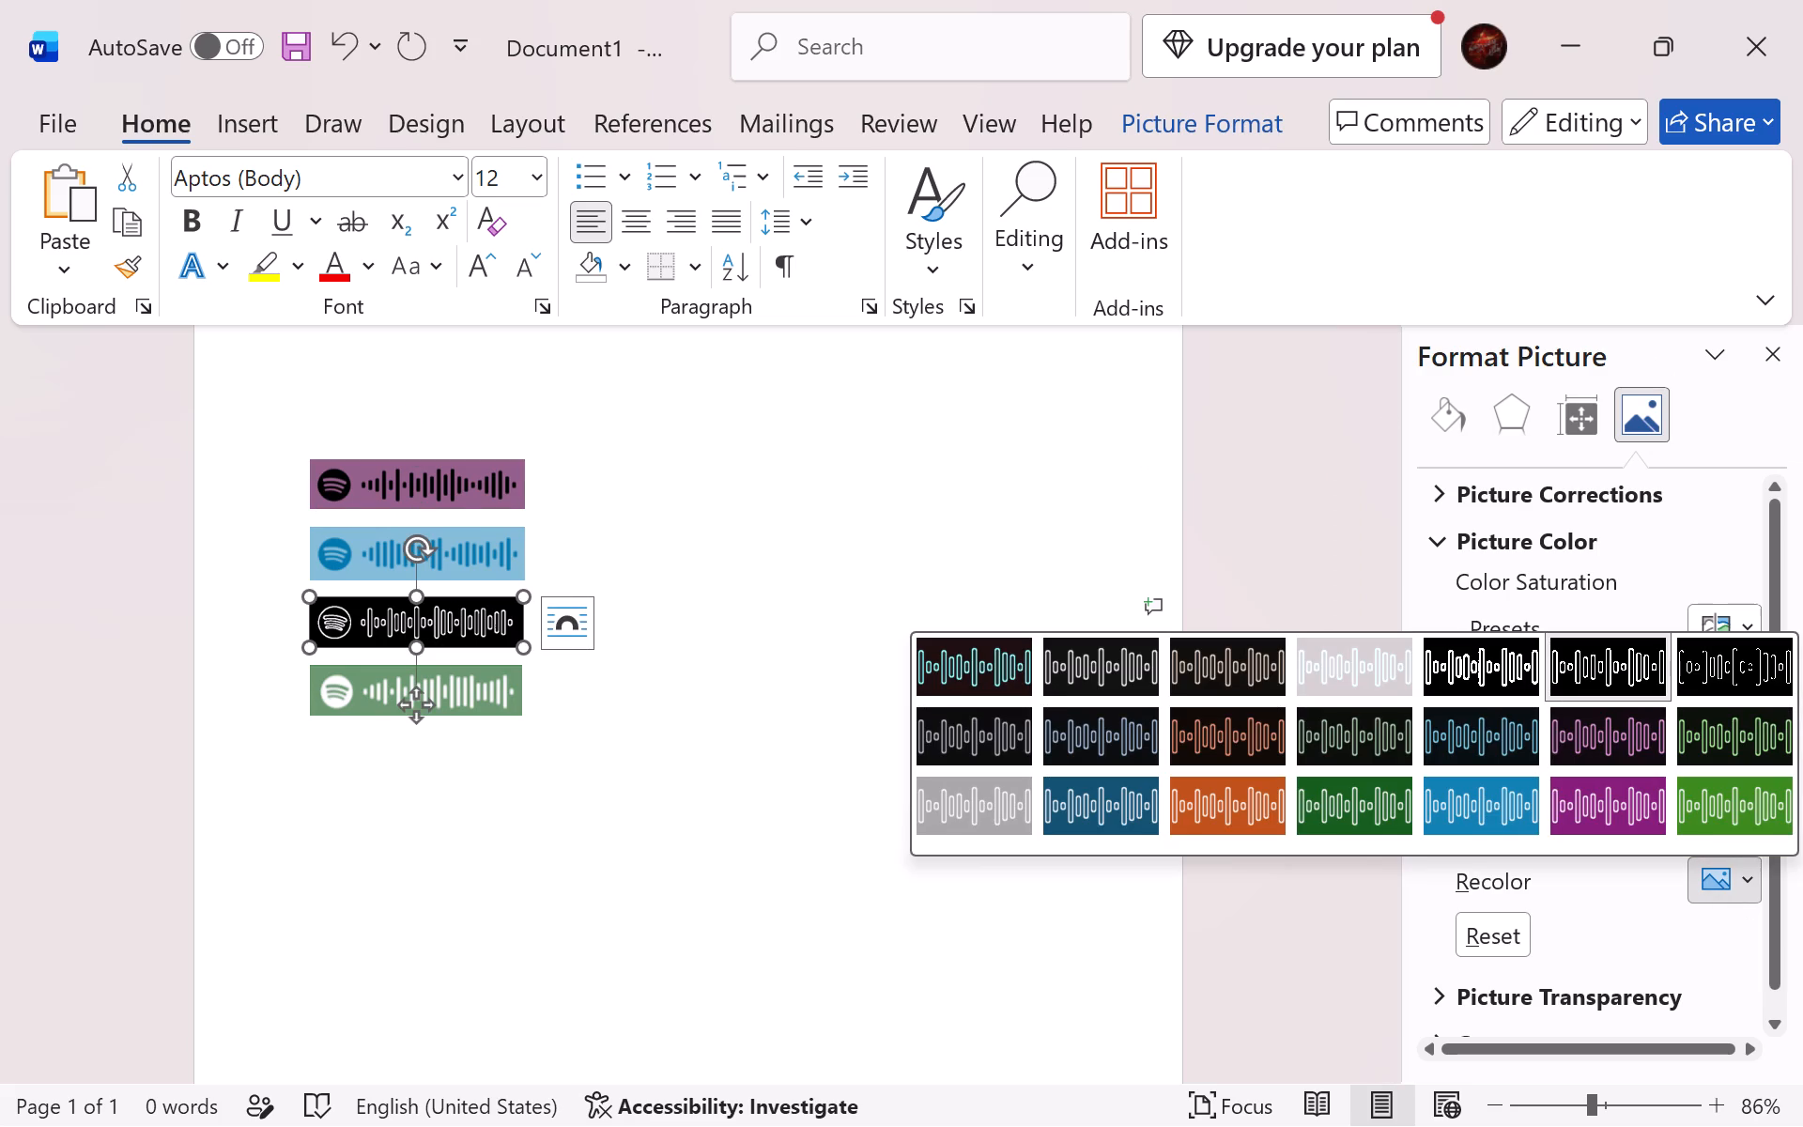
{"action": "left_click_drag", "start_coordinate": [1278, 709], "coordinate": [1555, 733]}
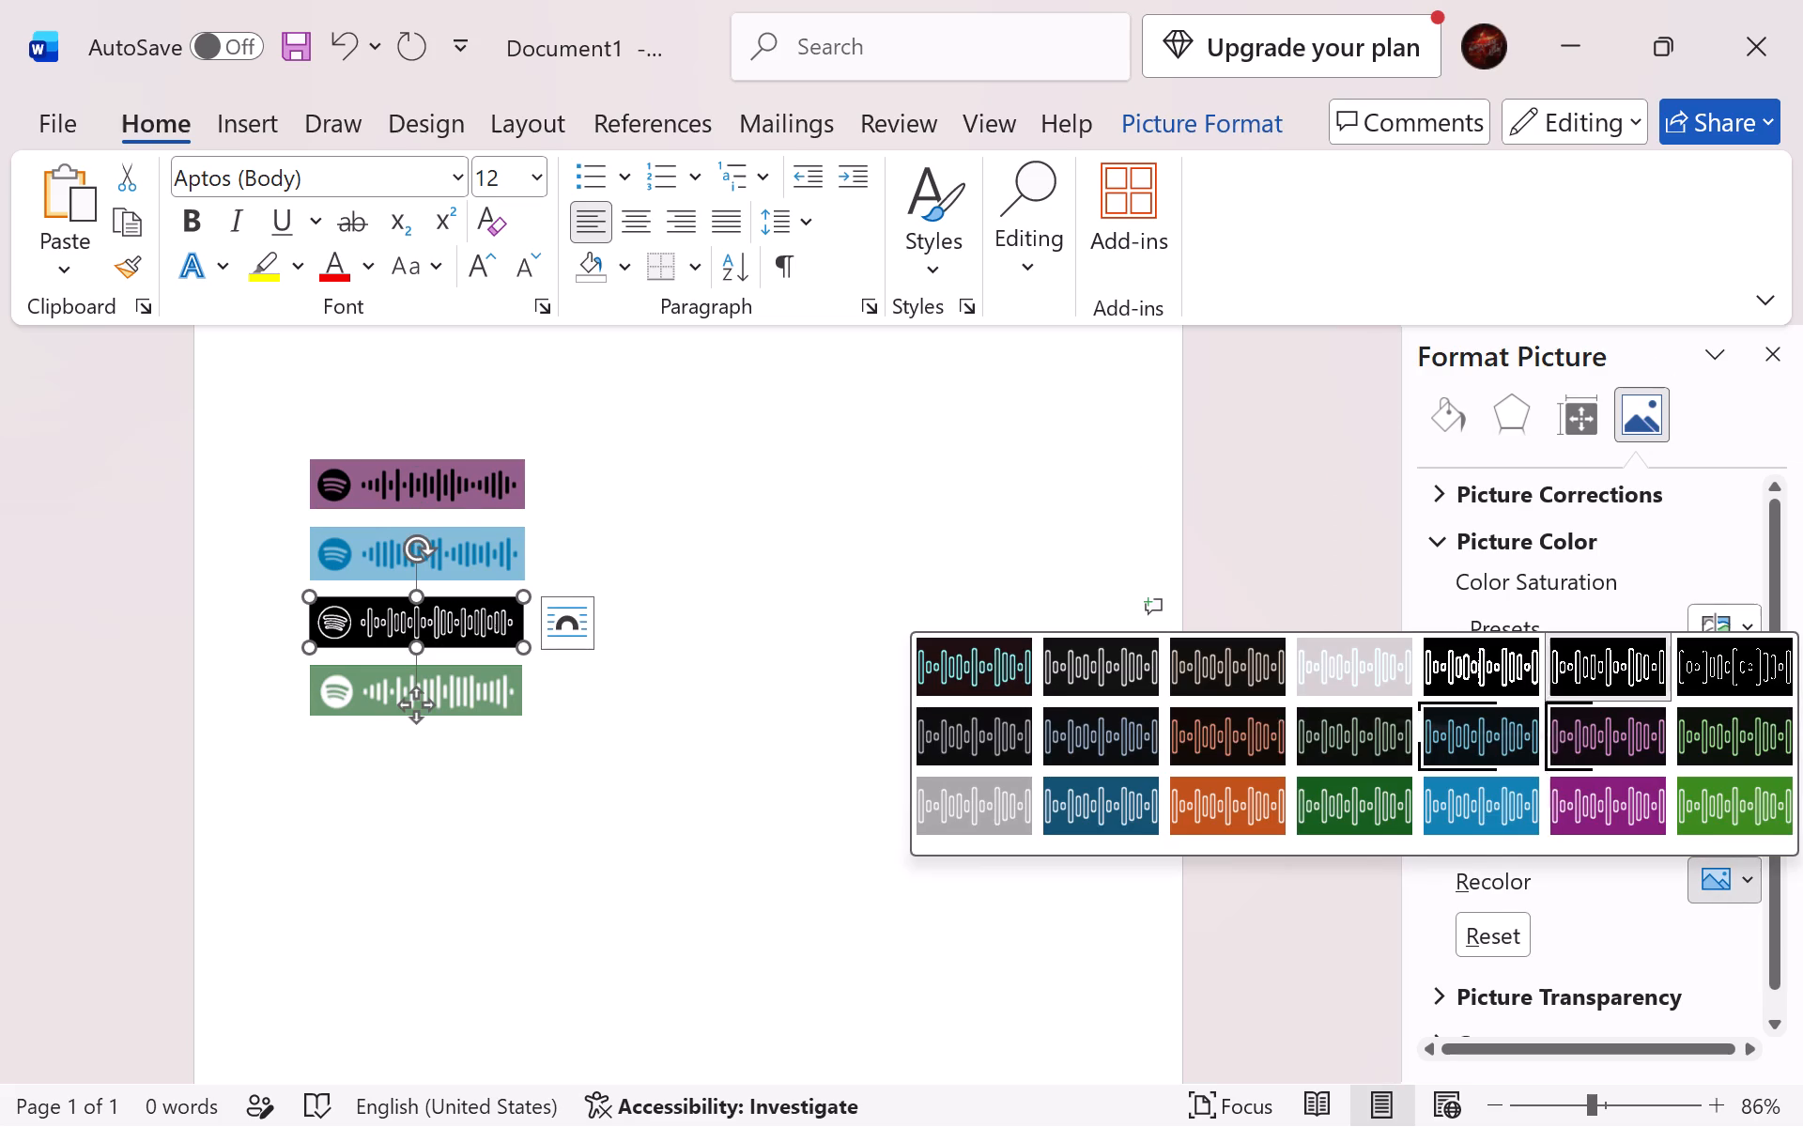
{"action": "left_click_drag", "start_coordinate": [1555, 733], "coordinate": [1595, 737]}
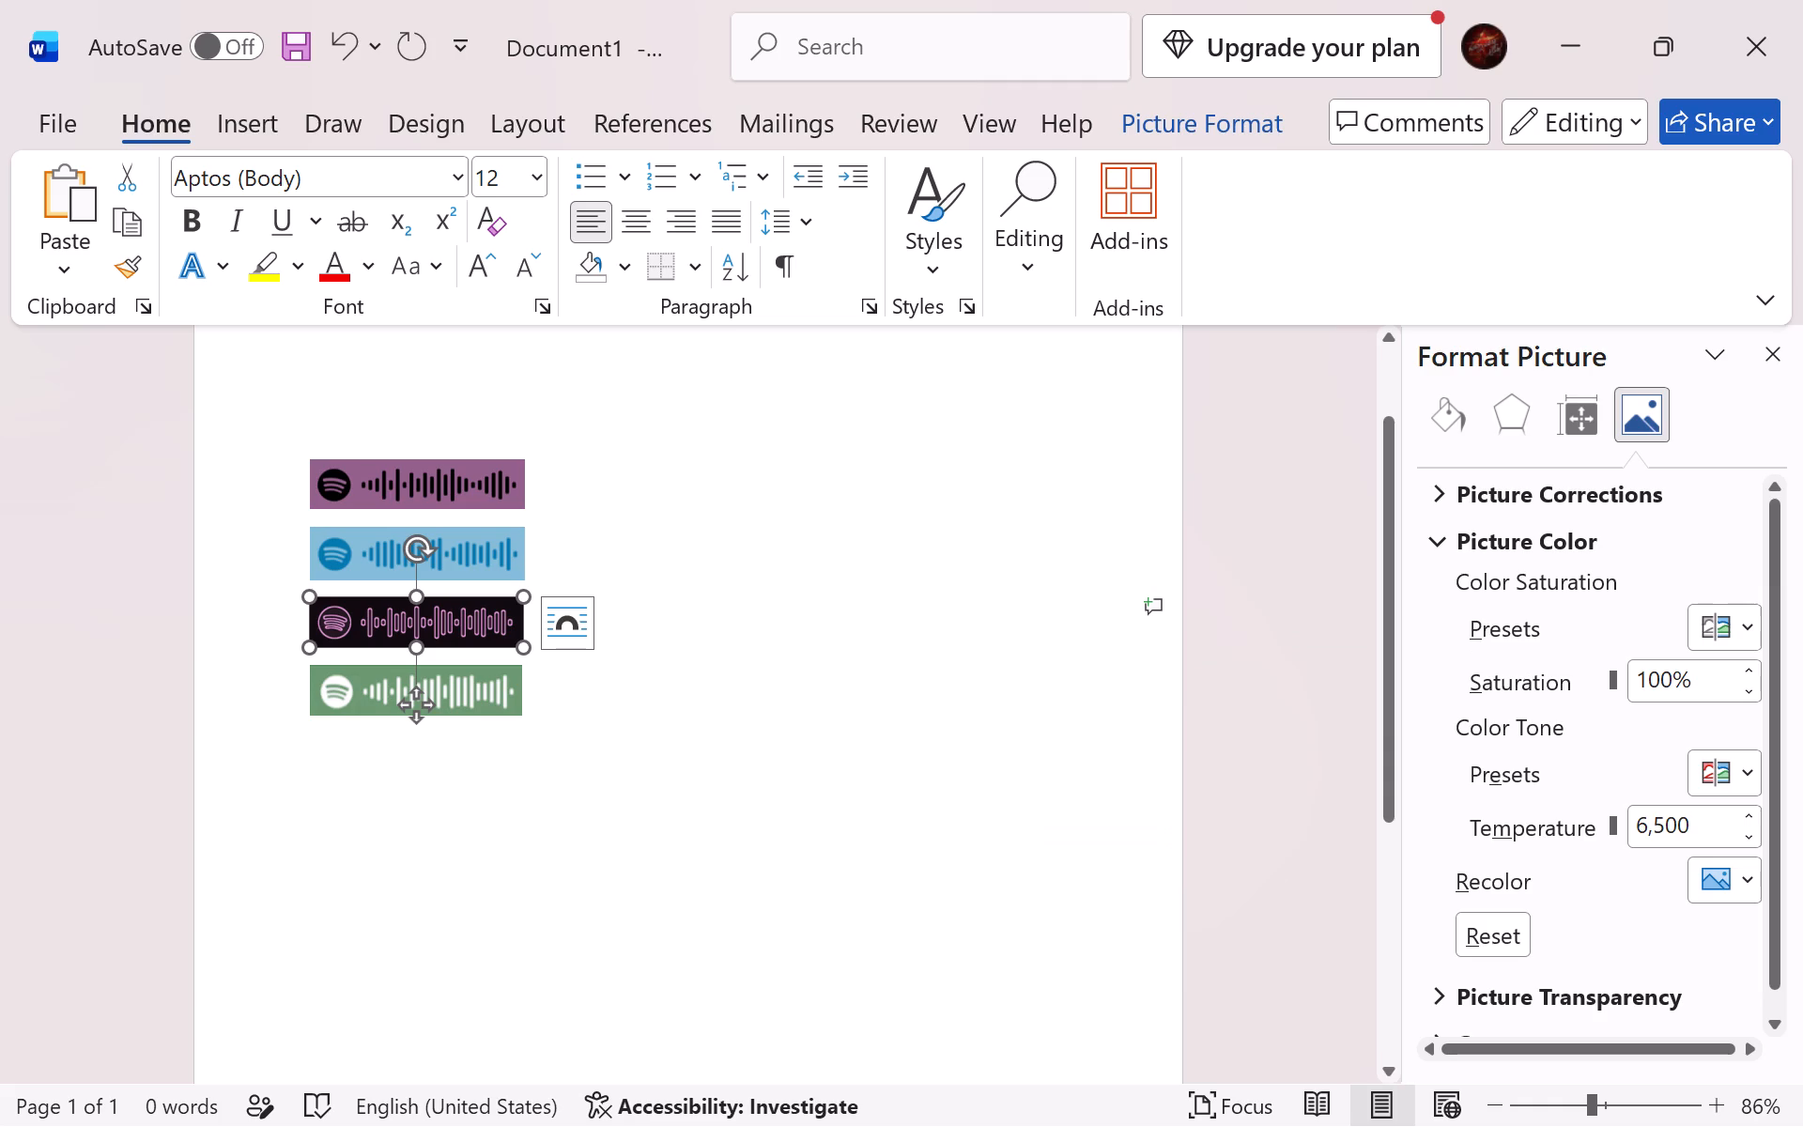
Open the recolour presets again for the third Spotify code picture.
{"action": "left_click", "coordinate": [1734, 889]}
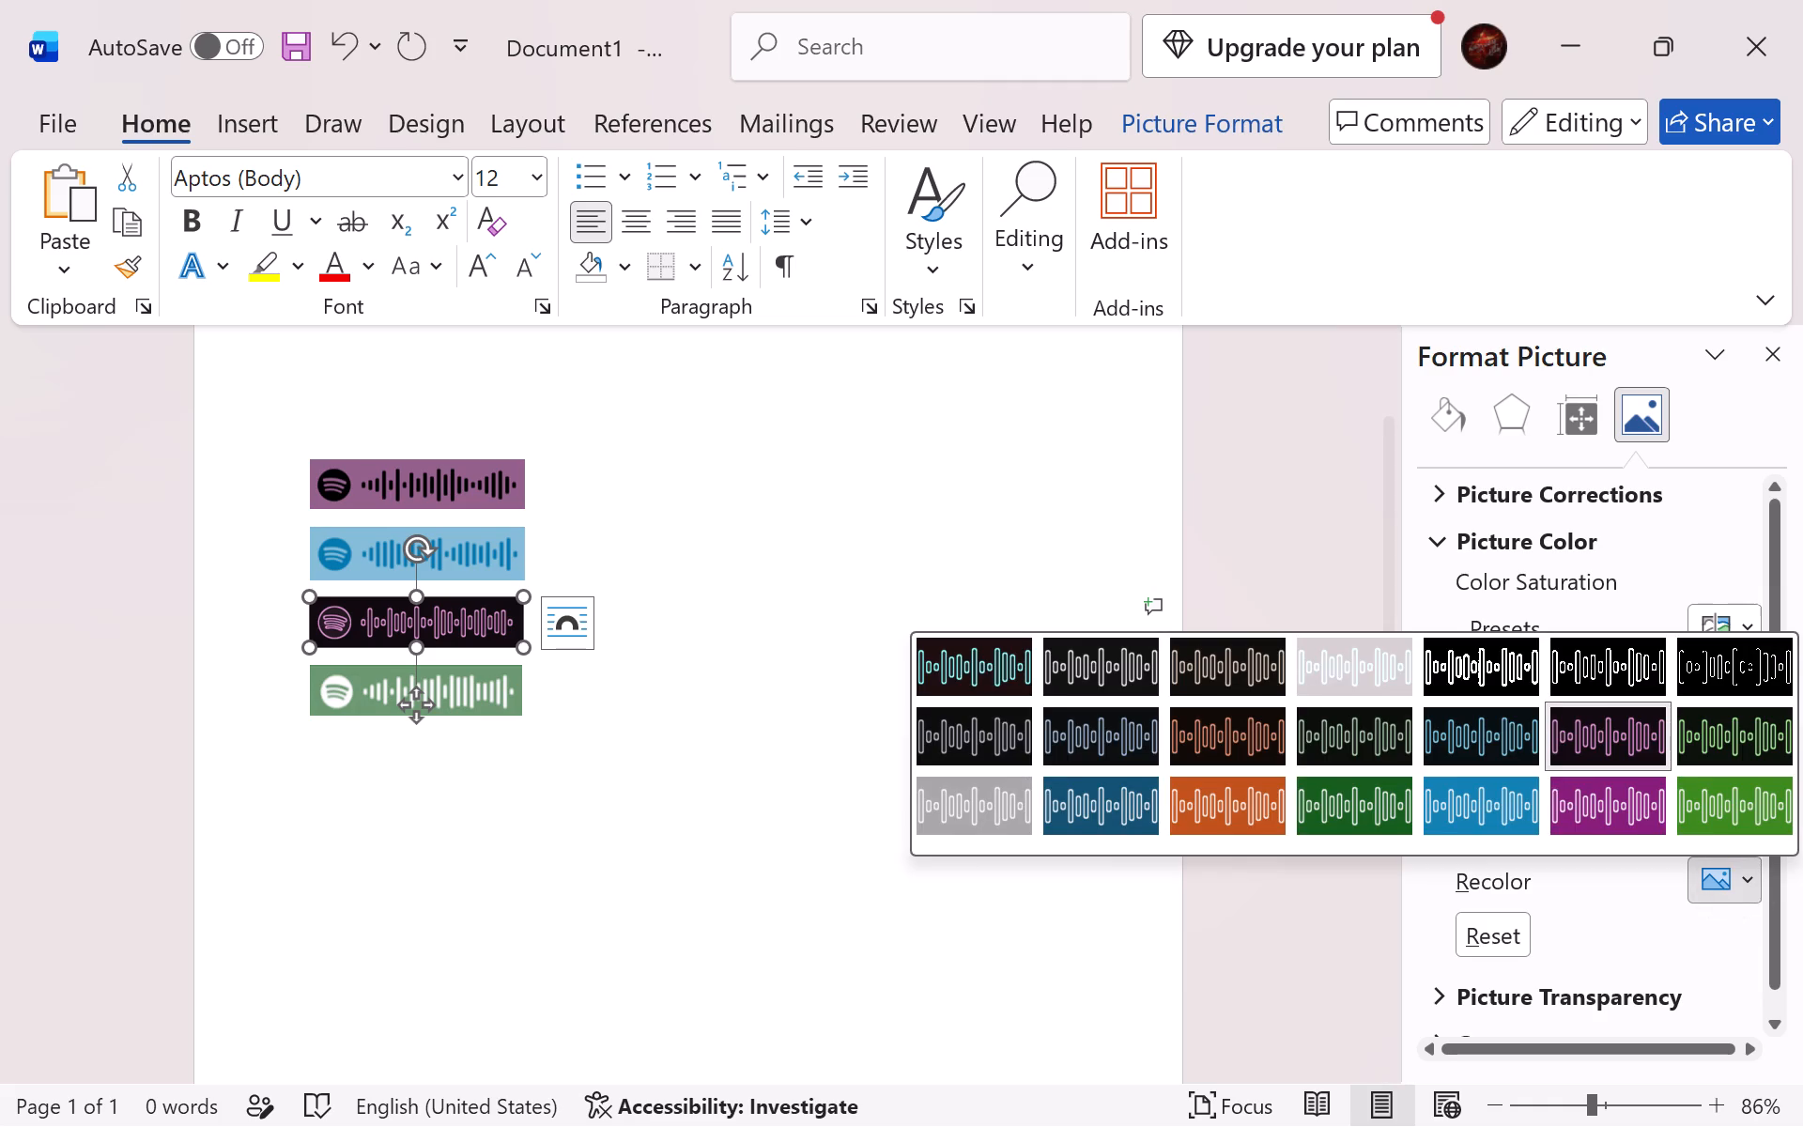
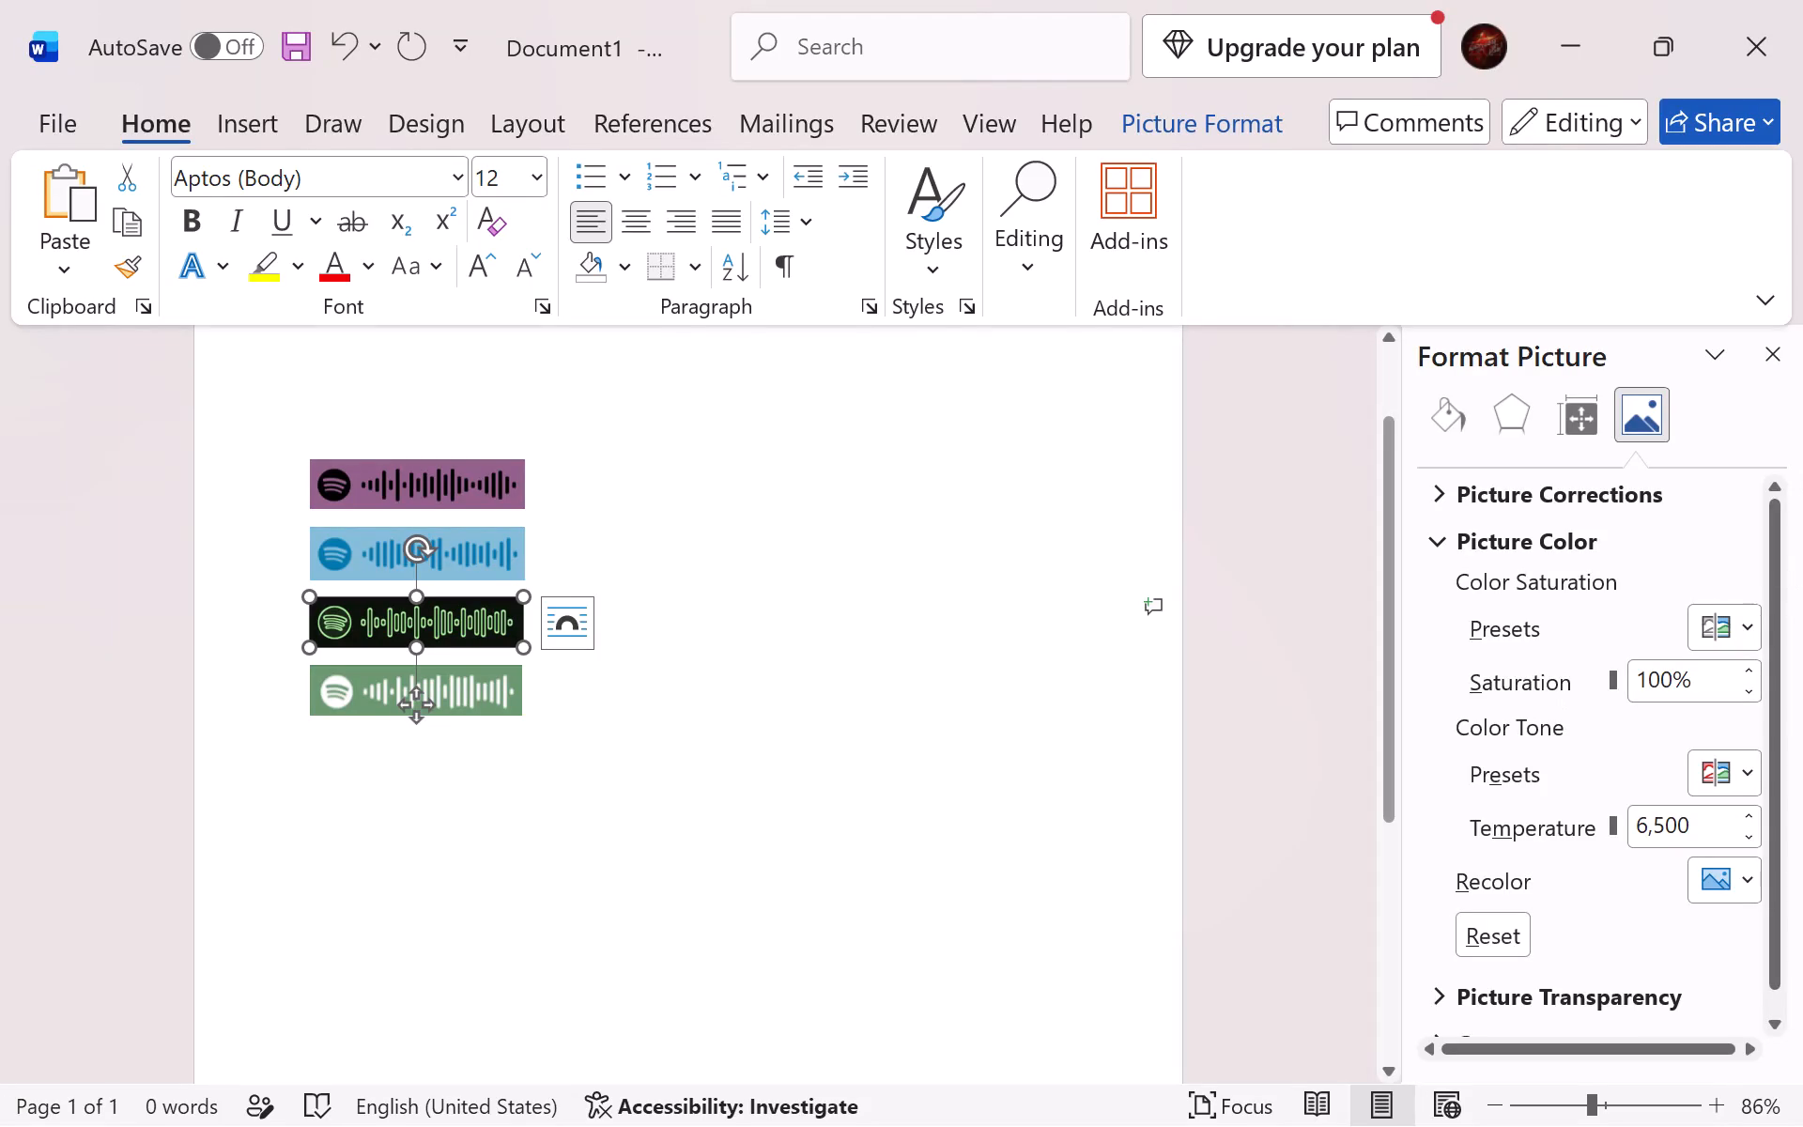
Deselect the picture and capture a rectangular screen snip around all four stacked Spotify code pictures.
{"action": "left_click", "coordinate": [1139, 582]}
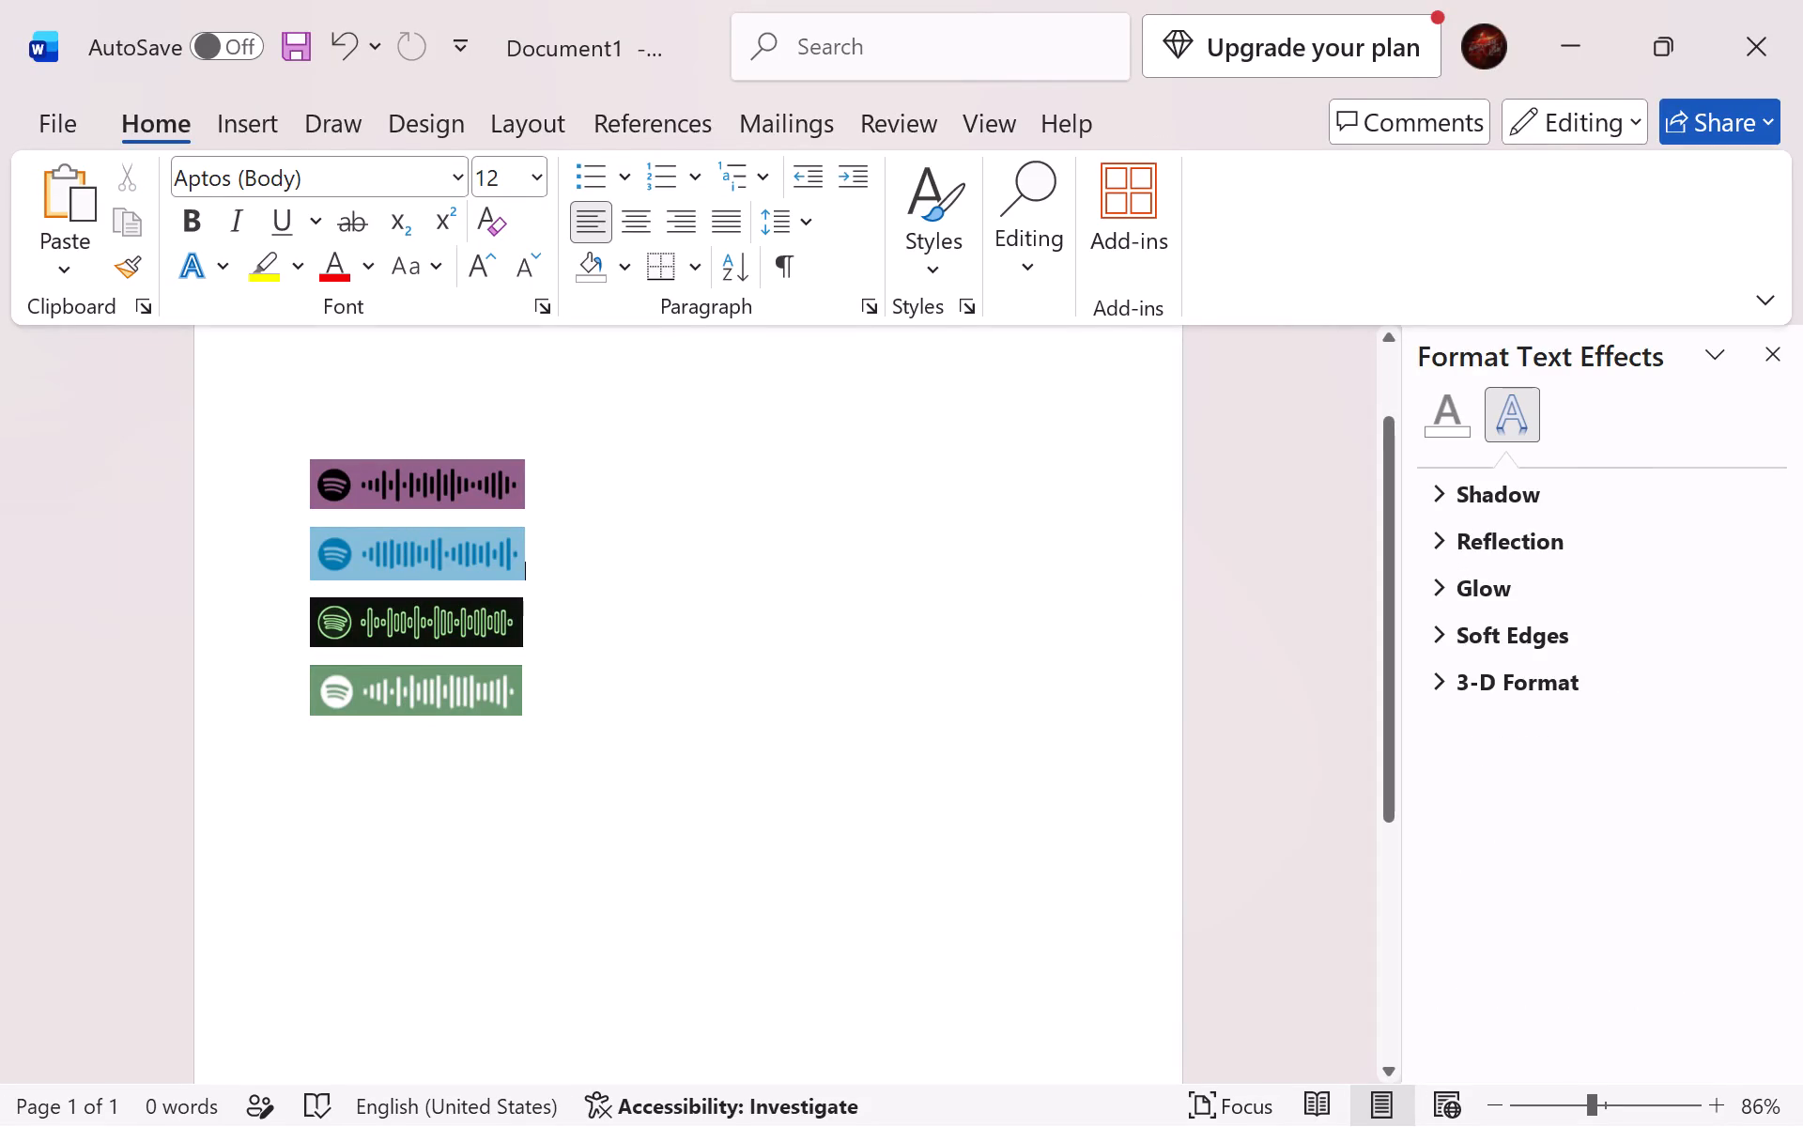
{"action": "key", "text": "shift+super+s"}
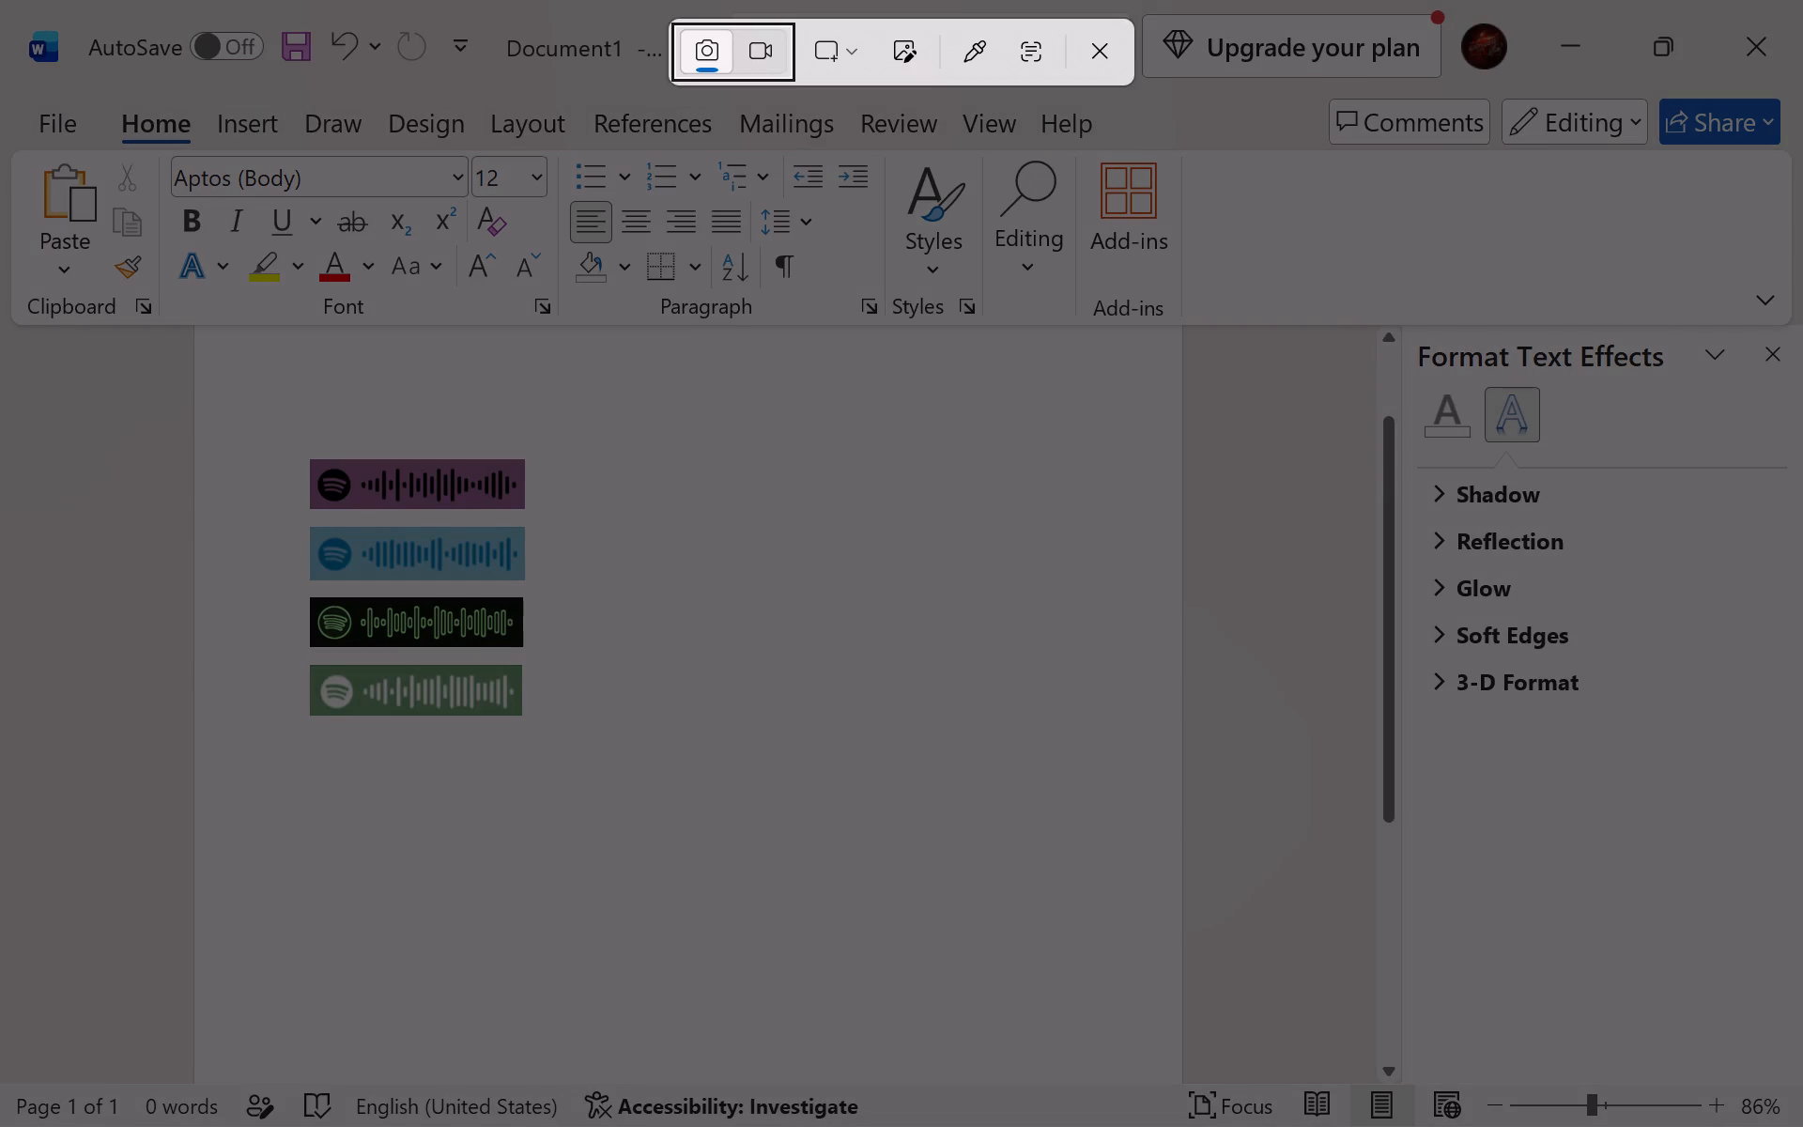
{"action": "left_click_drag", "start_coordinate": [276, 437], "coordinate": [588, 780]}
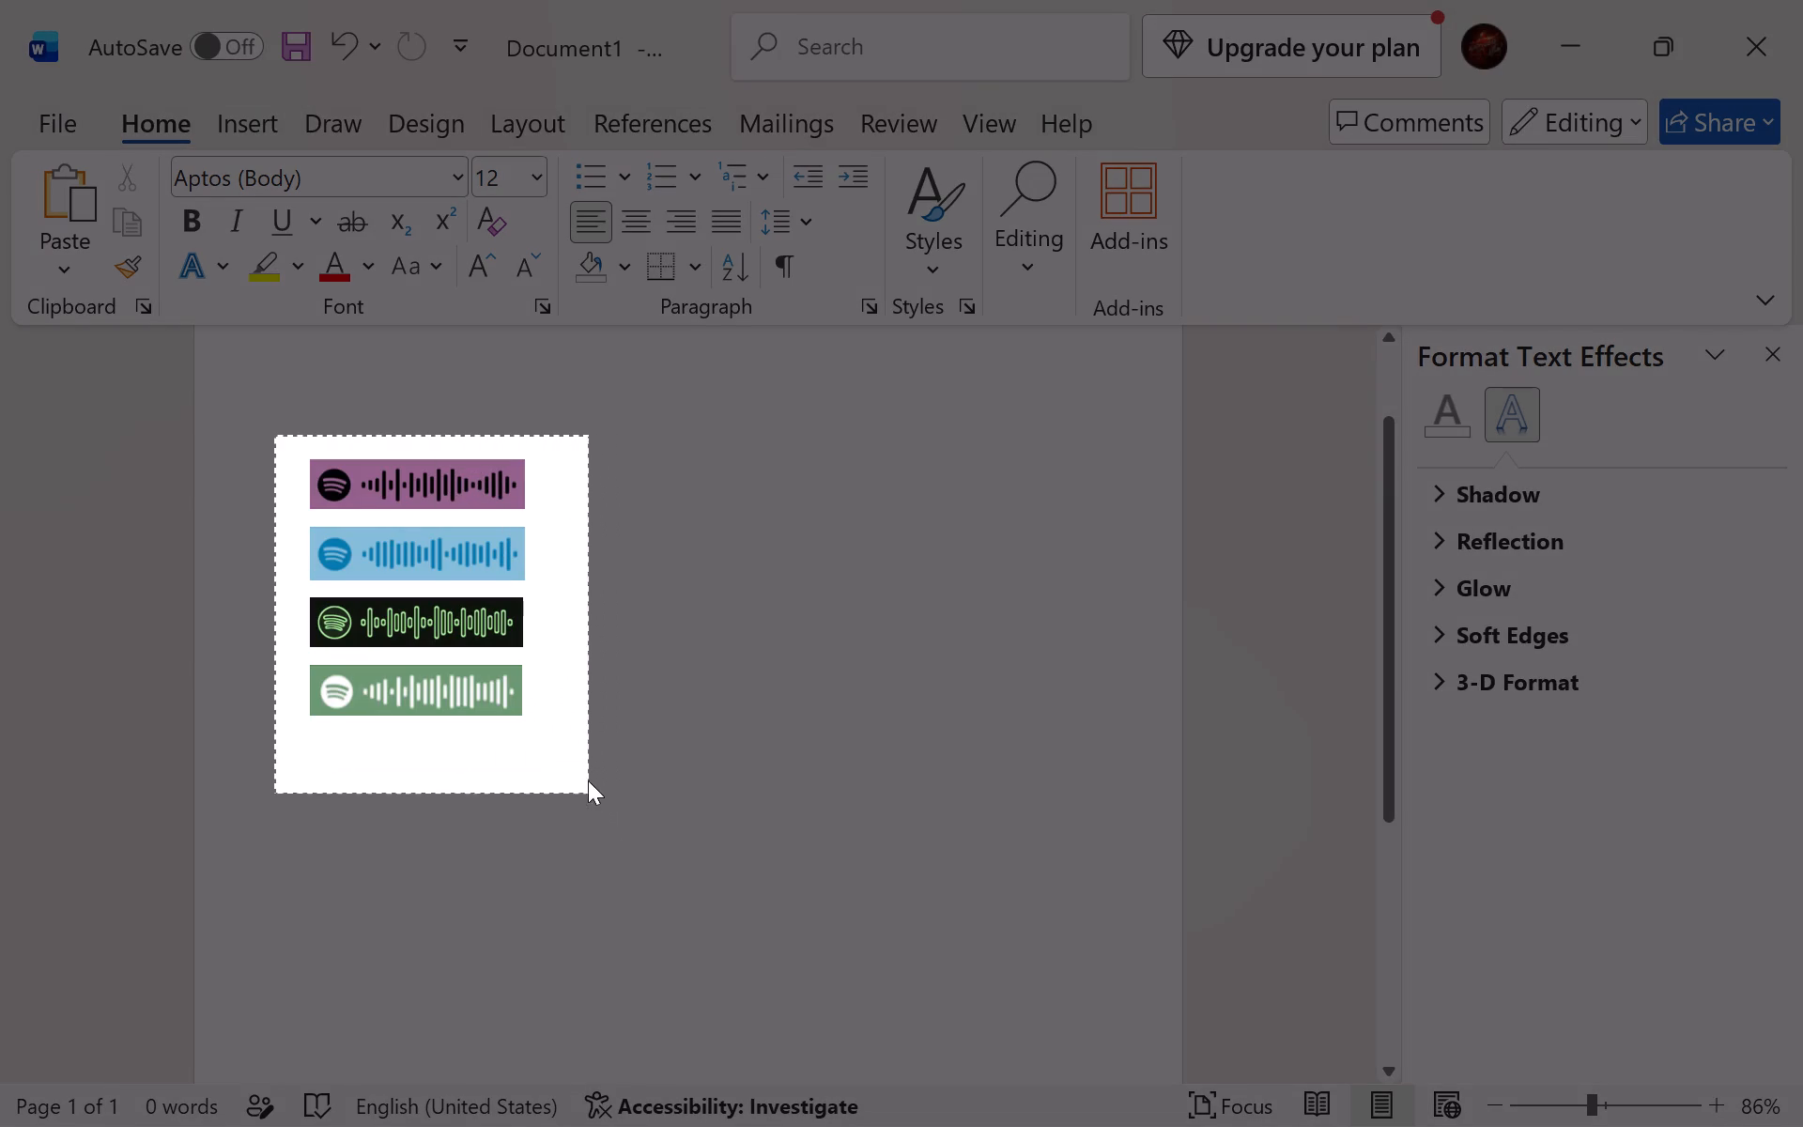
{"action": "left_click_drag", "start_coordinate": [588, 780], "coordinate": [562, 775]}
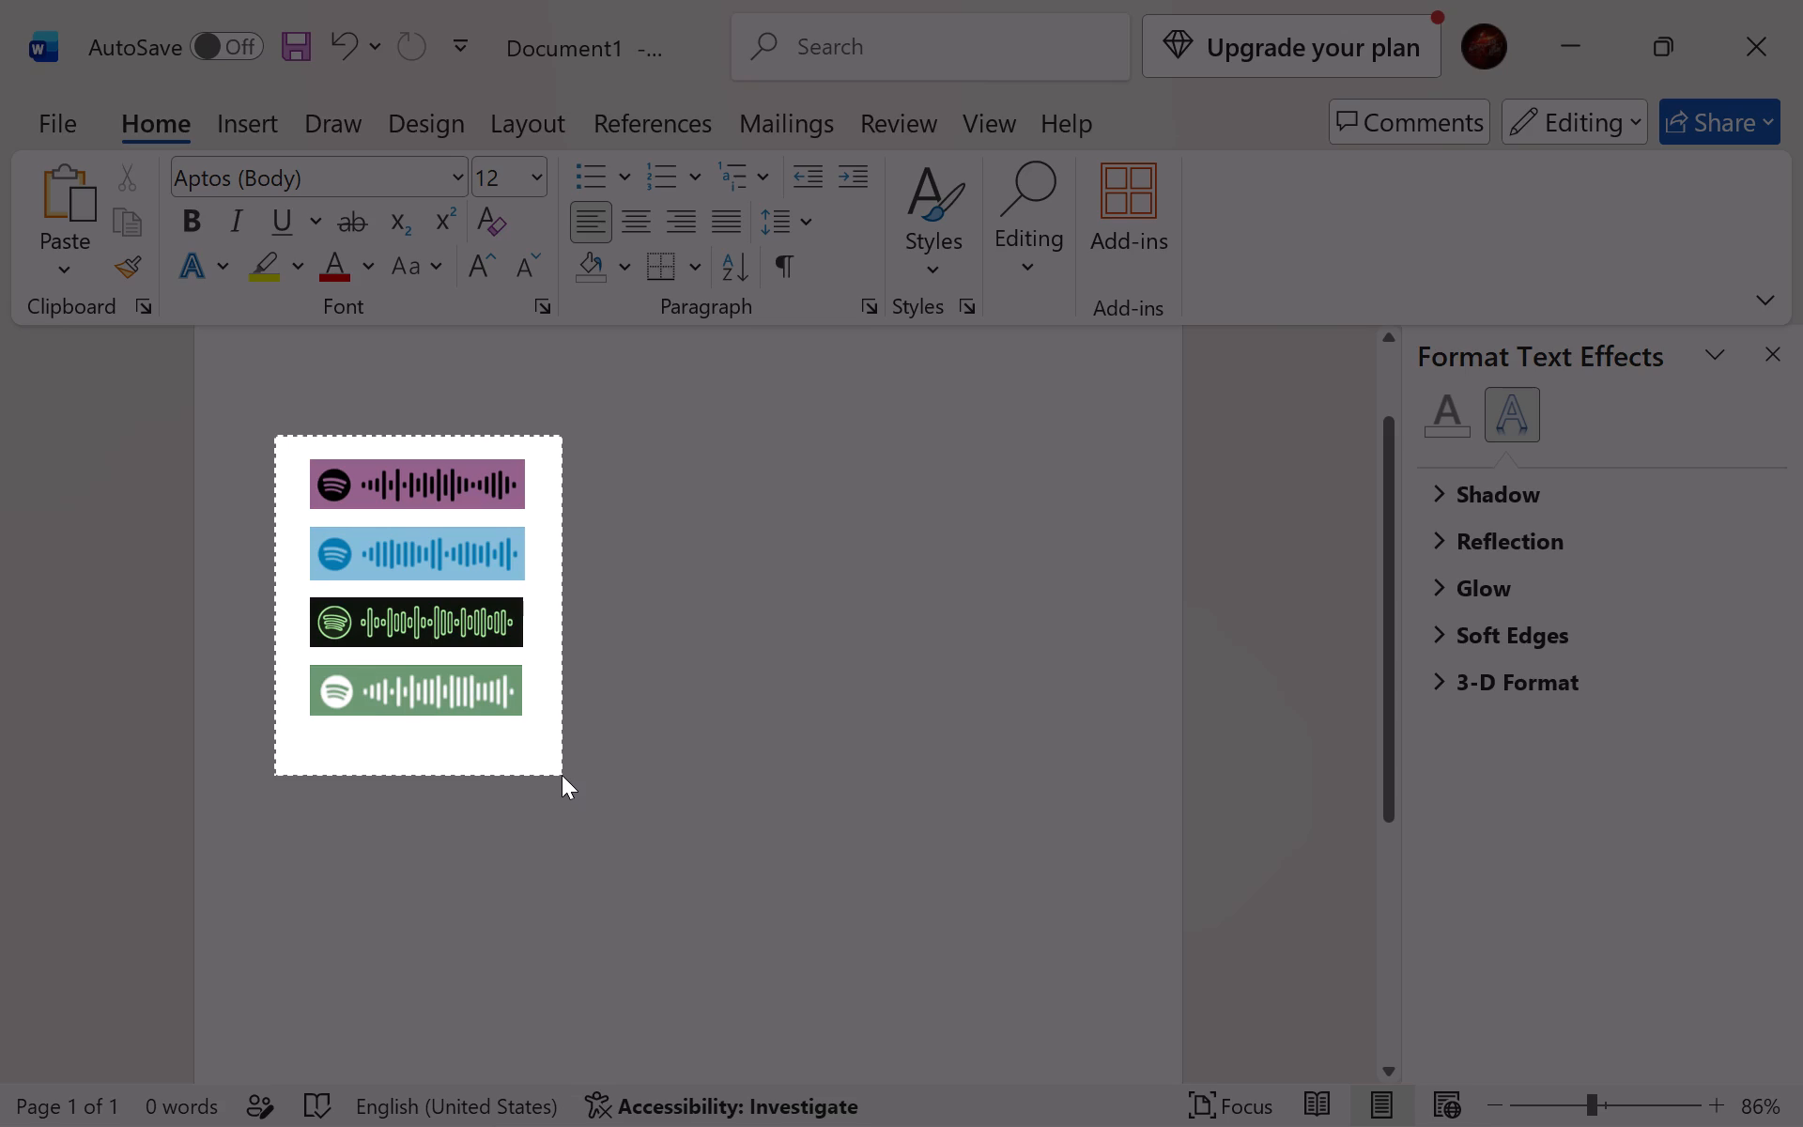
{"action": "left_click_drag", "start_coordinate": [562, 775], "coordinate": [562, 778]}
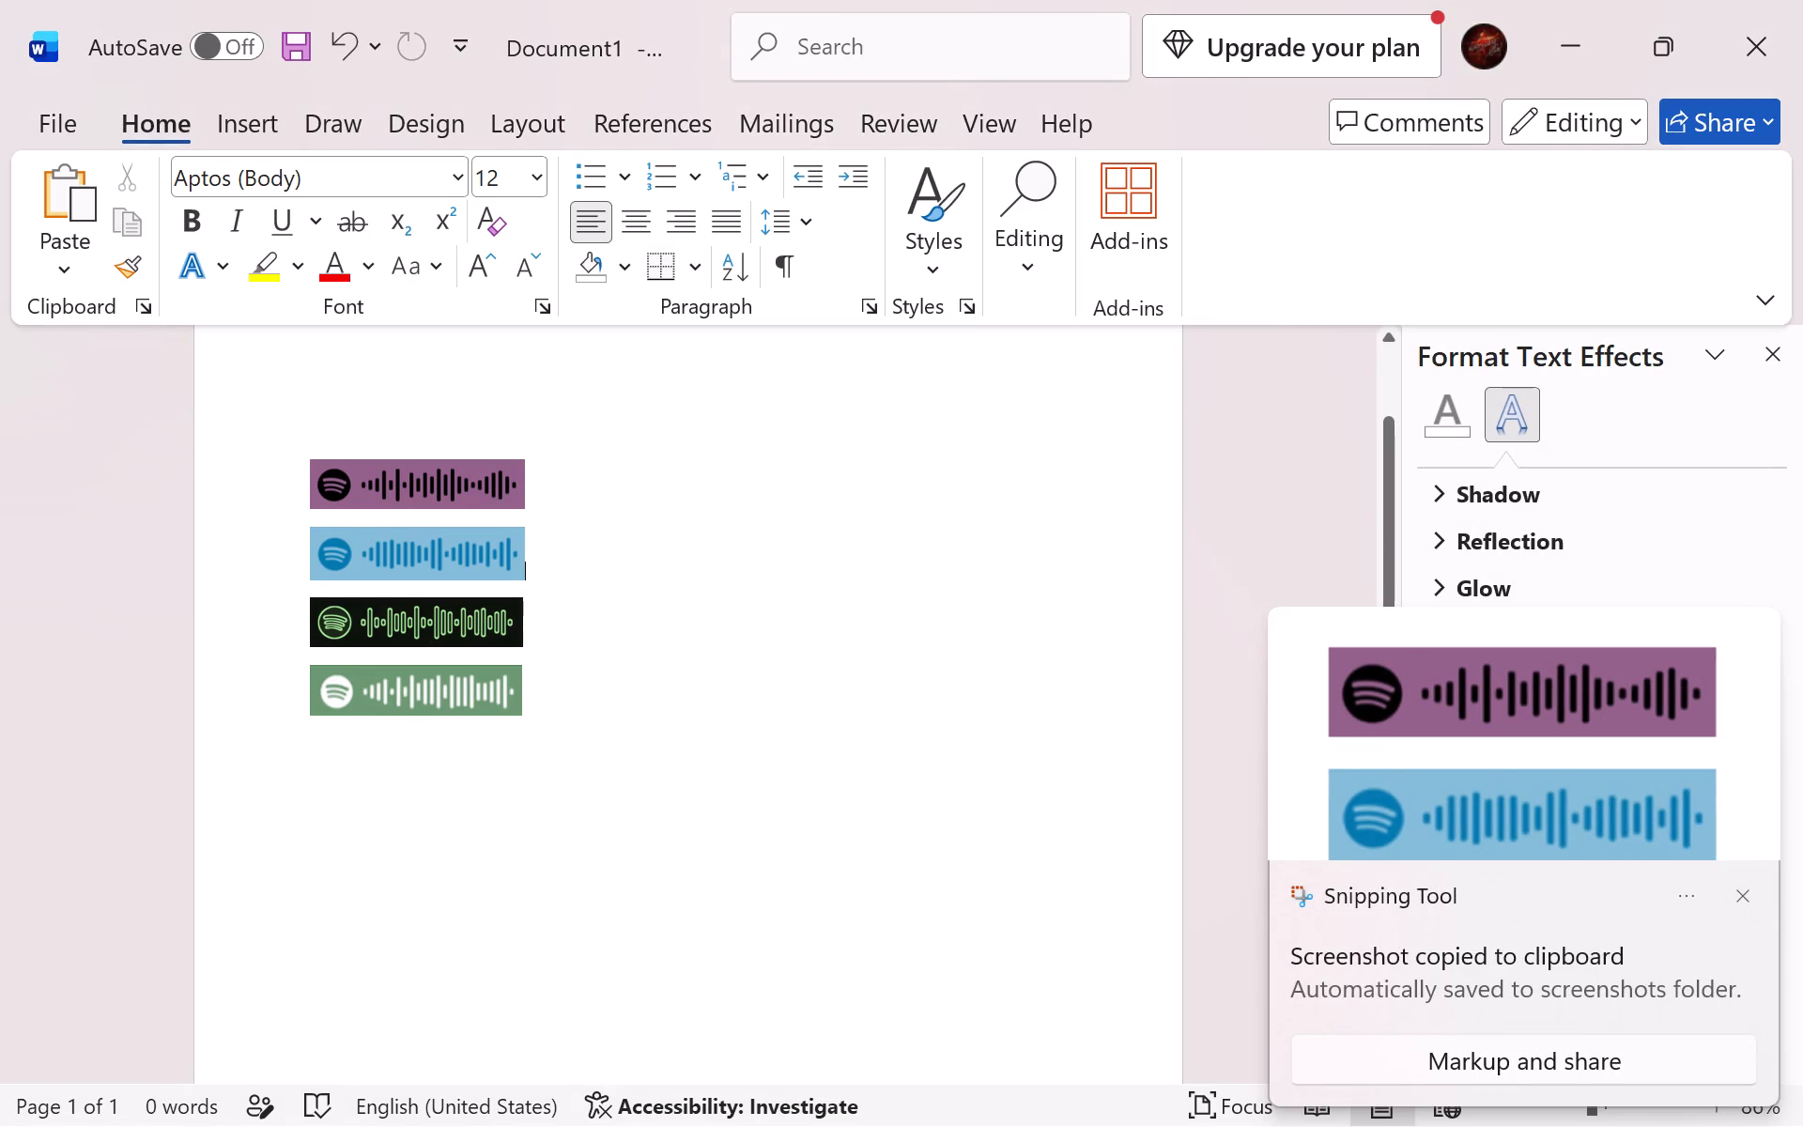